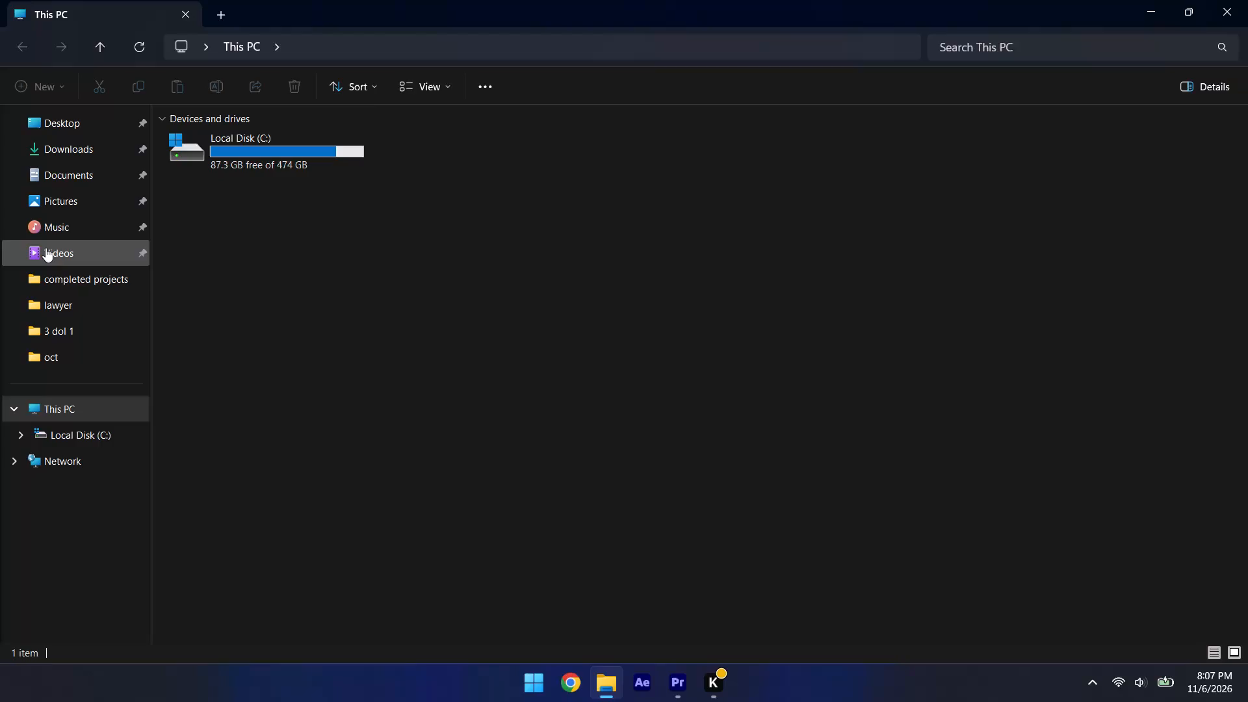
Delete the "2026-10-22-Nateramon-Learning-Meme..." video file from the Videos folder and return to Adobe Premiere.
left_click(45, 248)
left_click(274, 285)
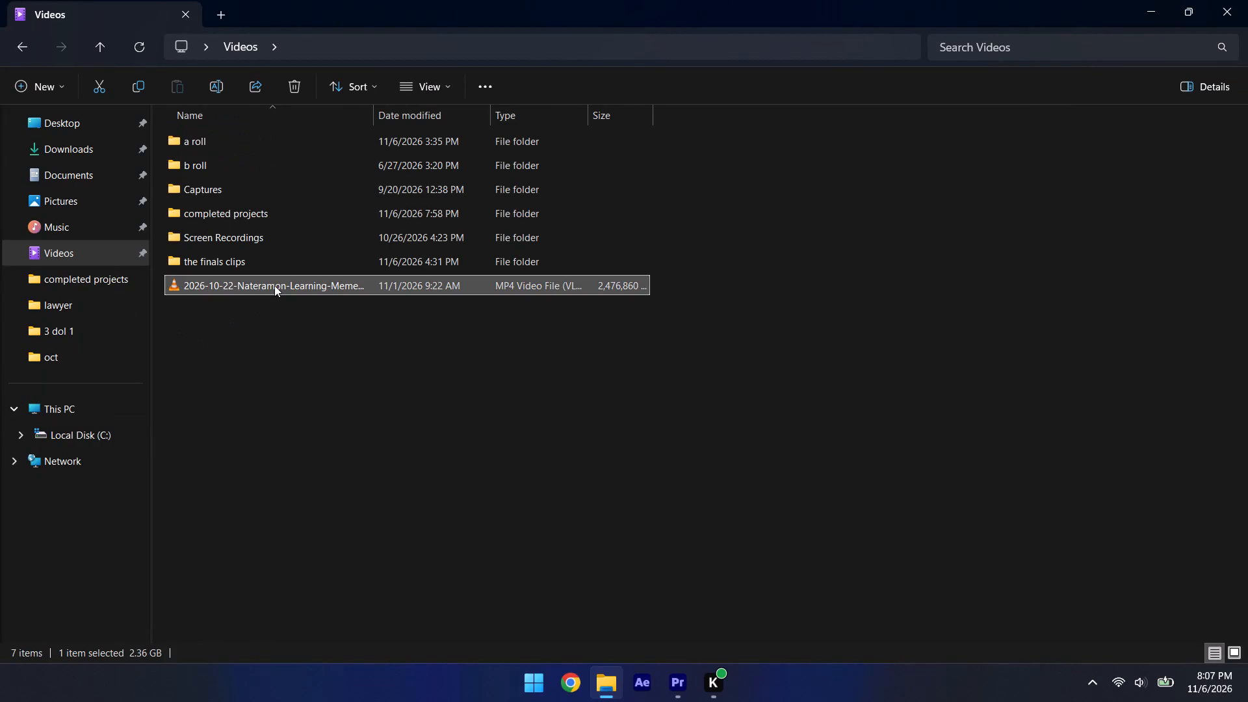
key("Delete")
left_click(1246, 0)
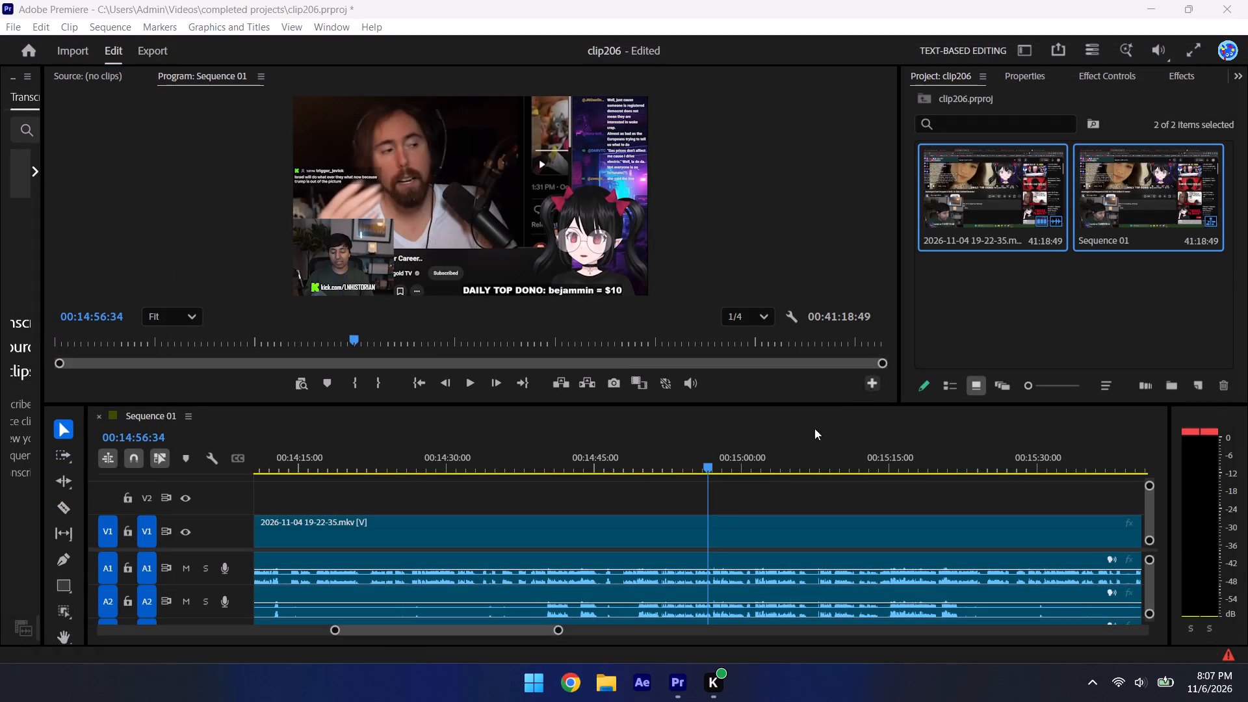
Play through Sequence 01 from 00:14:56 and skip ahead to about 00:15:39, looking for where the wanted segment starts.
left_click(734, 518)
key("space")
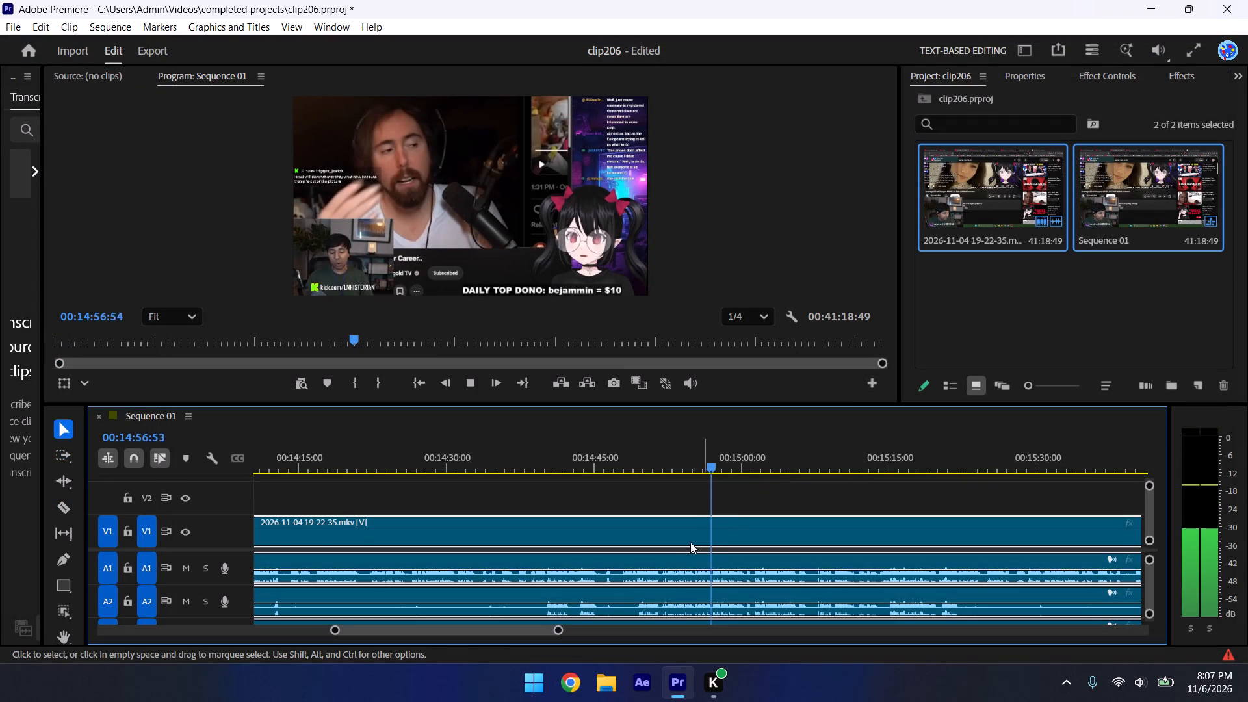
left_click_drag(558, 630, 528, 628)
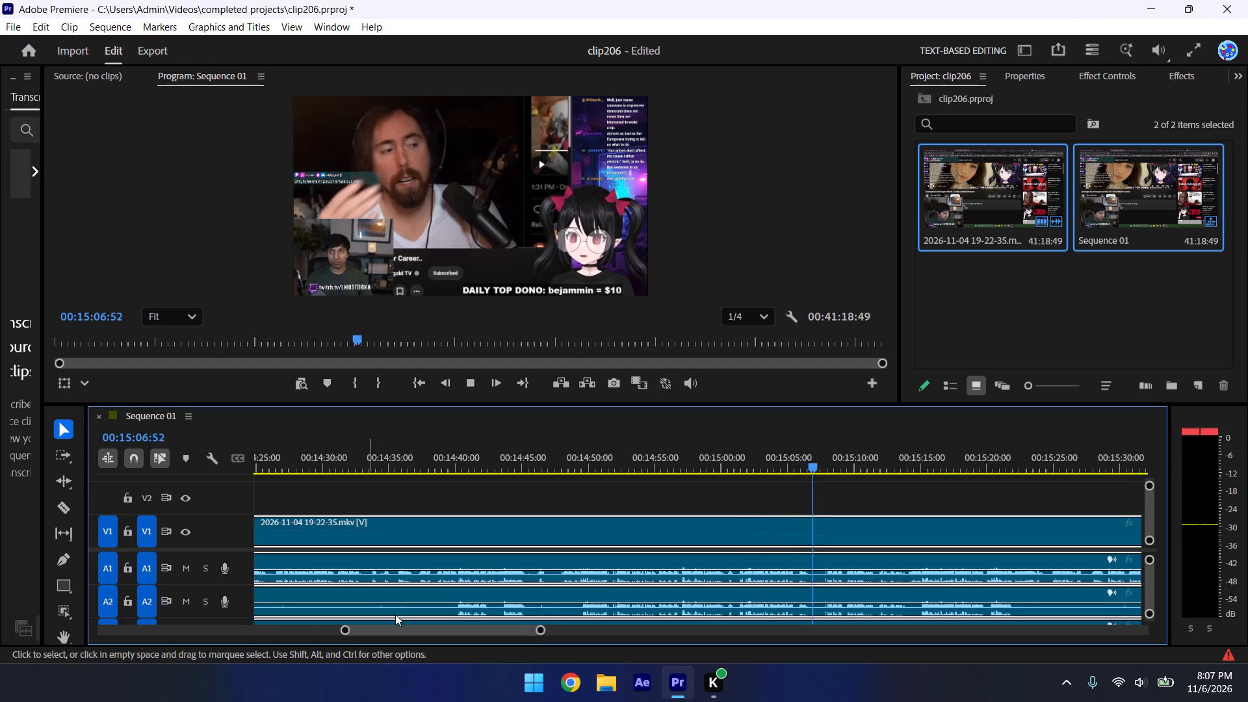
left_click_drag(543, 632, 561, 636)
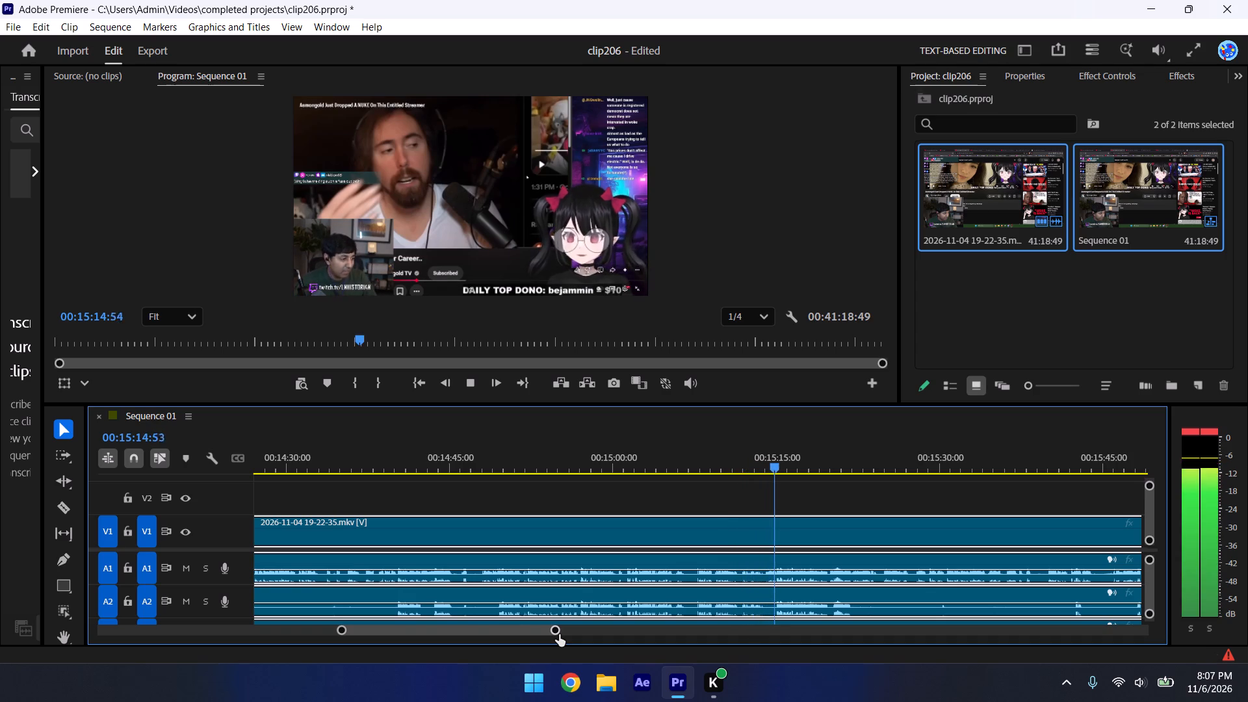
left_click(558, 635)
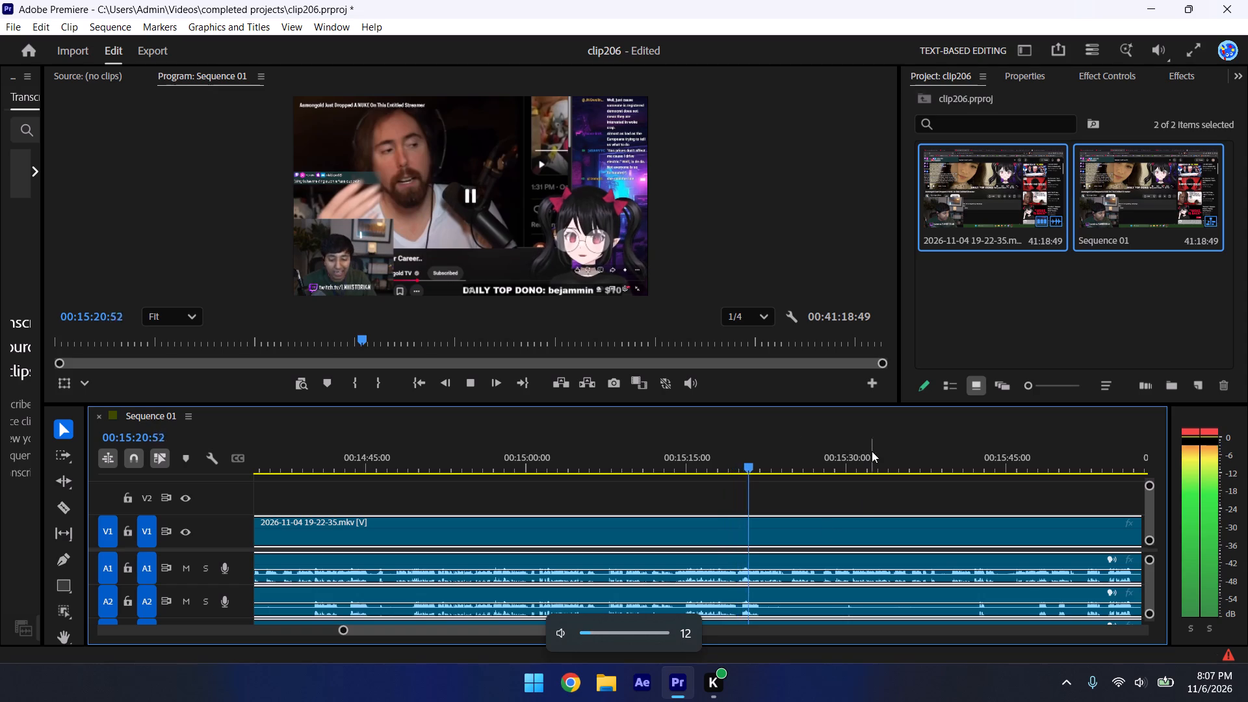
left_click(819, 466)
key("space")
left_click(950, 461)
key("space")
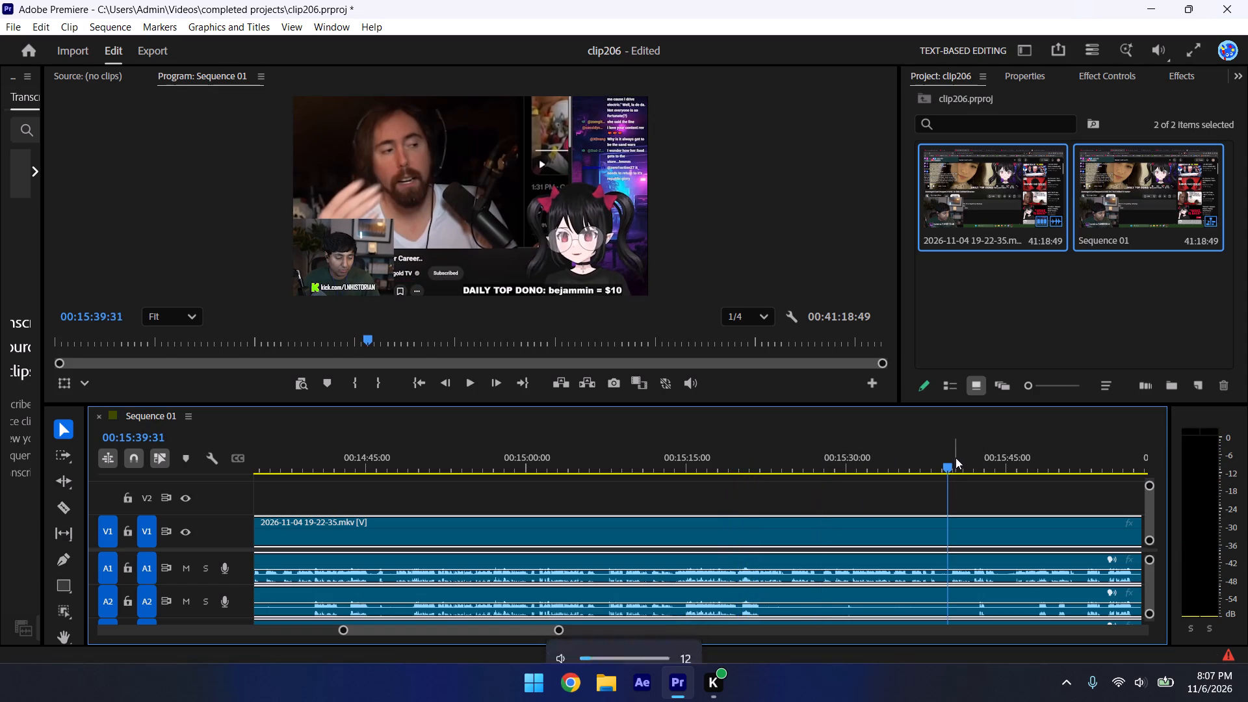
Review the footage from about 00:15:39 to 00:16:32 to judge which part to keep.
left_click_drag(559, 632, 533, 635)
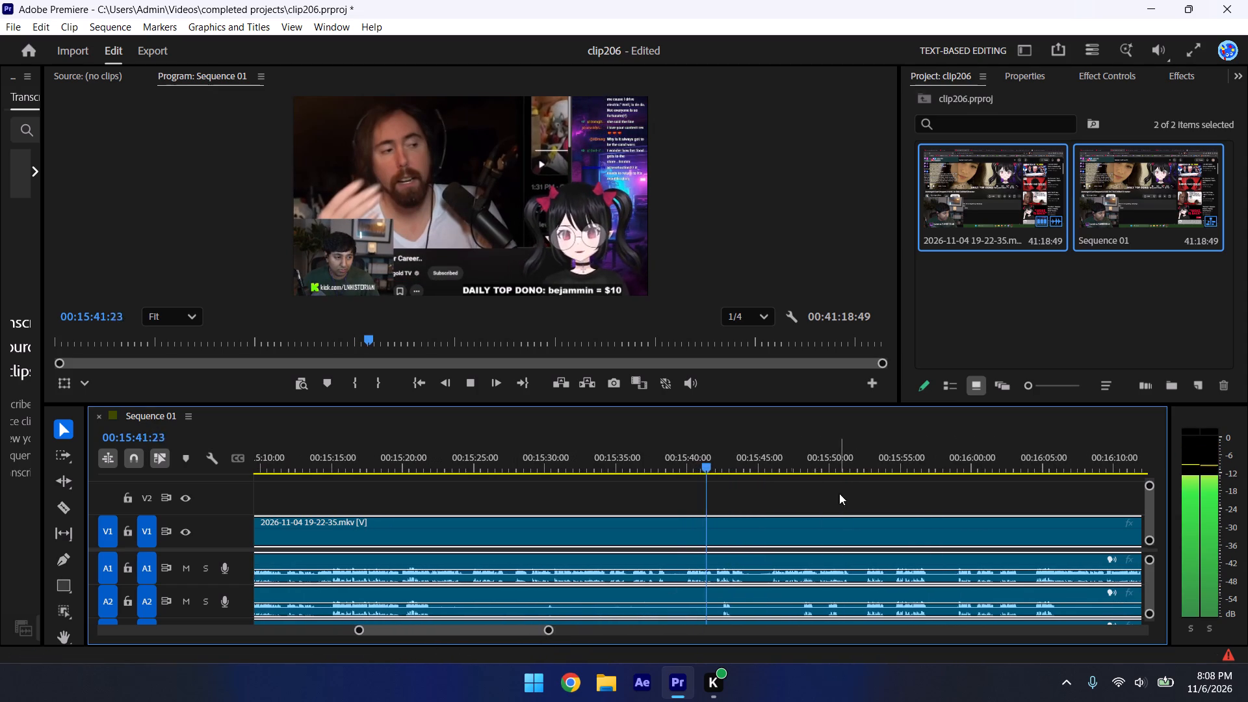
left_click(770, 474)
key("space")
left_click(772, 465)
key("space")
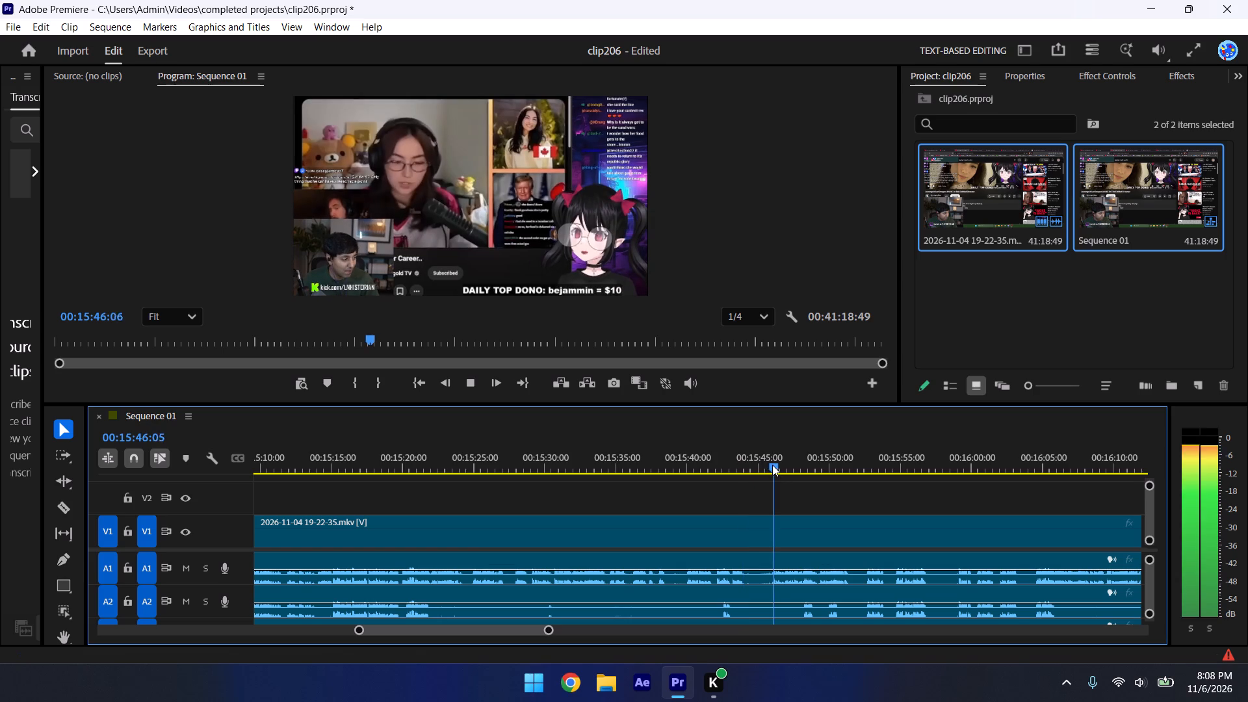
left_click_drag(548, 630, 495, 638)
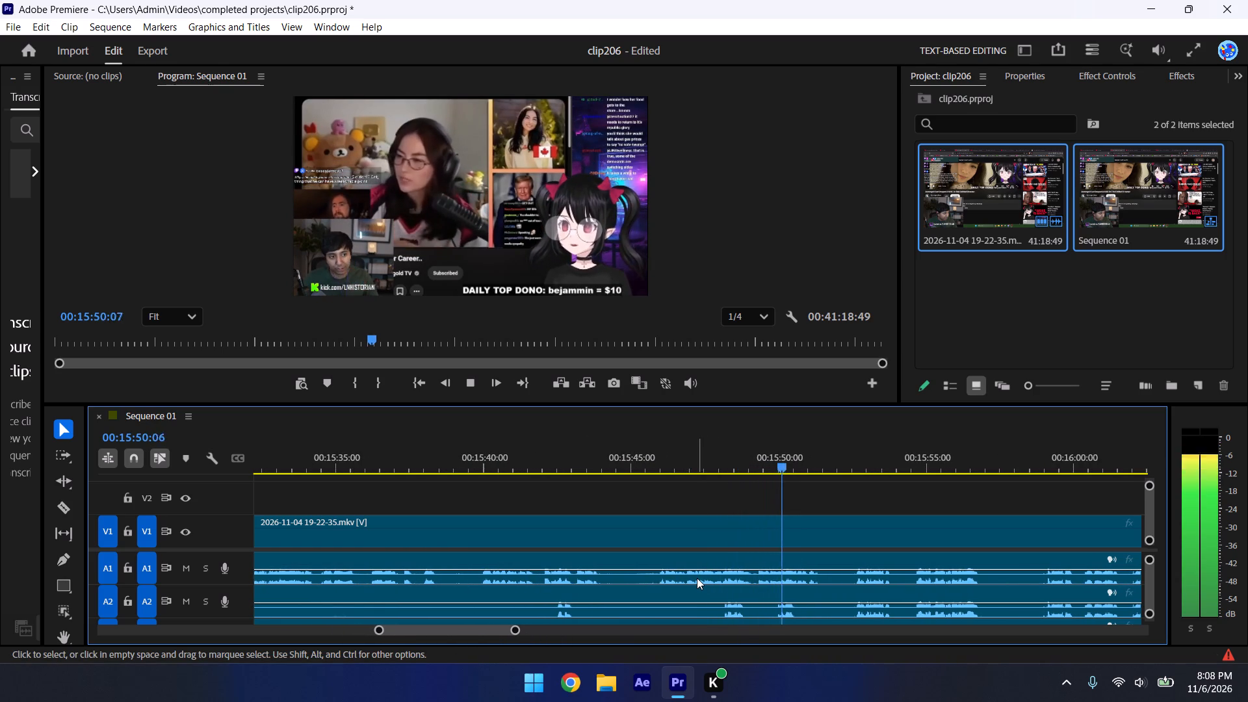
left_click(781, 539)
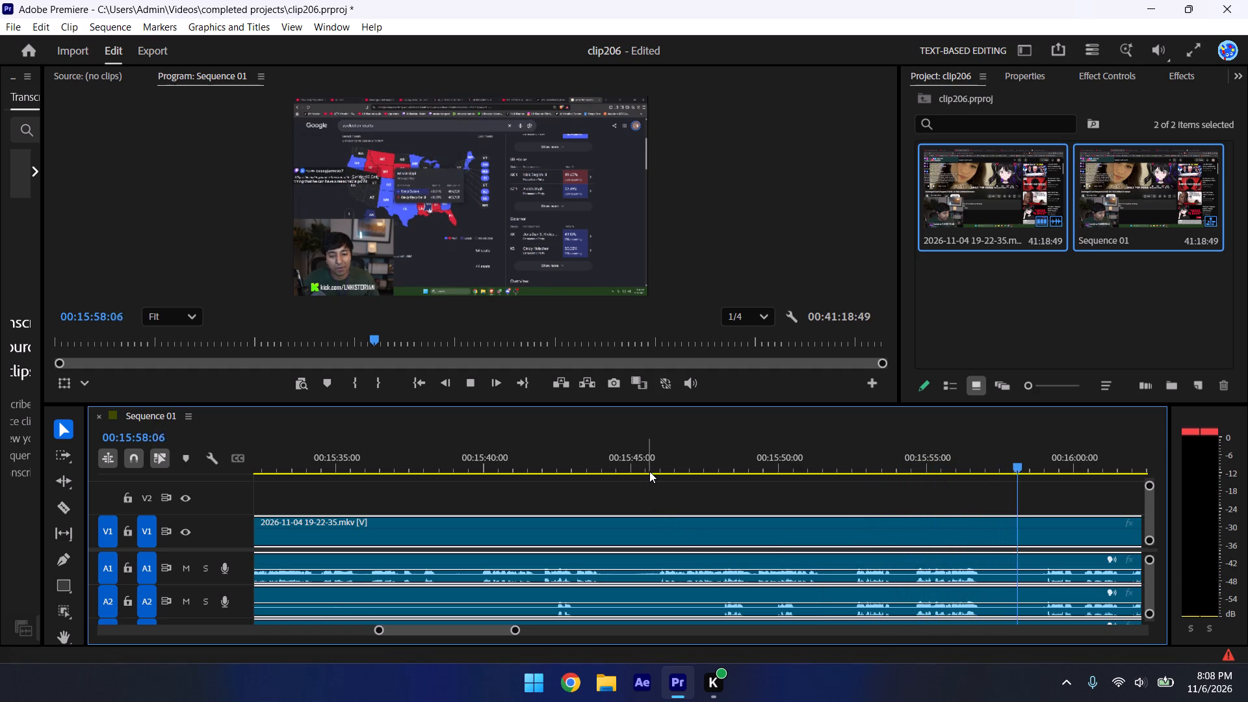
left_click_drag(514, 633, 513, 636)
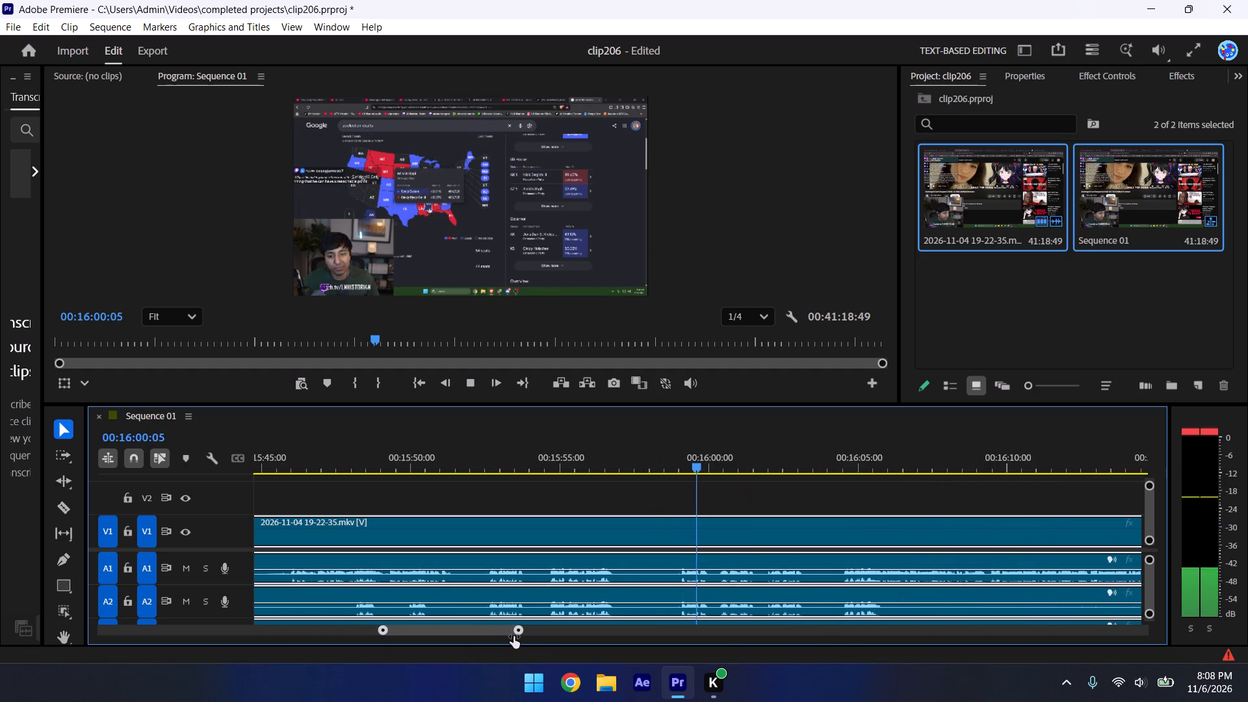
left_click_drag(513, 636, 530, 650)
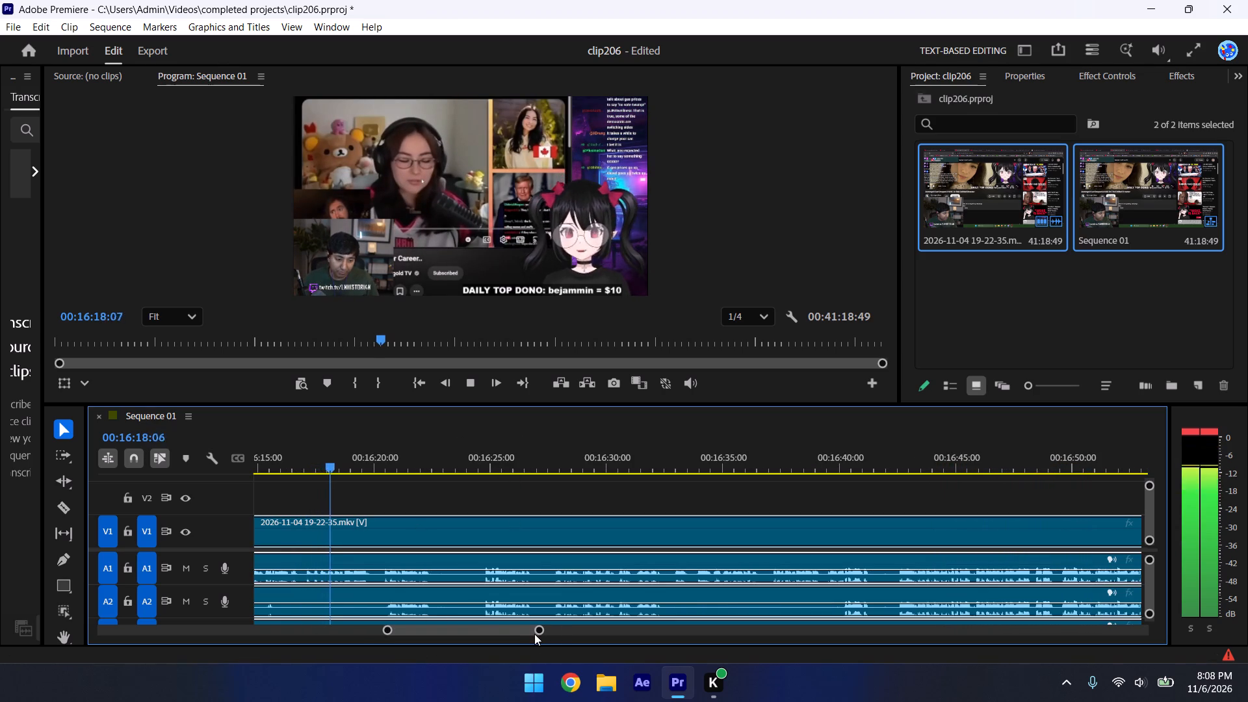
left_click_drag(538, 632, 585, 640)
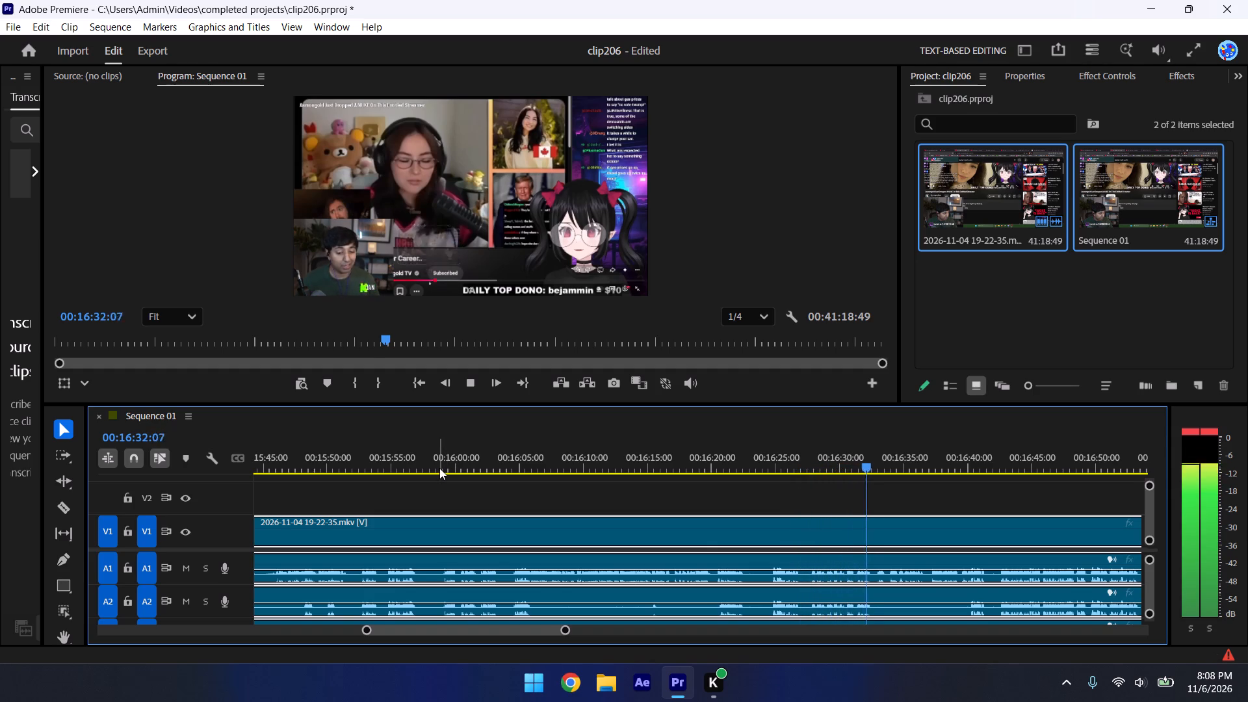
Replay the footage around 00:15:44 to 00:15:46 to find the exact starting point of the segment.
left_click(439, 468)
key("space")
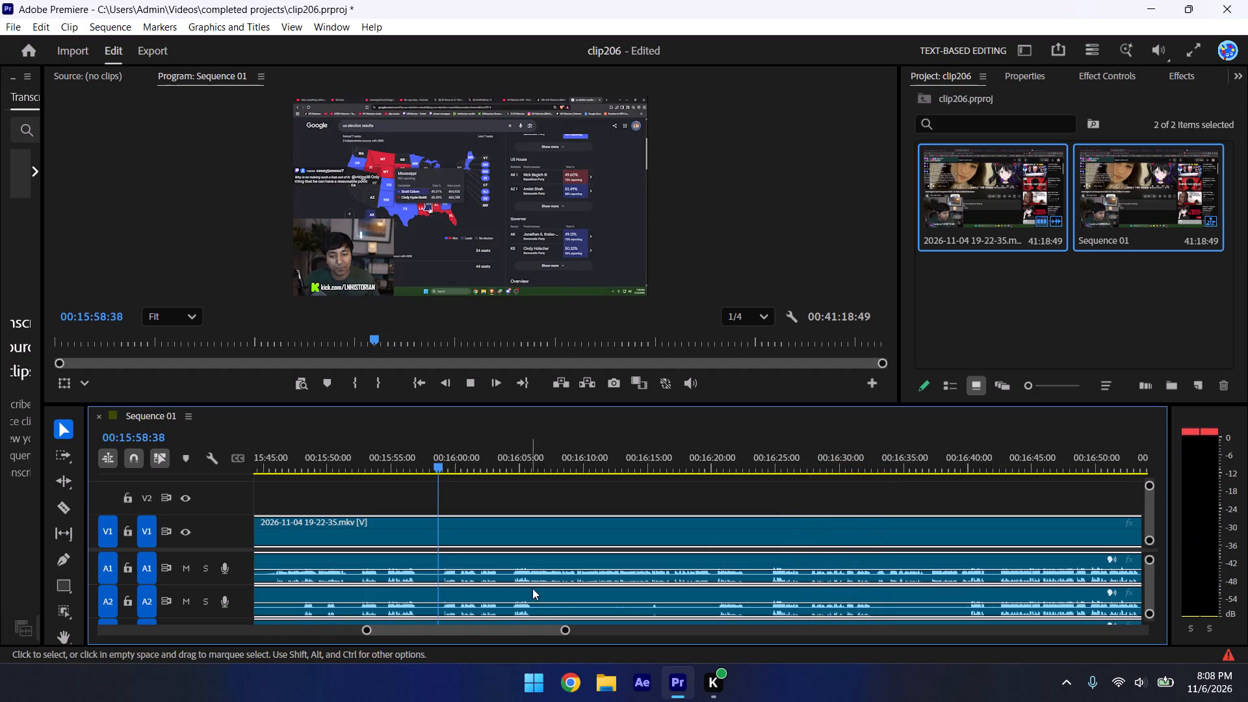
left_click_drag(564, 630, 553, 624)
left_click(497, 469)
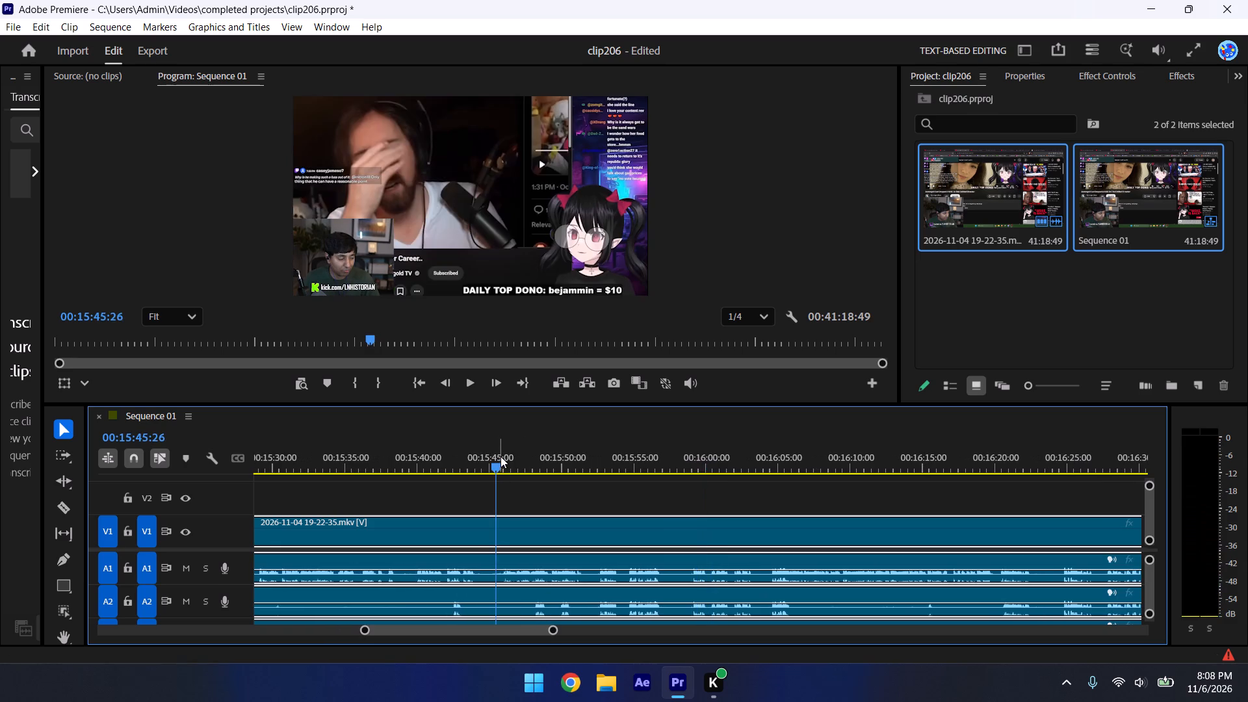
key("space")
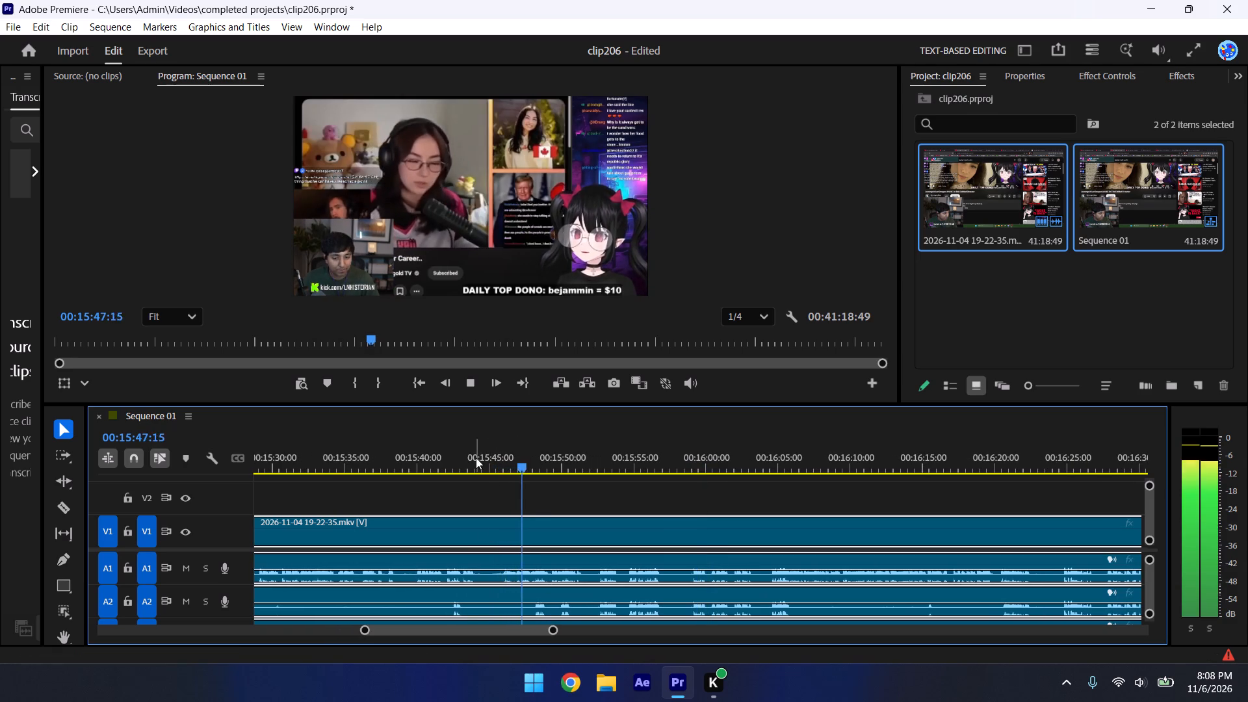
left_click(469, 453)
left_click(461, 452)
key("space")
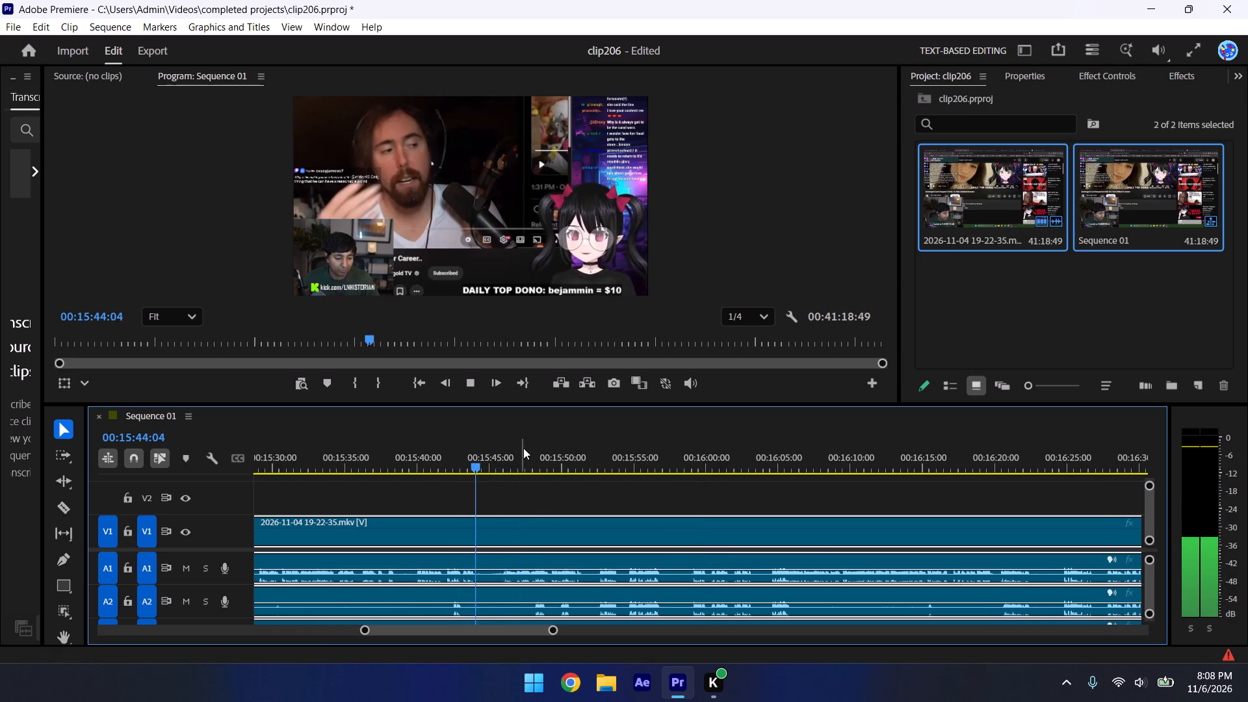
key("space")
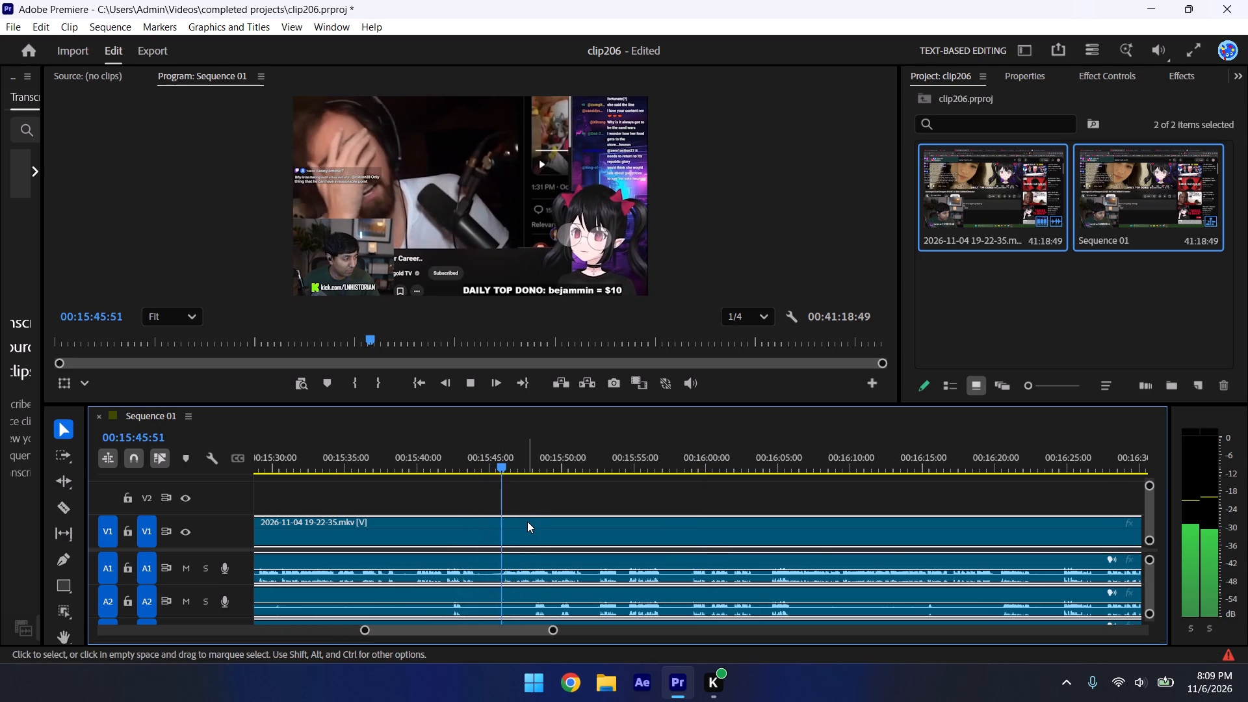
key("space")
key("space")
Split the clip across all tracks at 00:15:45:54, saving the project, and delete the footage before the cut.
left_click_drag(556, 630, 447, 619)
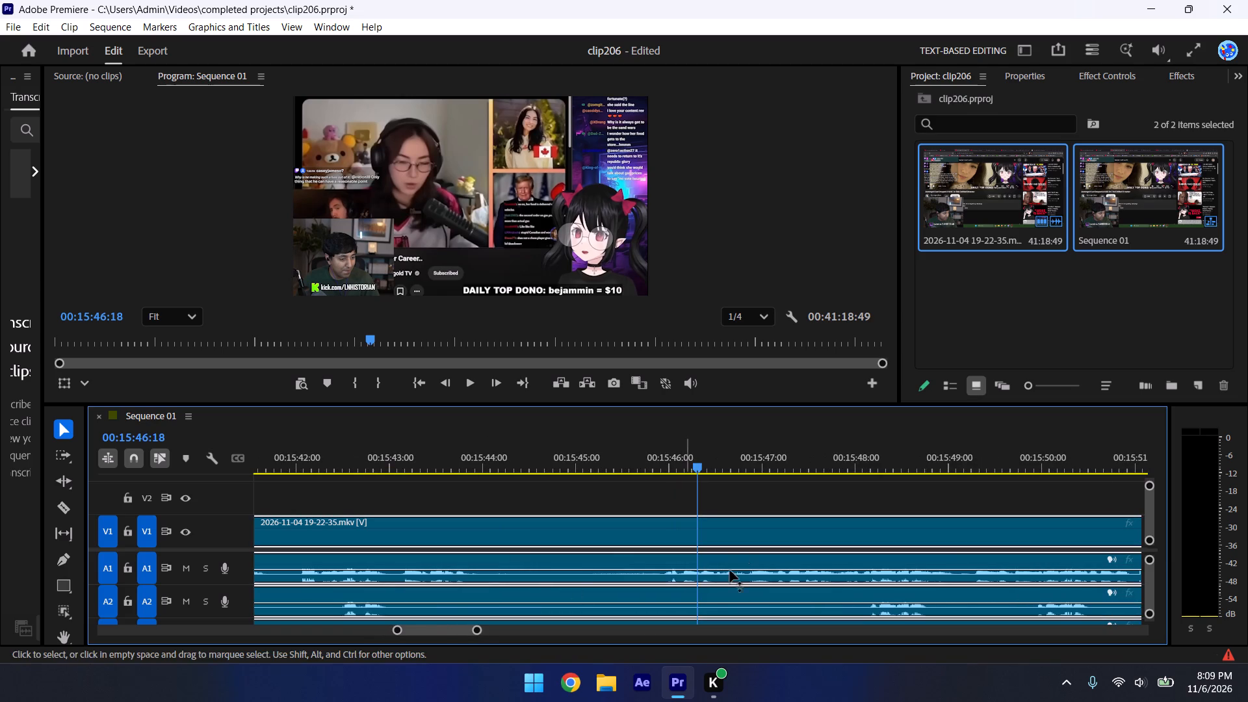
left_click(682, 463)
key("Left")
key("Left")
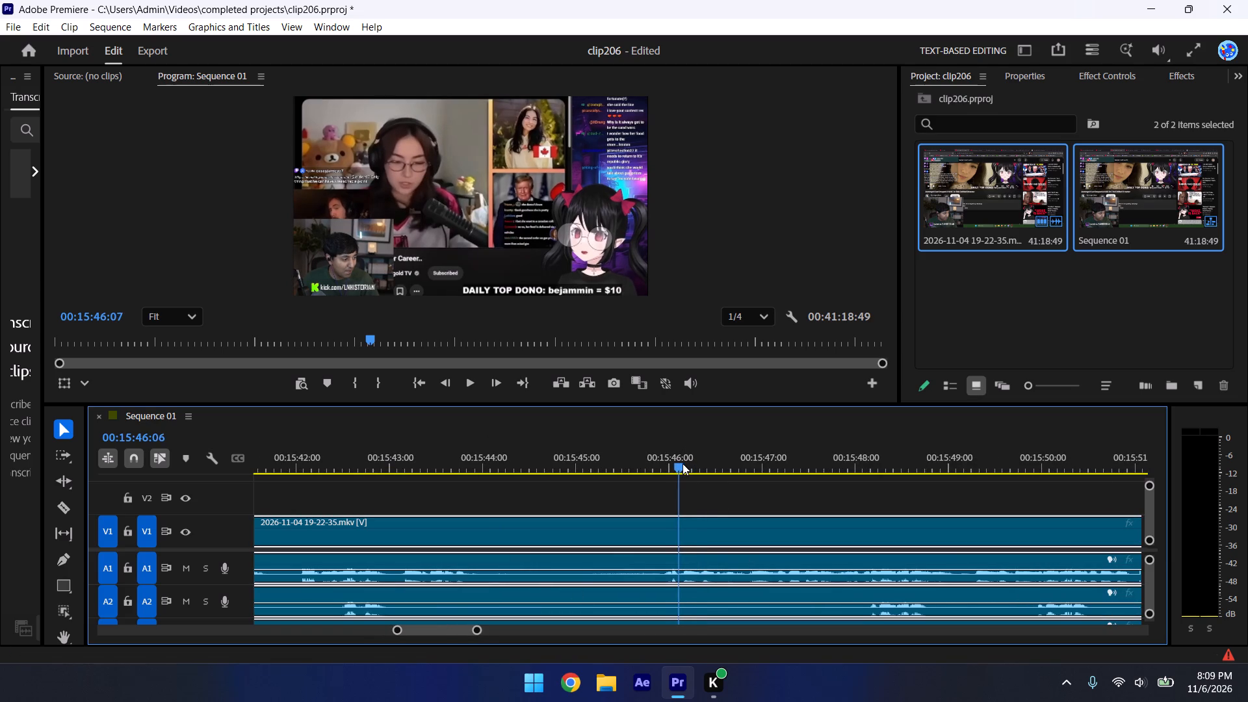
key("Left")
key("Left")
key("Left")
key("Left")
key("Left")
key("Left")
key("Left")
key("Left")
key("Left")
key("Left")
key("Left")
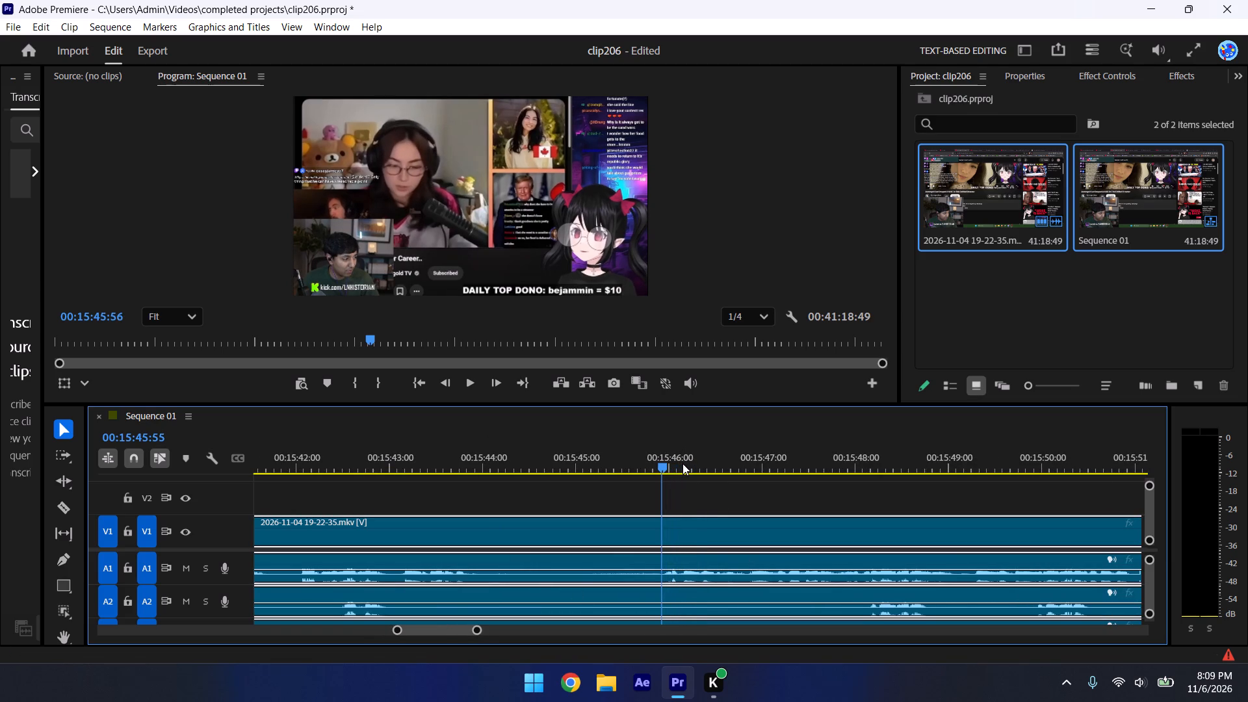
key("Left")
key("Left")
key("Right")
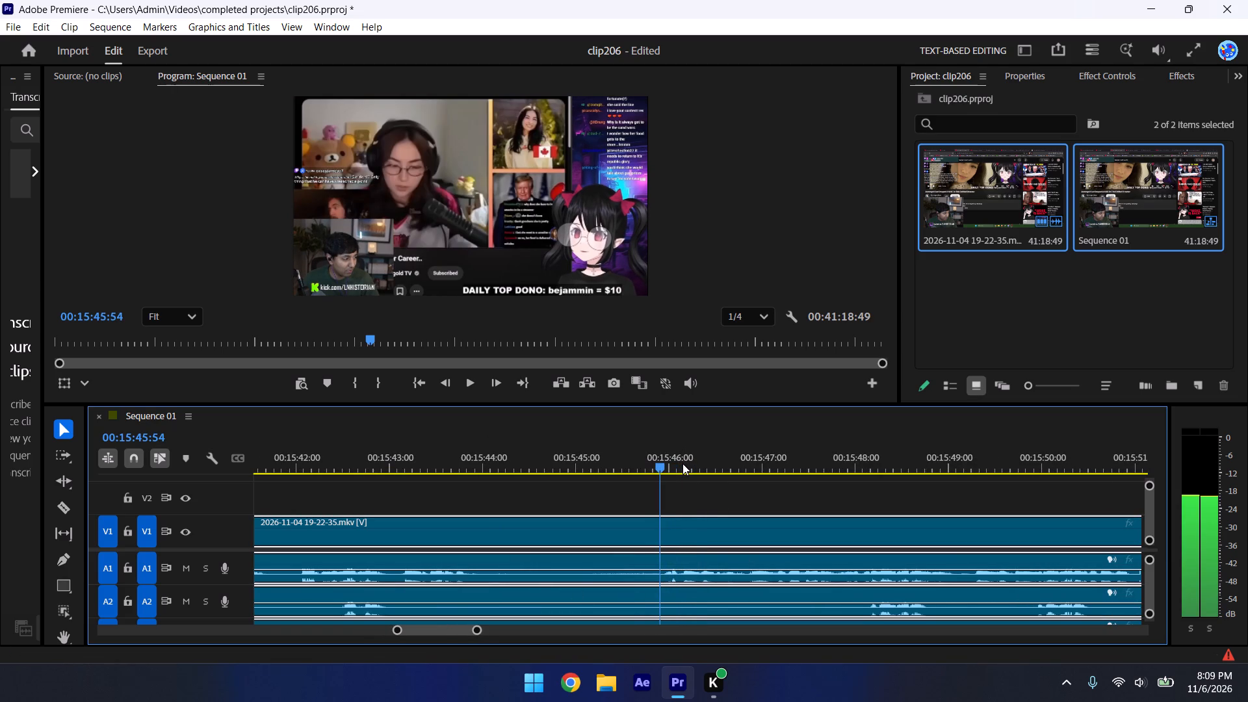
key("ctrl+k")
key("ctrl+k")
key("ctrl+s")
key("Delete")
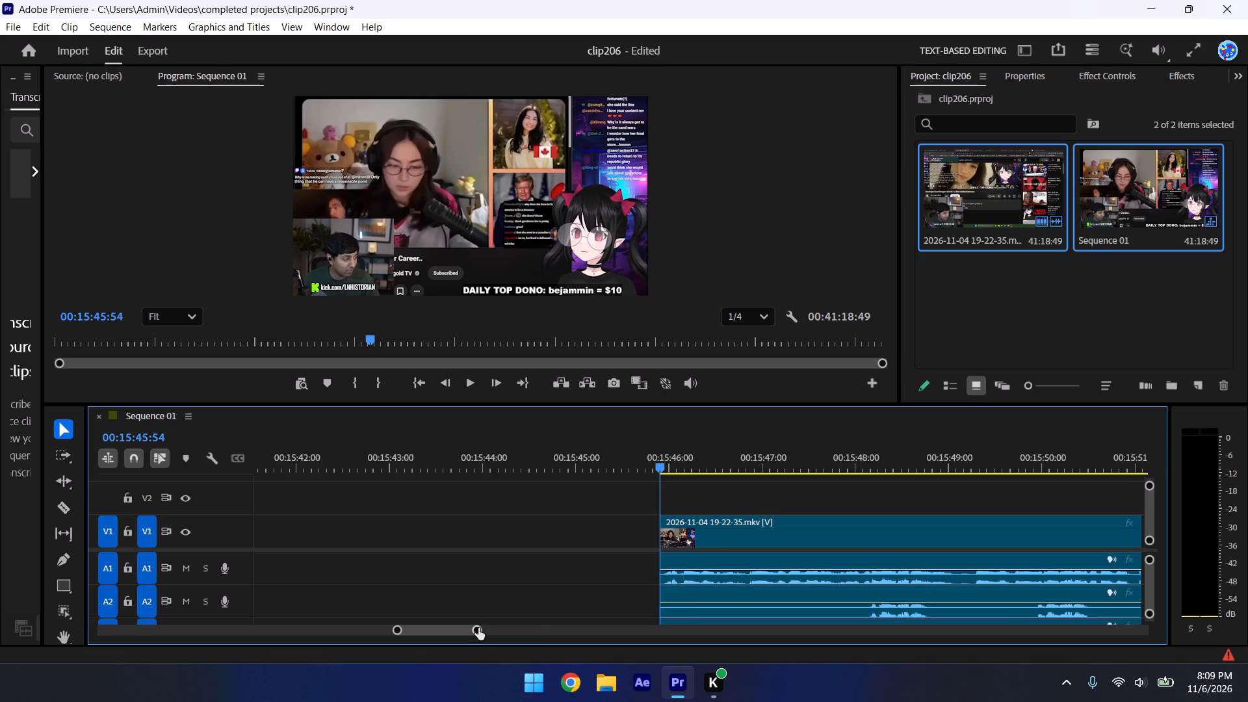
Move the remaining clip to the very start of the sequence.
left_click_drag(478, 628, 1223, 684)
left_click_drag(921, 527, 315, 584)
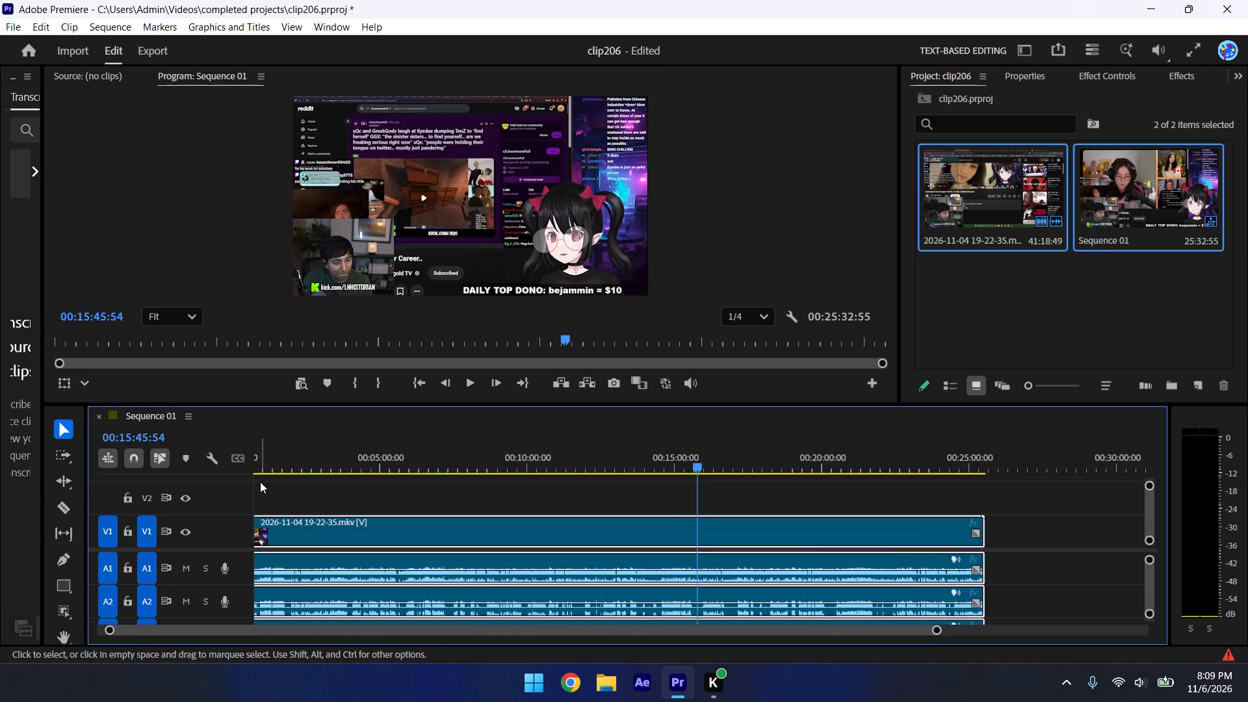
Play the clip from the beginning, split it at about 00:00:05:30, and save the project.
left_click(260, 482)
left_click(269, 471)
left_click_drag(264, 461, 8, 486)
key("space")
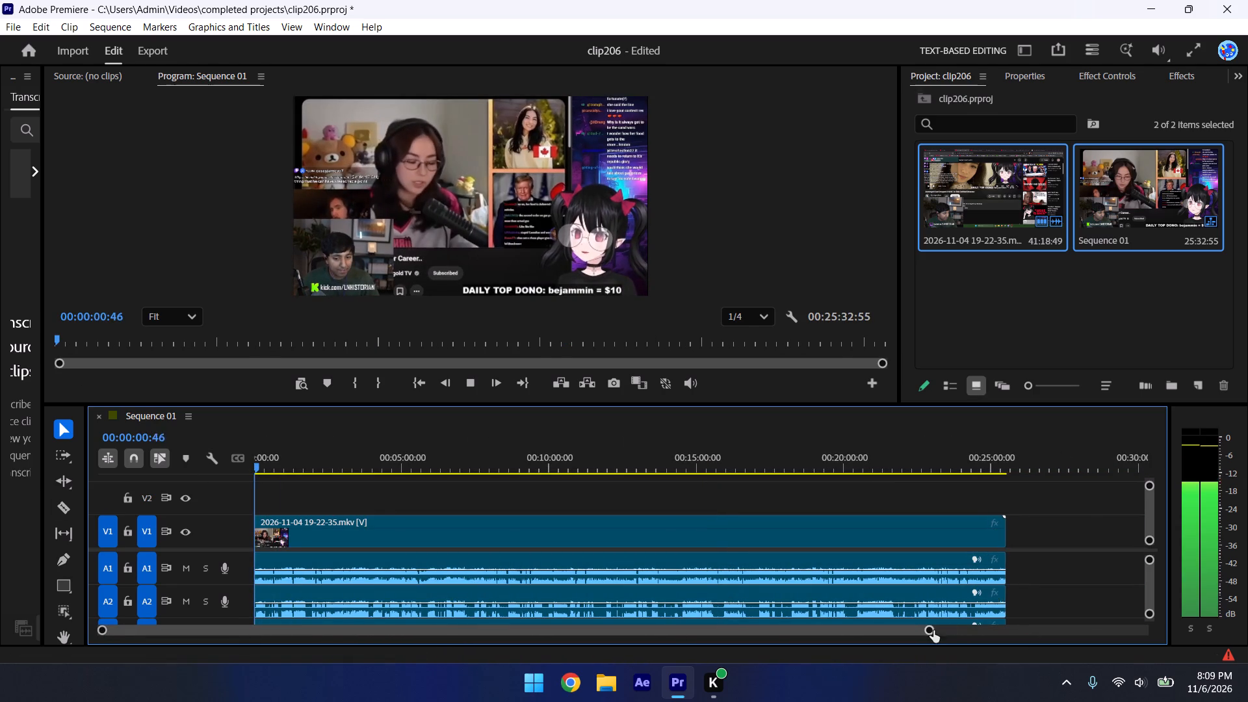
left_click_drag(933, 630, 351, 619)
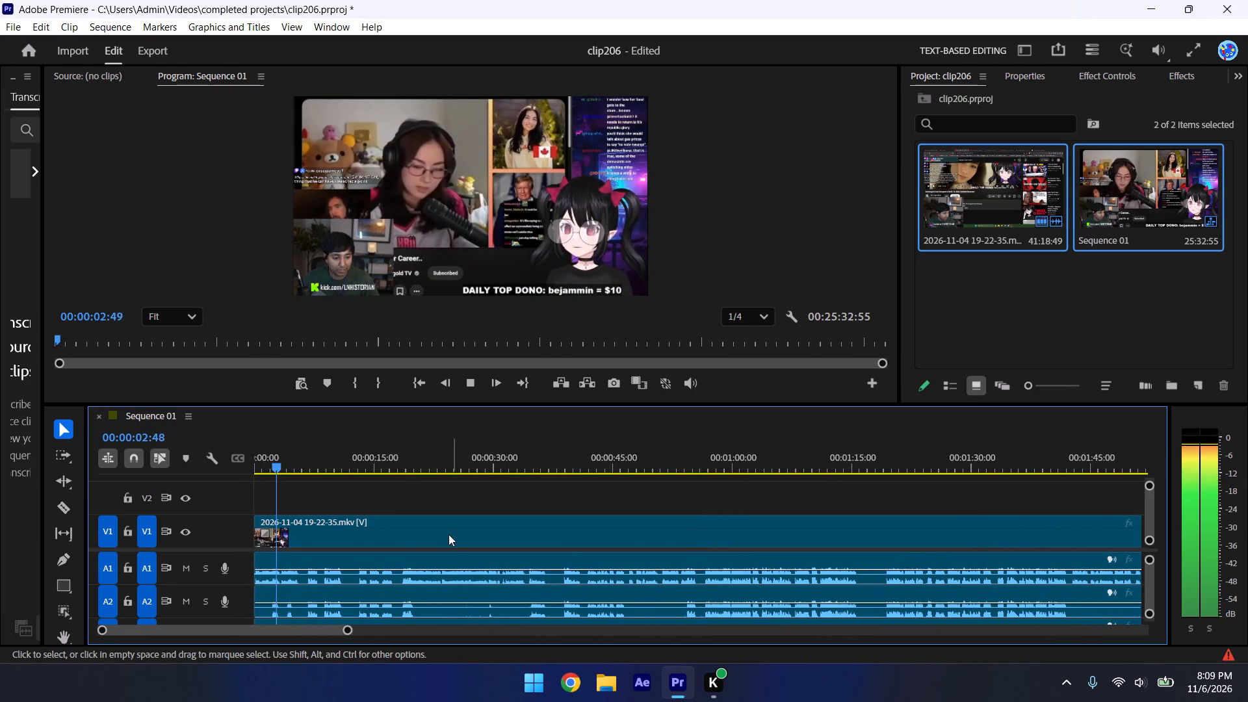
key("space")
left_click(342, 629)
left_click_drag(347, 632, 294, 633)
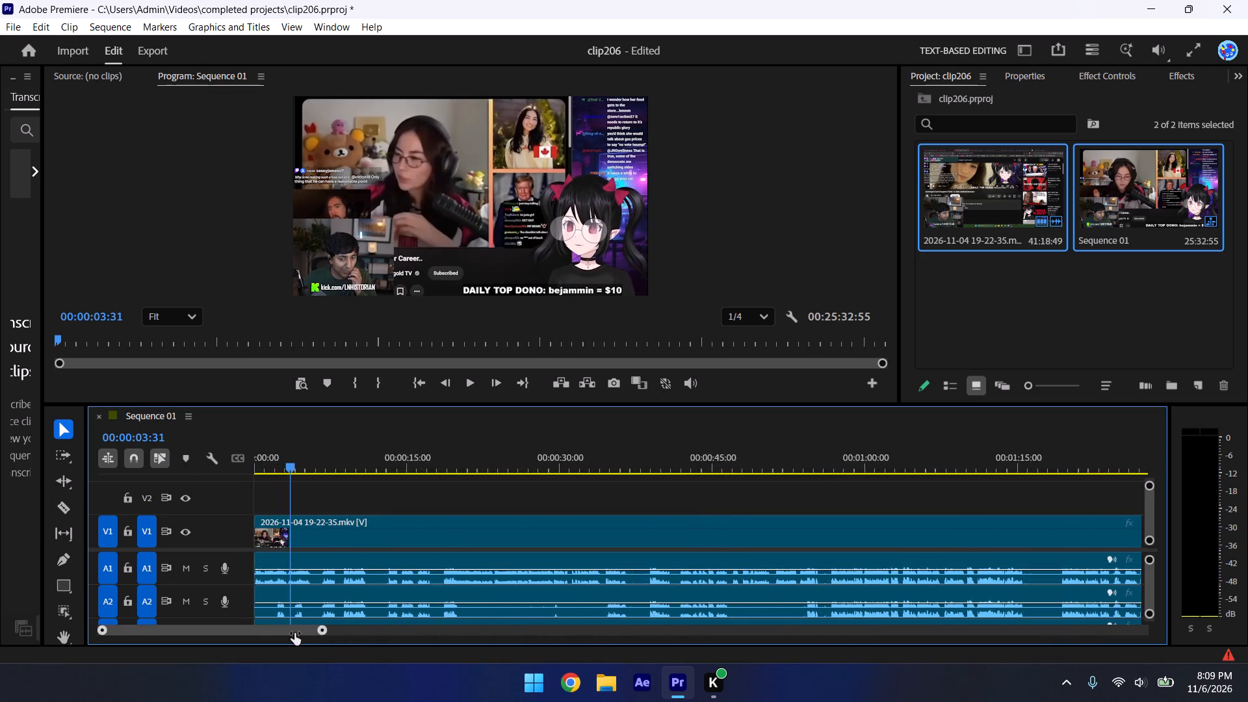
left_click_drag(294, 633, 242, 623)
key("space")
left_click(414, 523)
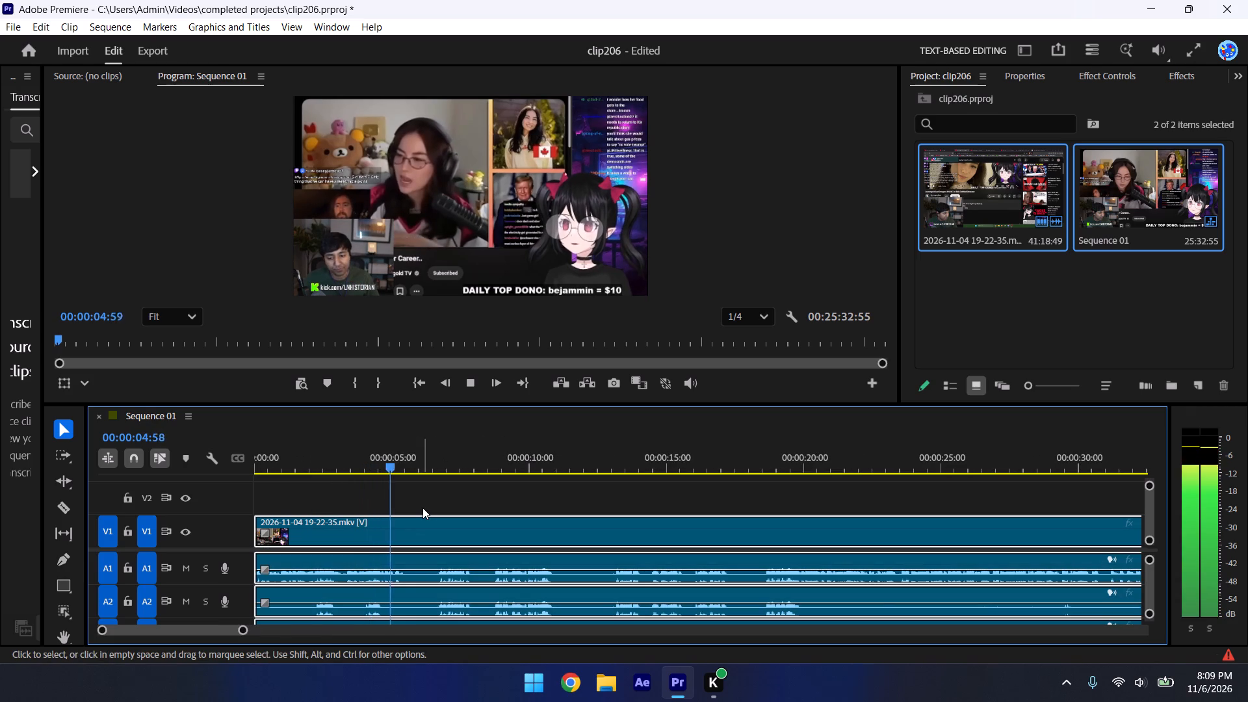
key("space")
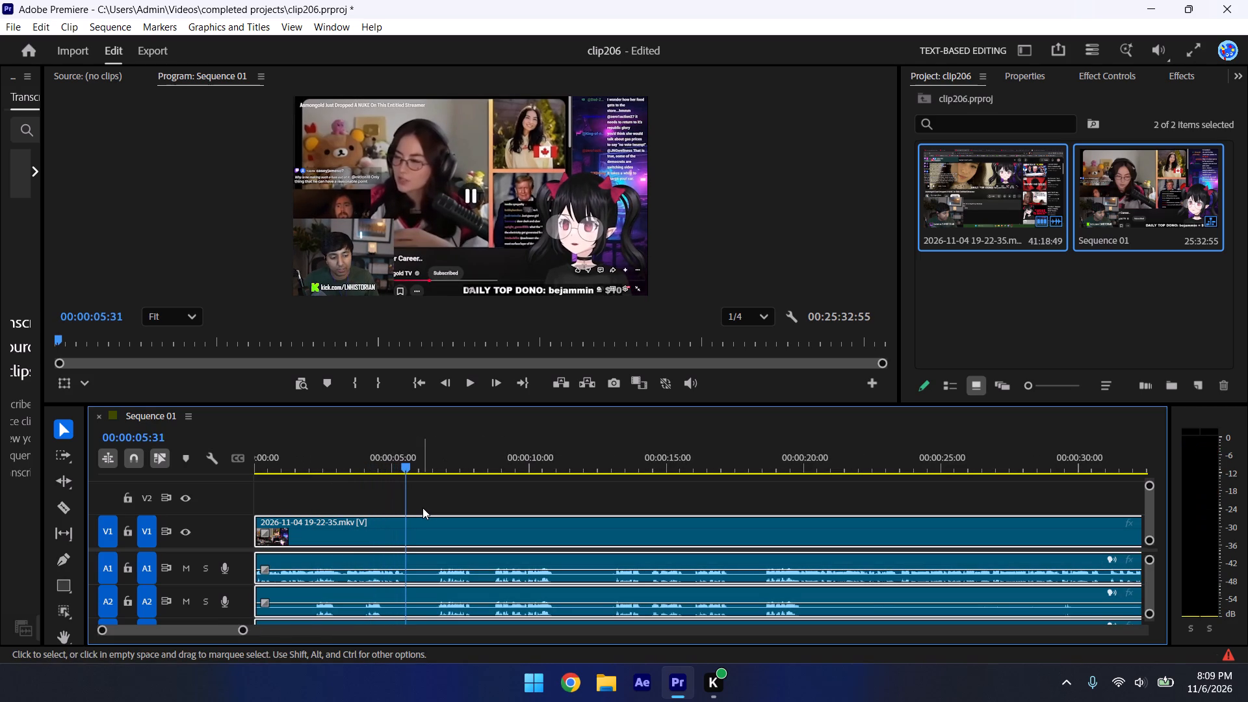
key("Left")
key("ctrl+k")
key("ctrl+s")
Trim about 00:00:01:04 off the start of the second clip and move it against the first to close the gap.
key("space")
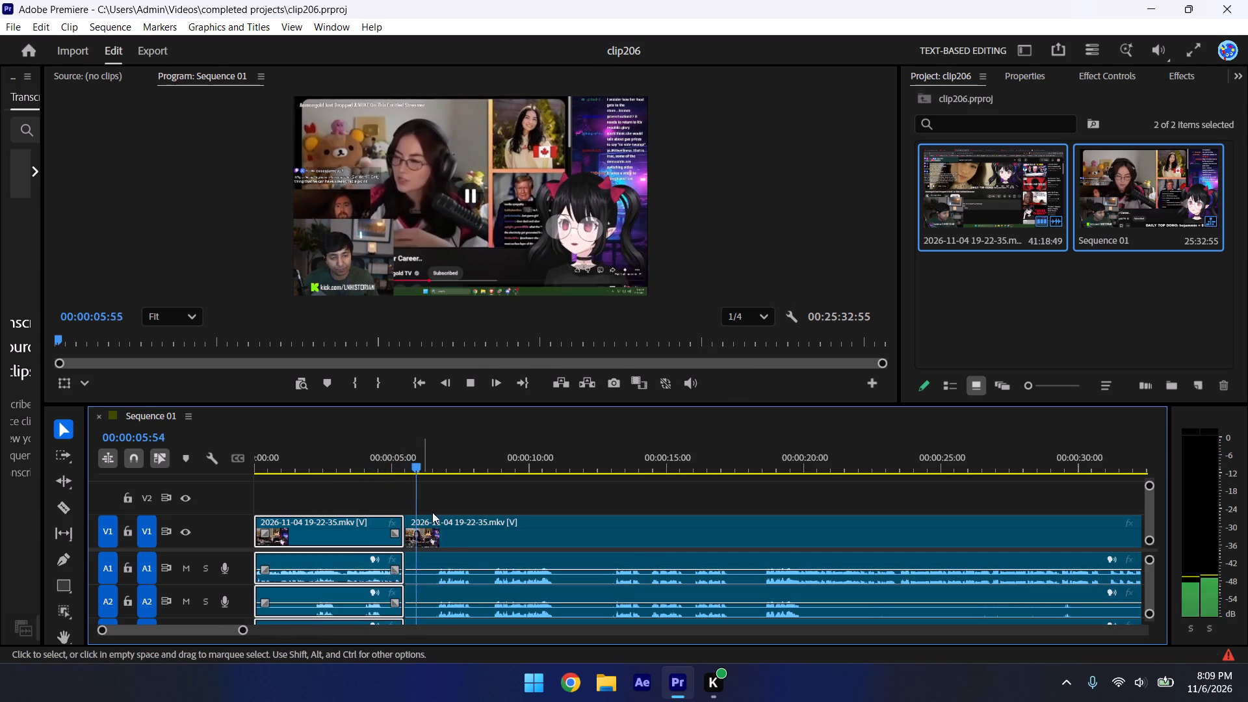
left_click_drag(407, 519, 436, 526)
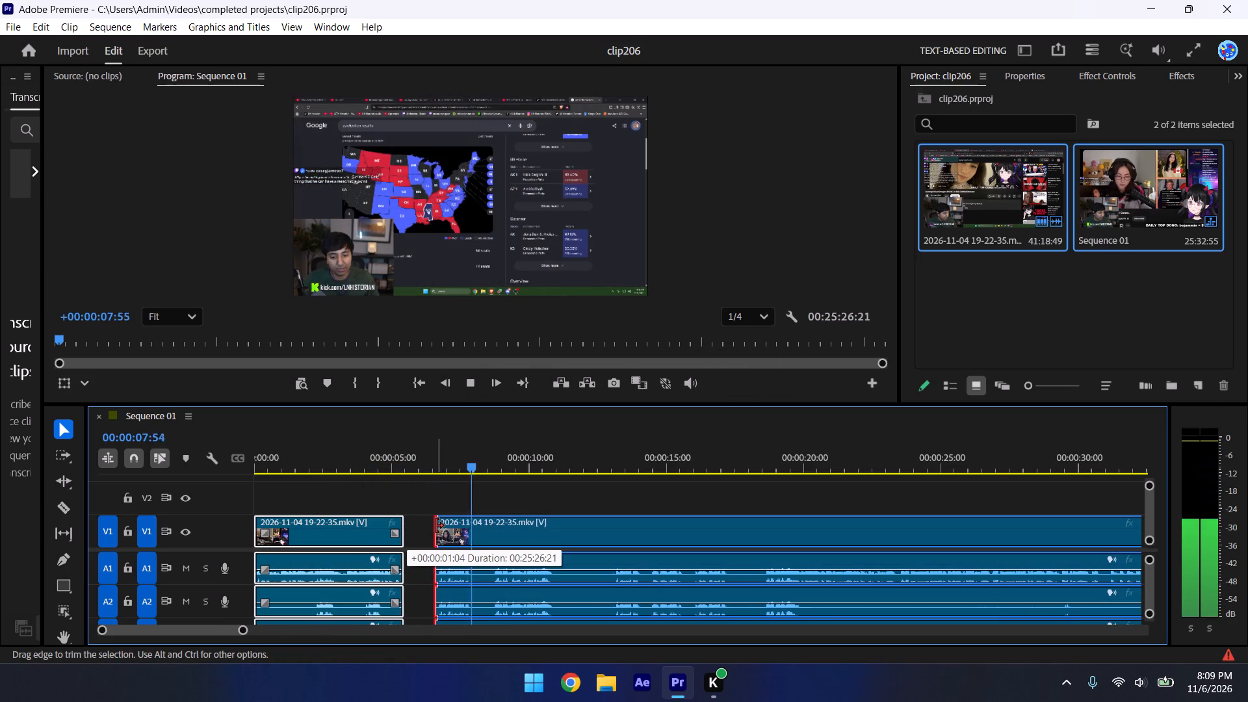
left_click_drag(436, 526, 440, 526)
key("space")
left_click(443, 519)
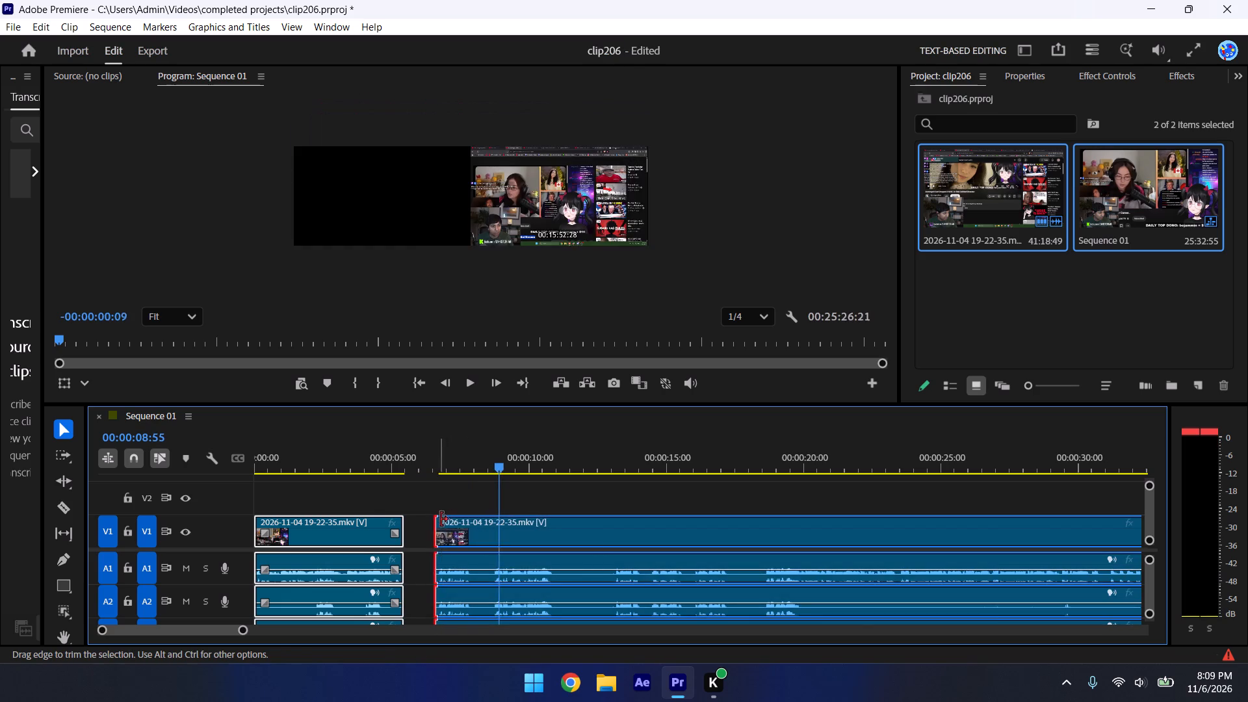
left_click_drag(473, 526, 437, 526)
Play back the join between the two clips from about 00:00:05:00 to check the cut.
left_click(392, 456)
left_click(429, 502)
key("space")
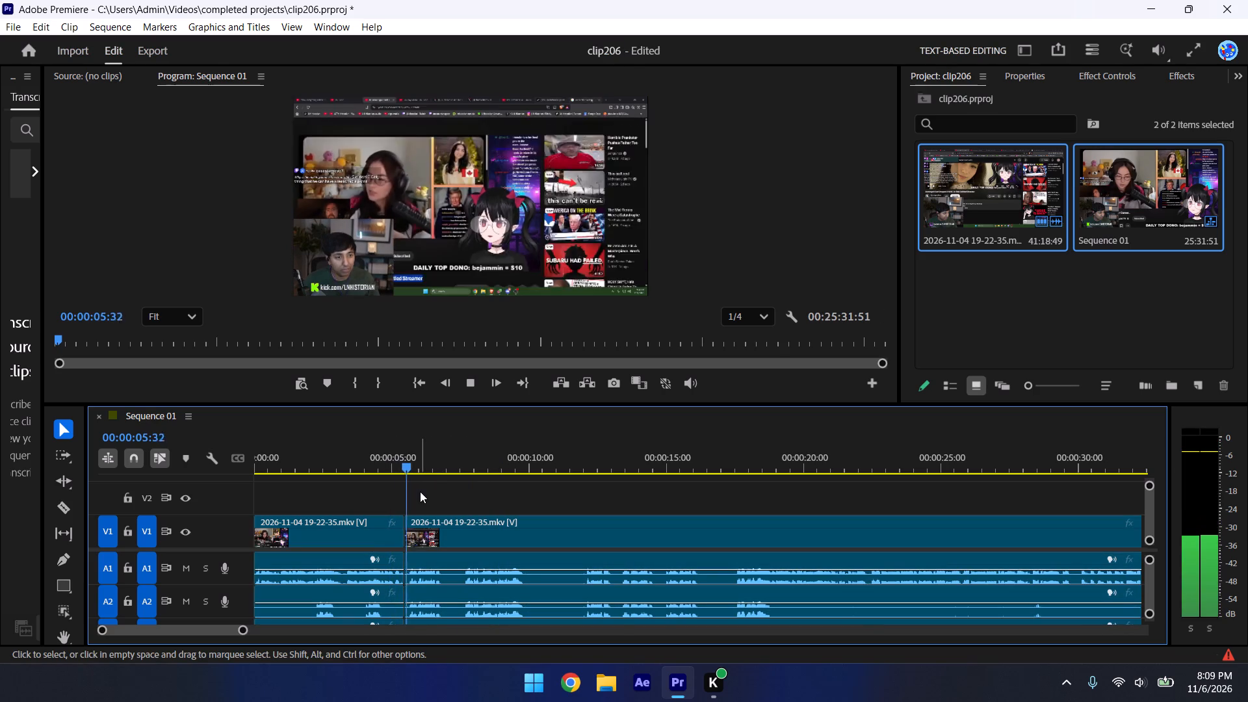
key("space")
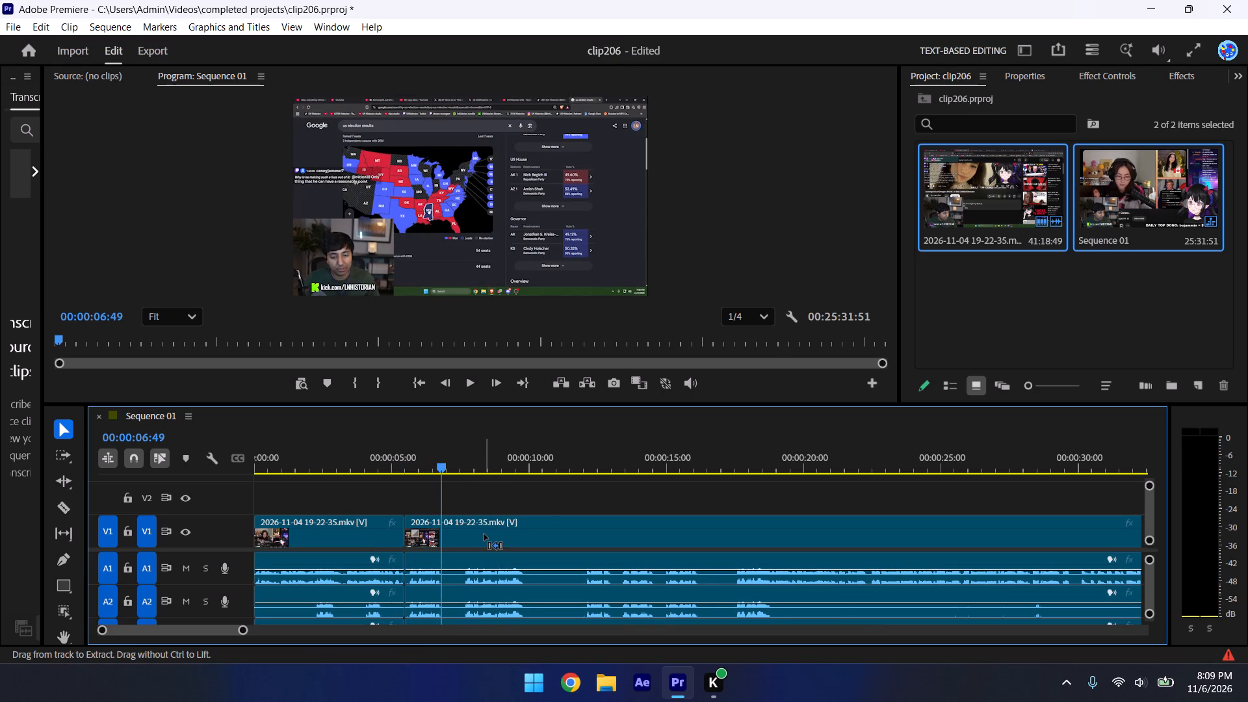
Split the last clip at 00:00:06:49 and save the project.
key("ctrl+k")
key("ctrl+s")
Trim about 00:00:00:49 off the start of the clip after the new cut and move it back to close the gap.
key("space")
key("space")
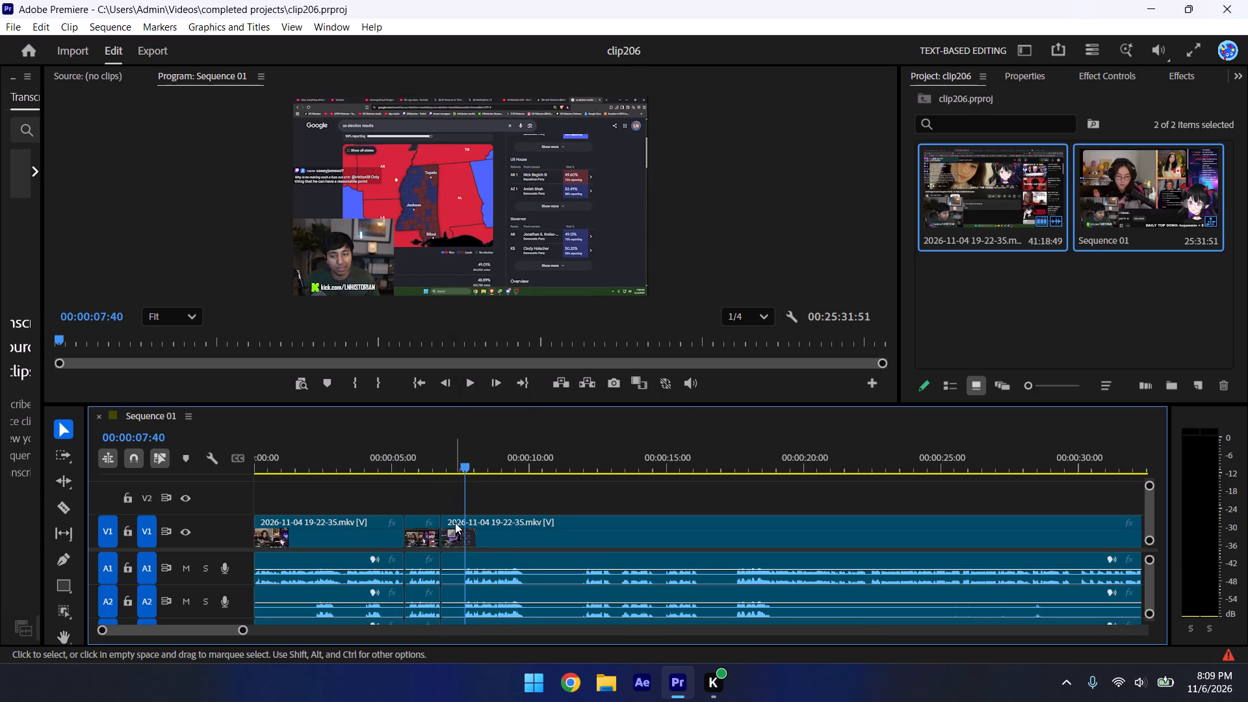
key("Left")
key("Left")
left_click_drag(449, 521, 487, 528)
left_click_drag(481, 523, 469, 523)
left_click_drag(505, 532, 489, 528)
Play across the new join, split the last clip at about 00:00:09:02, and save the project.
left_click(435, 460)
key("space")
left_click(471, 493)
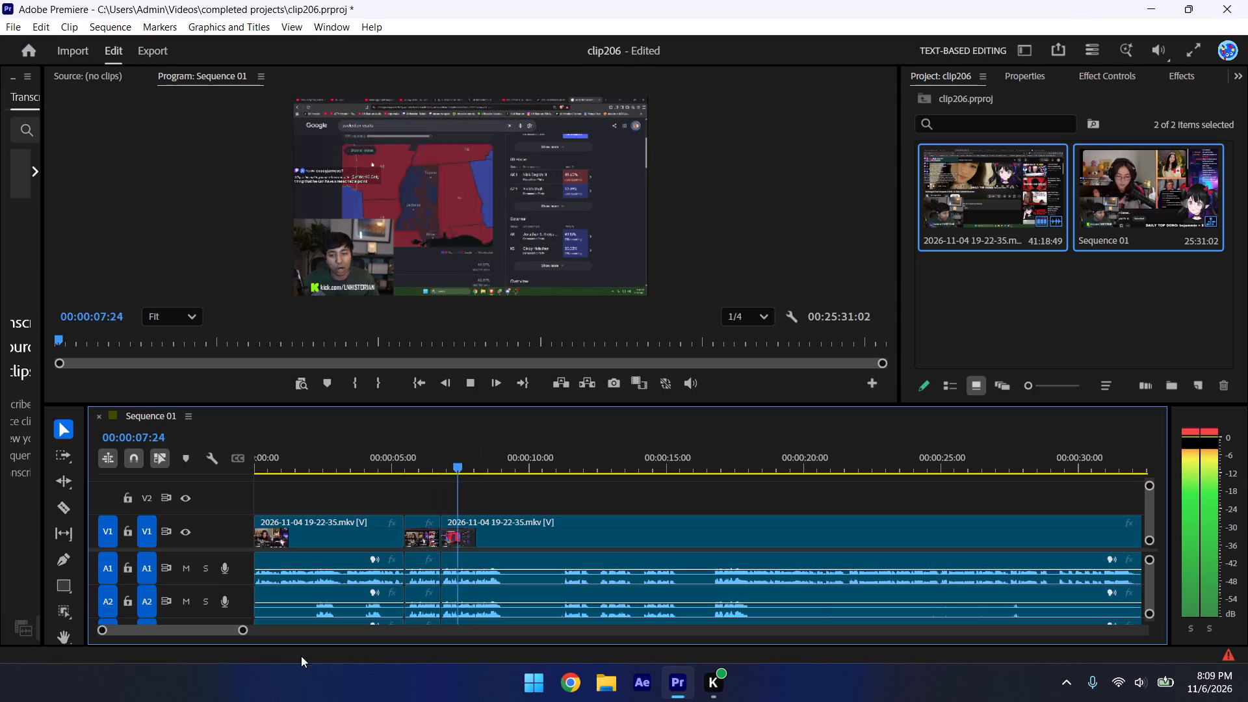
left_click_drag(244, 632, 224, 628)
key("space")
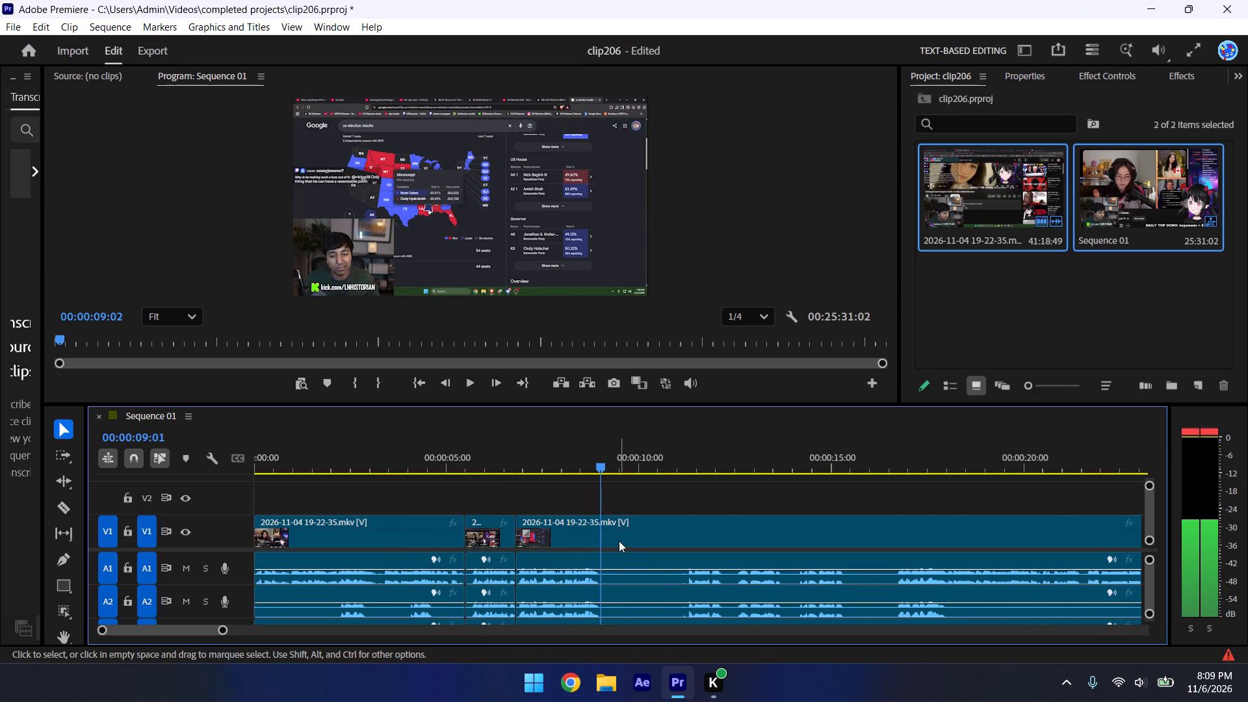
key("ctrl+k")
key("ctrl+s")
Trim about 00:00:02:12 off the start of the last clip and move it against the previous clip.
key("space")
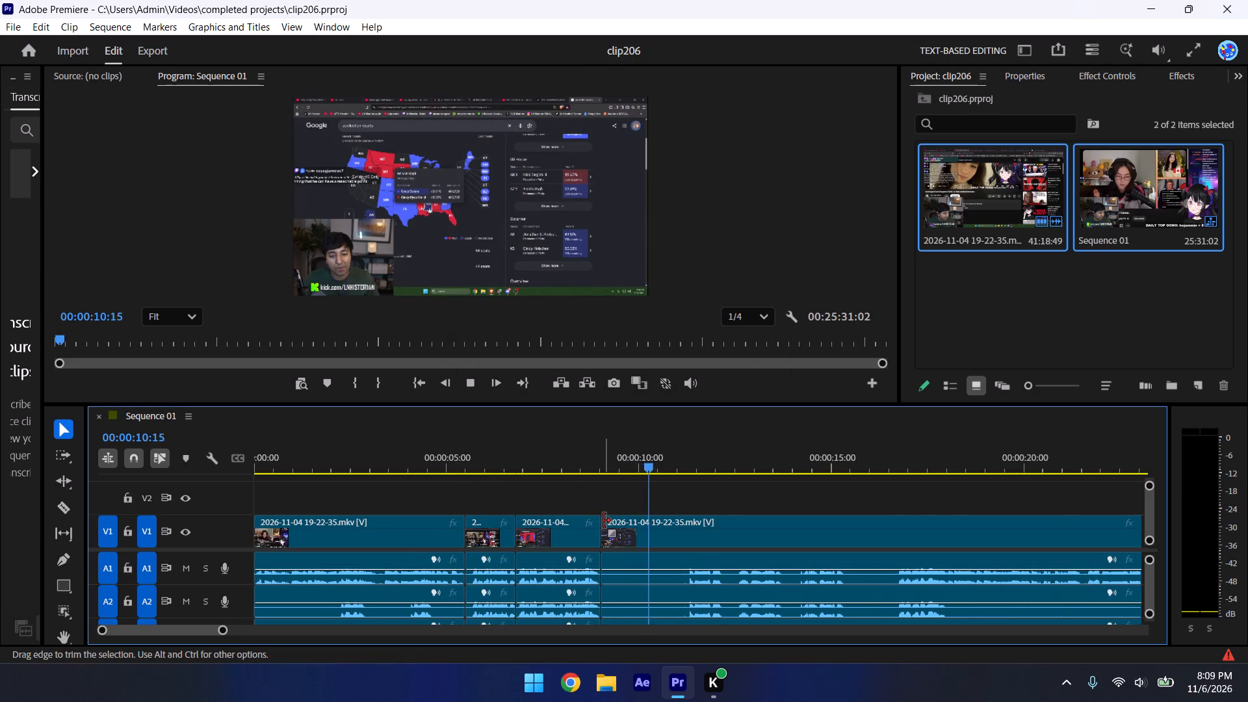
left_click_drag(603, 521, 686, 512)
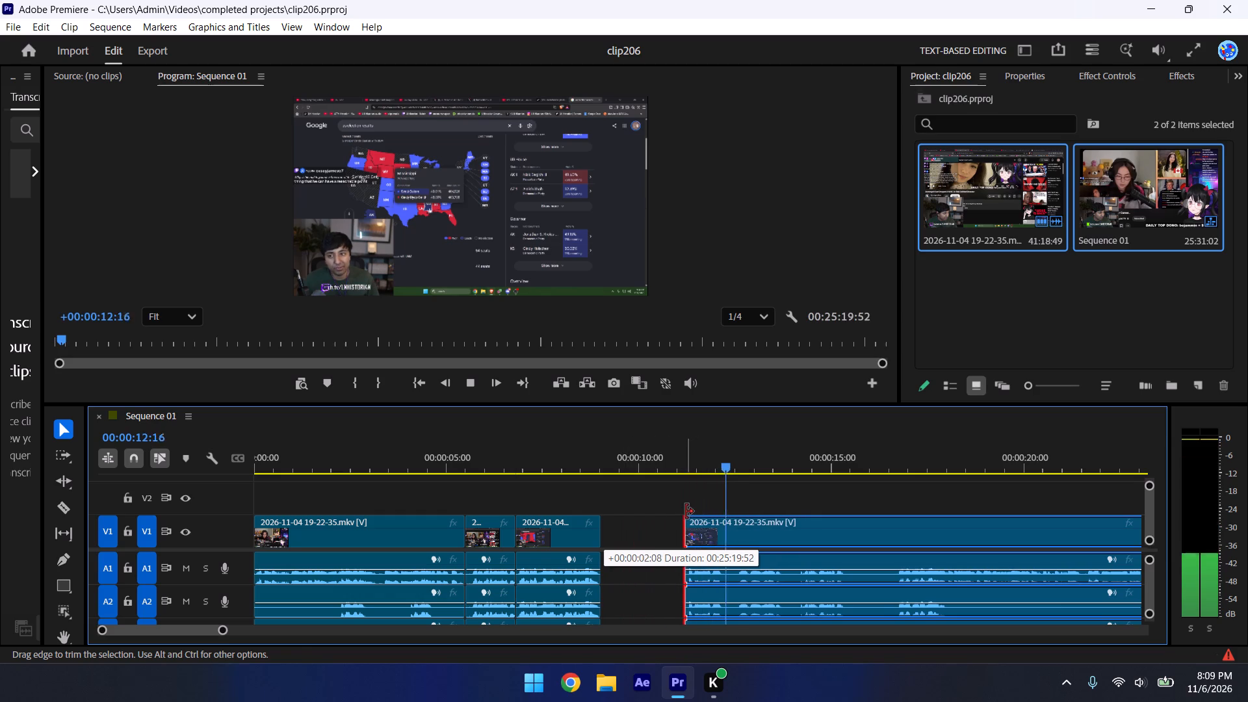
left_click_drag(686, 512, 688, 513)
key("space")
left_click_drag(732, 520, 655, 507)
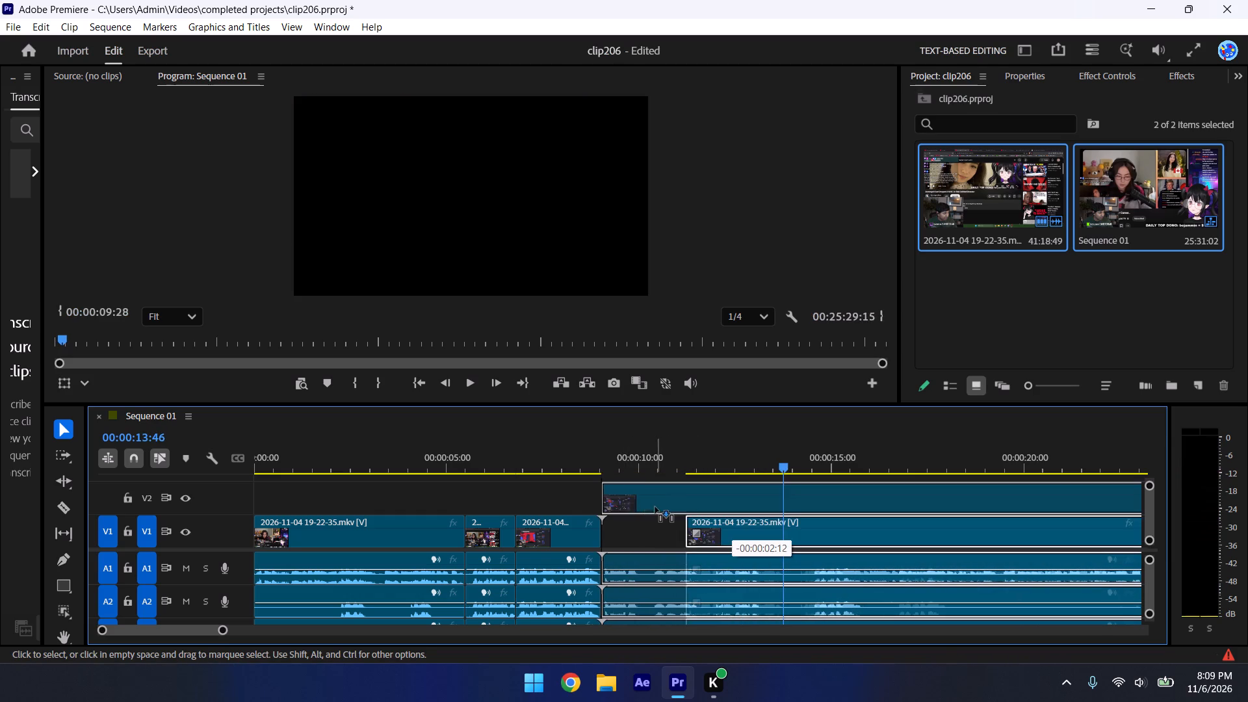
left_click_drag(655, 507, 648, 523)
Play on from the join, split the last clip at about 00:00:09:59, and save the project.
left_click(625, 445)
key("space")
key("space")
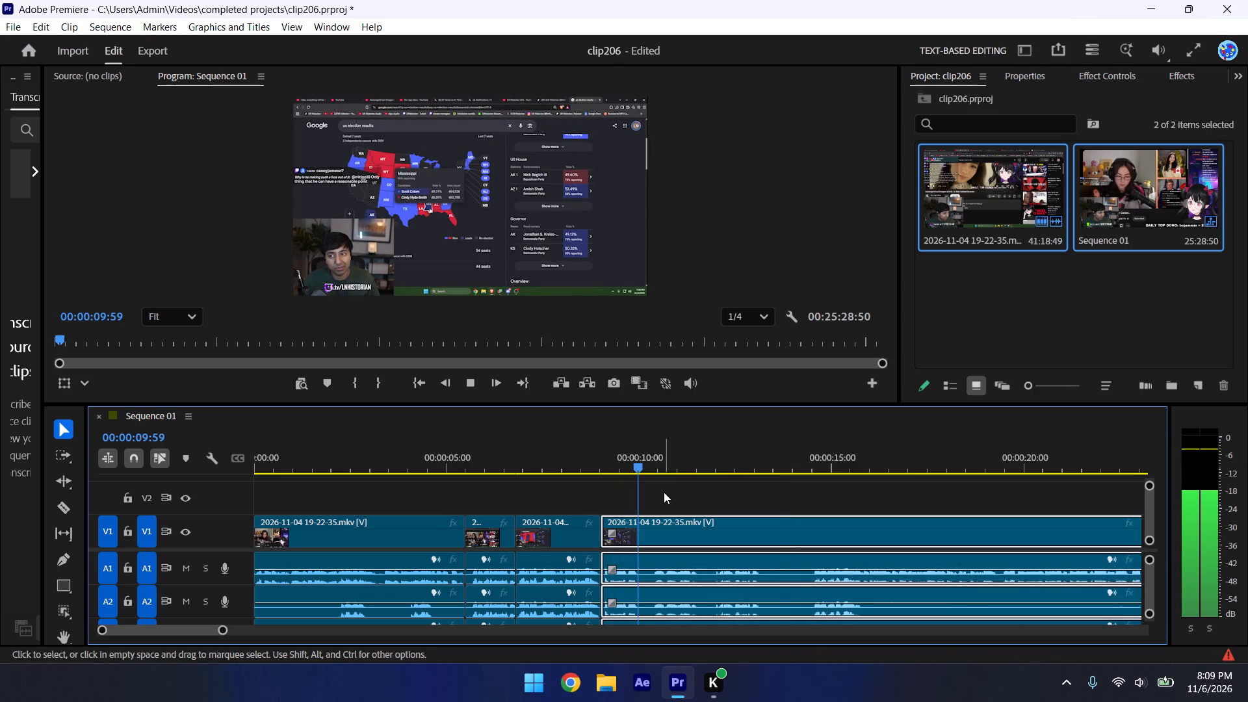
key("ctrl+k")
key("ctrl+s")
Trim about 16 frames off the start of the last clip and move it back to close the gap.
key("space")
key("space")
left_click_drag(645, 517, 655, 522)
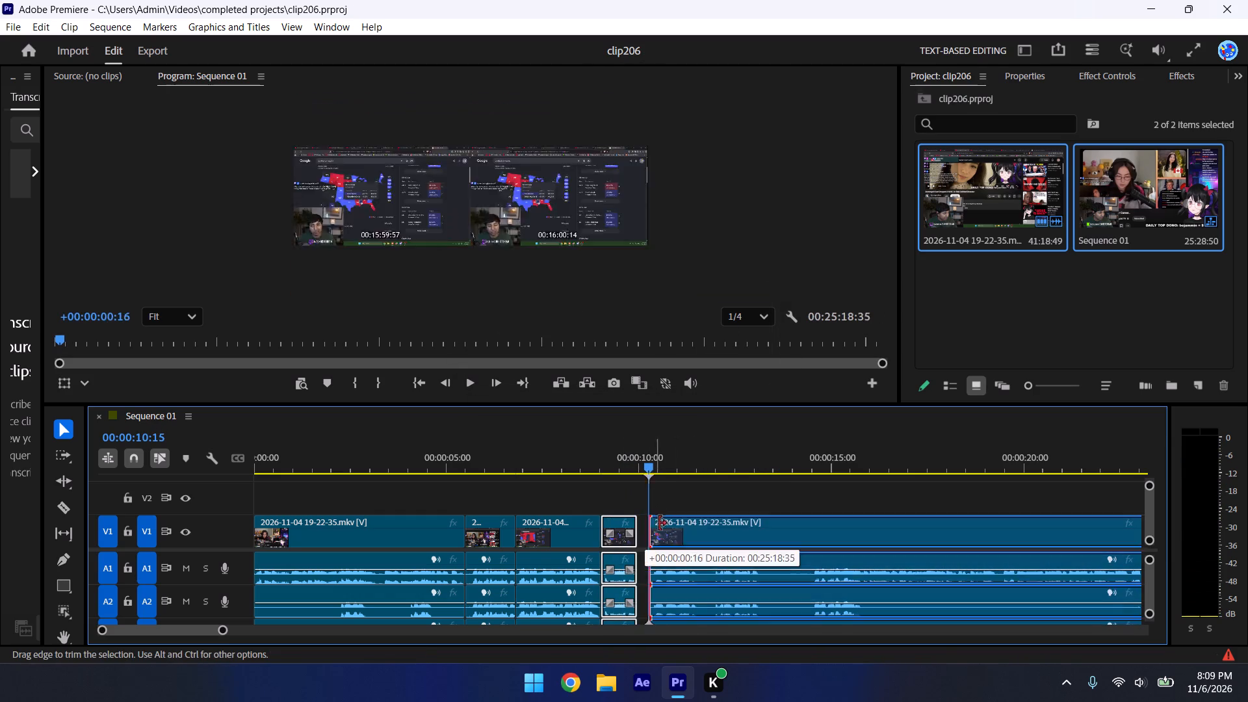
left_click_drag(693, 534, 682, 530)
Play across the join near 00:00:10:00, split the last clip at about 00:00:11:21, and save the project.
left_click(635, 458)
key("space")
left_click(669, 494)
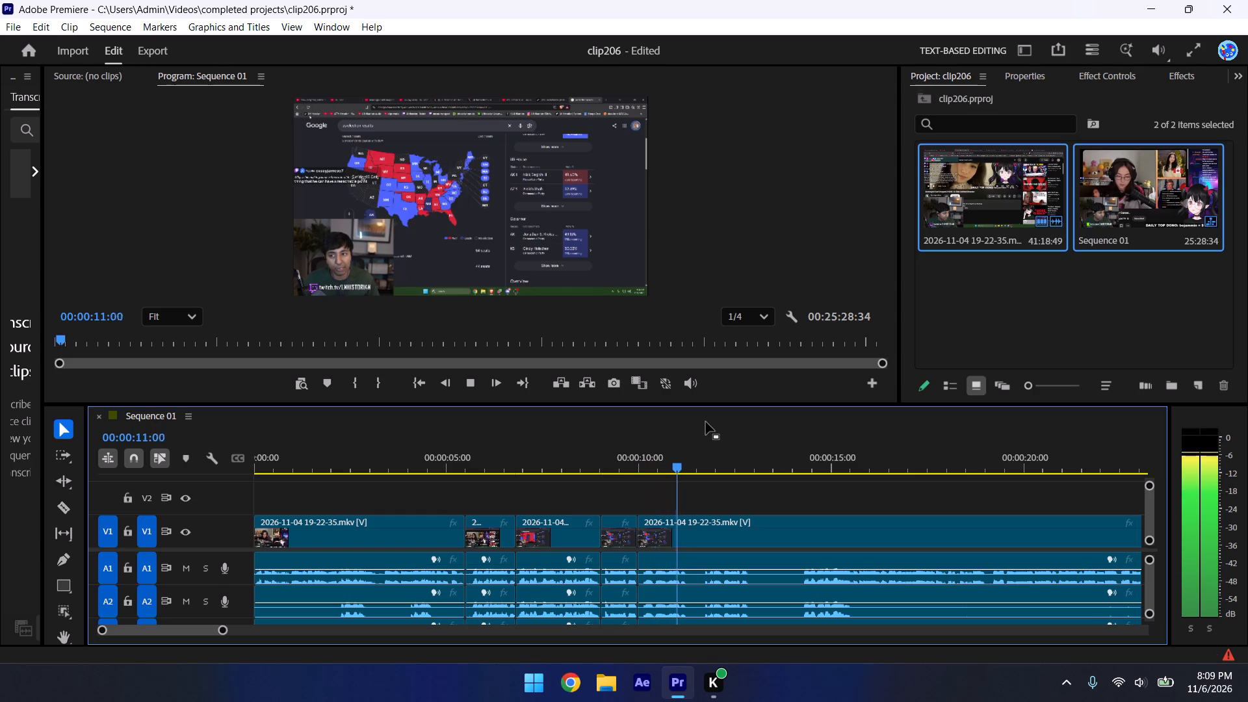
key("space")
key("space")
key("space")
key("ctrl+k")
key("ctrl+s")
Trim about 16 frames off the start of the clip after the 00:00:11:21 cut and close the gap.
key("space")
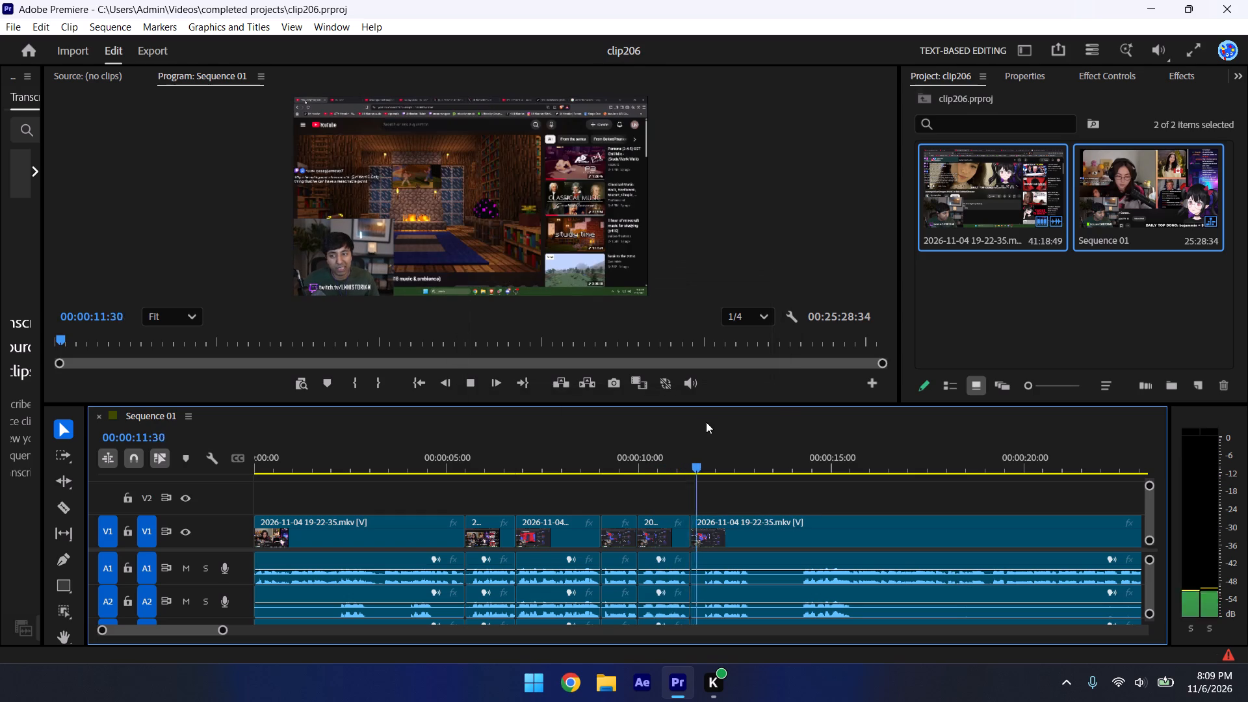
left_click_drag(697, 518, 708, 520)
key("space")
left_click_drag(745, 523, 736, 519)
Play past the join at 00:00:11:21 and trim about 00:00:02:30 more off the start of the last clip.
left_click(678, 446)
left_click(725, 497)
key("space")
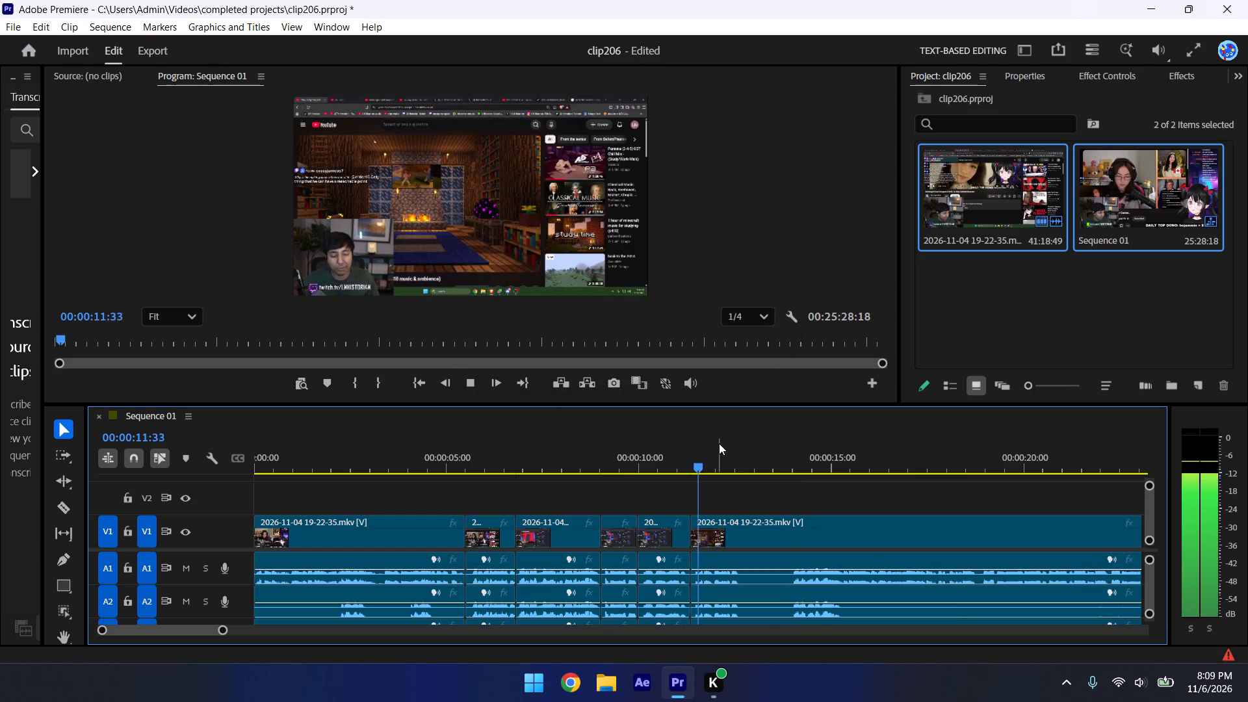
key("space")
key("space")
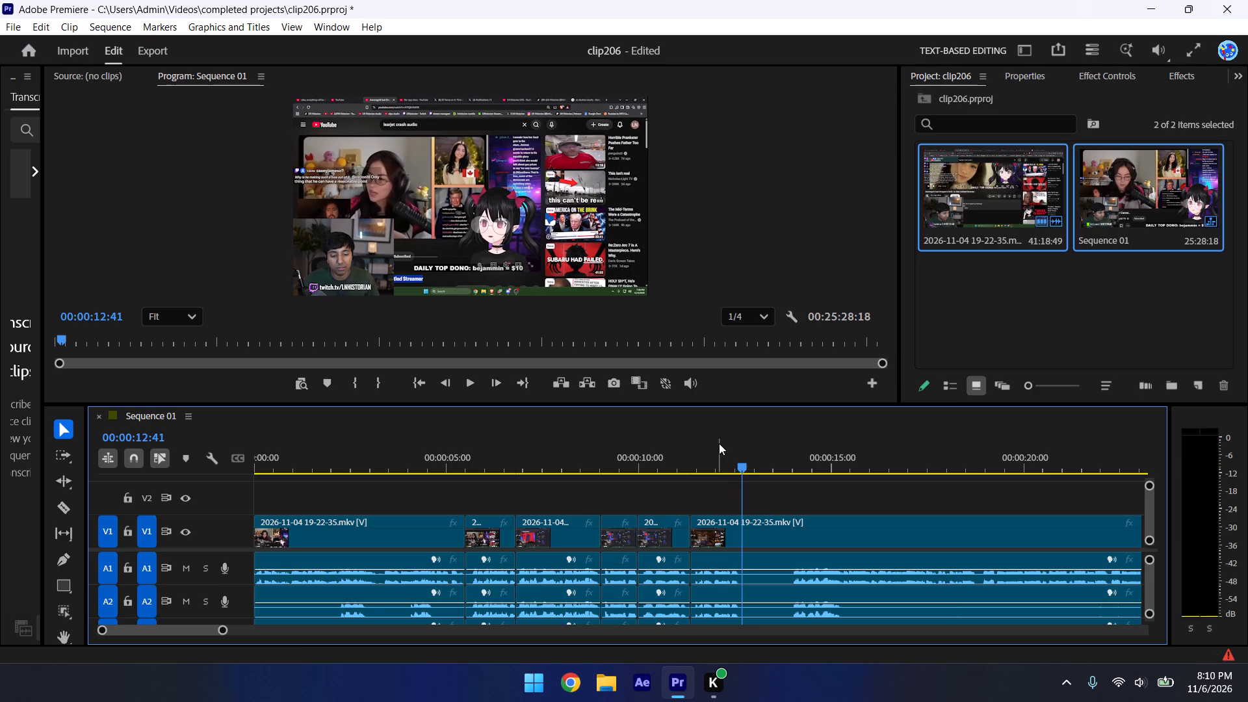
left_click_drag(697, 519, 793, 616)
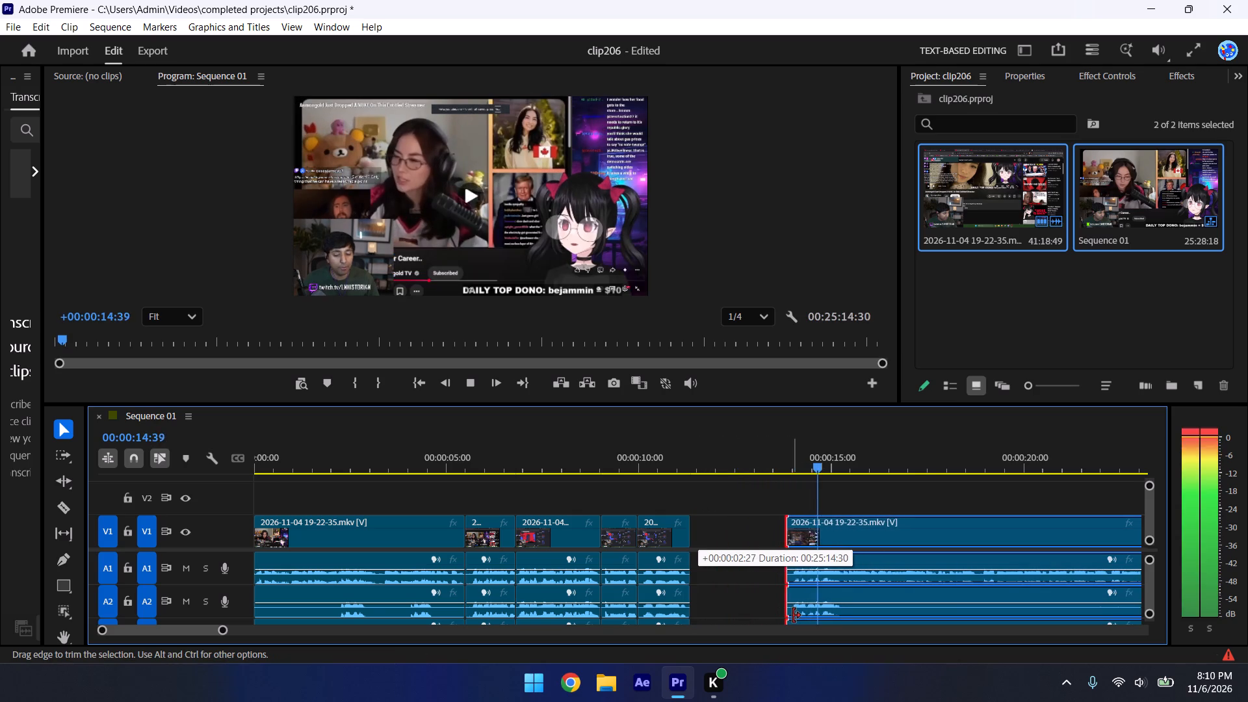
left_click_drag(793, 616, 795, 616)
key("space")
Split the last clip at 00:00:14:21, save the project, and delete the short piece before the cut.
left_click(798, 452)
left_click(795, 439)
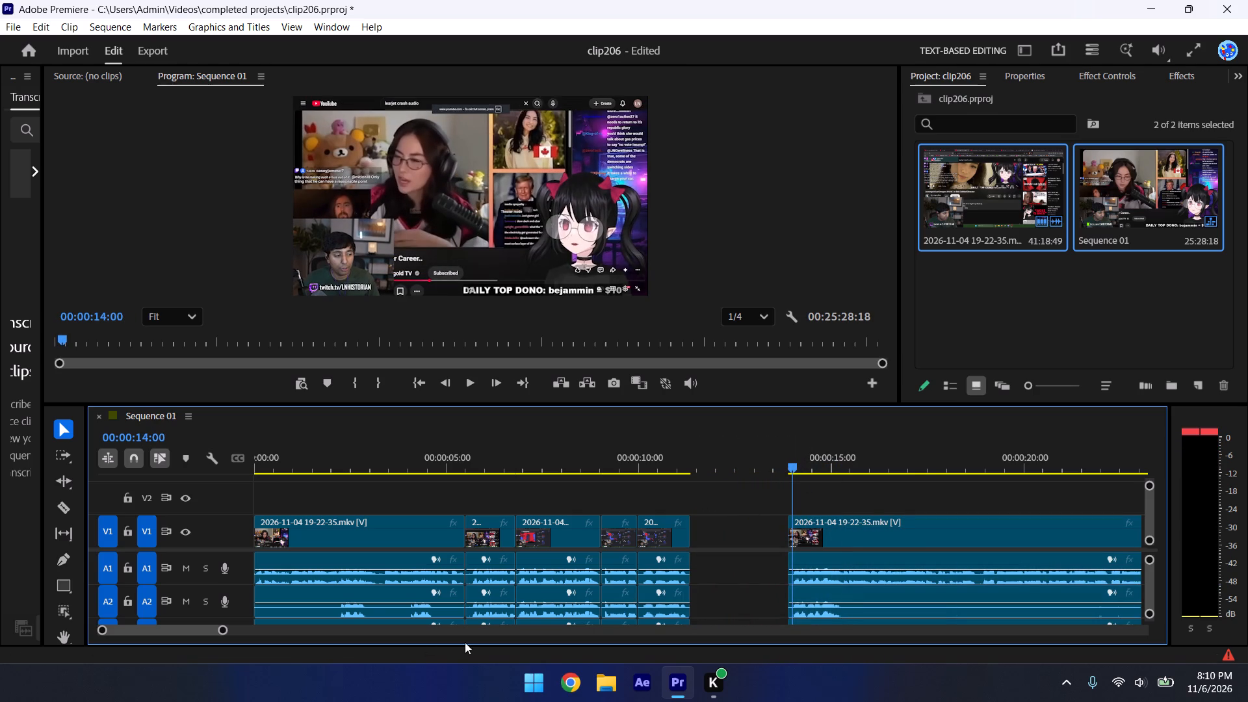
left_click_drag(221, 631, 149, 603)
key("space")
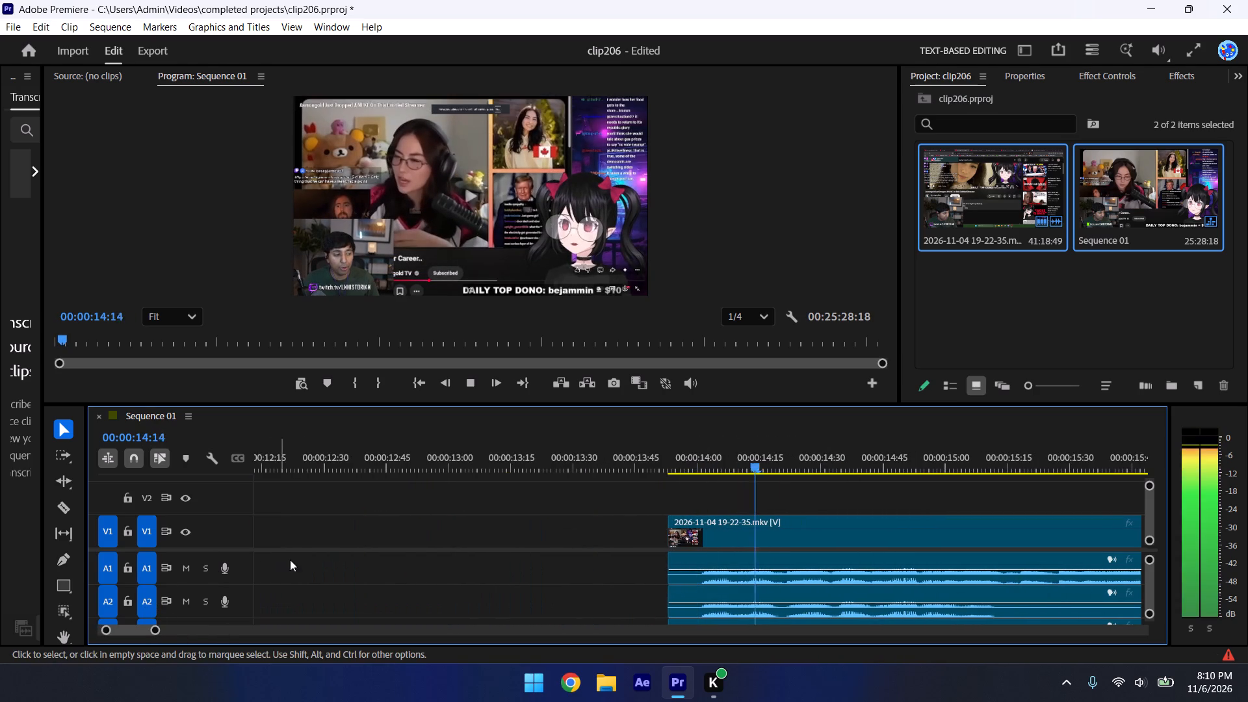
key("space")
key("Right")
key("ctrl+k")
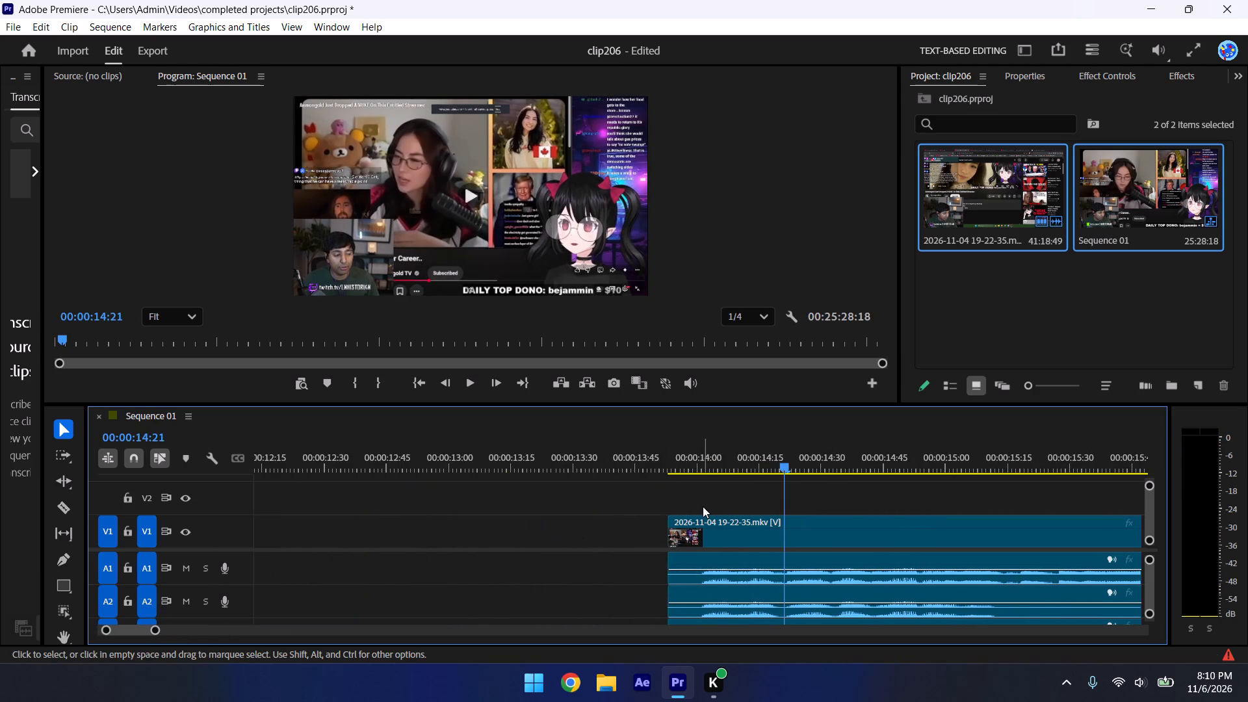
key("ctrl+s")
left_click(745, 541)
key("Delete")
Move the last clip from 00:00:14:21 back against the previous clip to close the gap.
key("space")
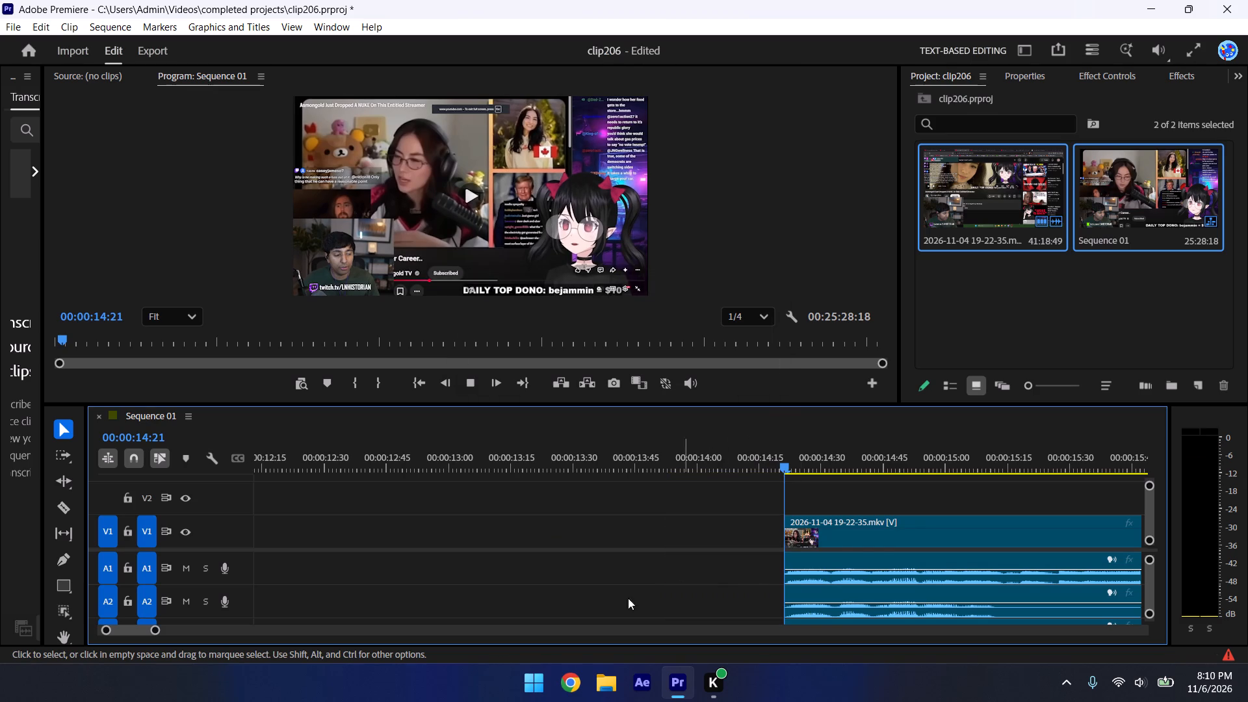
left_click_drag(156, 632, 229, 654)
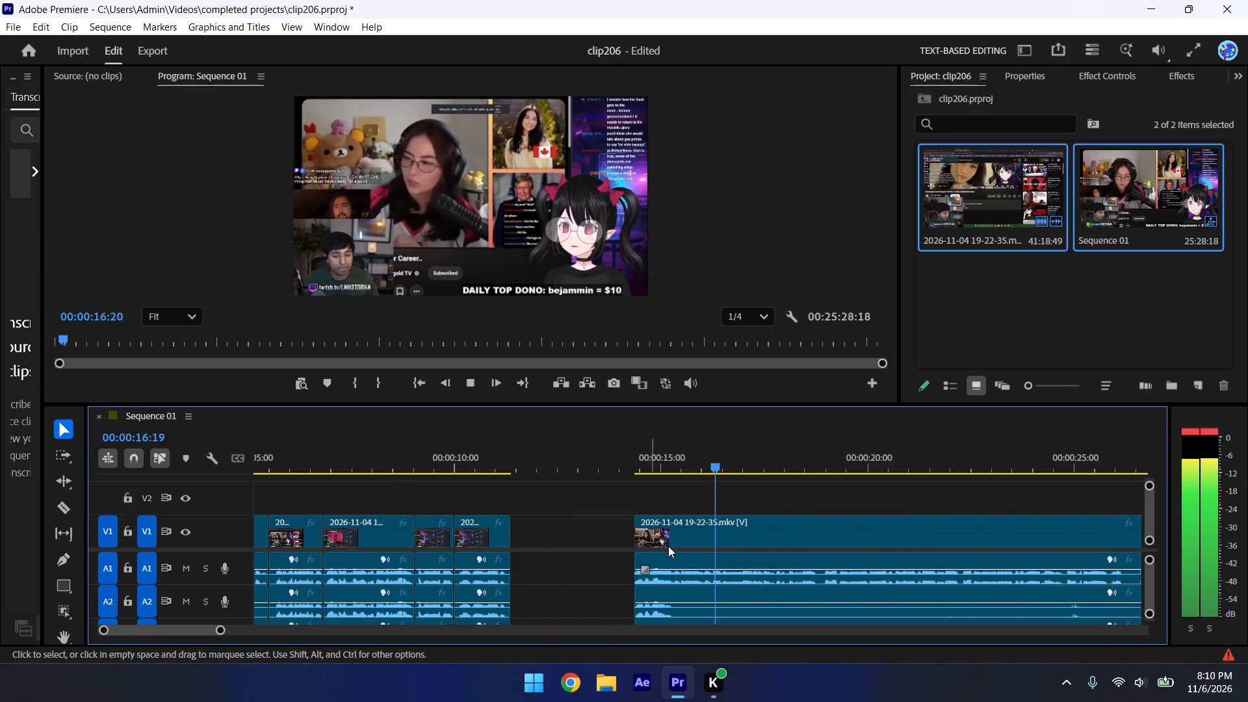
key("space")
left_click_drag(700, 527, 578, 523)
Play on through the last clip, split it at about 00:00:26:18, and save the project.
left_click(543, 459)
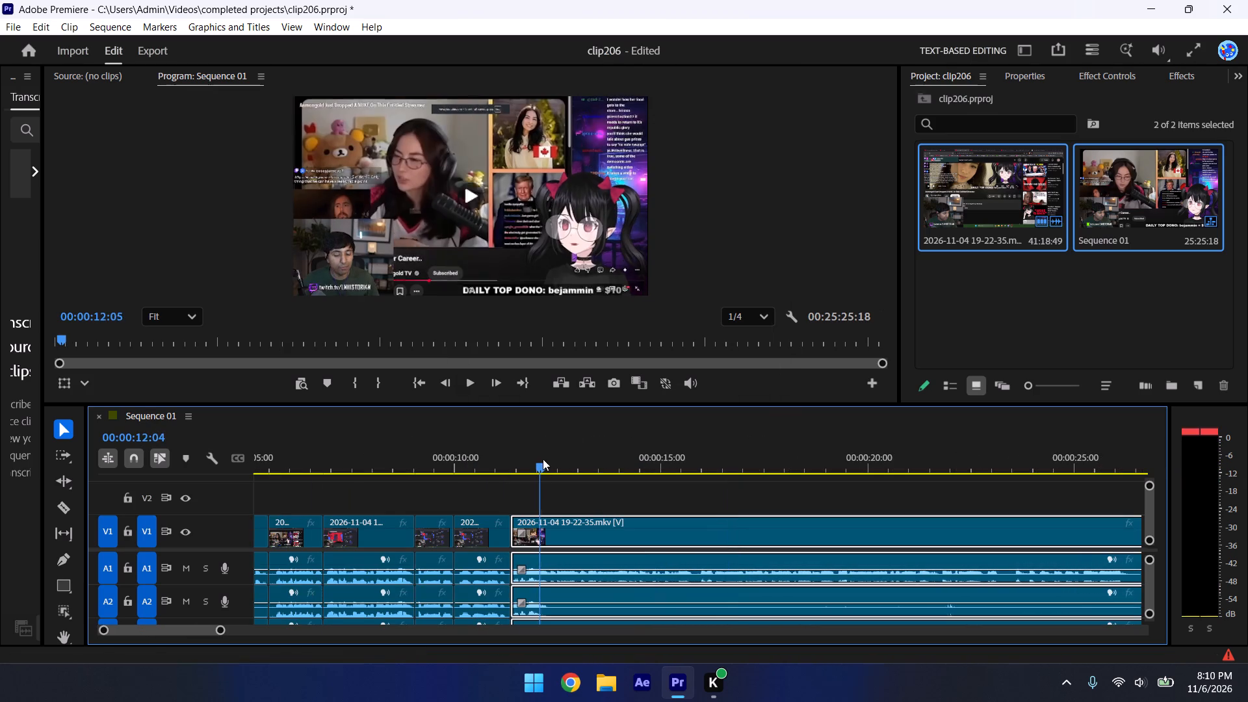
key("space")
left_click(618, 495)
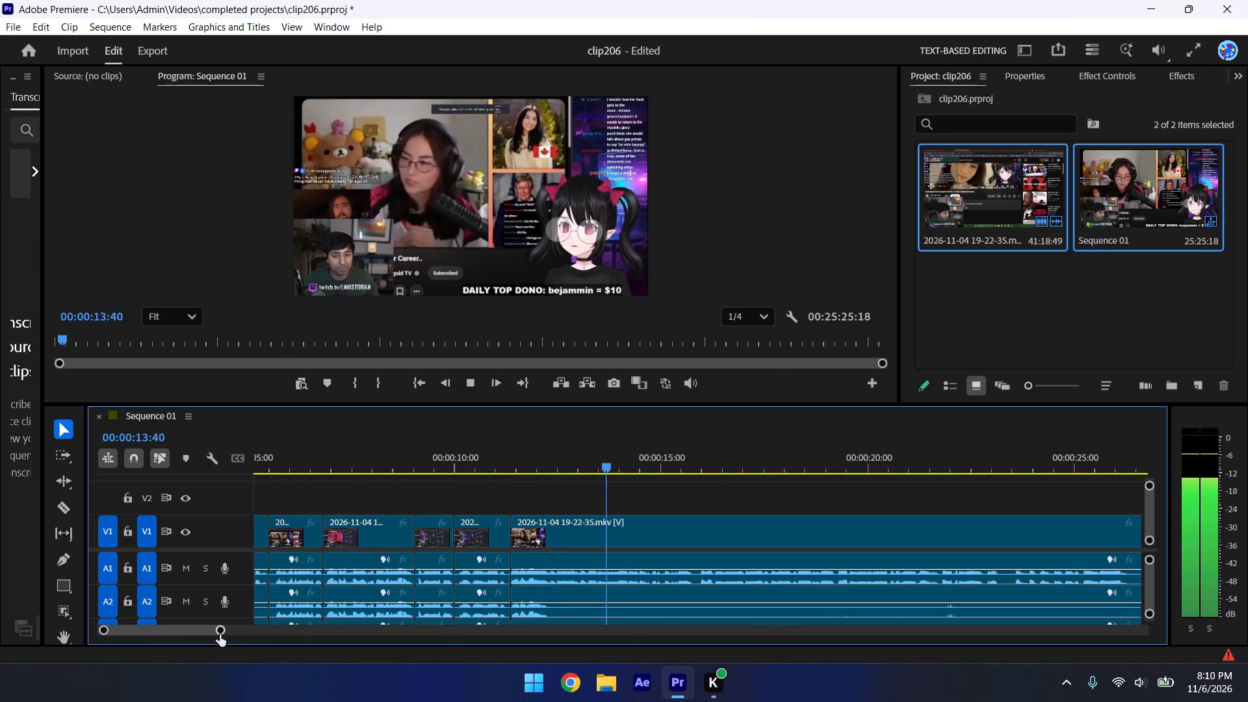
left_click_drag(223, 632, 234, 643)
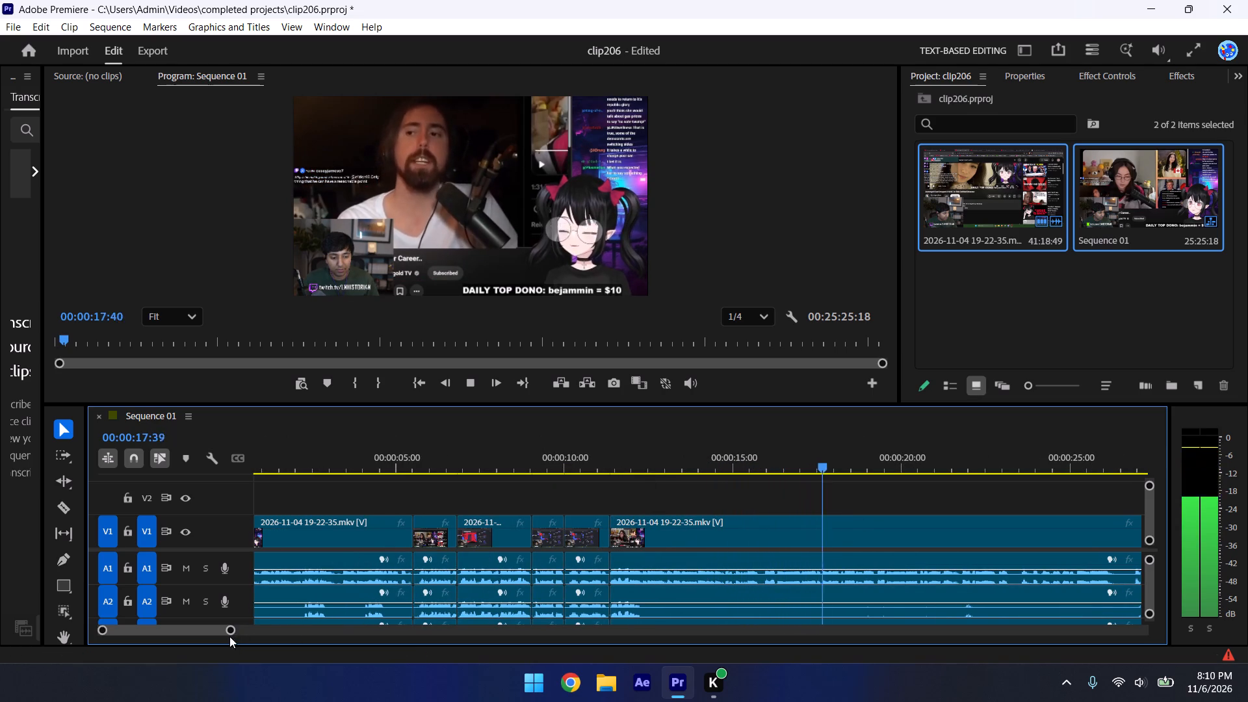
left_click_drag(230, 633, 248, 631)
left_click(807, 520)
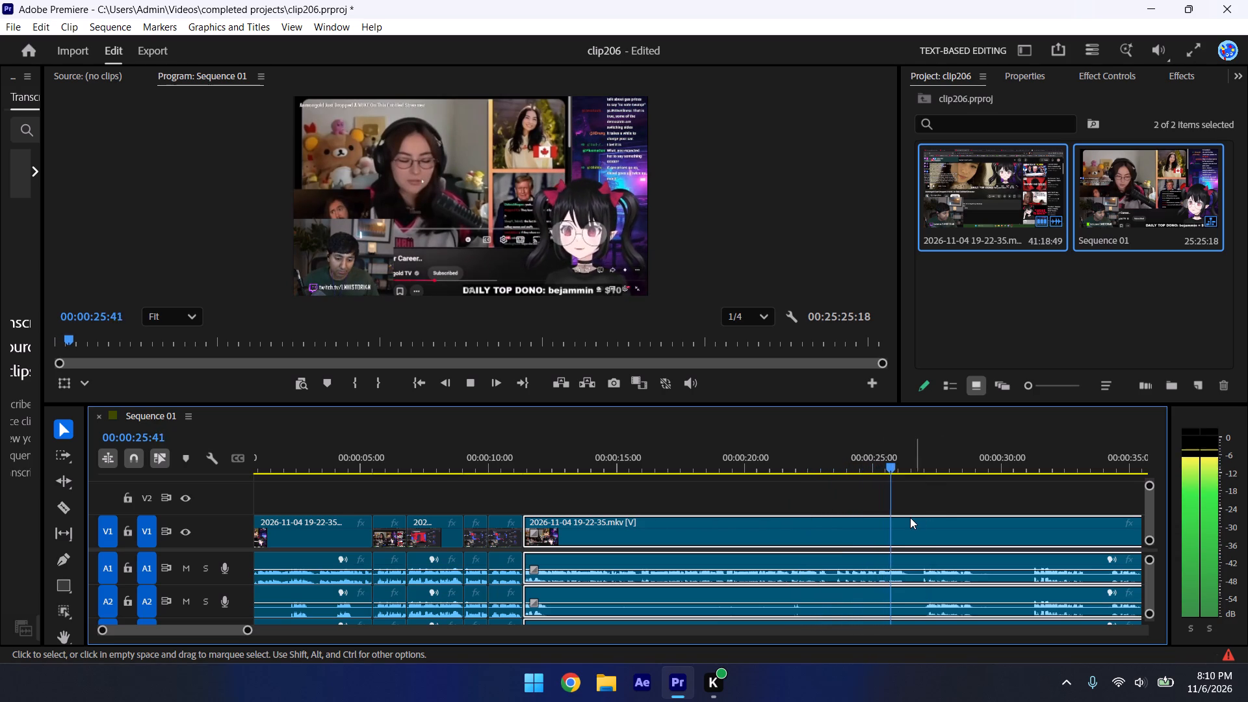
key("space")
key("ctrl+k")
key("ctrl+s")
Trim about 34 frames off the start of the clip after the 00:00:26:18 cut and close the gap.
key("space")
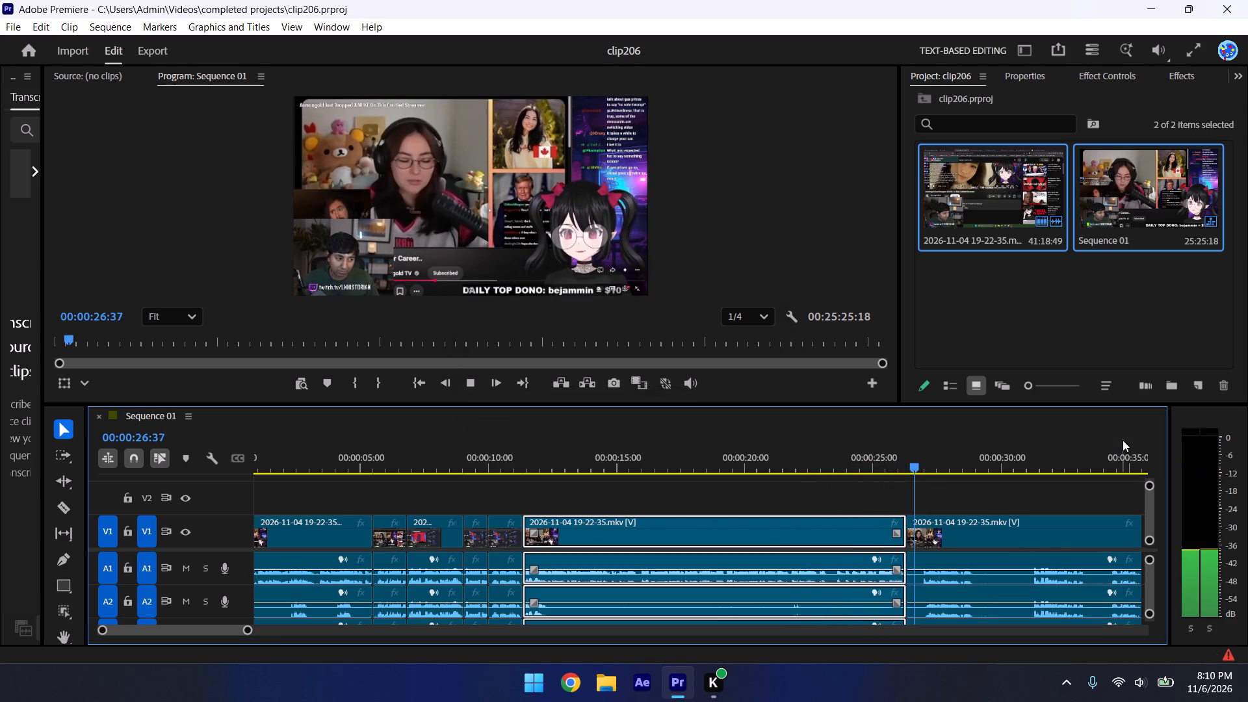
left_click_drag(911, 520, 926, 527)
key("space")
left_click_drag(964, 526, 950, 526)
Play on from about 00:00:27:00, split the last clip at about 00:00:28:19, and save the project.
left_click(933, 461)
key("space")
left_click(974, 495)
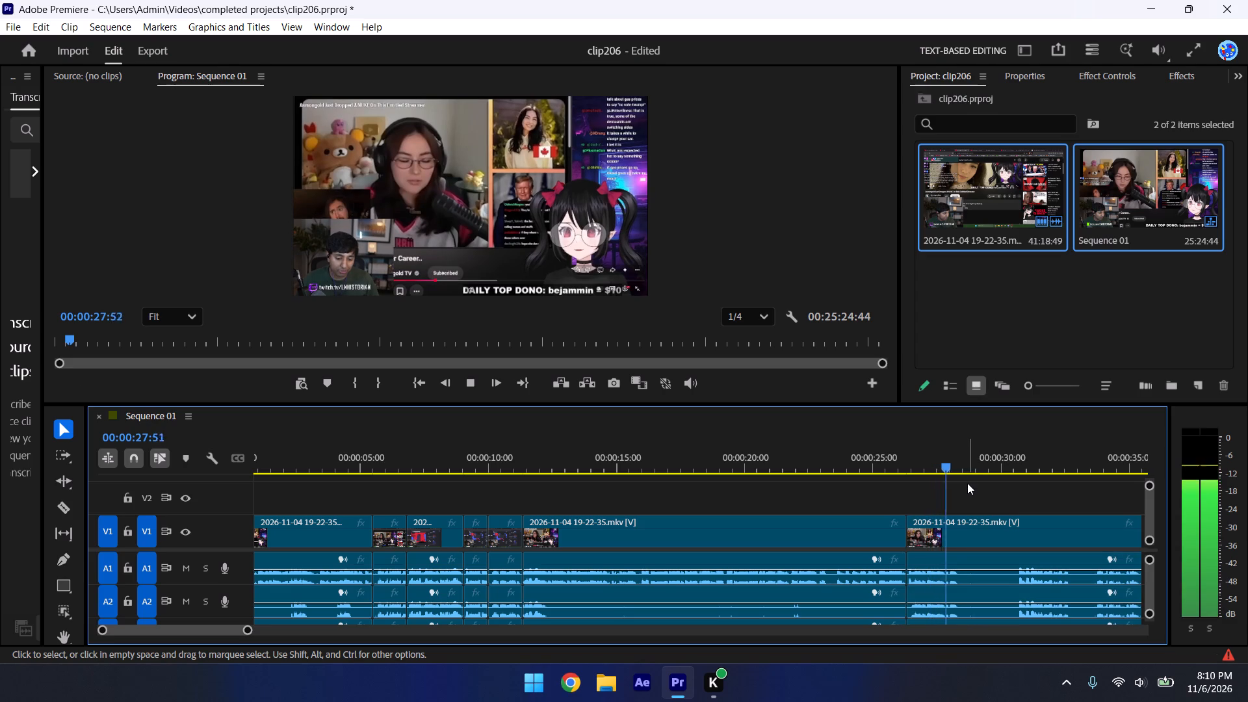
key("space")
key("ctrl+k")
key("ctrl+s")
Trim about 00:00:02:19 off the start of the last clip and move it against the previous clip.
key("space")
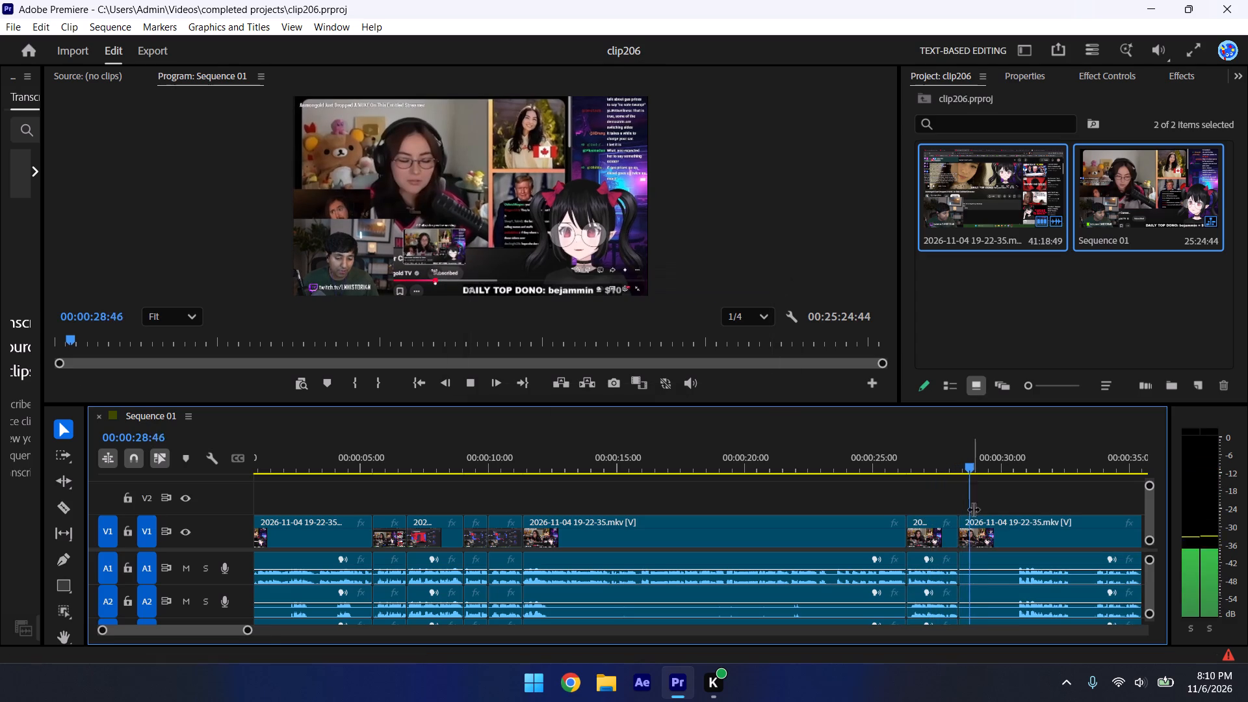
left_click_drag(964, 519, 1011, 564)
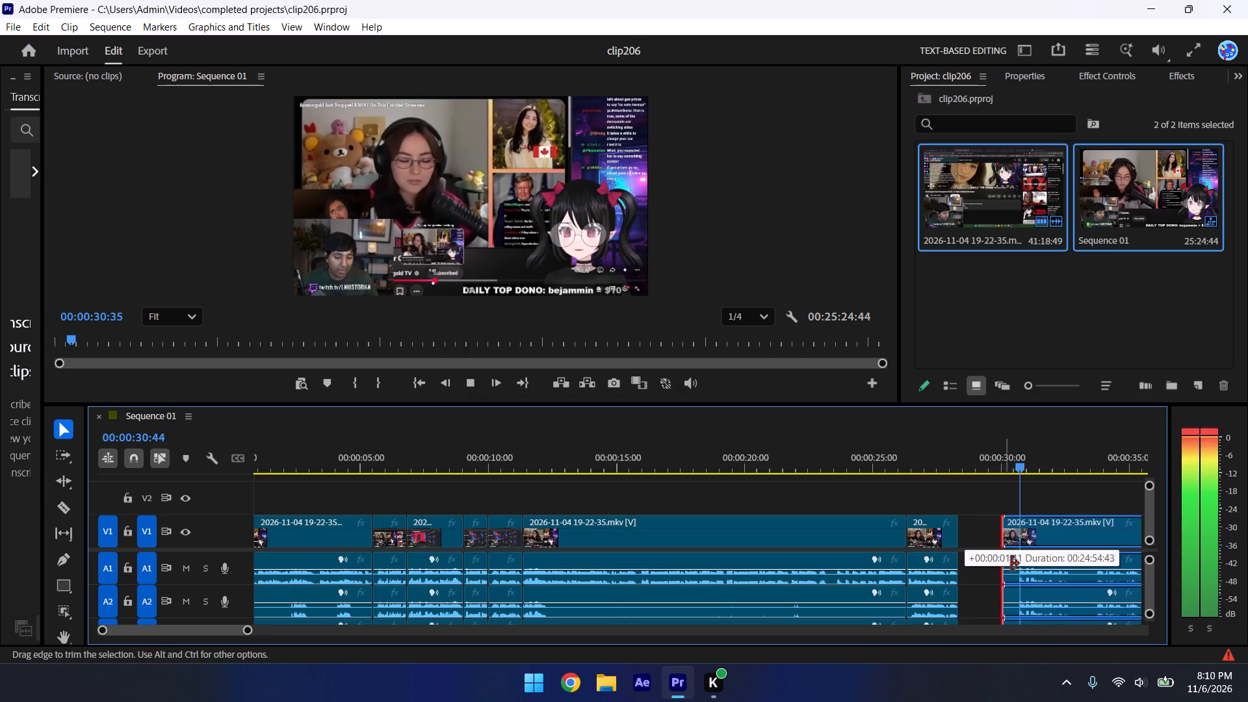
left_click_drag(1011, 564, 1024, 595)
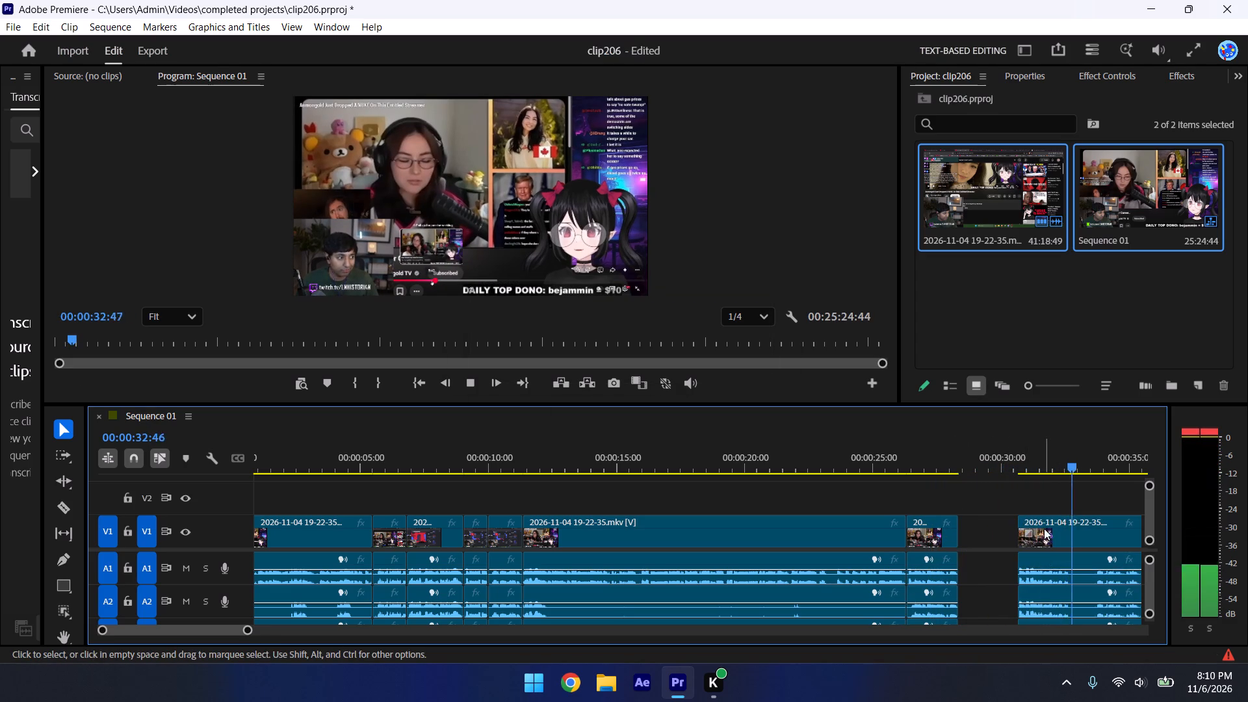
key("space")
left_click_drag(1044, 528, 978, 519)
Play on after the 00:00:28:19 join, split the last clip at about 00:00:30:21, and save the project.
left_click(987, 463)
left_click(1002, 470)
key("space")
key("space")
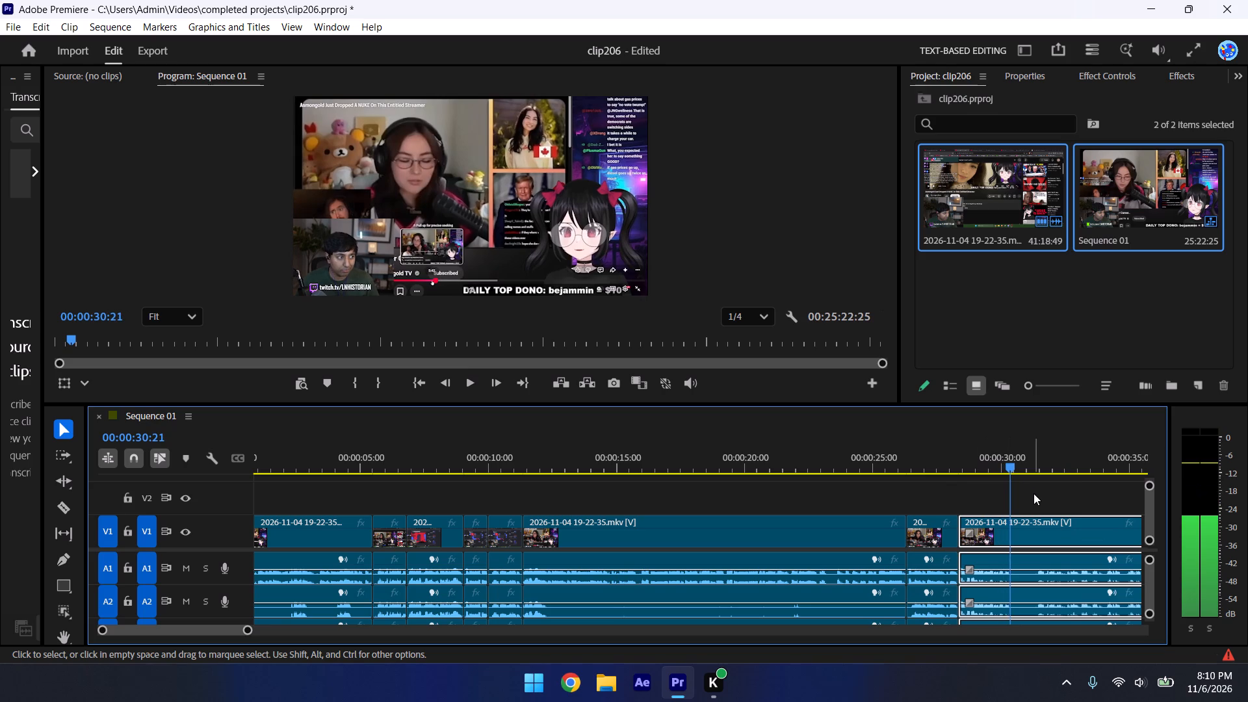
key("ctrl+k")
key("ctrl+s")
Trim about 00:00:01:01 off the start of the last clip and move it back to close the gap.
key("space")
left_click_drag(1016, 517, 1017, 517)
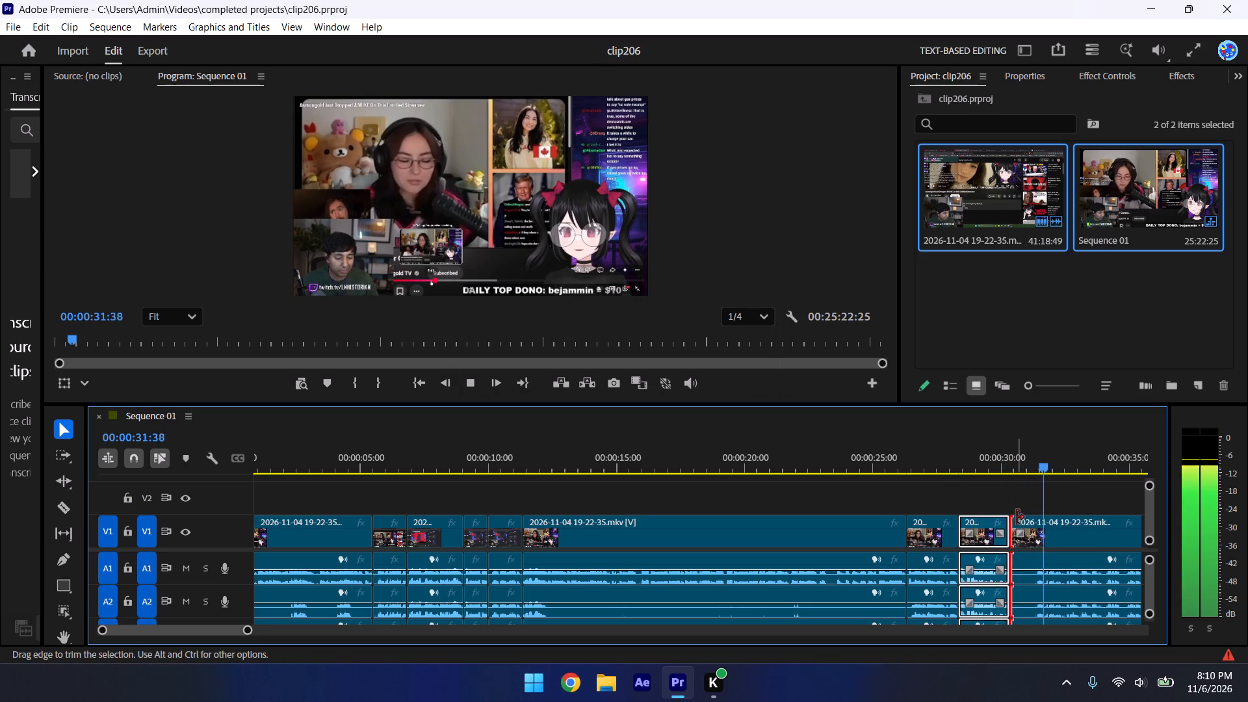
left_click_drag(1017, 517, 1042, 528)
key("space")
left_click_drag(1061, 527, 1044, 526)
Play back the section after the 00:00:30:21 join, split the last clip at about 00:00:31:27, and save the project.
left_click(1044, 476)
key("space")
left_click(1035, 470)
key("space")
left_click(1061, 506)
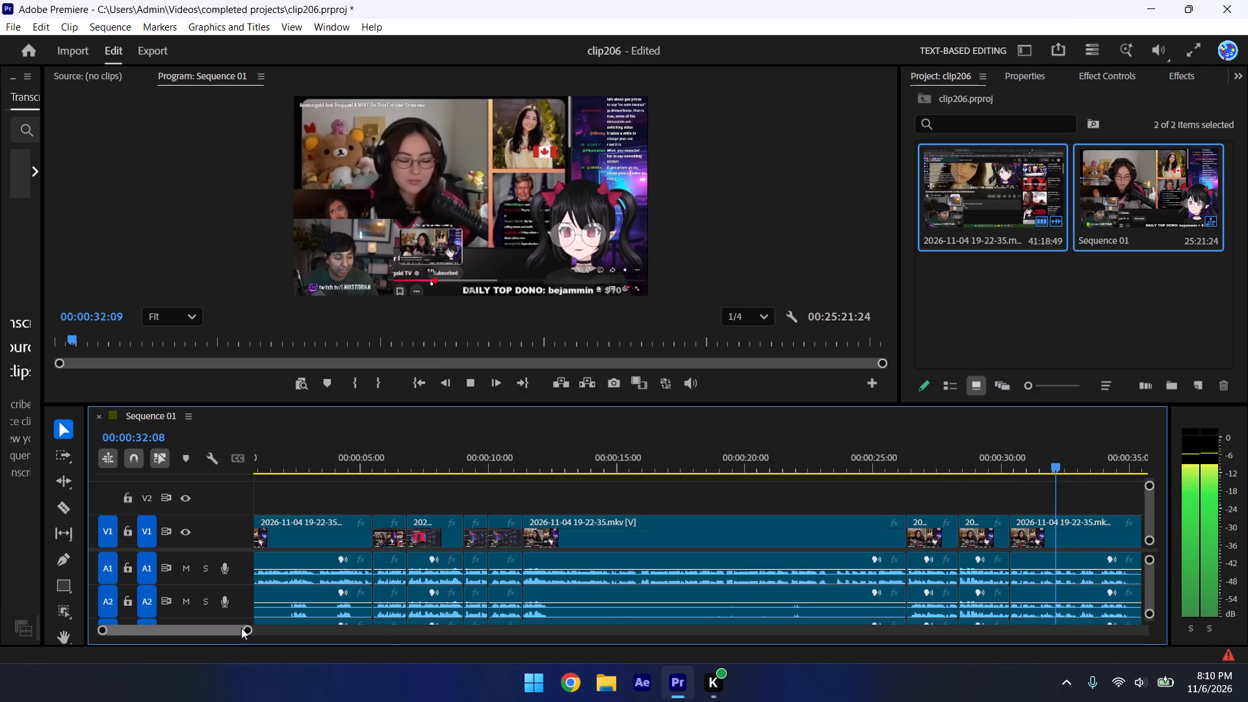
left_click_drag(250, 630, 231, 628)
left_click(644, 455)
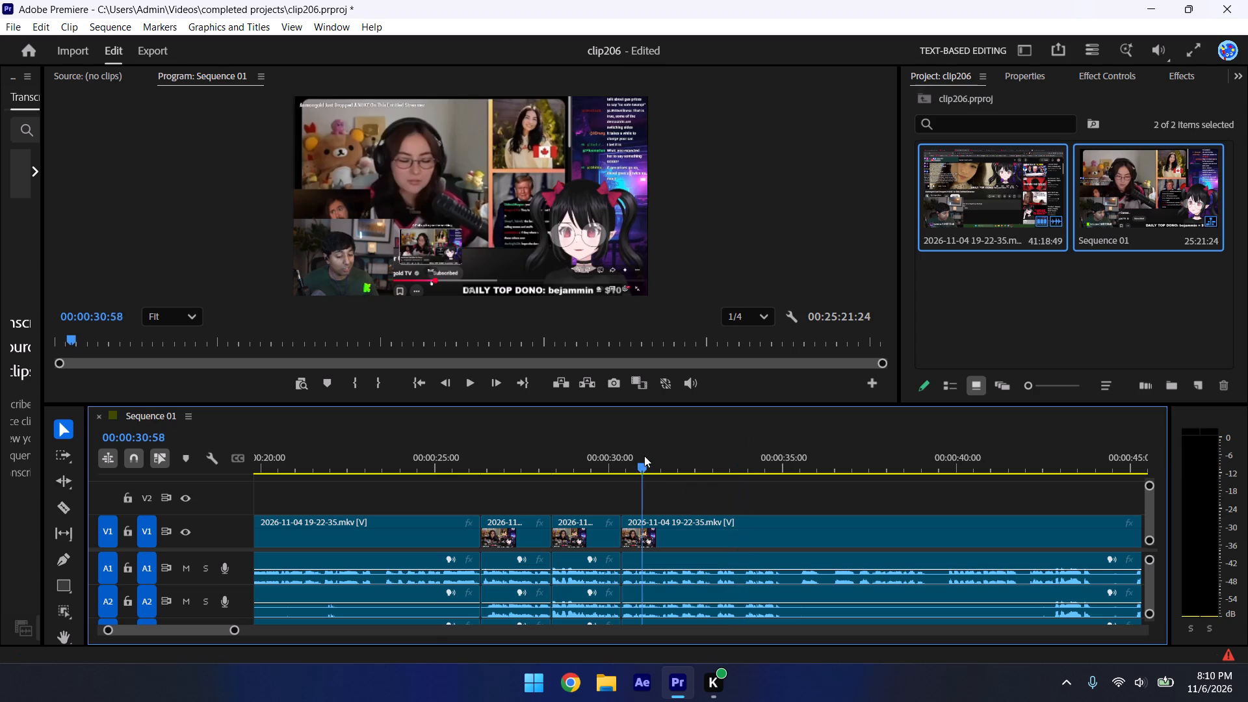
left_click(619, 454)
key("space")
key("space")
left_click_drag(234, 629, 223, 627)
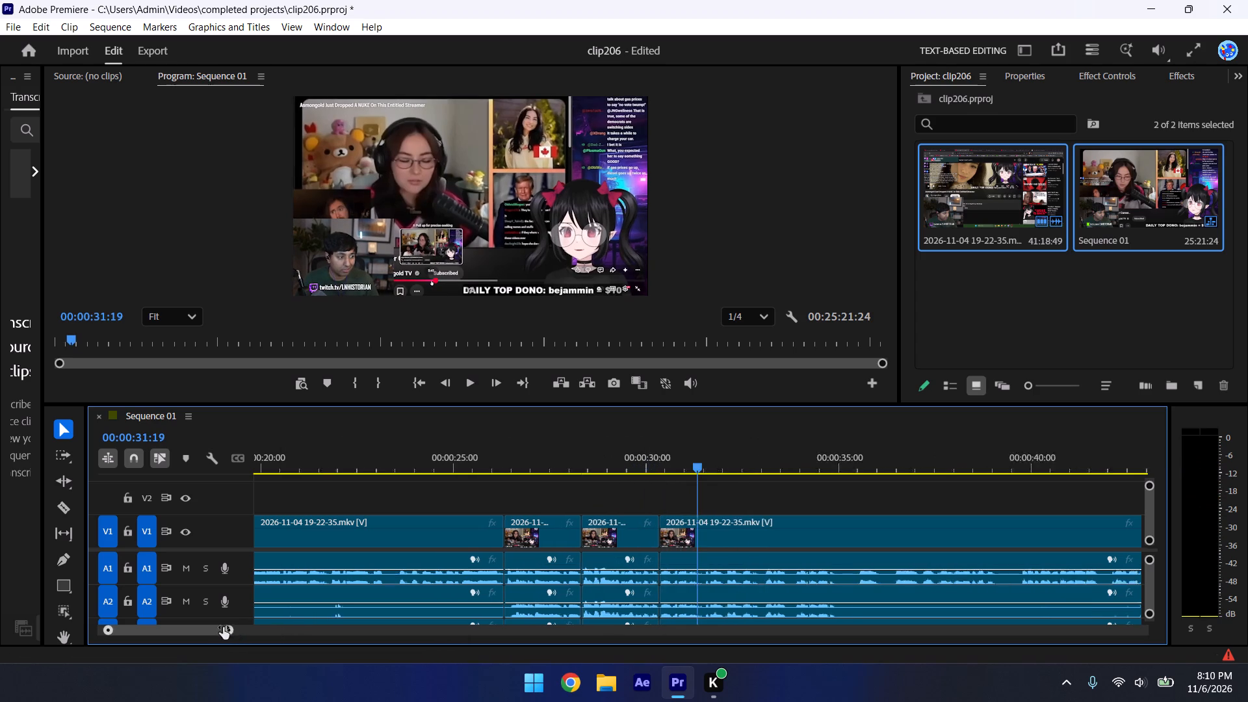
left_click_drag(223, 627, 197, 605)
key("space")
key("space")
key("ctrl+k")
key("ctrl+k")
key("ctrl+s")
Play past the join at about 00:00:31:27, split the last clip at 00:00:31:58, and save the project.
key("space")
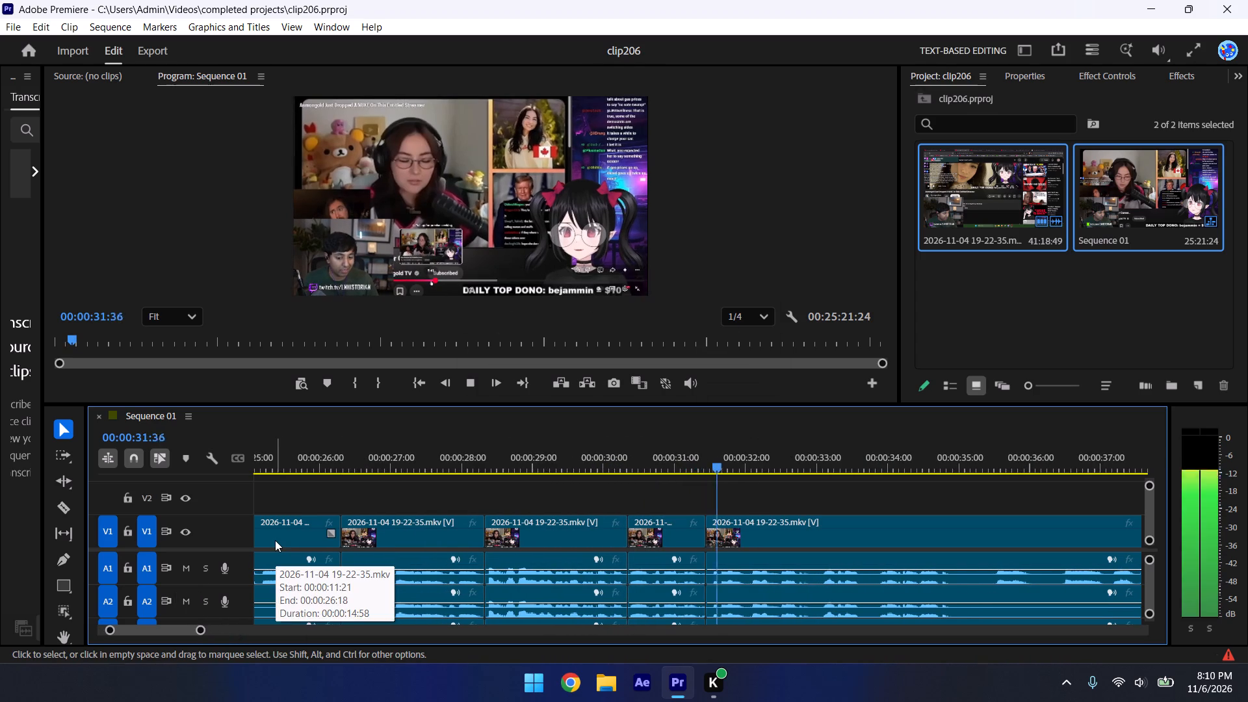
key("space")
left_click(710, 517)
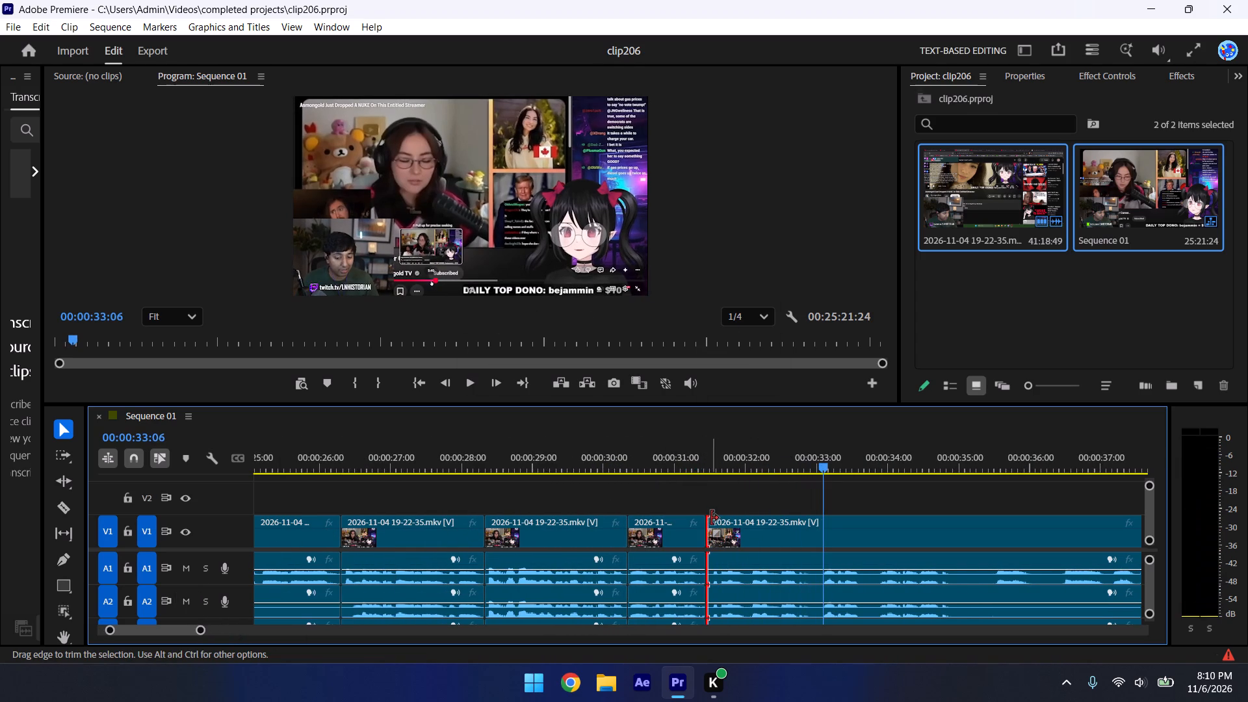
left_click(723, 448)
left_click(743, 446)
key("Right")
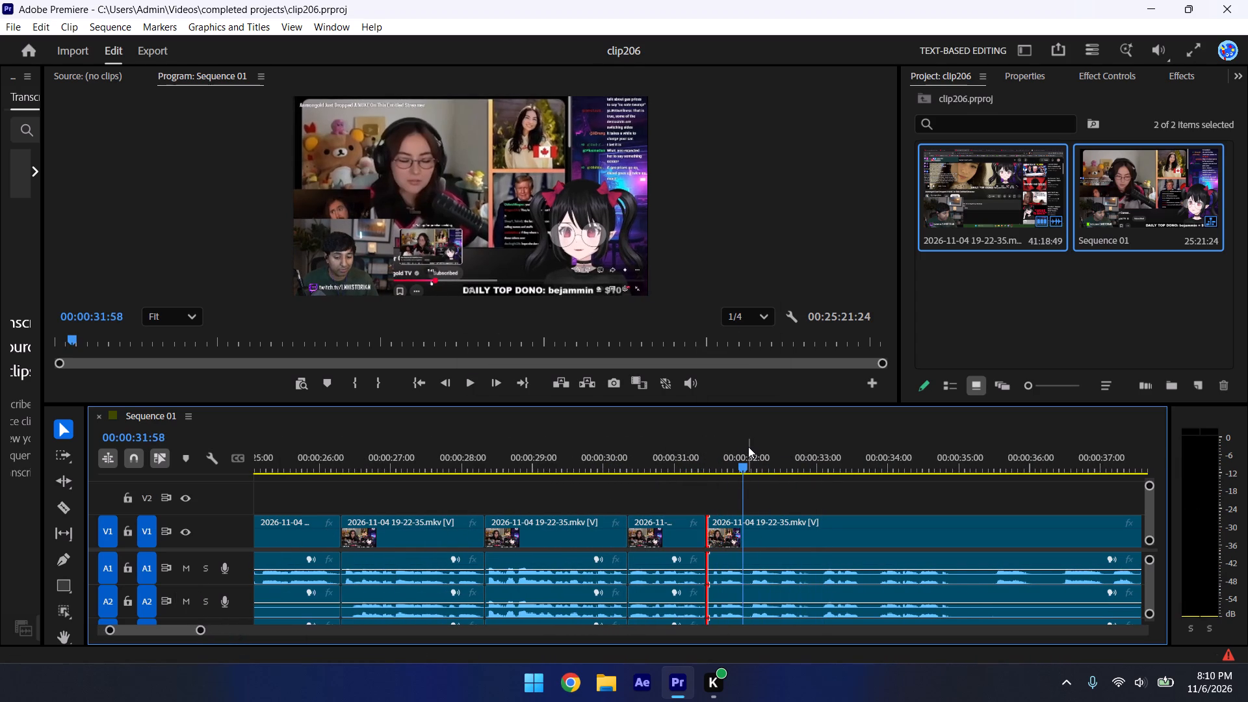
key("ctrl+k")
key("ctrl+s")
Trim about 00:00:00:15 off the start of the last clip and move it back against the previous clip.
key("space")
key("space")
left_click(744, 513)
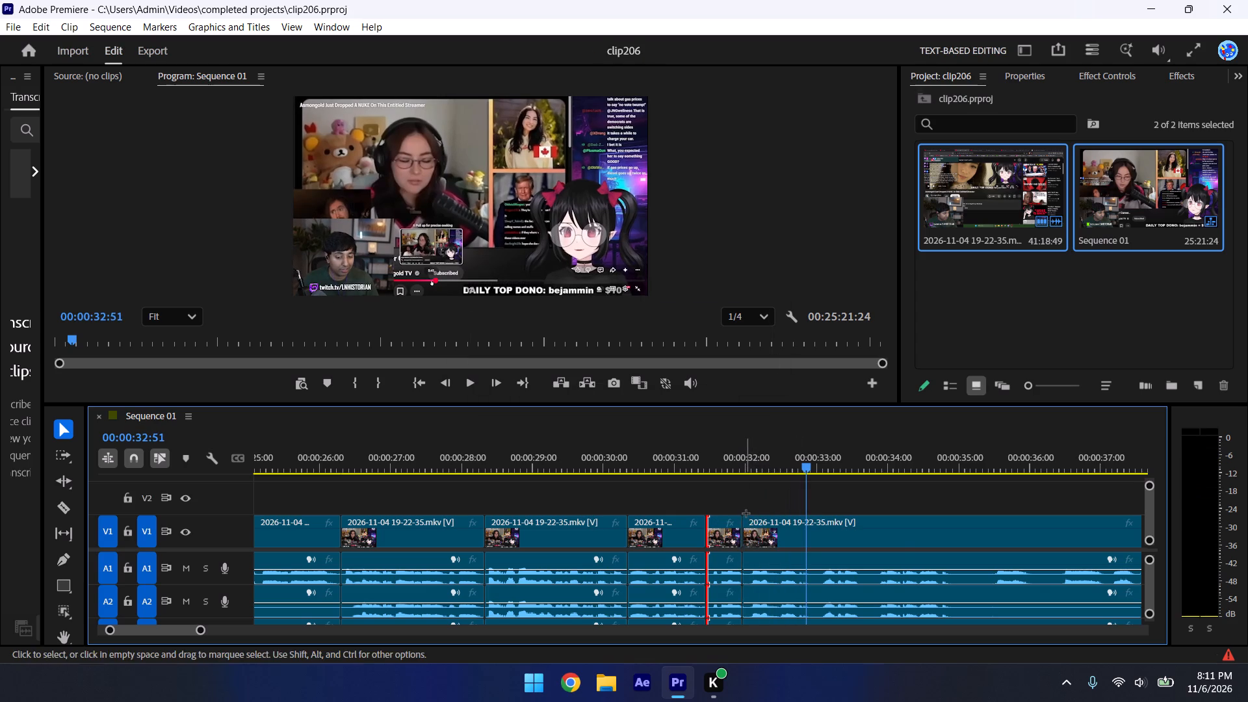
left_click_drag(749, 519, 783, 531)
left_click(772, 470)
left_click(777, 447)
key("space")
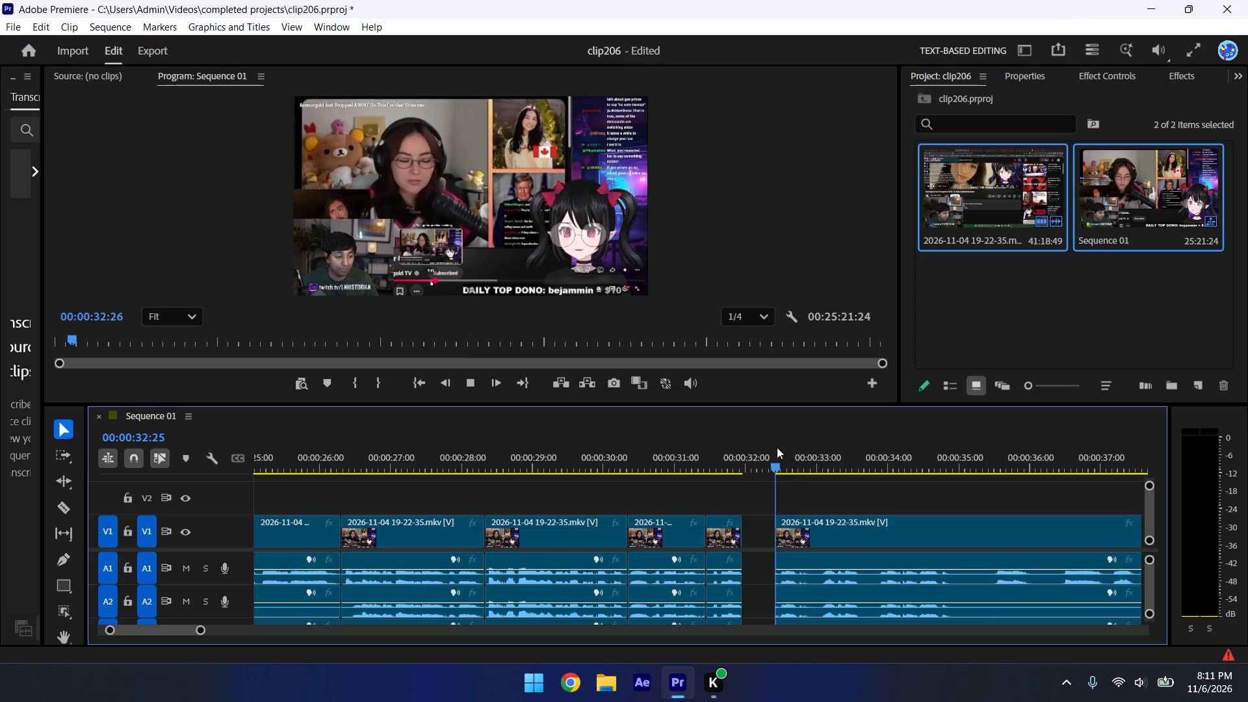
key("space")
left_click_drag(781, 519, 760, 514)
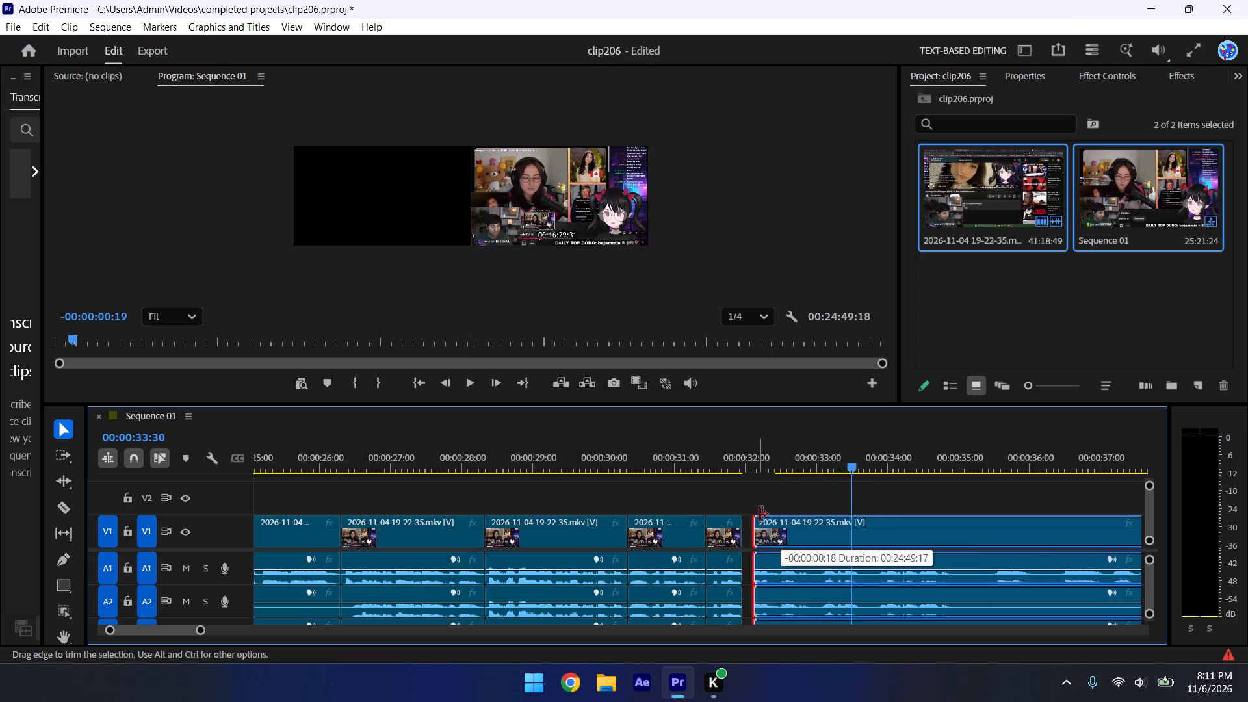
left_click_drag(760, 514, 767, 517)
left_click(757, 460)
key("space")
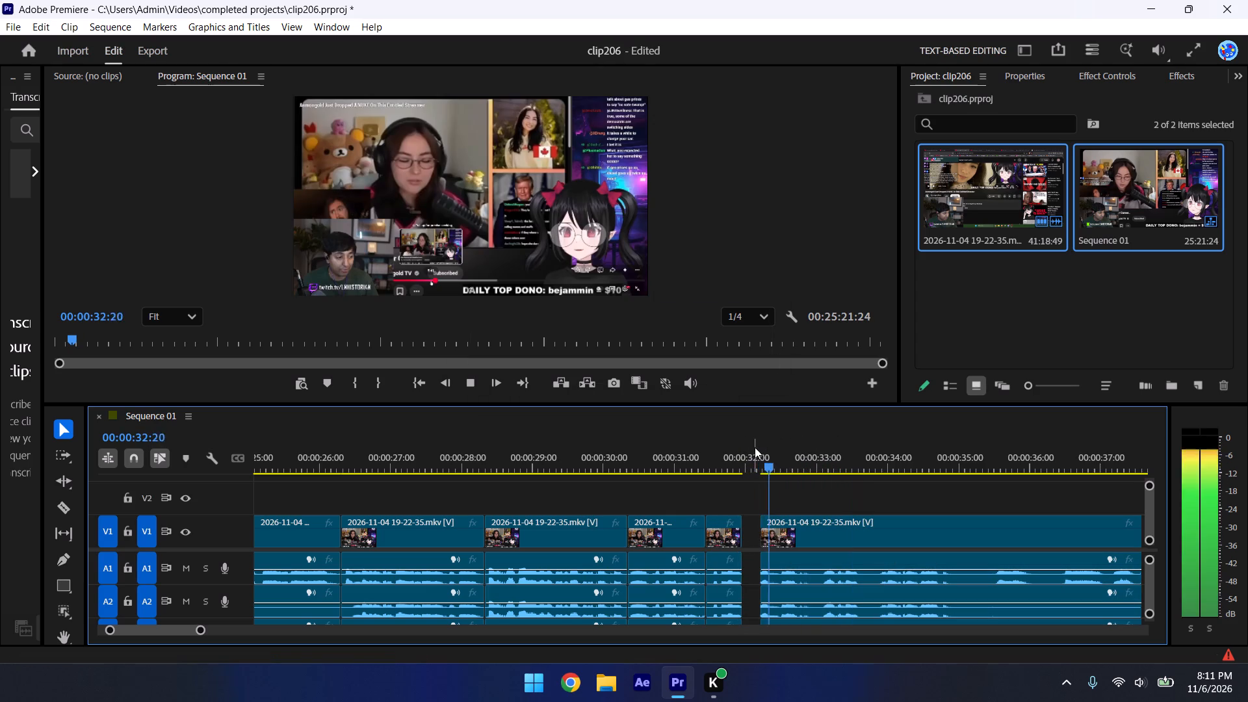
key("space")
left_click_drag(790, 532, 779, 530)
Play the 00:00:31:58 join, trim about another 00:00:00:16 off the last clip's start, and close the gap.
left_click(725, 456)
left_click(764, 495)
key("space")
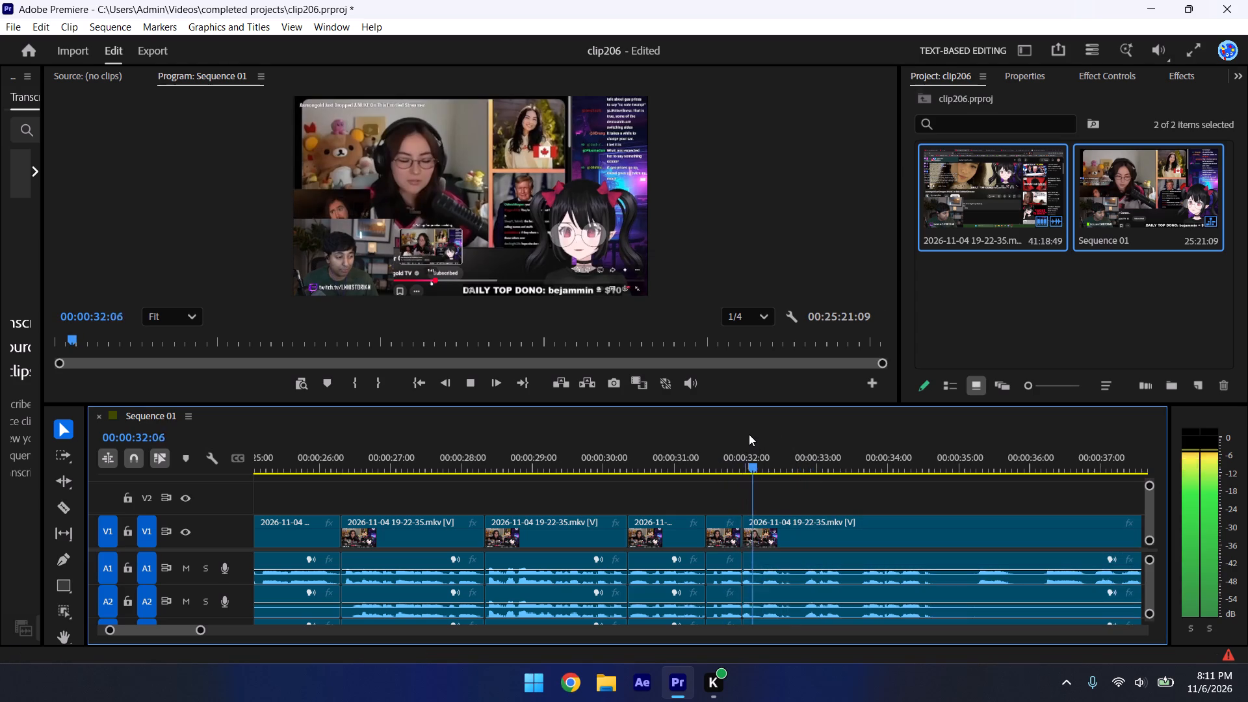
key("space")
left_click(720, 423)
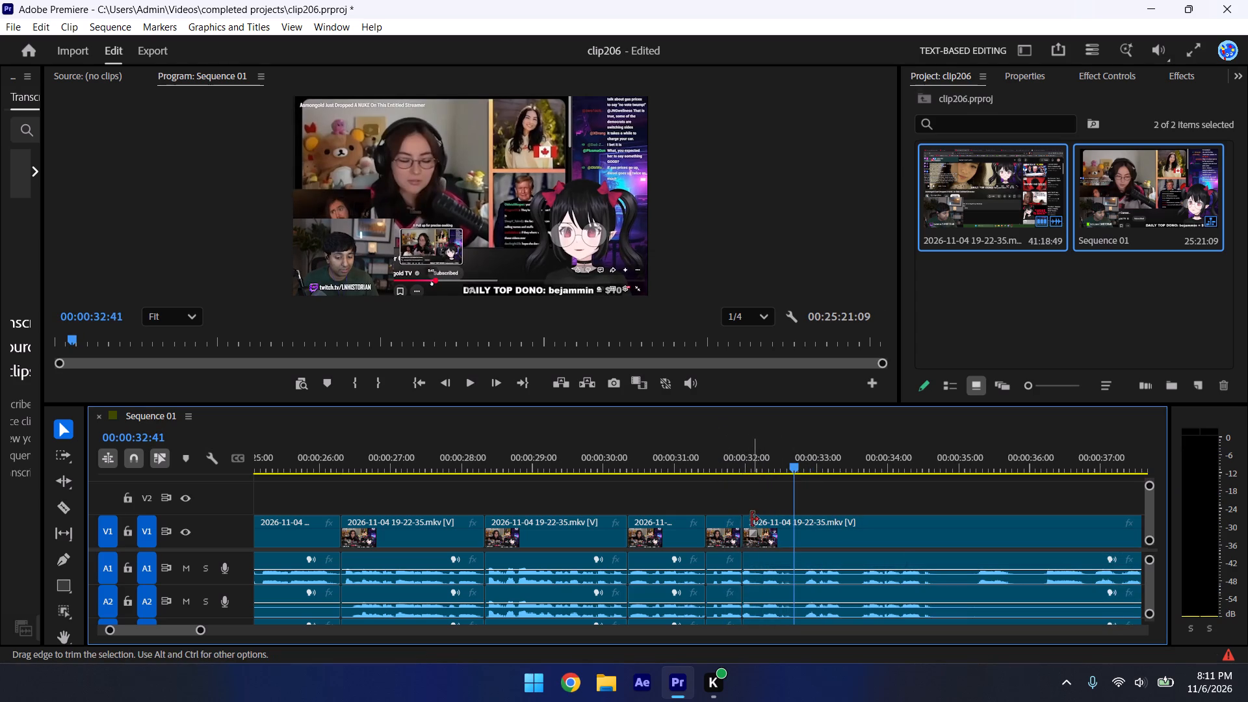
left_click_drag(751, 519, 771, 525)
left_click(753, 452)
key("space")
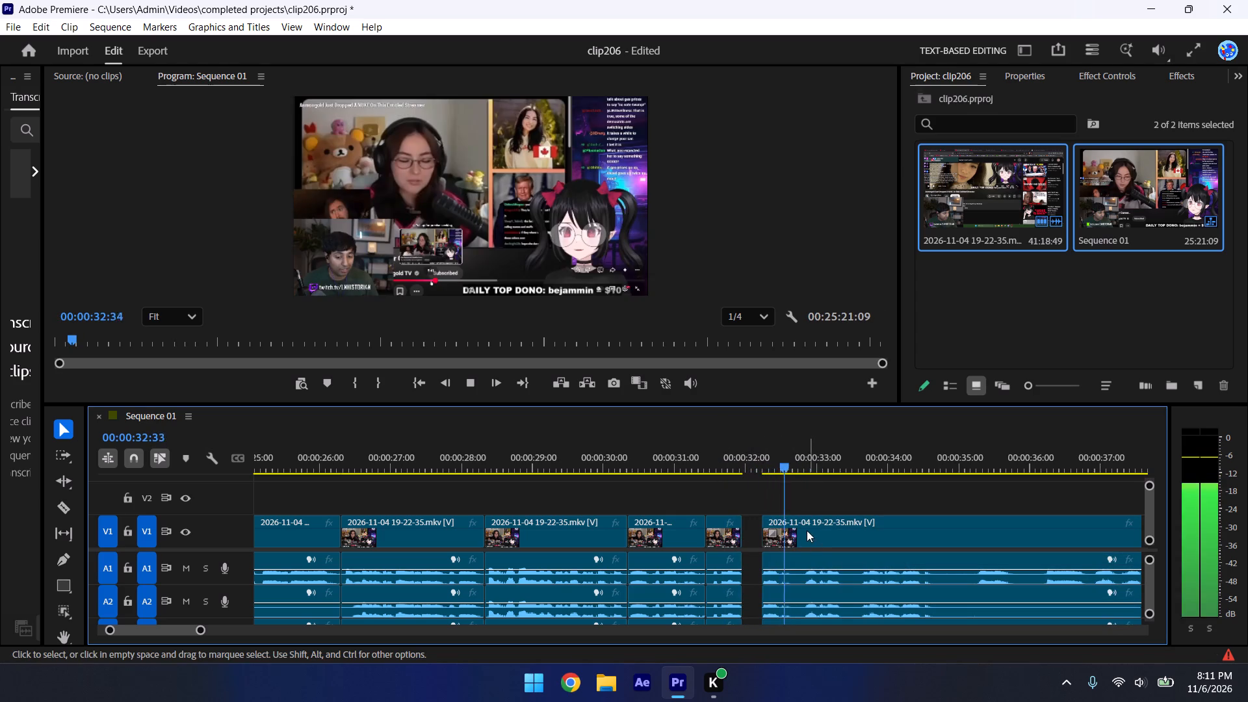
key("space")
left_click_drag(807, 530, 790, 527)
Play back across the 00:00:31:58 join, split the last clip at about 00:00:34:27, and save the project.
left_click(699, 459)
left_click(737, 476)
left_click(716, 454)
key("space")
left_click(746, 476)
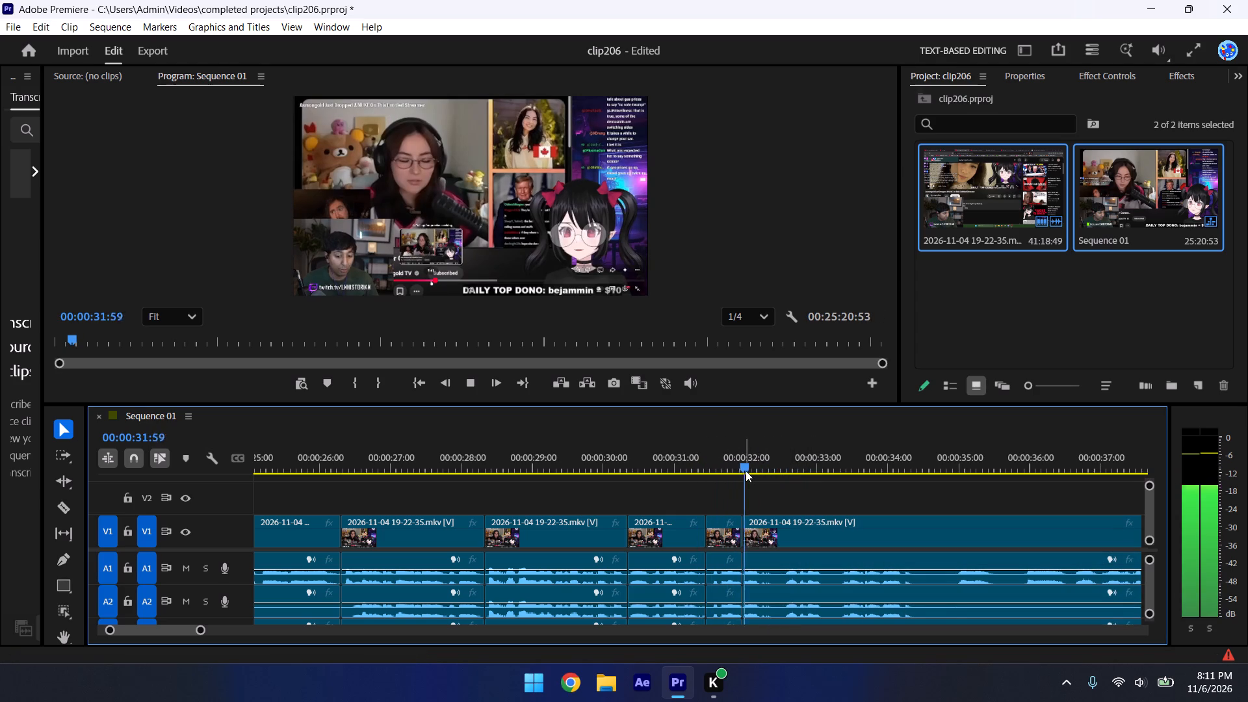
left_click(865, 519)
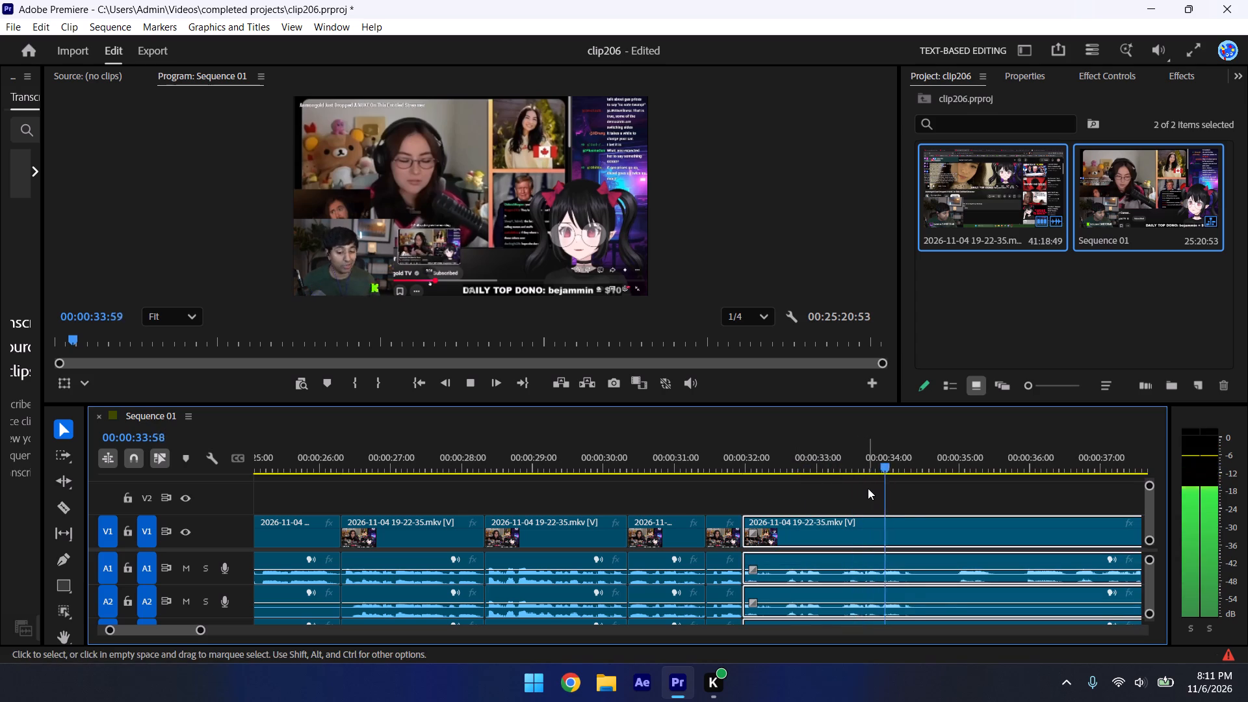
key("space")
key("ctrl+k")
key("ctrl+s")
Play on past the 00:00:34:27 split, trim the last clip's start to about 00:00:35:55, and save the project.
key("space")
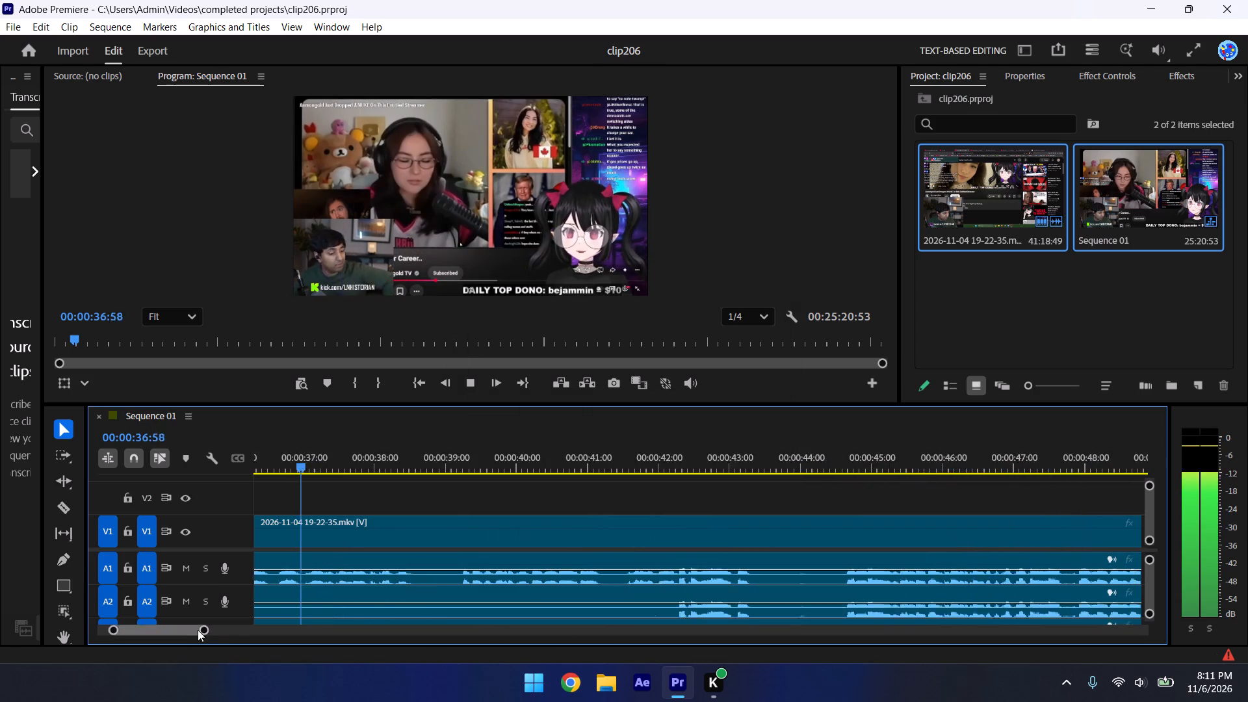
left_click_drag(198, 630, 226, 643)
left_click_drag(200, 631, 194, 634)
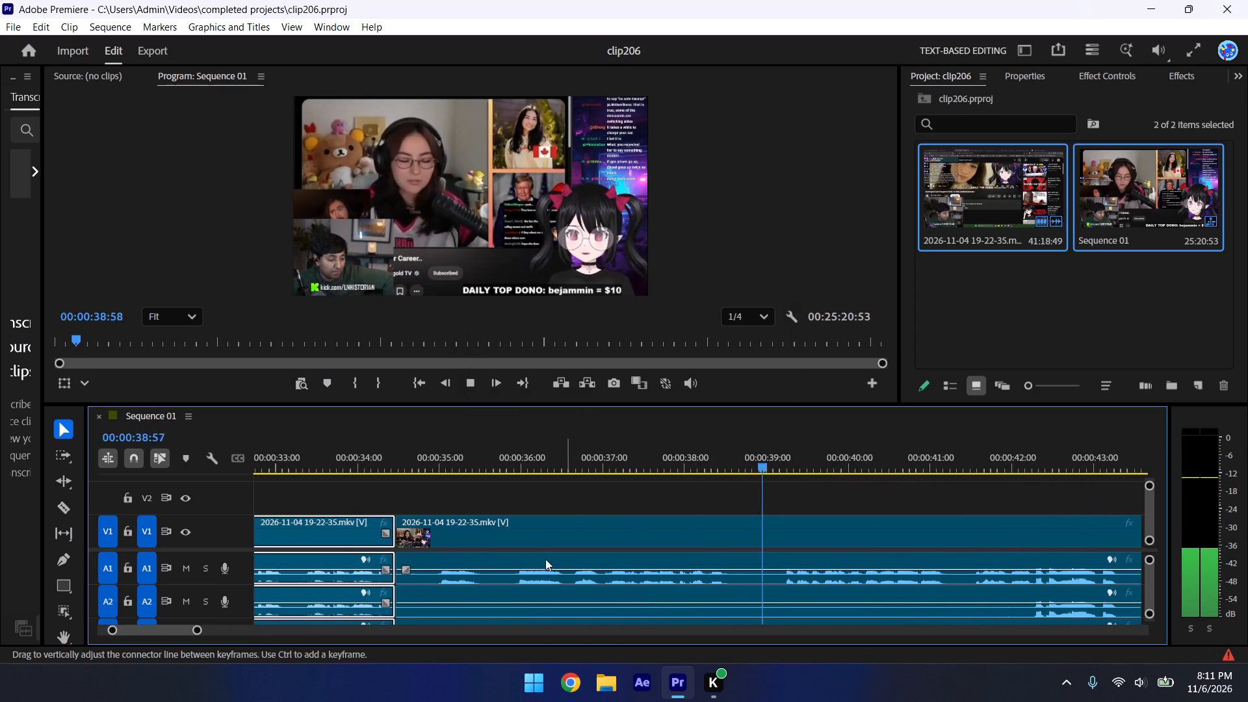
left_click_drag(405, 521, 525, 586)
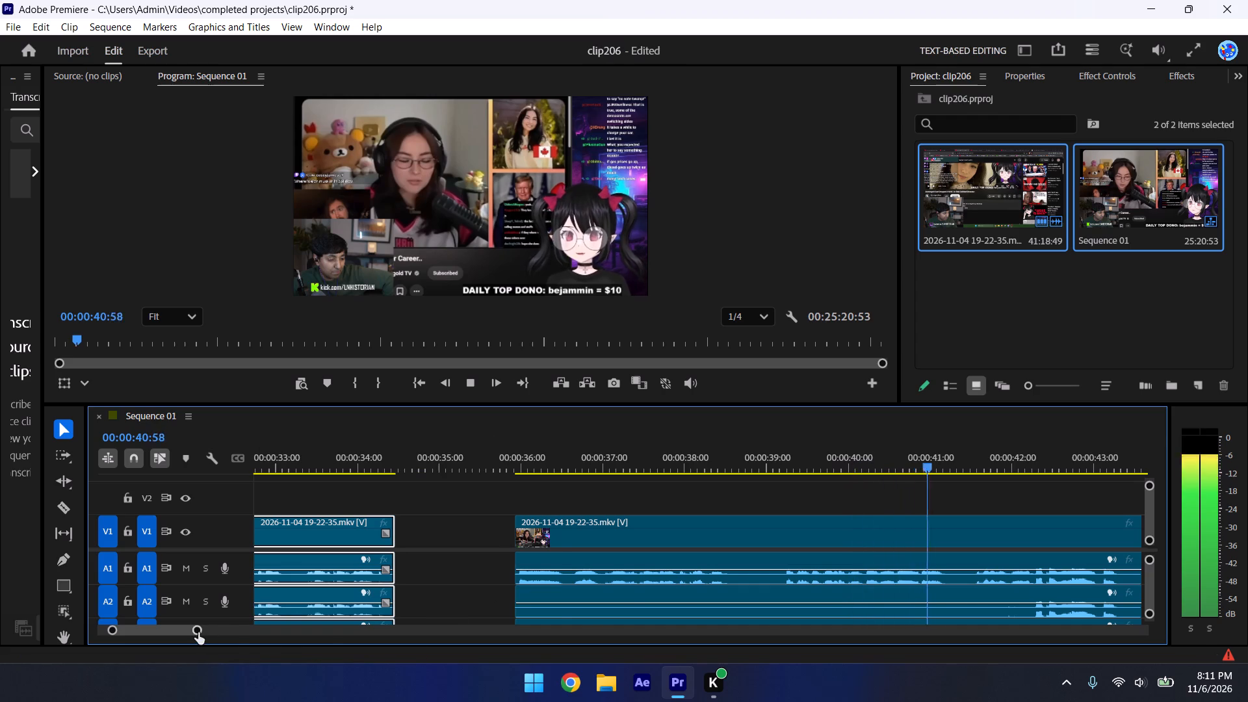
left_click_drag(200, 632, 313, 662)
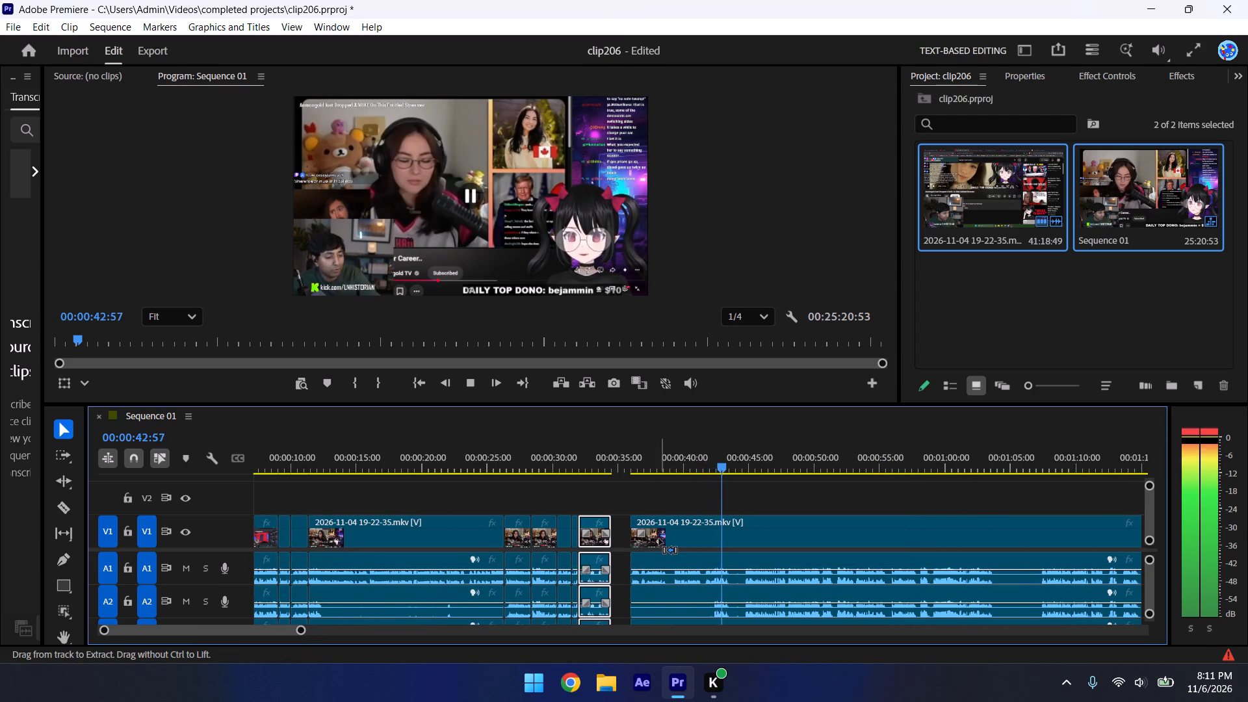
key("ctrl+s")
Play the last clip from about 00:00:43 to 00:01:14 to look for where the next usable section begins.
key("space")
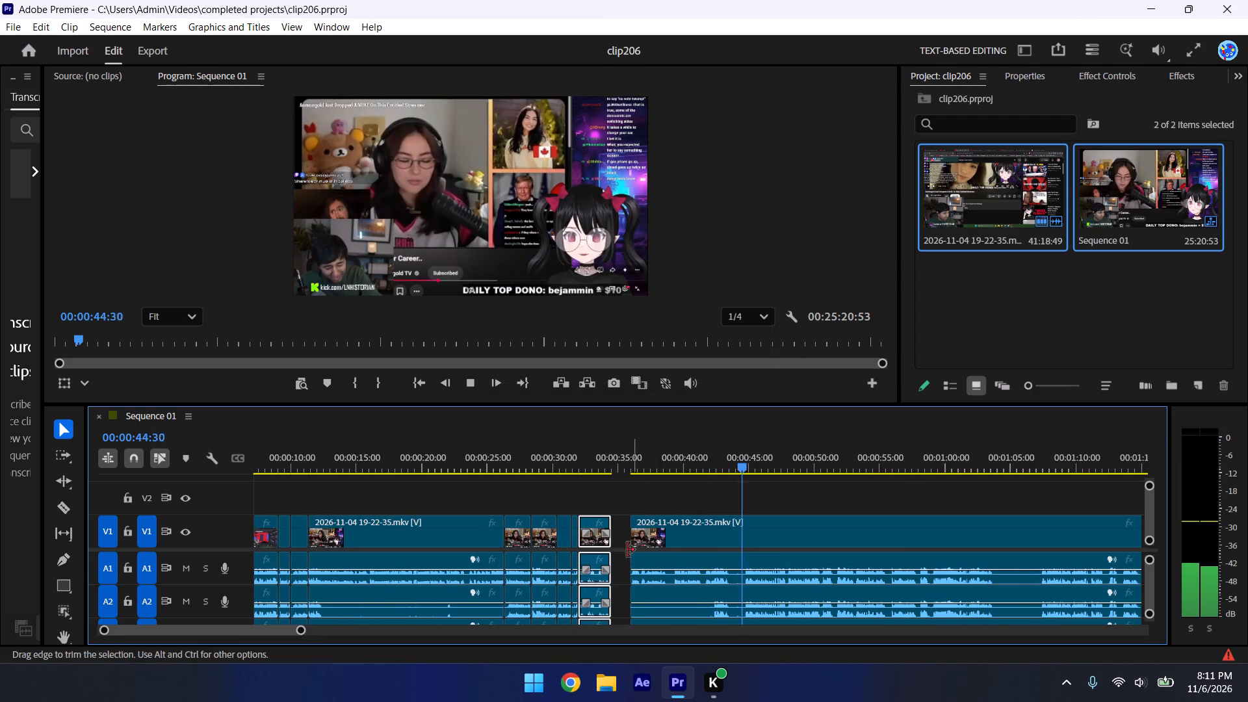
left_click_drag(298, 632, 270, 628)
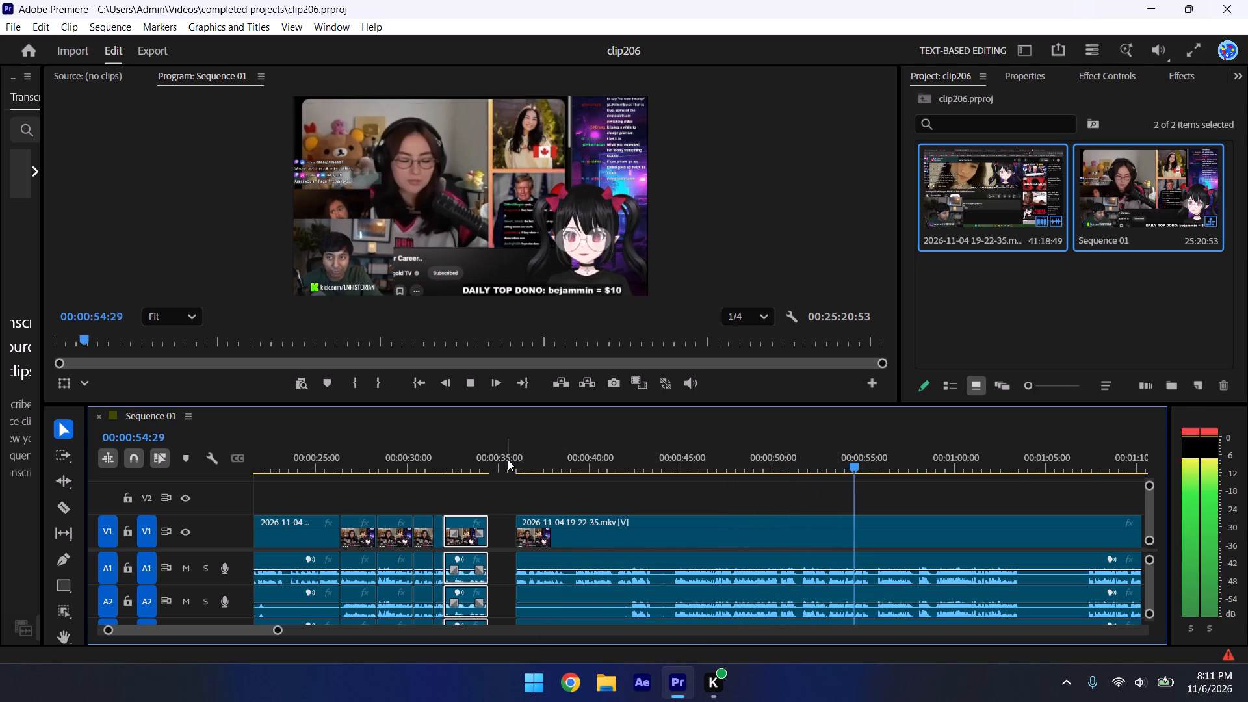
left_click(1069, 677)
left_click(1069, 677)
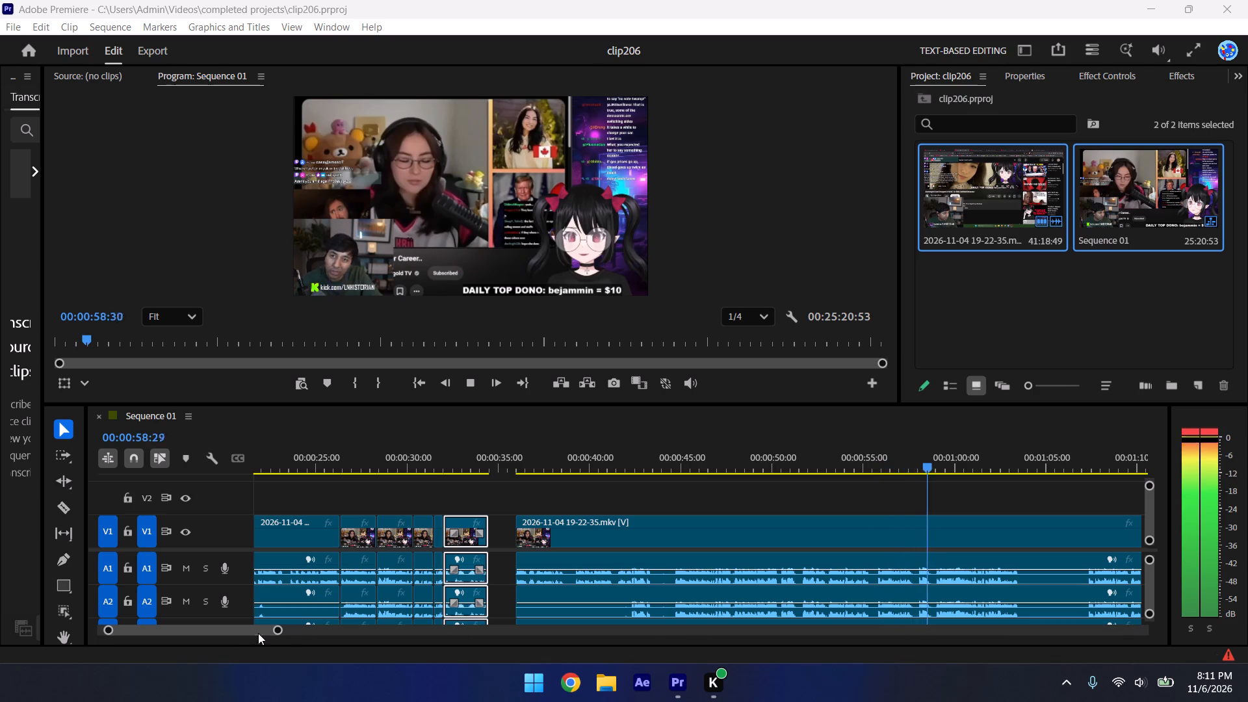
left_click_drag(278, 630, 302, 640)
left_click(404, 511)
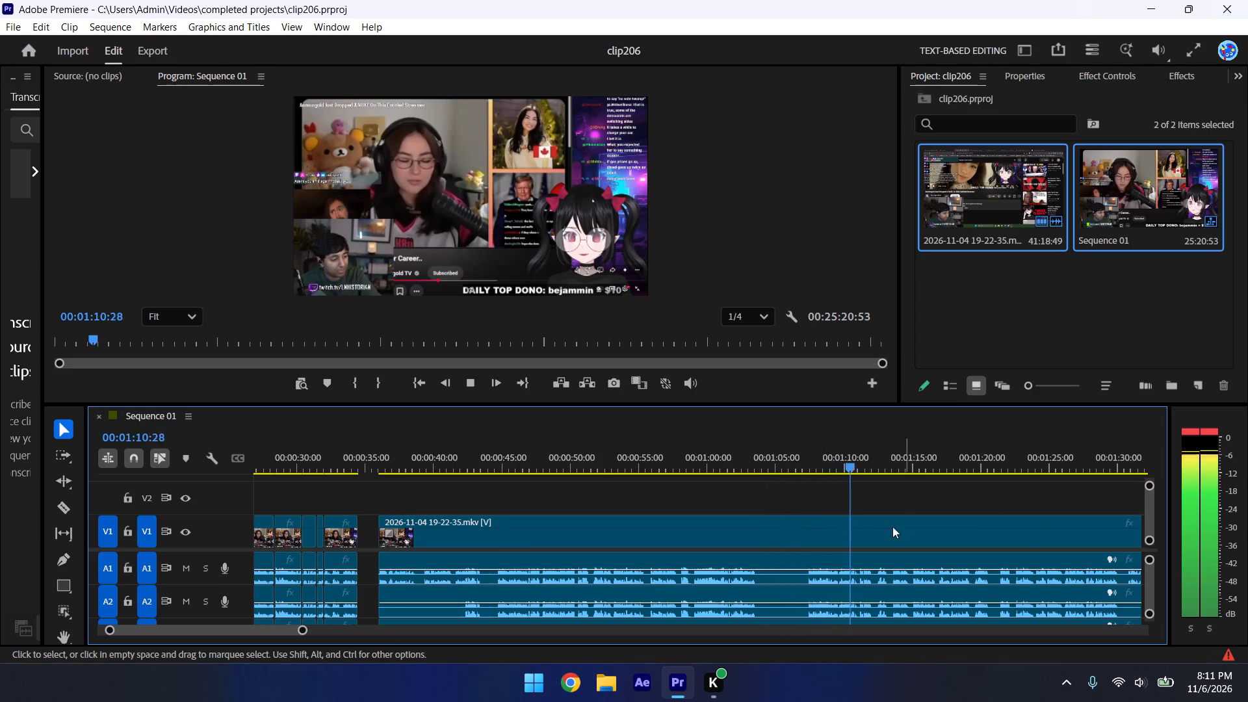
left_click_drag(300, 630, 301, 642)
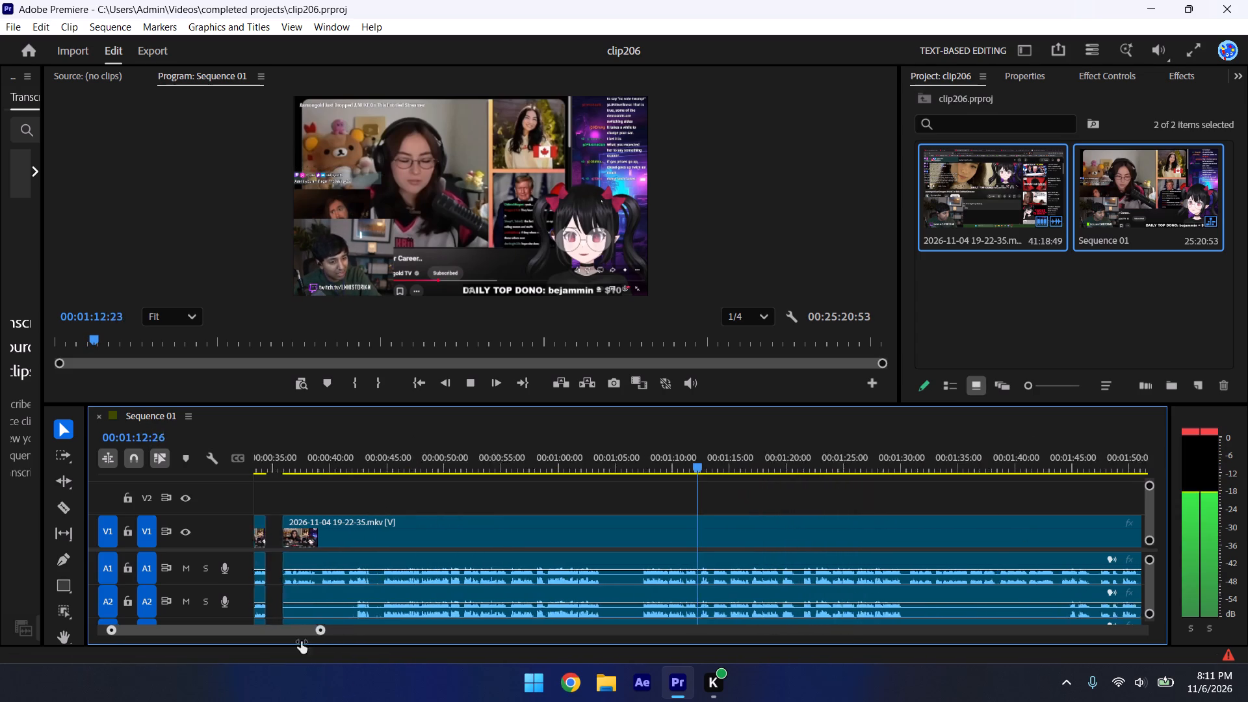
left_click_drag(301, 642, 301, 641)
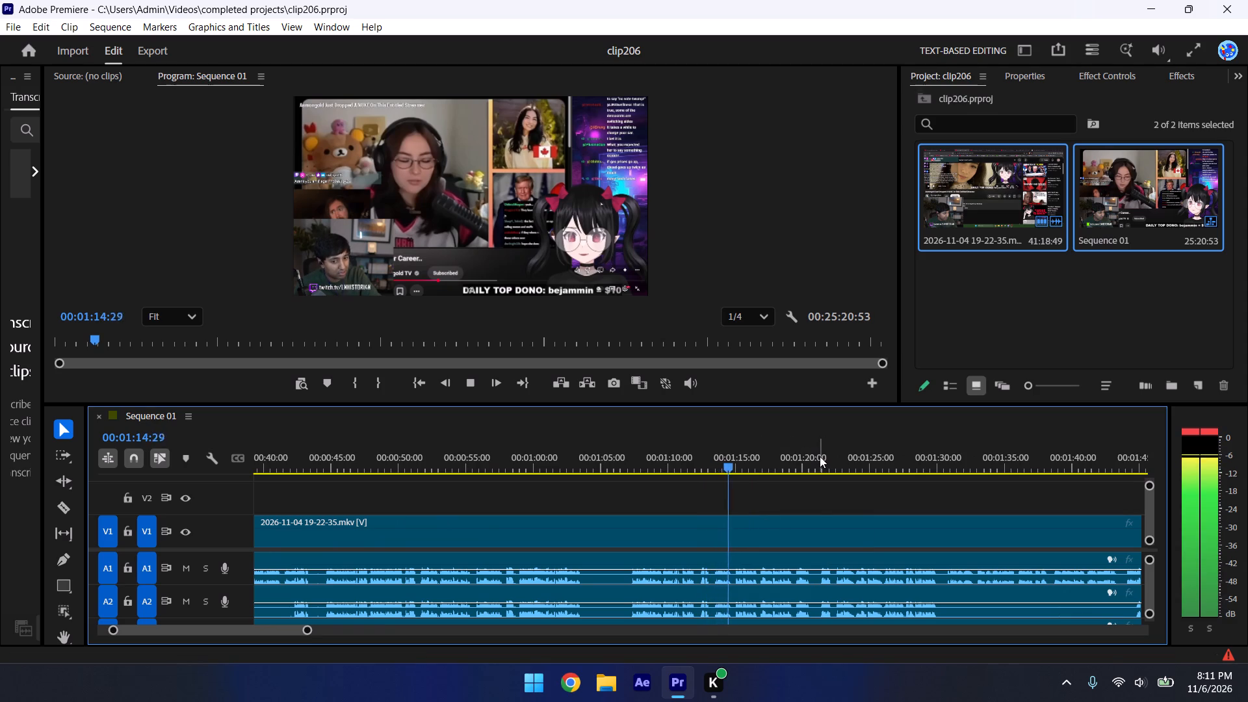
Skip ahead to check the recording around 00:01:31 and trim the start of the last clip to about there.
left_click(820, 456)
key("space")
left_click(949, 450)
key("space")
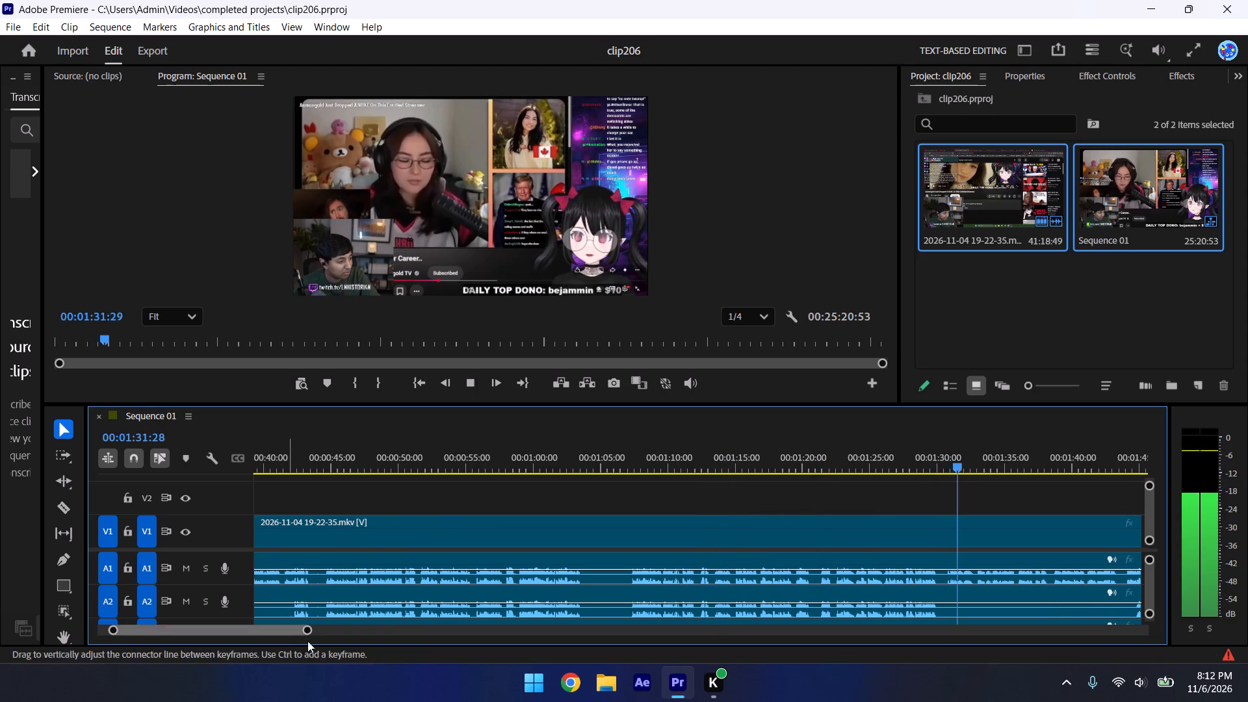
left_click_drag(310, 634, 342, 643)
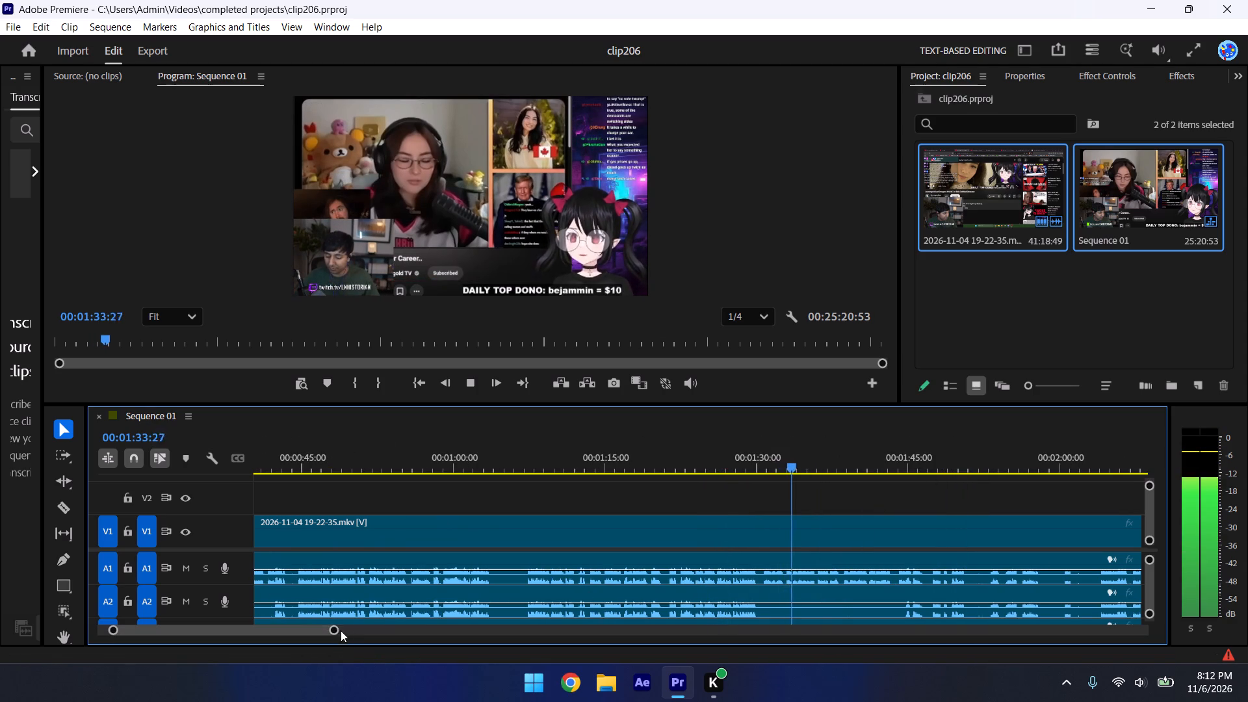
left_click_drag(337, 633, 370, 636)
left_click_drag(278, 521, 675, 634)
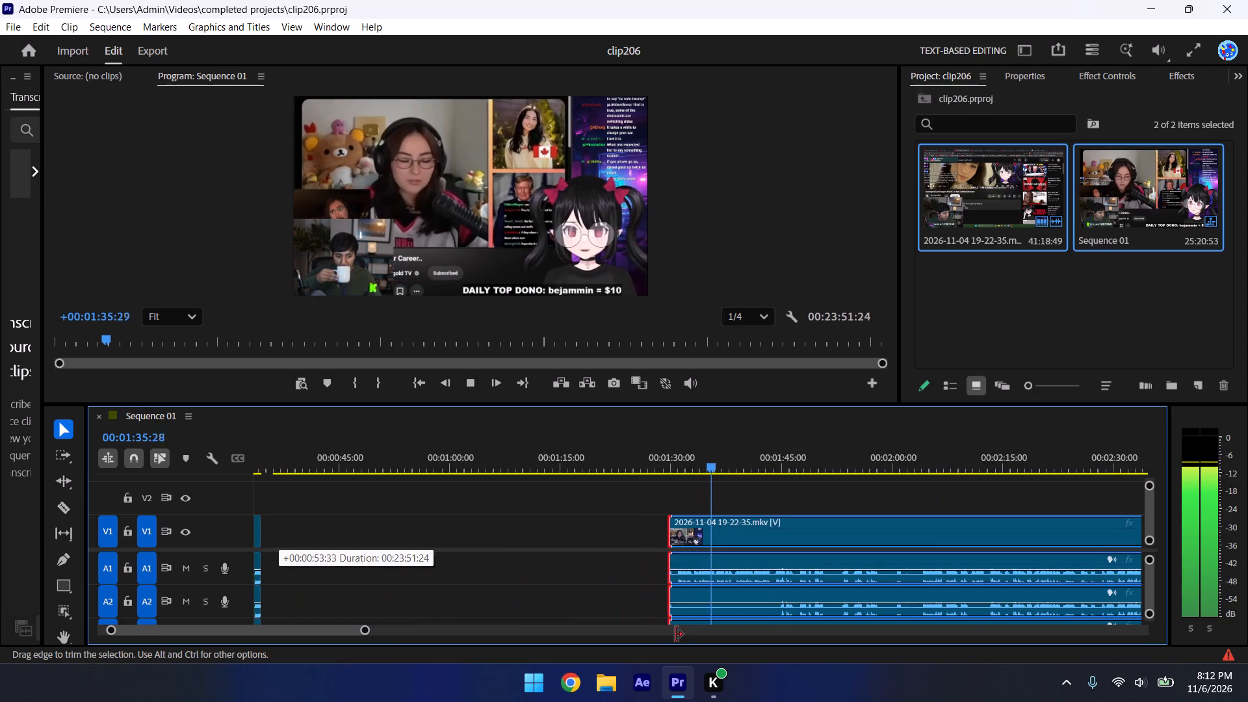
left_click_drag(675, 634, 683, 632)
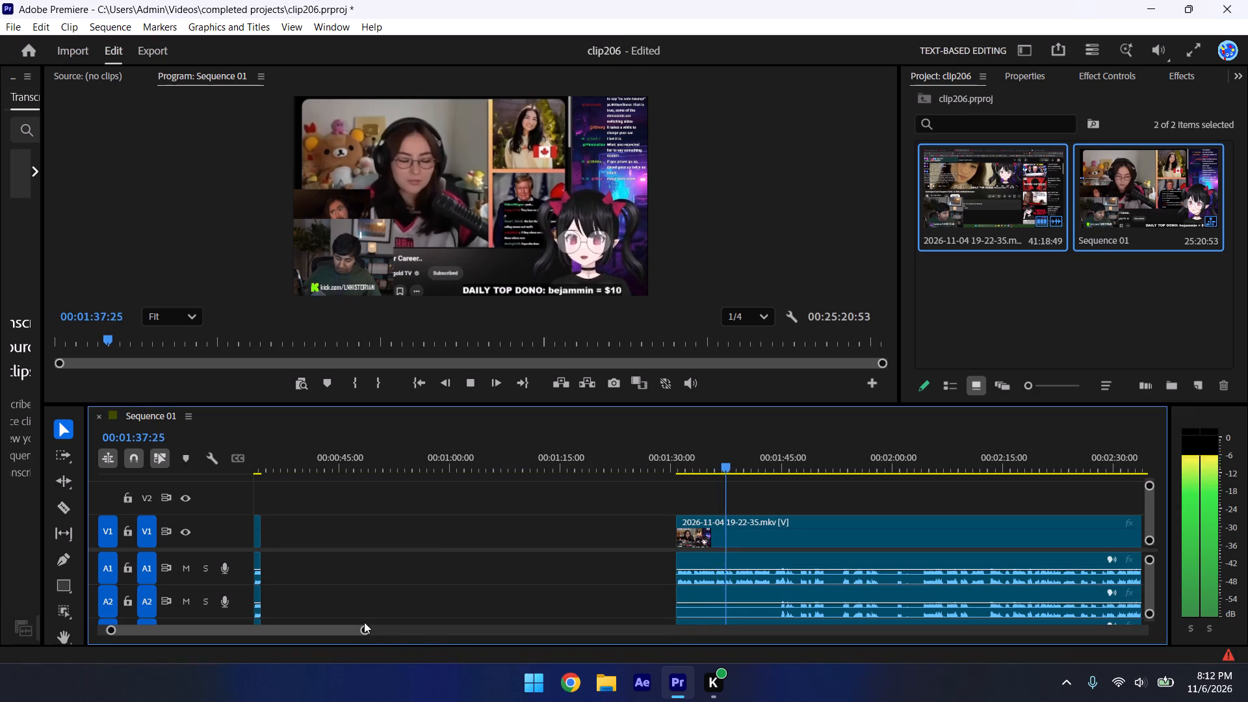
Listen to the last clip from about 00:01:37 to 00:01:59, and trim about 8 seconds off its start, to about 00:01:38.
left_click_drag(368, 631, 461, 653)
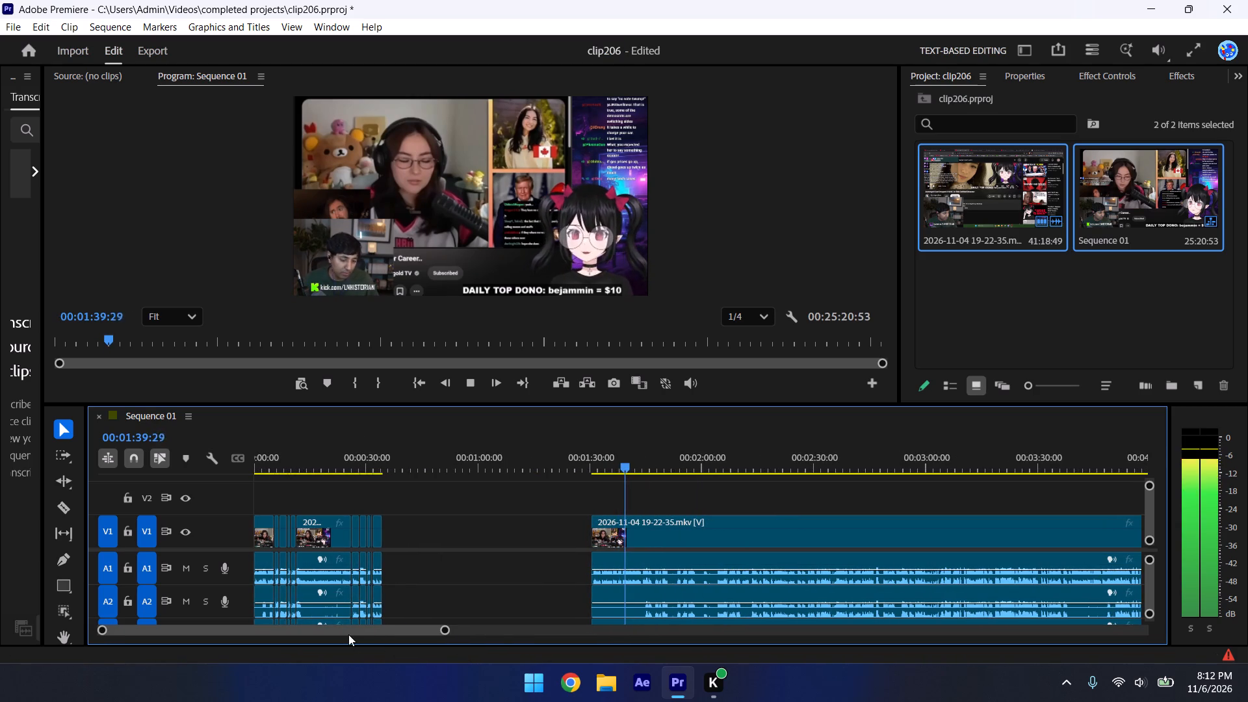
left_click_drag(439, 633, 432, 632)
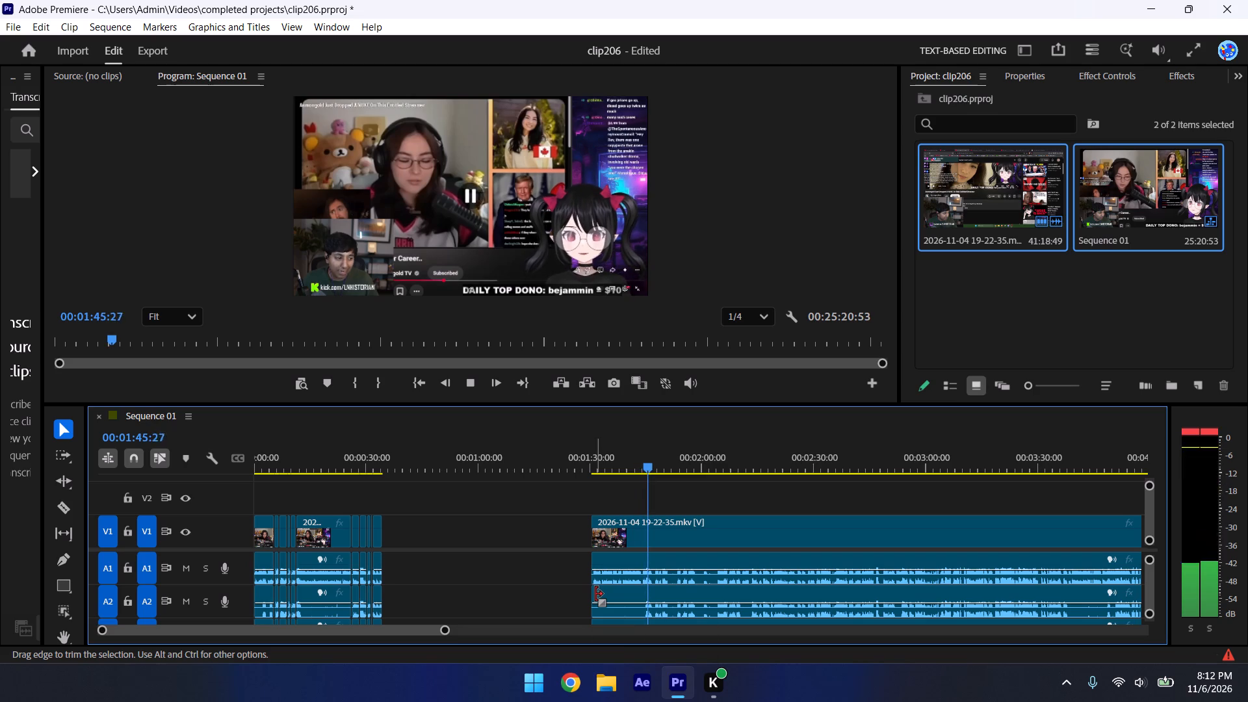
left_click_drag(446, 626, 445, 626)
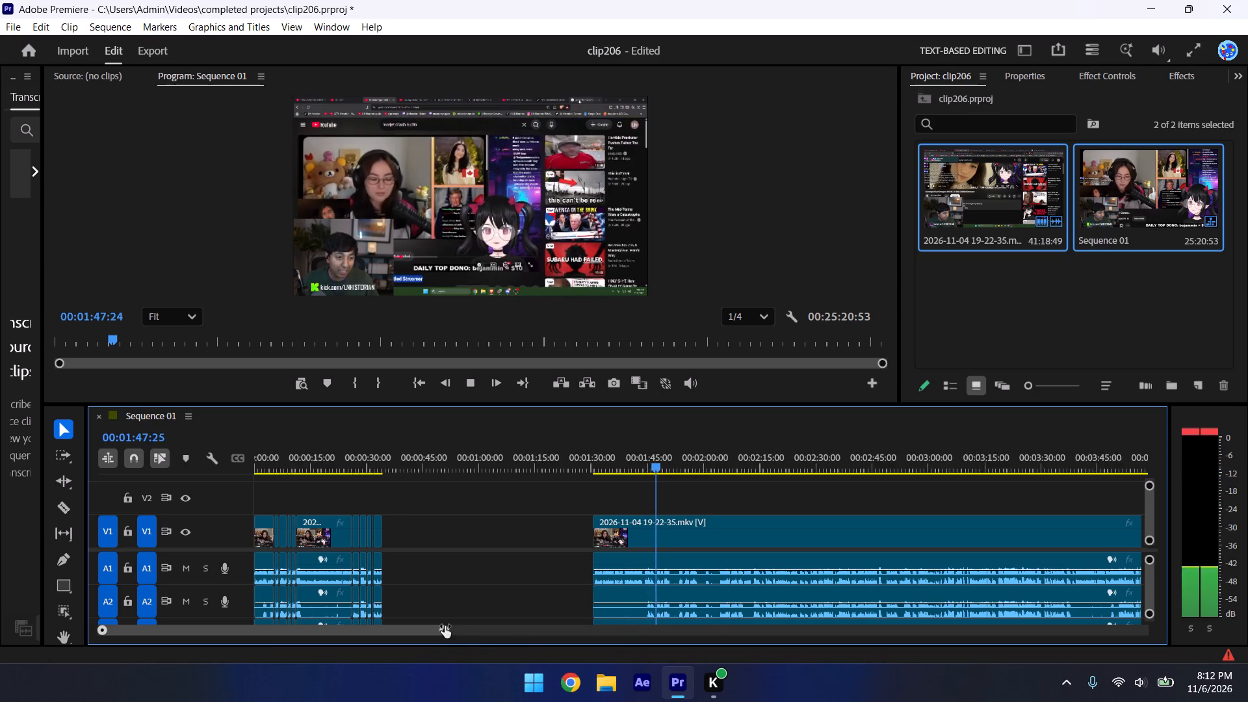
left_click_drag(445, 626, 419, 623)
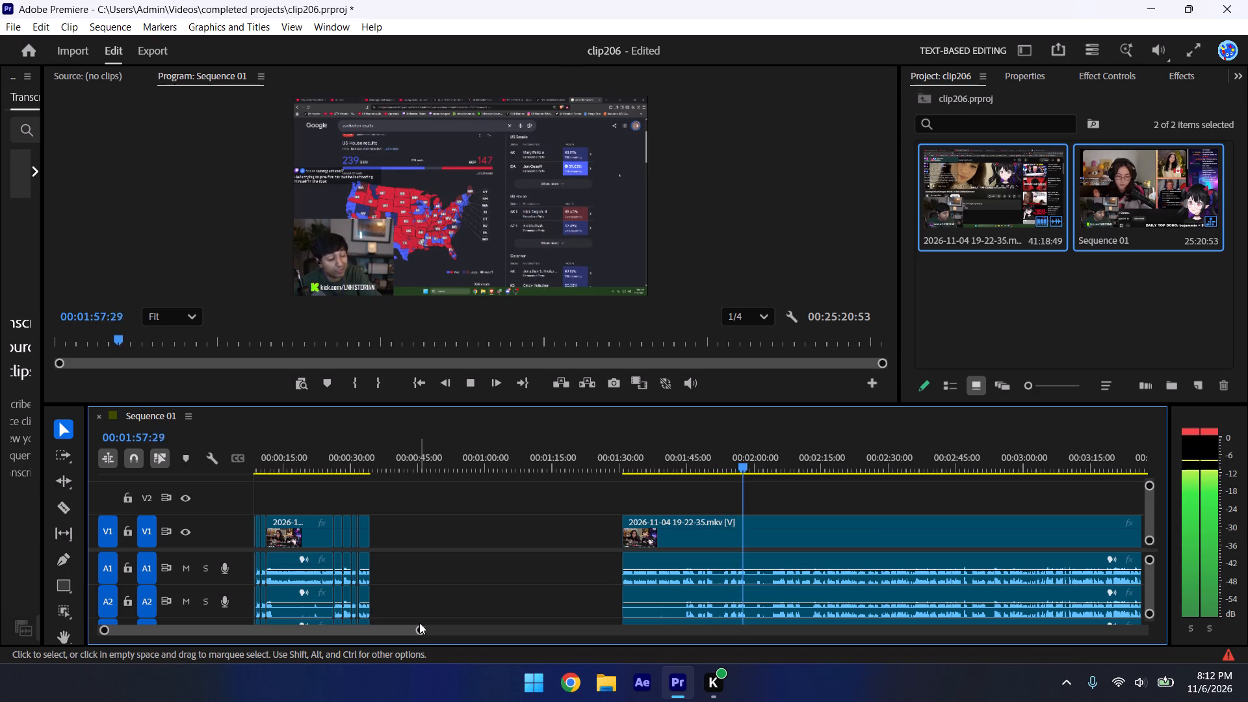
left_click(663, 454)
left_click(663, 454)
left_click(656, 437)
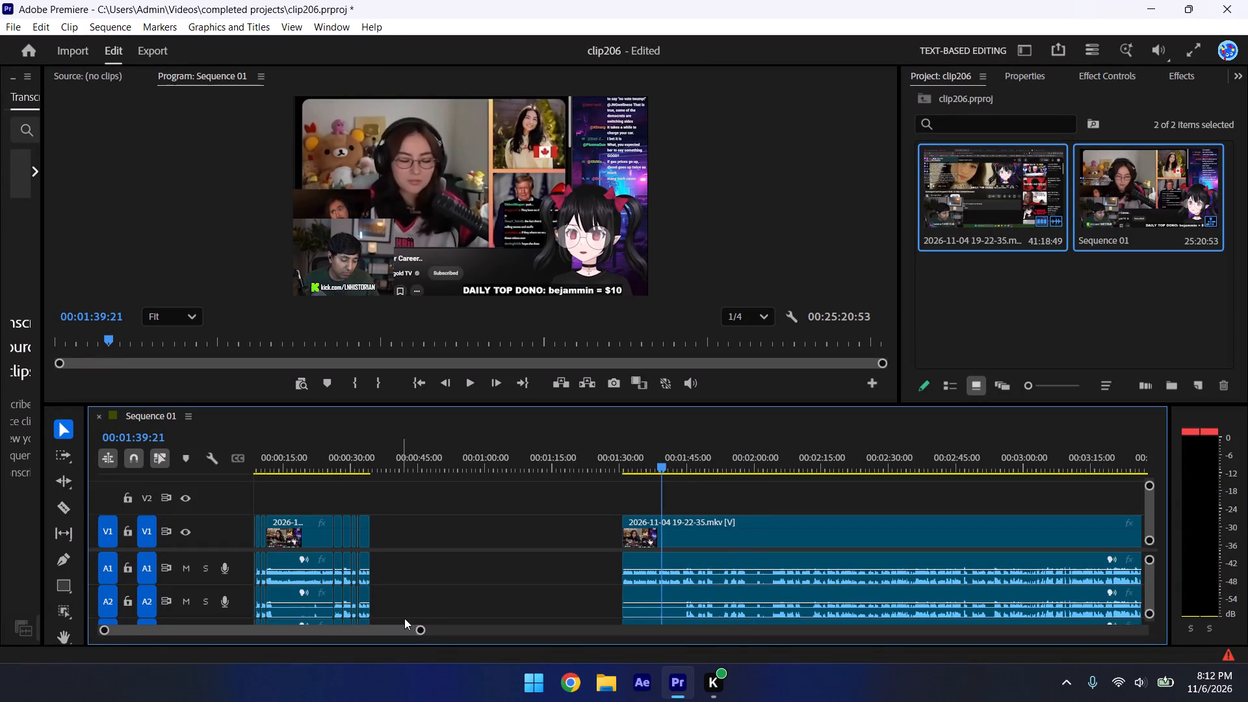
left_click_drag(417, 630, 301, 590)
left_click(653, 426)
left_click(660, 447)
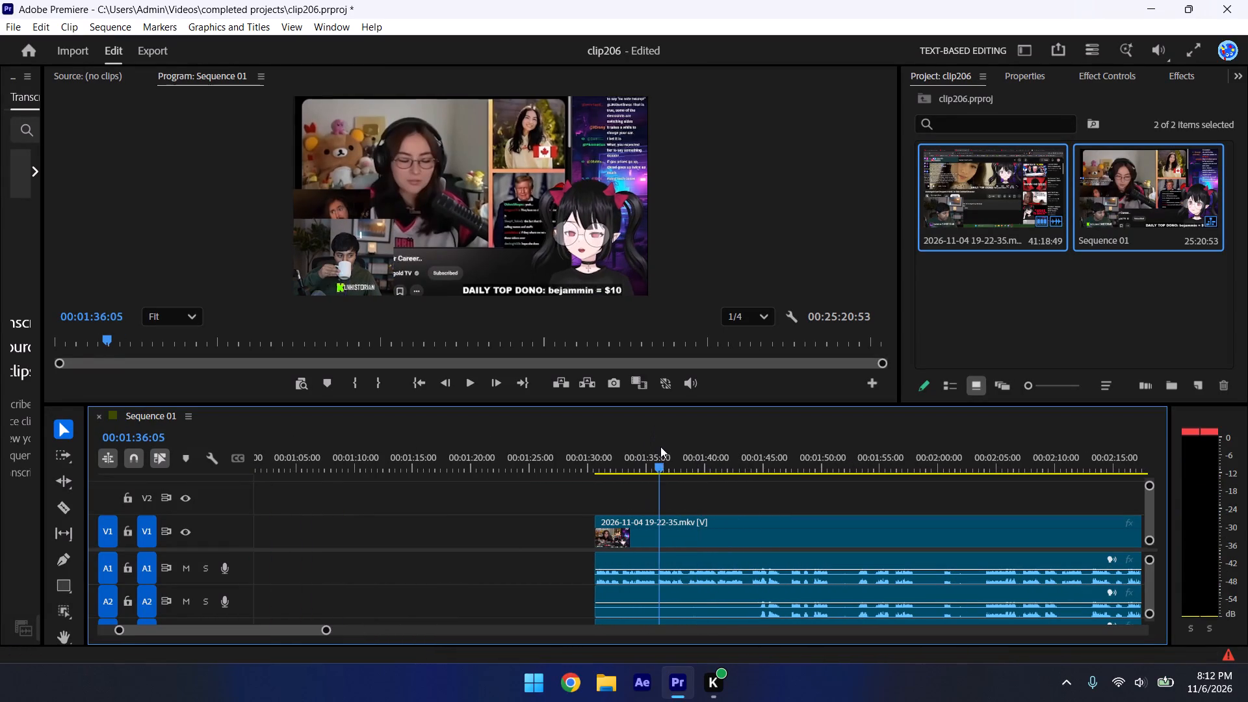
key("space")
left_click_drag(600, 521, 652, 510)
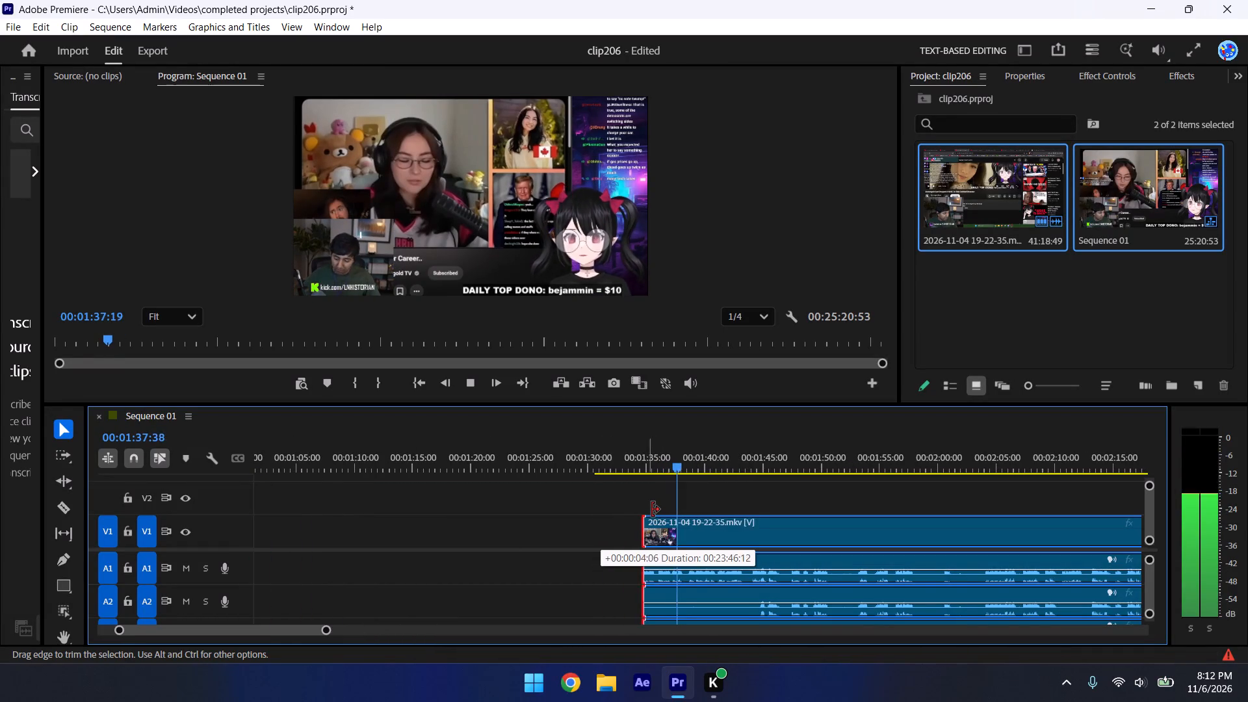
left_click_drag(652, 510, 681, 510)
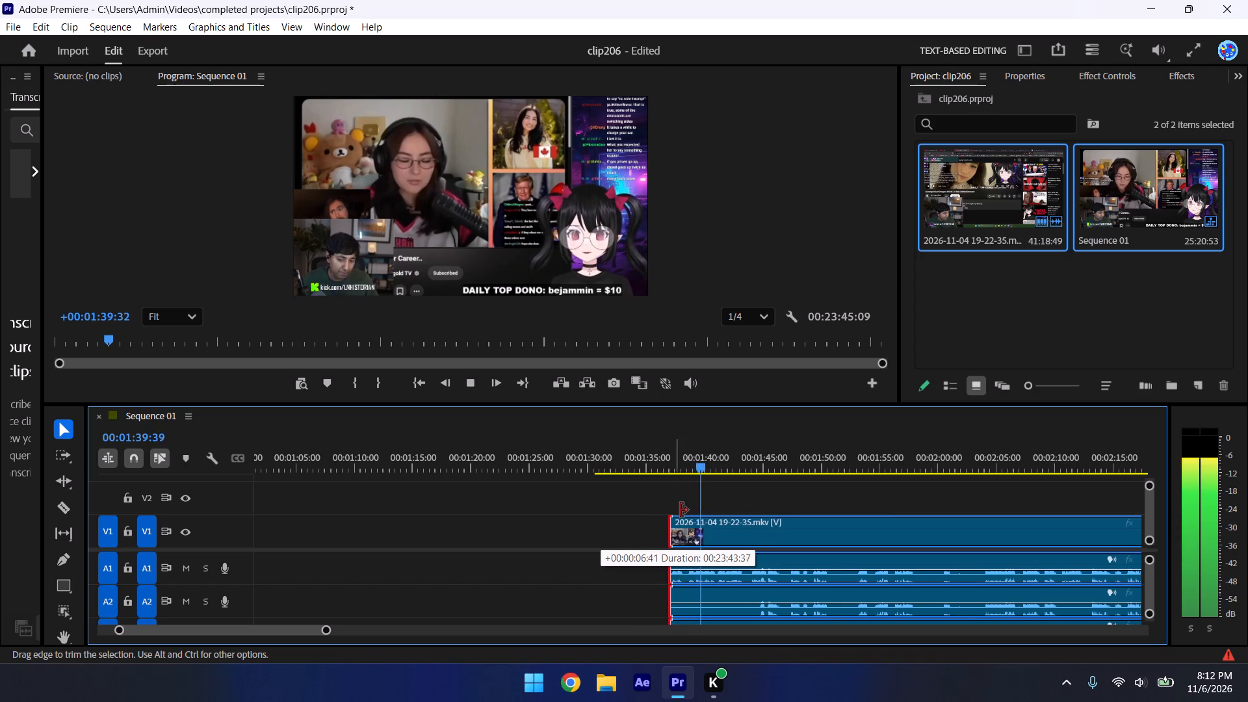
left_click_drag(681, 510, 691, 512)
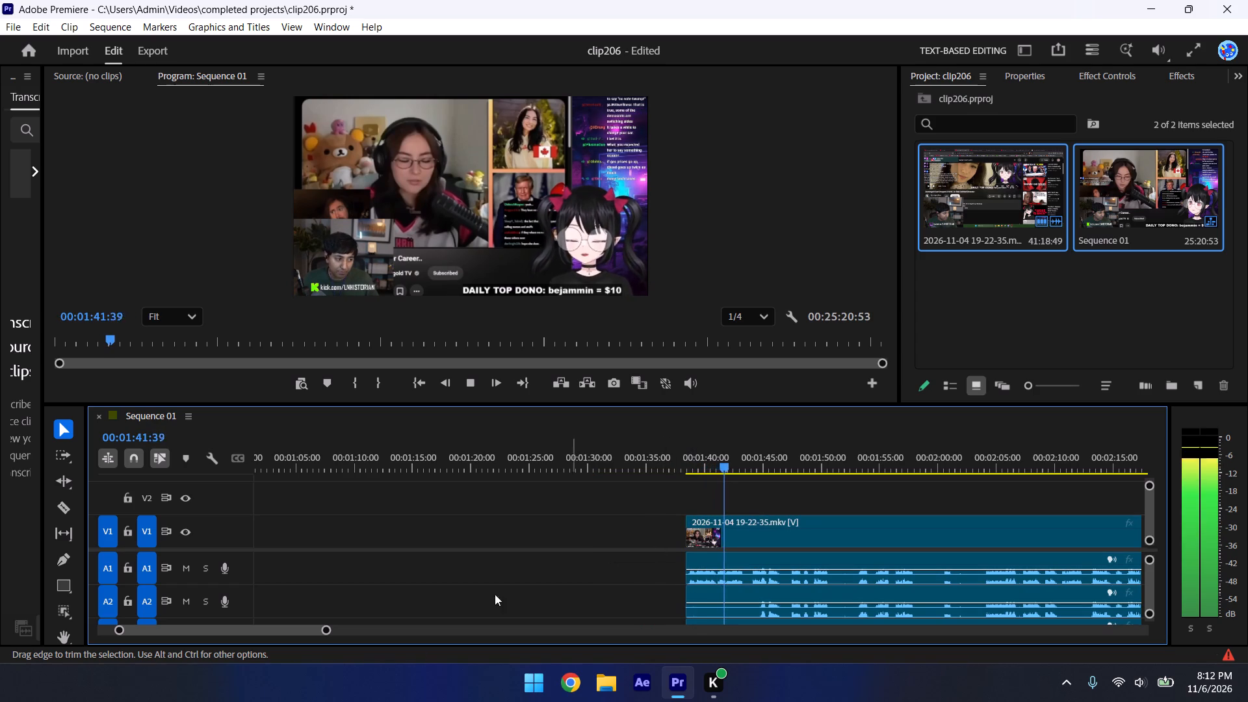
Move the last clip back beside the earlier clips near 00:00:34 and play across the join.
left_click_drag(328, 628, 367, 642)
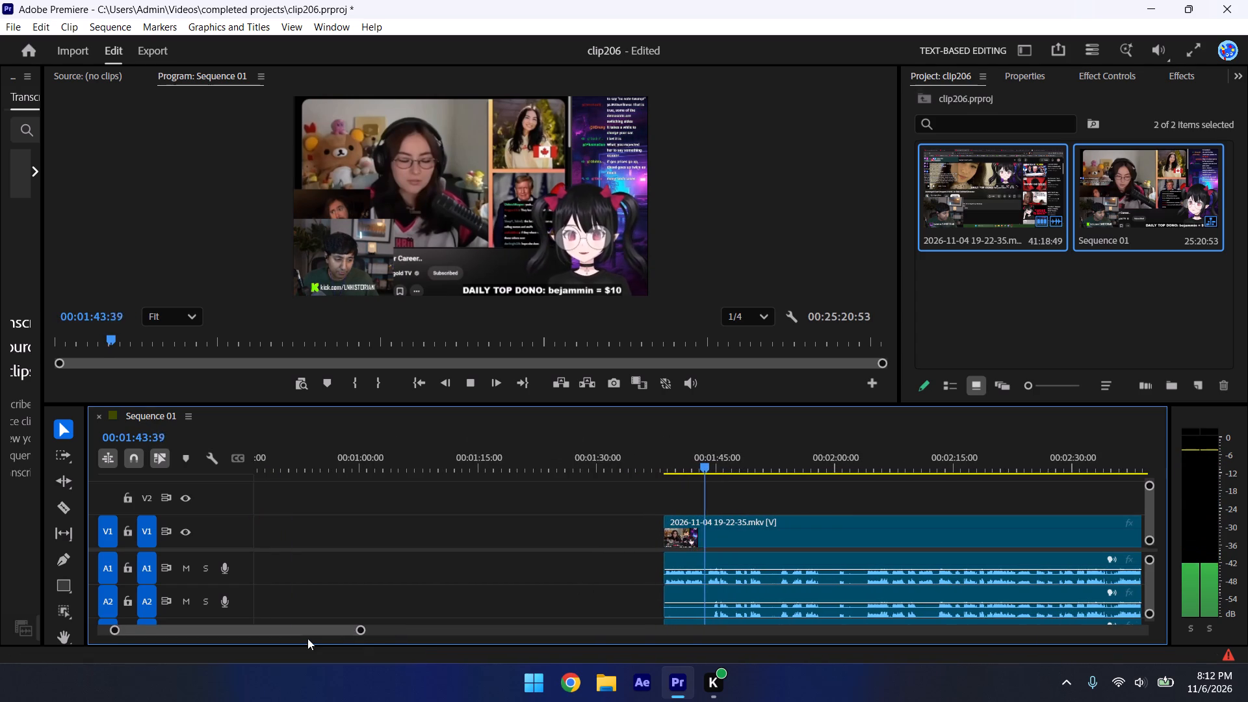
left_click_drag(357, 630, 451, 646)
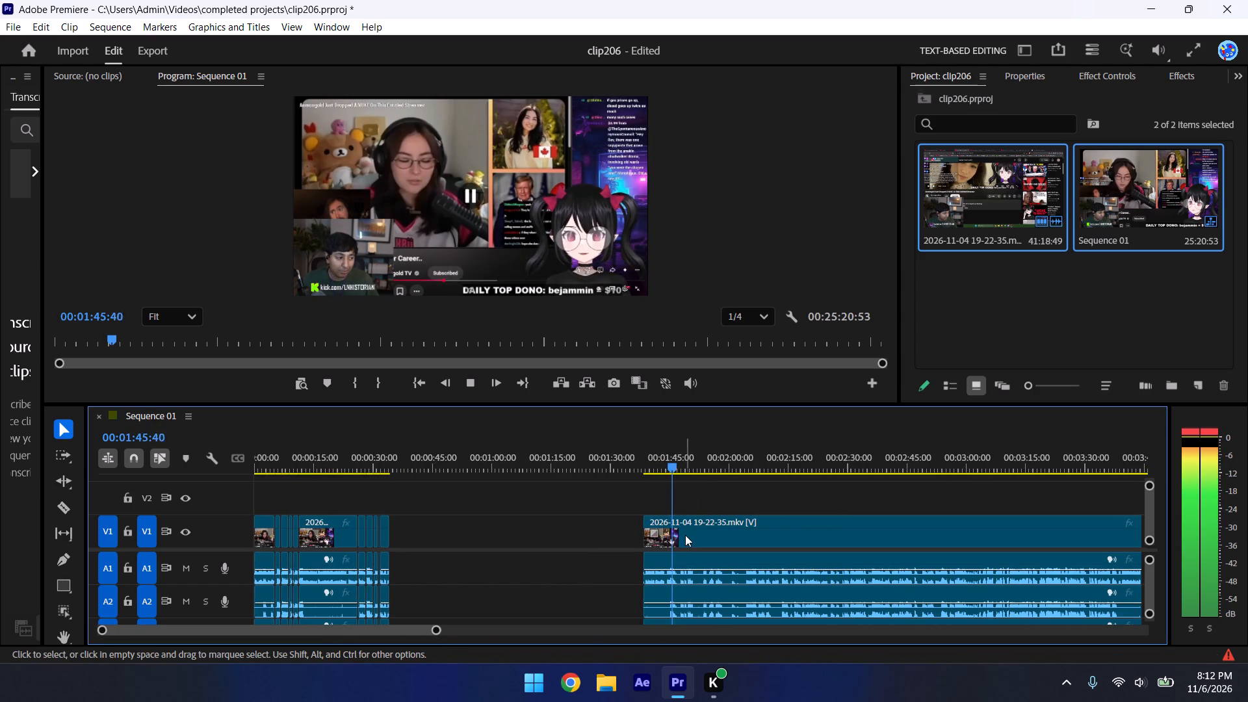
key("space")
left_click_drag(683, 534, 438, 562)
left_click_drag(380, 456, 385, 452)
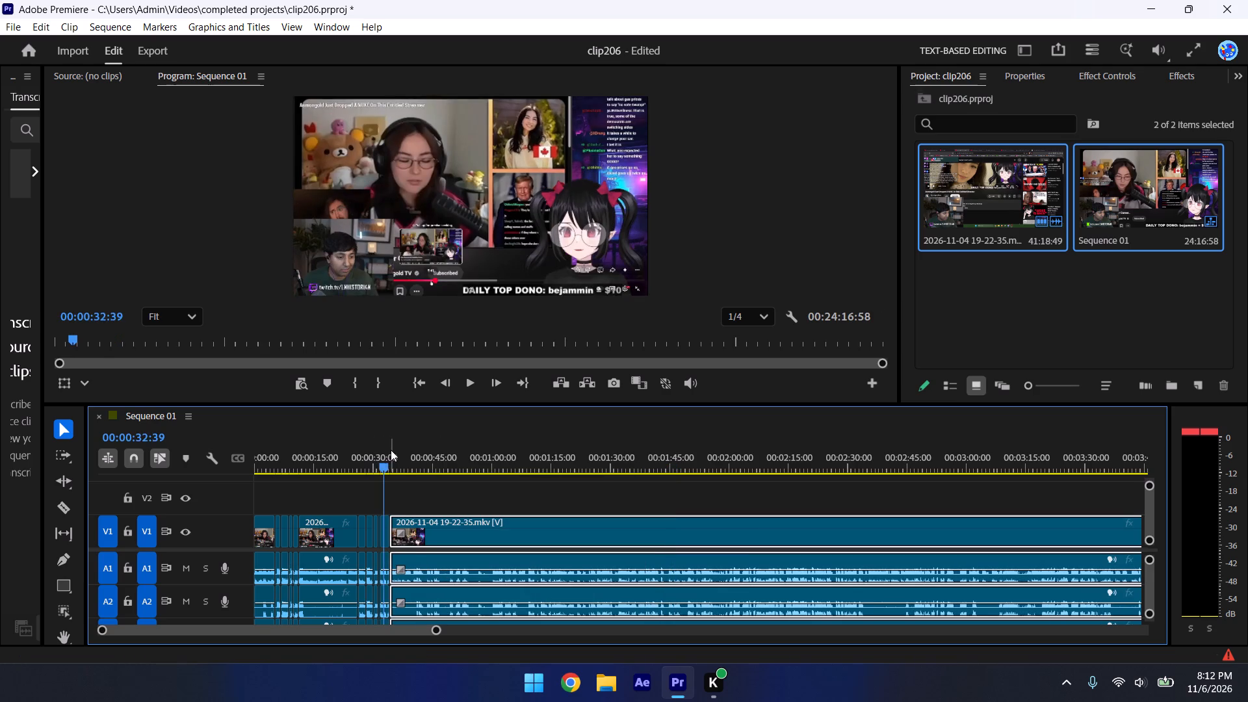
left_click(391, 450)
key("space")
left_click_drag(435, 631, 269, 594)
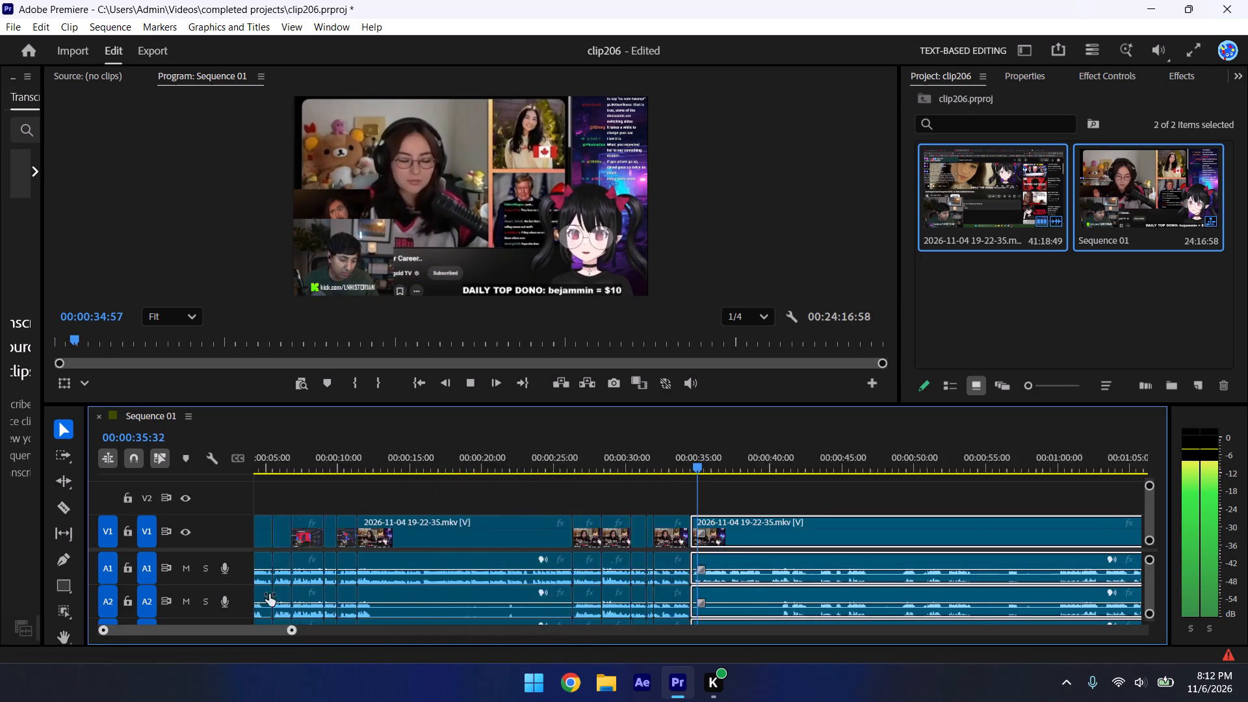
left_click_drag(269, 594, 177, 545)
key("space")
Tighten the join to about 00:00:34:22 by trimming both adjoining clip edges and closing the gap, then save the project.
left_click_drag(664, 515, 679, 521)
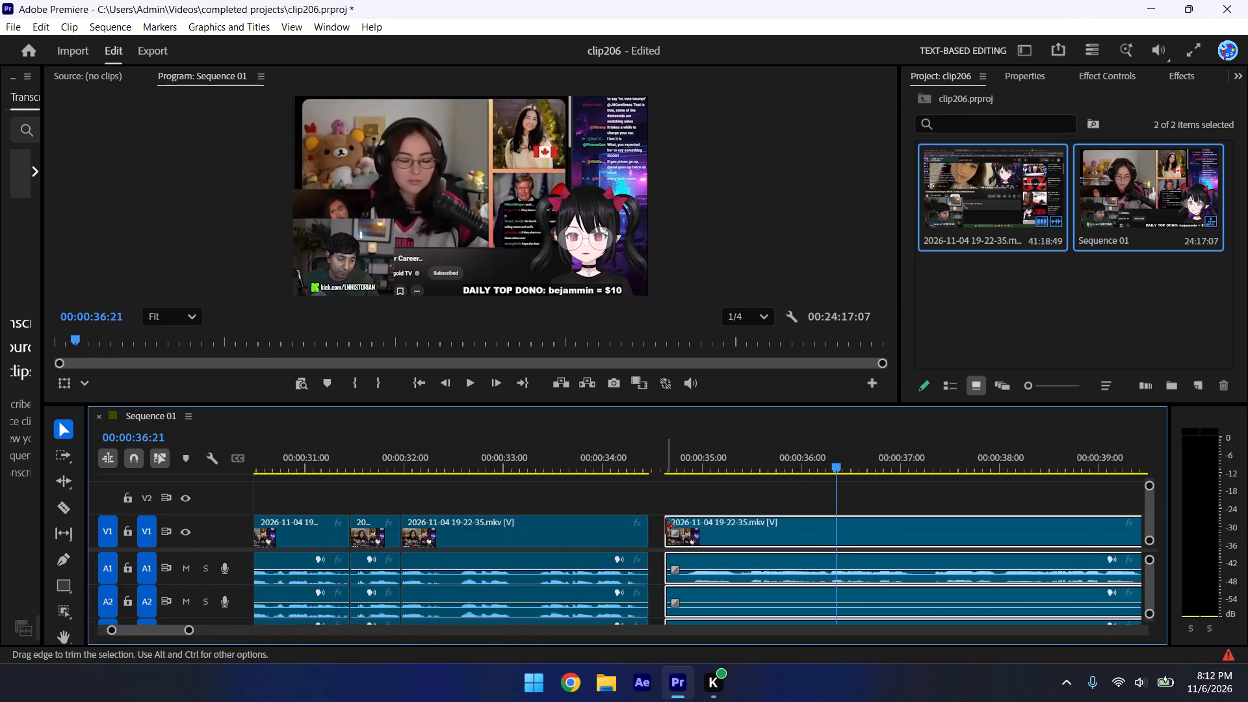
left_click_drag(666, 526, 687, 526)
left_click_drag(718, 525, 689, 522)
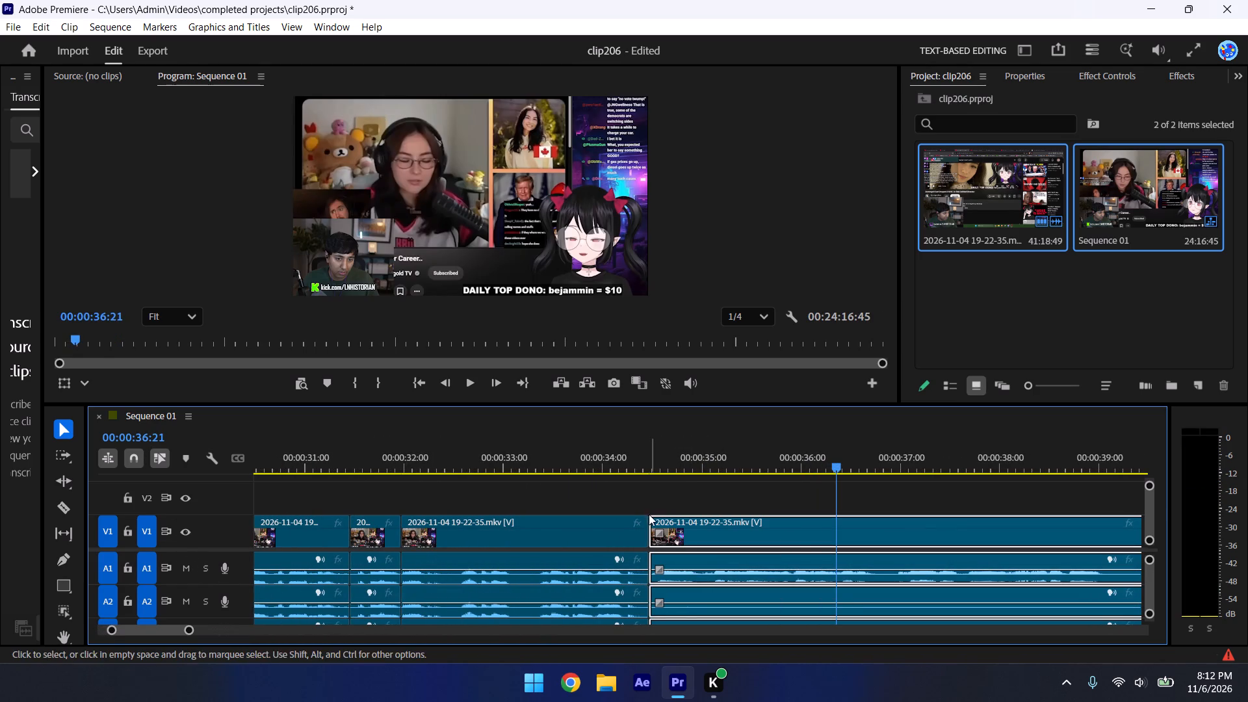
left_click_drag(643, 515, 633, 506)
left_click_drag(701, 523, 683, 521)
left_click(662, 479)
left_click(624, 448)
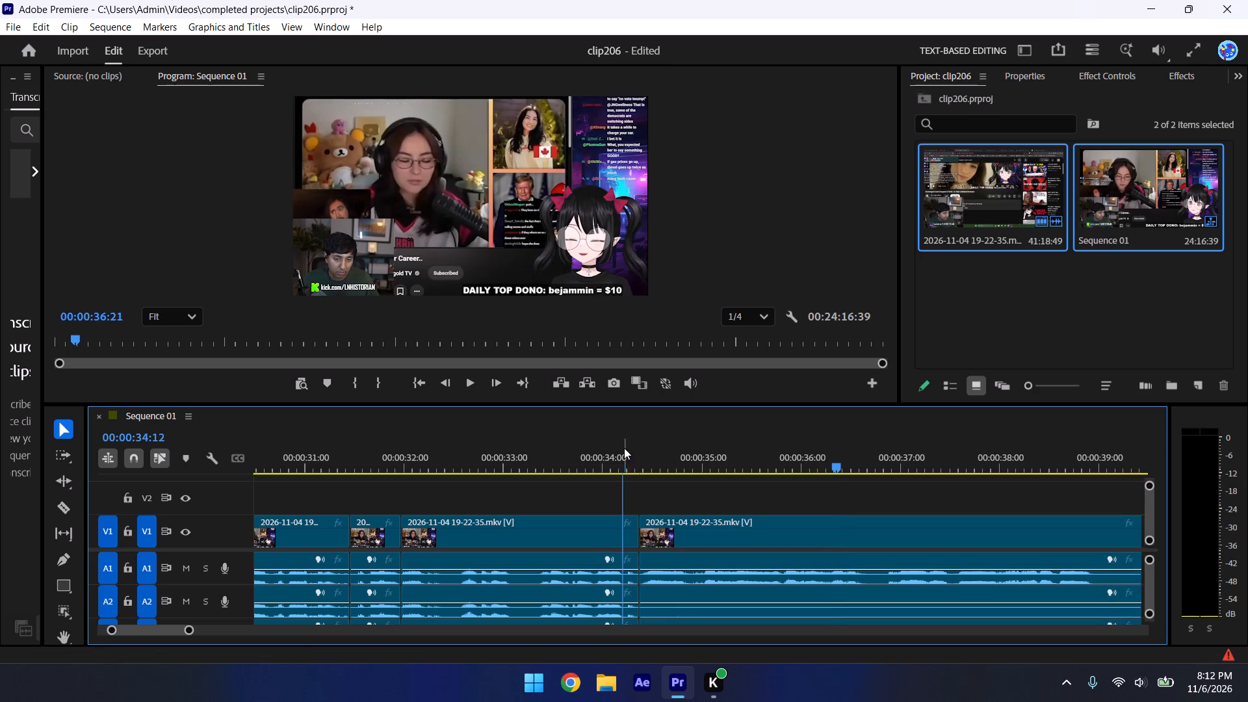
left_click(664, 490)
key("space")
key("ctrl+s")
Play on to 00:00:39:02, split the last clip there, and save the project.
key("space")
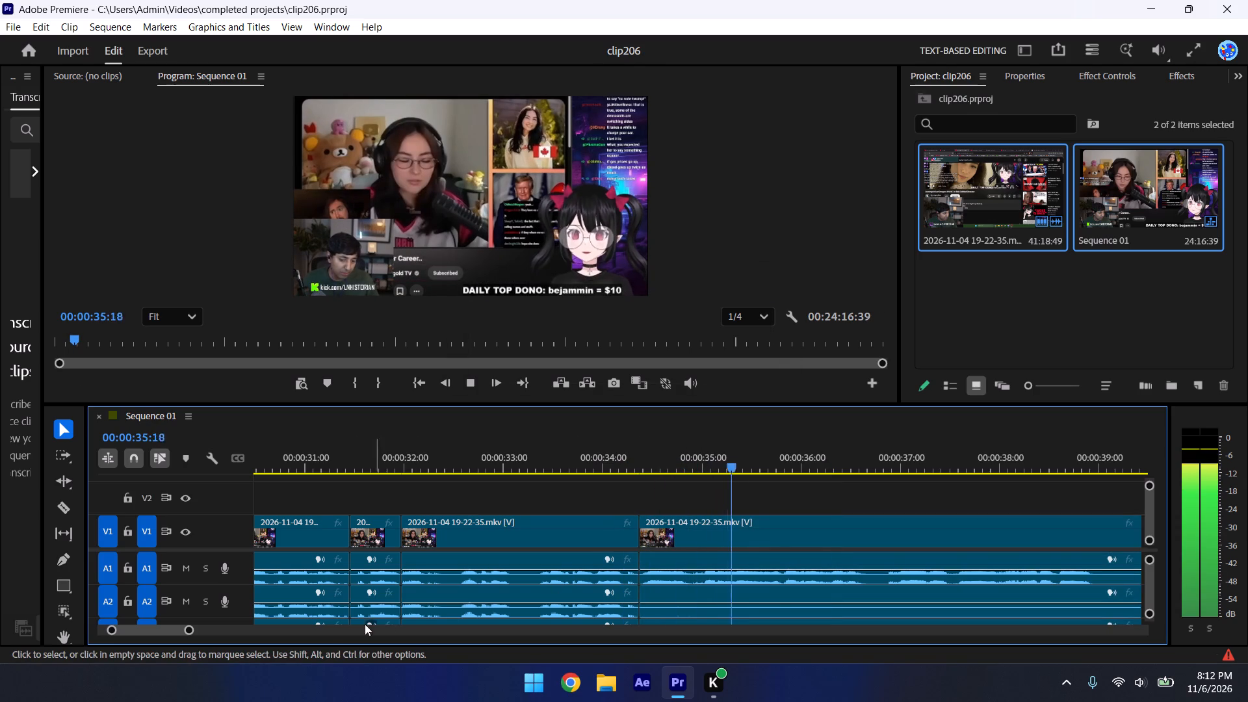
left_click_drag(189, 628, 220, 642)
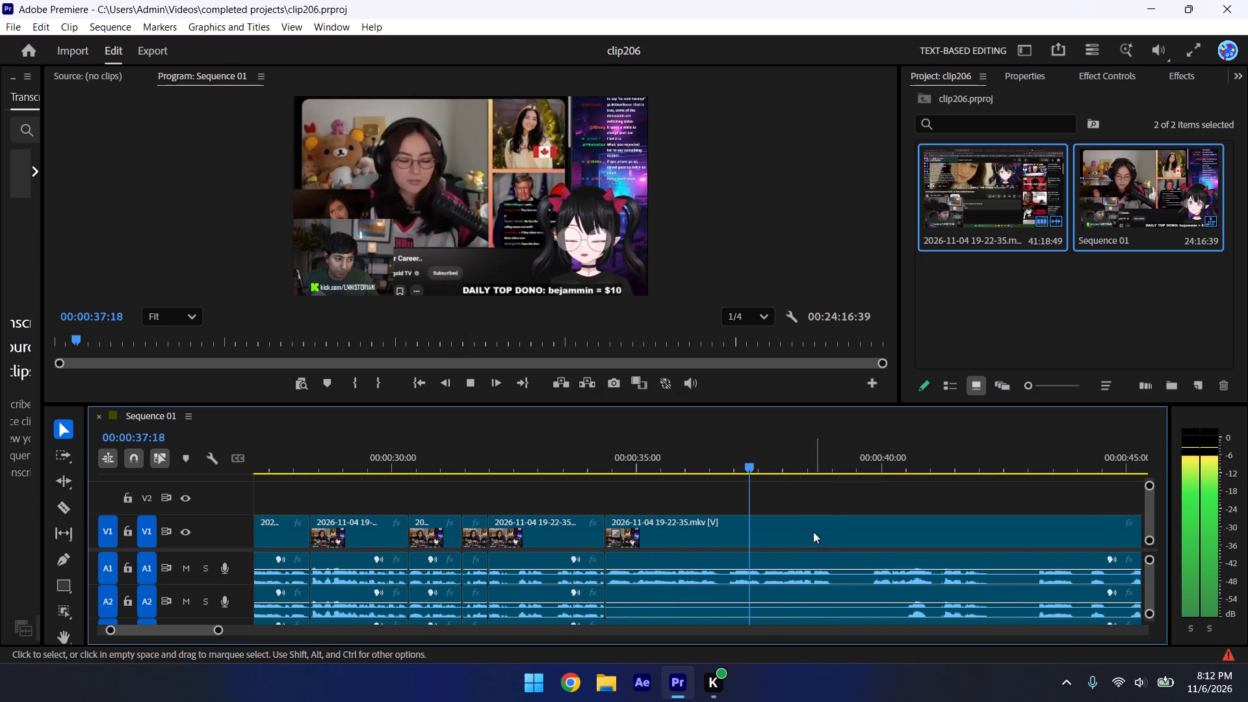
left_click(805, 526)
key("space")
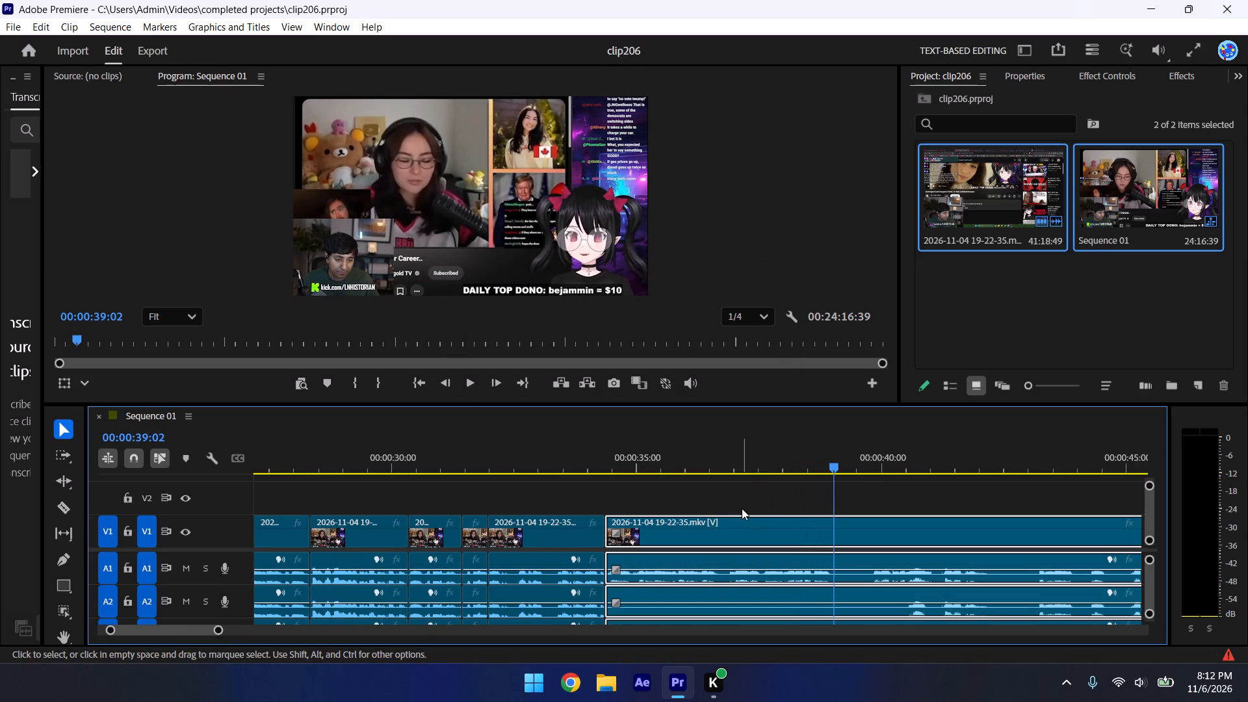
key("ctrl+k")
key("ctrl+s")
Trim the start of the last clip to about 00:00:39:46 and close the gap at 00:00:39:02.
key("space")
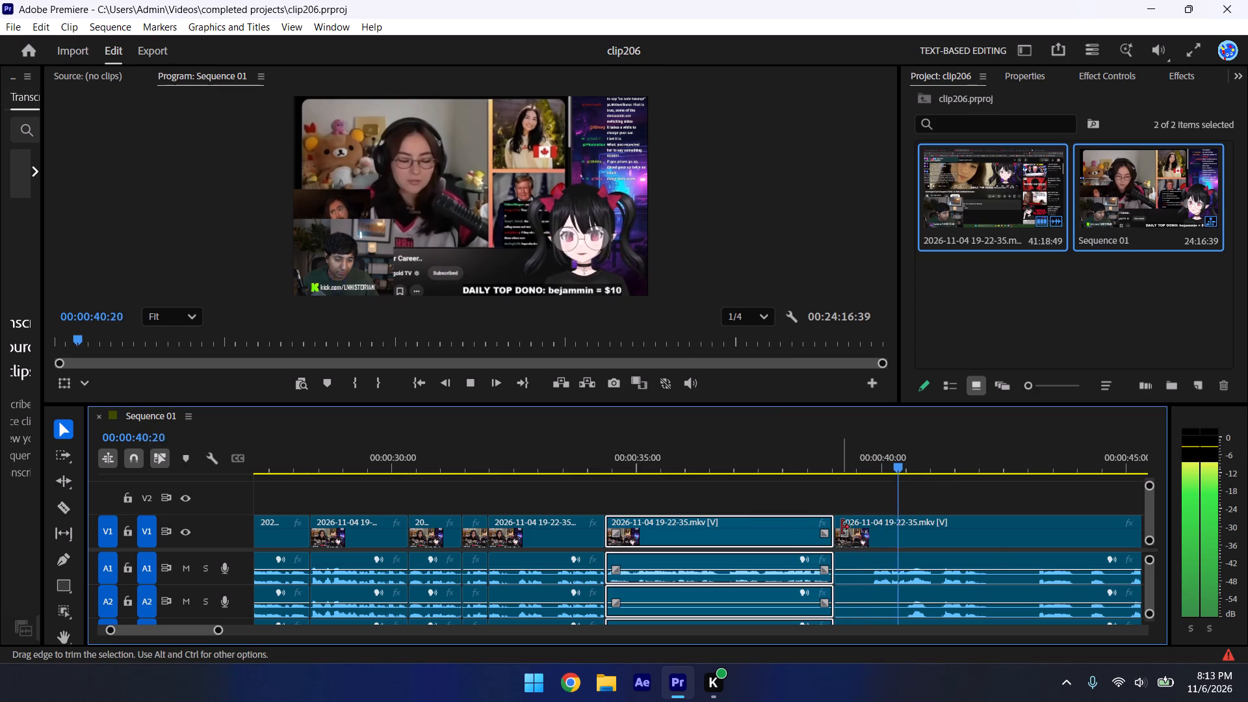
left_click_drag(842, 525, 878, 543)
key("space")
left_click_drag(923, 524, 894, 526)
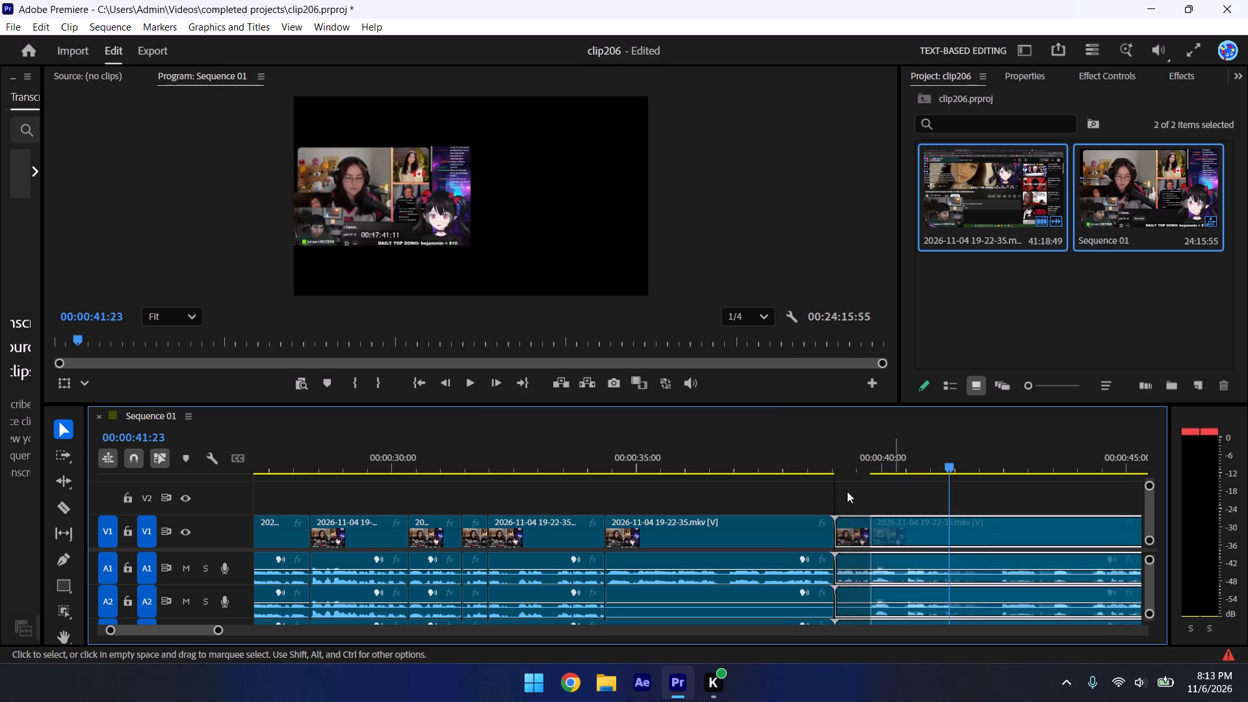
left_click(833, 467)
left_click(855, 495)
Play across the 00:00:39:02 join to 00:00:41:26, split the last clip there, and save the project.
key("space")
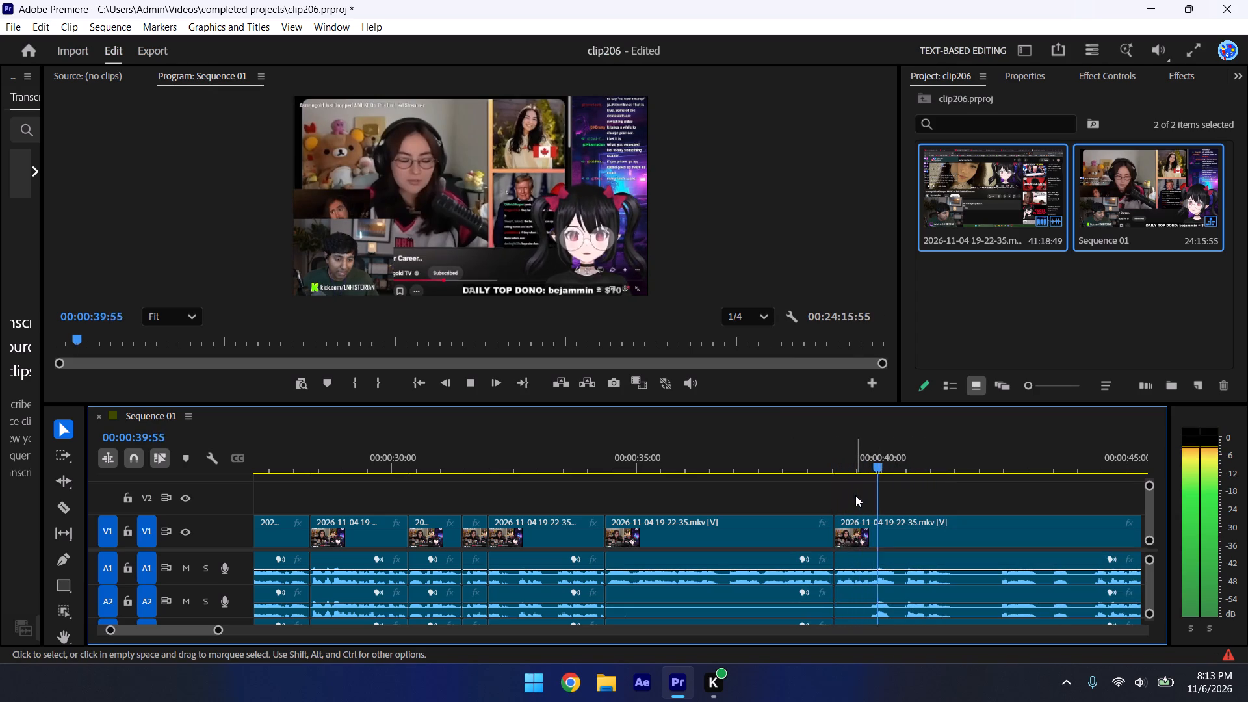
key("space")
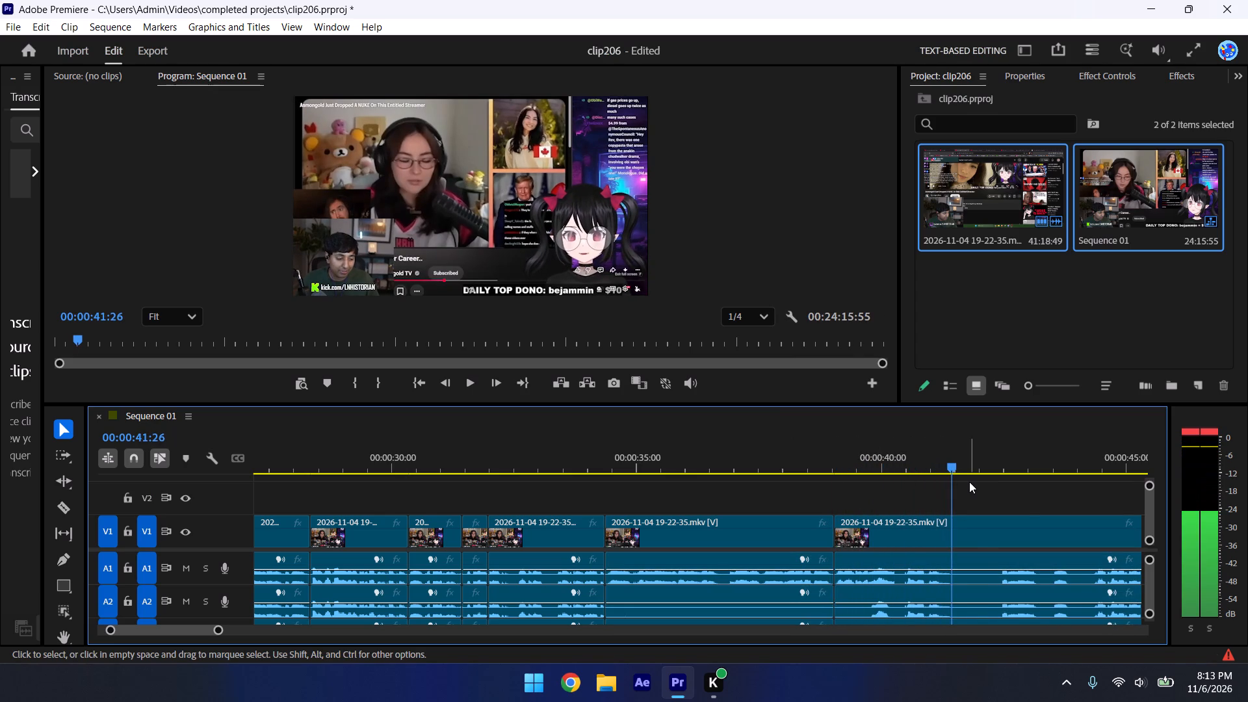
key("ctrl+k")
key("ctrl+k")
key("ctrl+s")
Trim the start of the last clip to about 00:00:42:20 and close the gap at 00:00:41:26.
key("space")
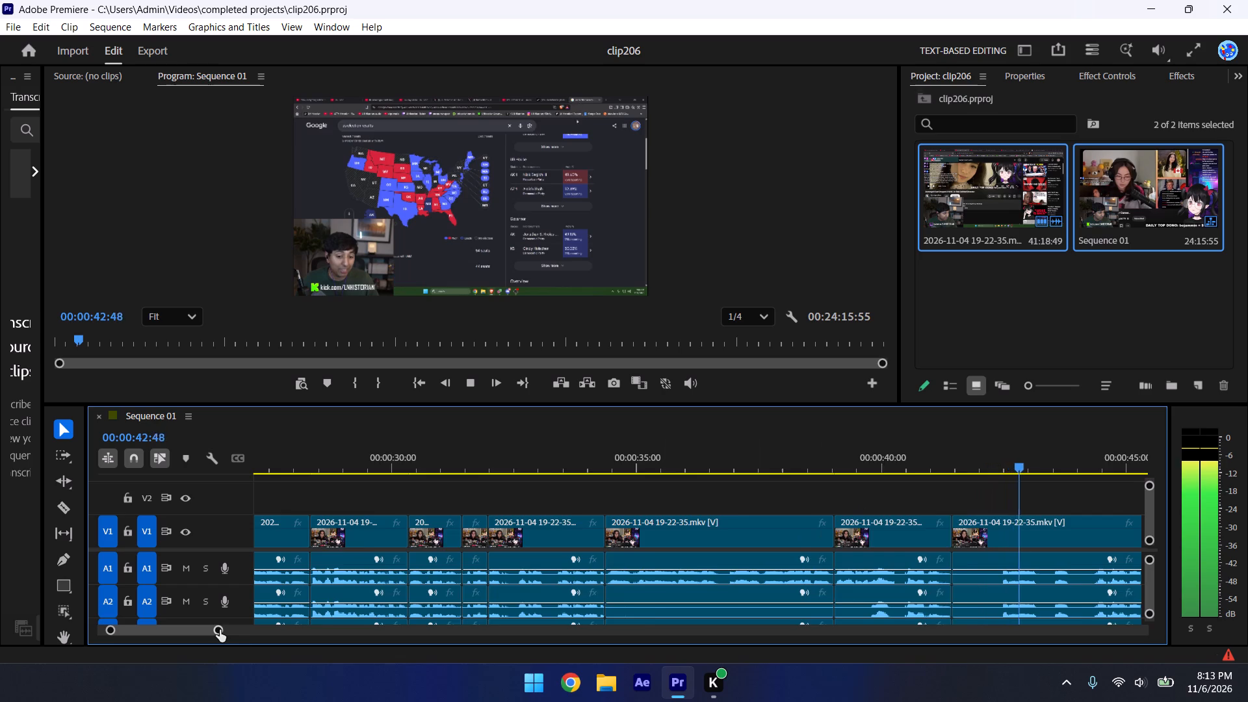
left_click_drag(220, 630, 252, 648)
left_click_drag(664, 521, 688, 530)
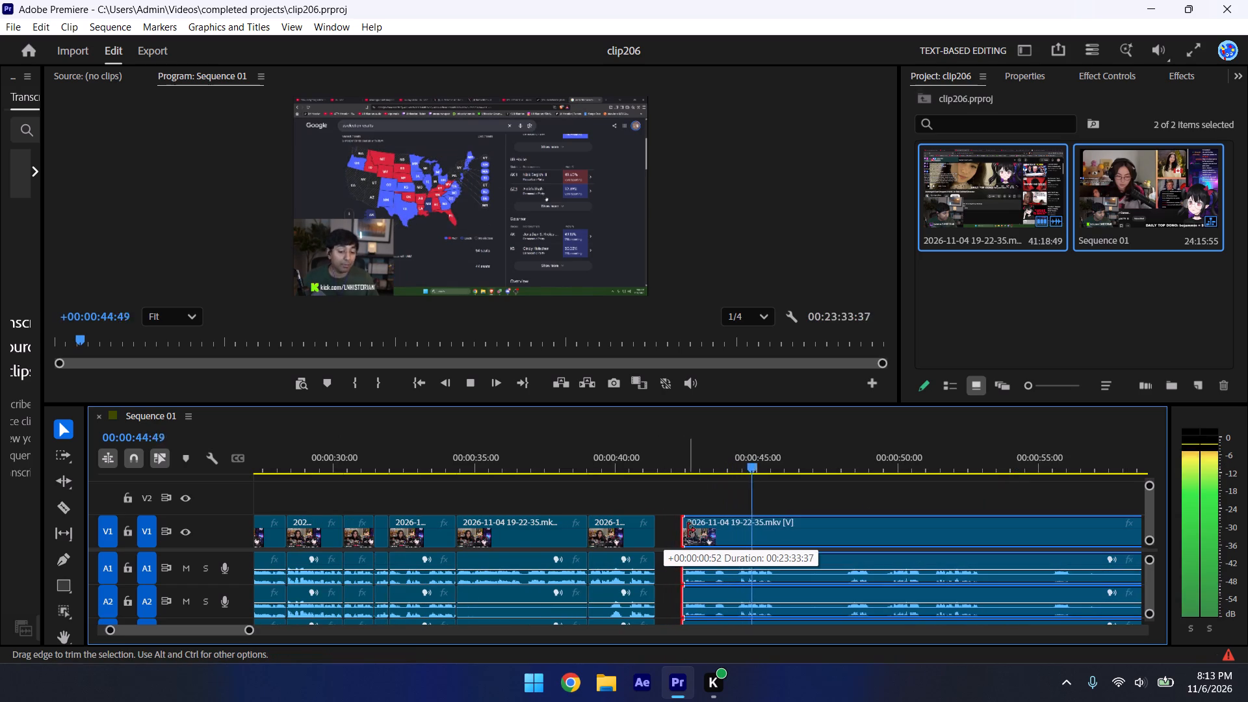
left_click_drag(688, 530, 690, 531)
left_click_drag(720, 538, 701, 534)
key("space")
left_click(737, 474)
key("space")
left_click(731, 454)
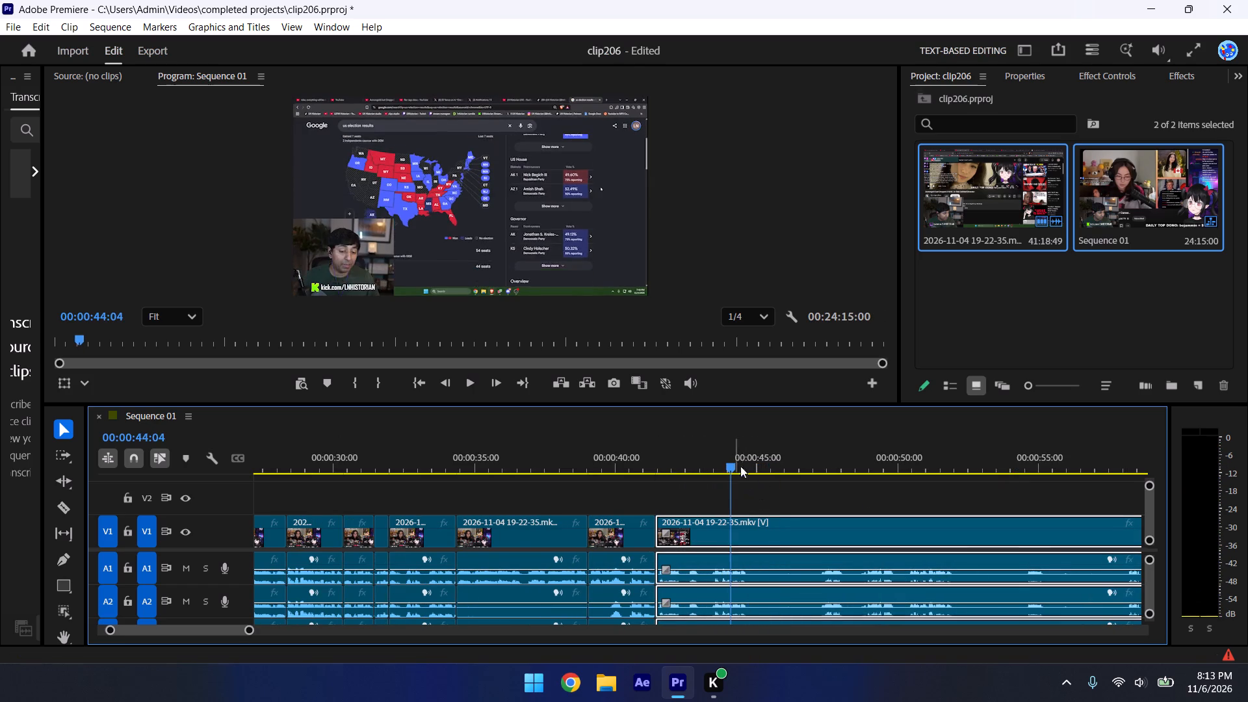
left_click(747, 466)
Play on to about 00:00:44:50, split the last clip there, and save the project.
key("space")
key("space")
key("ctrl+k")
key("ctrl+s")
Trim the start of the last clip to about 00:00:47:15 and close the gap at 00:00:44:50.
key("space")
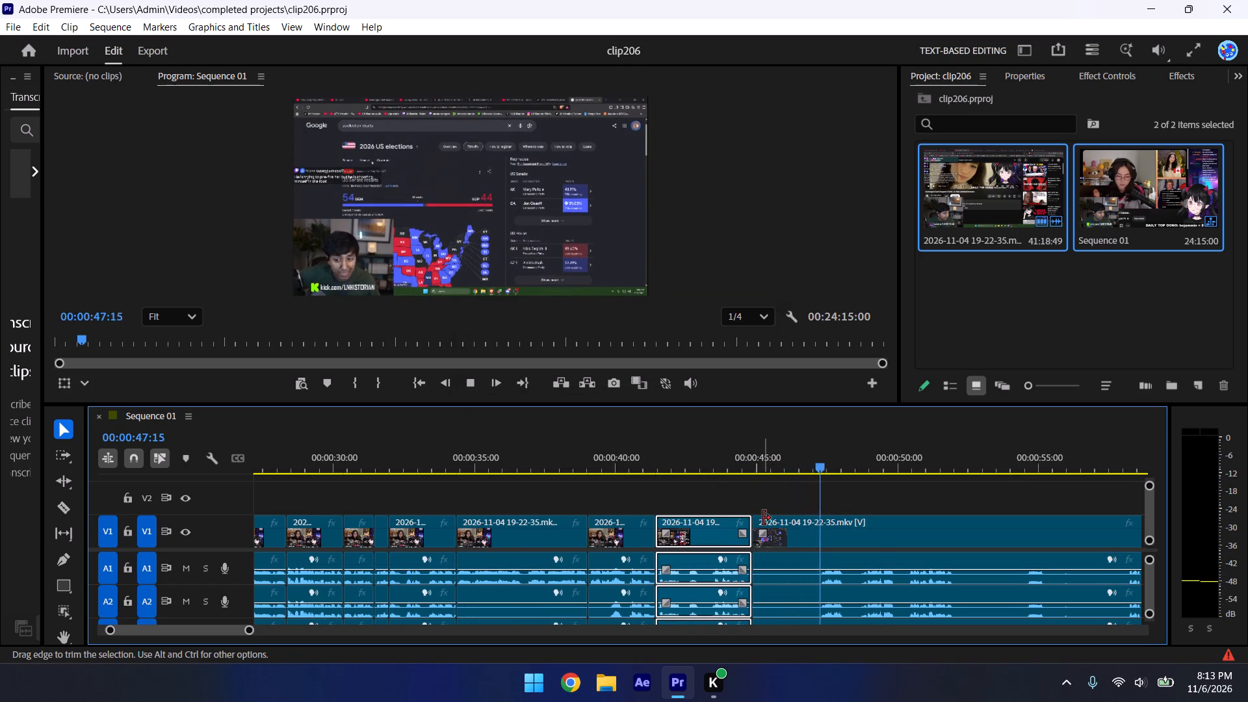
key("space")
left_click_drag(763, 518, 831, 526)
left_click_drag(879, 526, 826, 528)
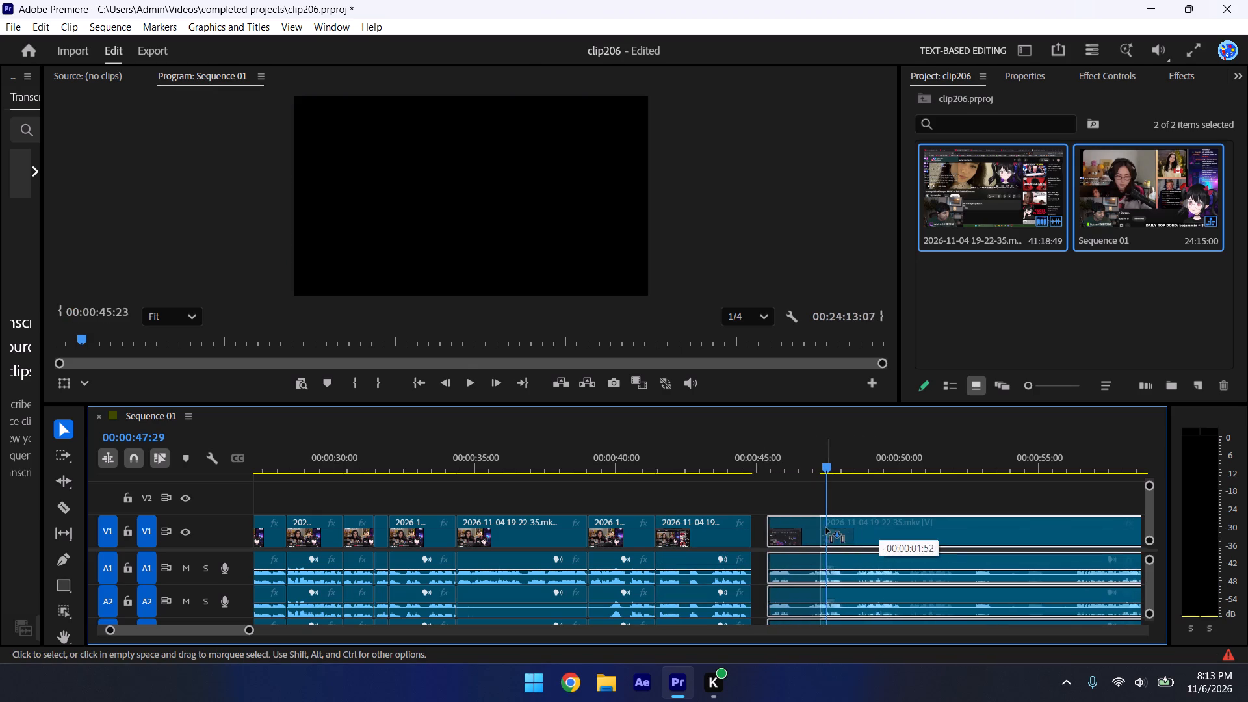
left_click_drag(826, 528, 821, 527)
left_click_drag(815, 525, 809, 526)
left_click(740, 459)
left_click(766, 471)
left_click(752, 452)
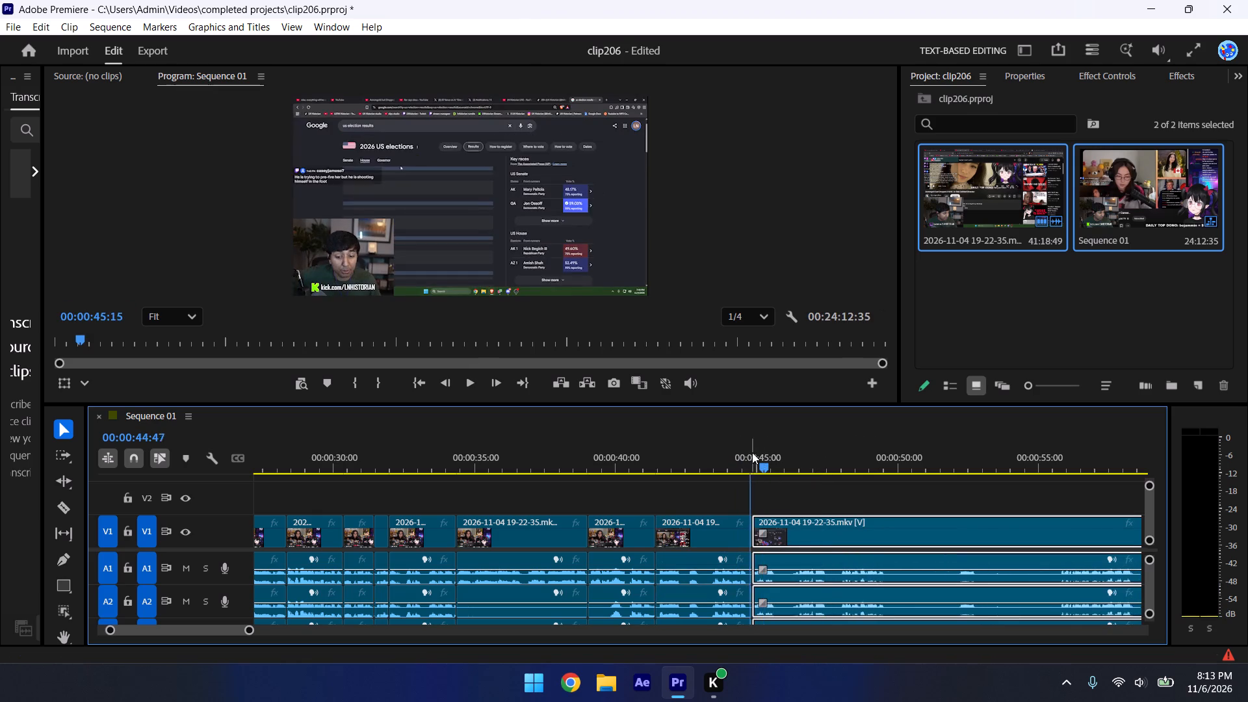
left_click(765, 478)
Play across the 00:00:44:50 join to 00:00:49:34, split the last clip there, and save the project.
key("space")
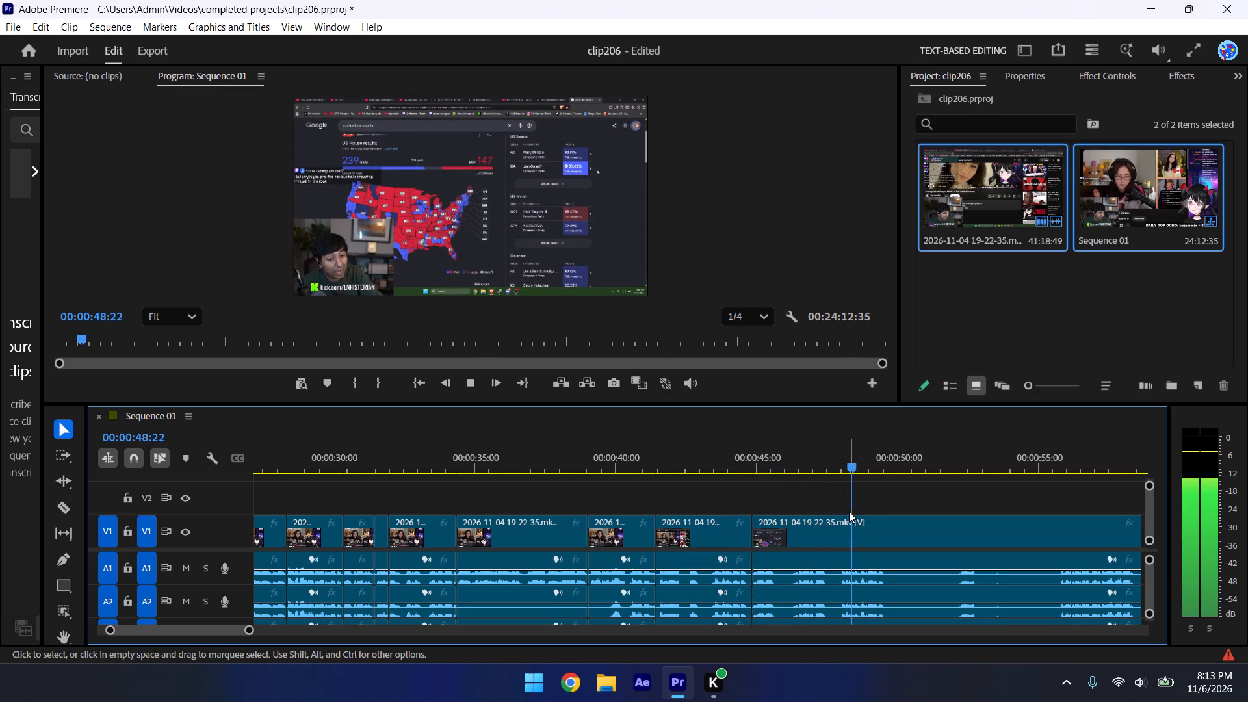
left_click(840, 531)
key("space")
key("ctrl+k")
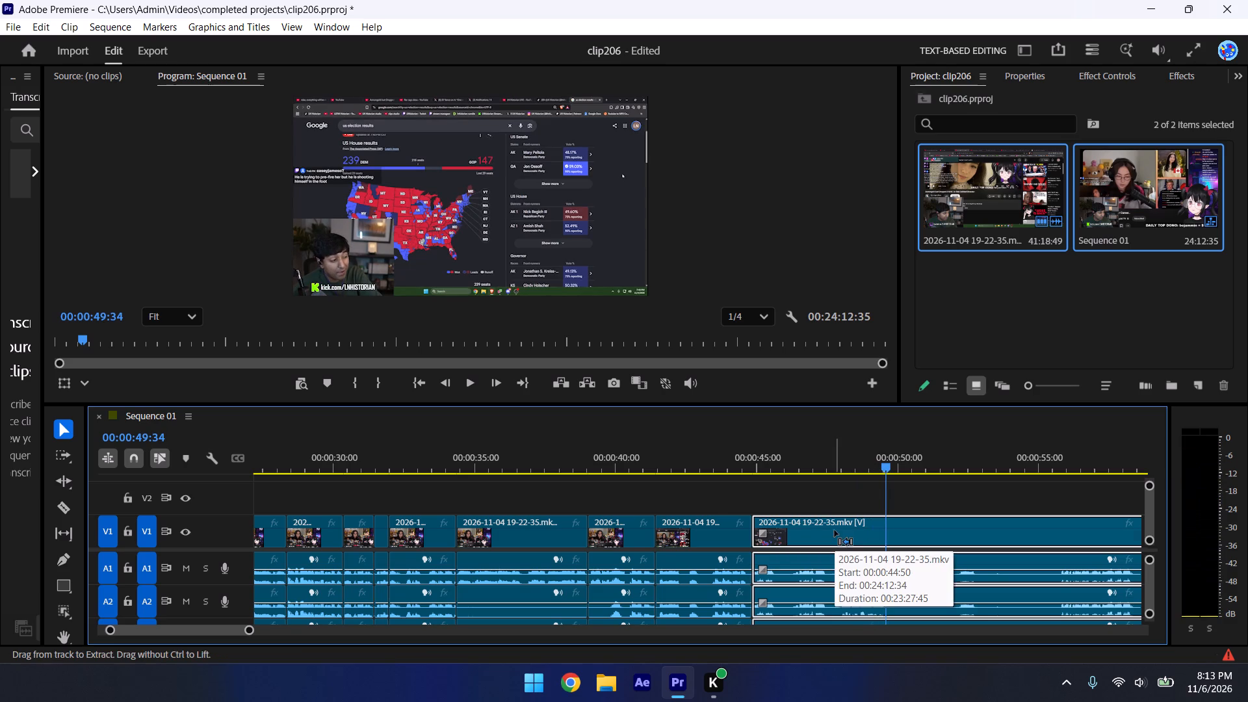
key("ctrl+s")
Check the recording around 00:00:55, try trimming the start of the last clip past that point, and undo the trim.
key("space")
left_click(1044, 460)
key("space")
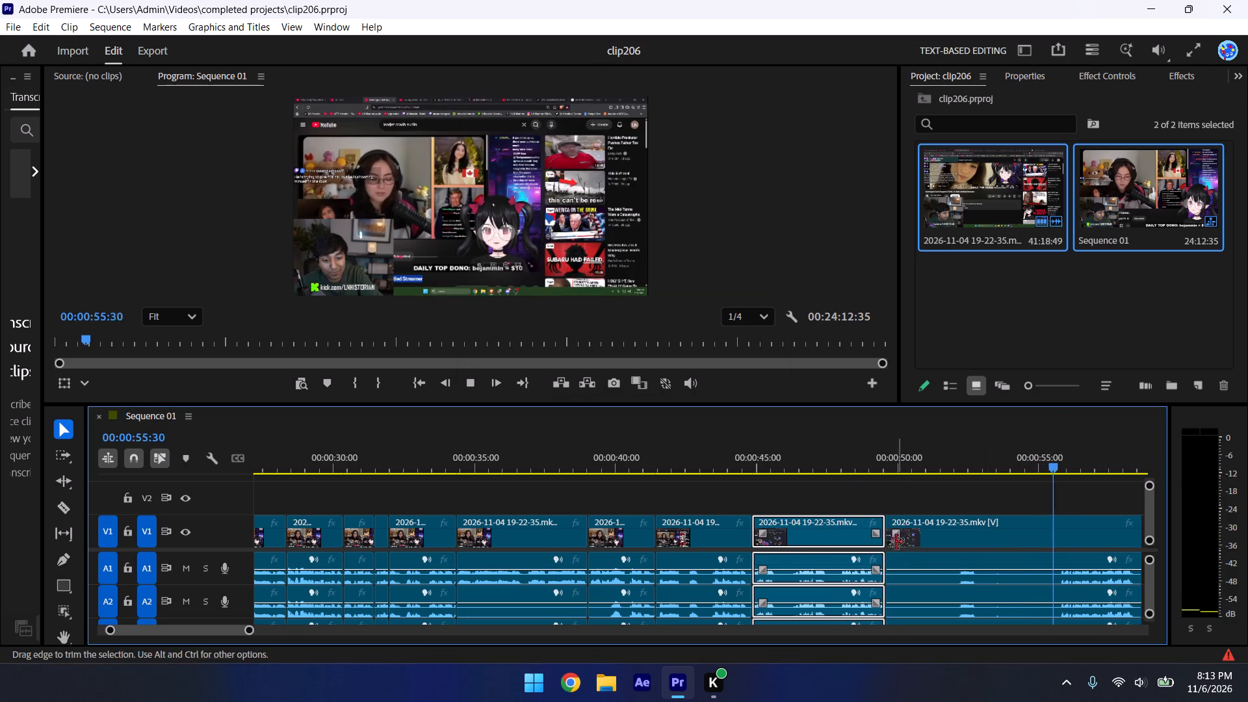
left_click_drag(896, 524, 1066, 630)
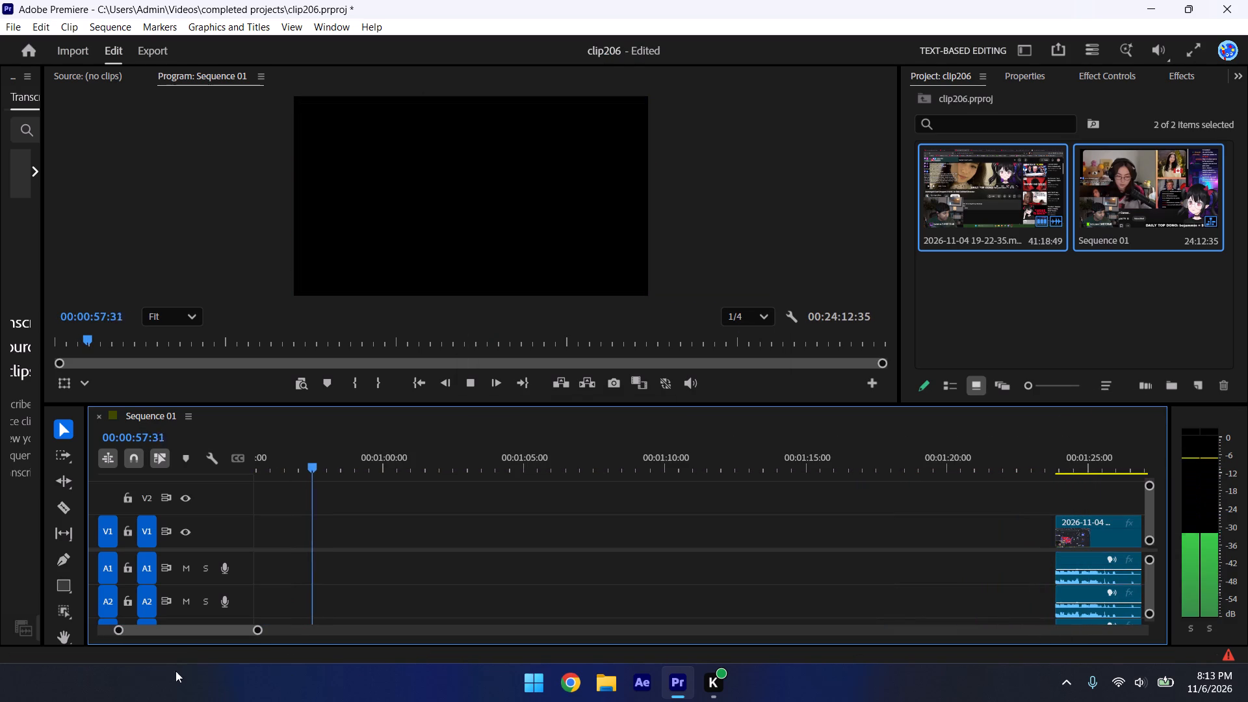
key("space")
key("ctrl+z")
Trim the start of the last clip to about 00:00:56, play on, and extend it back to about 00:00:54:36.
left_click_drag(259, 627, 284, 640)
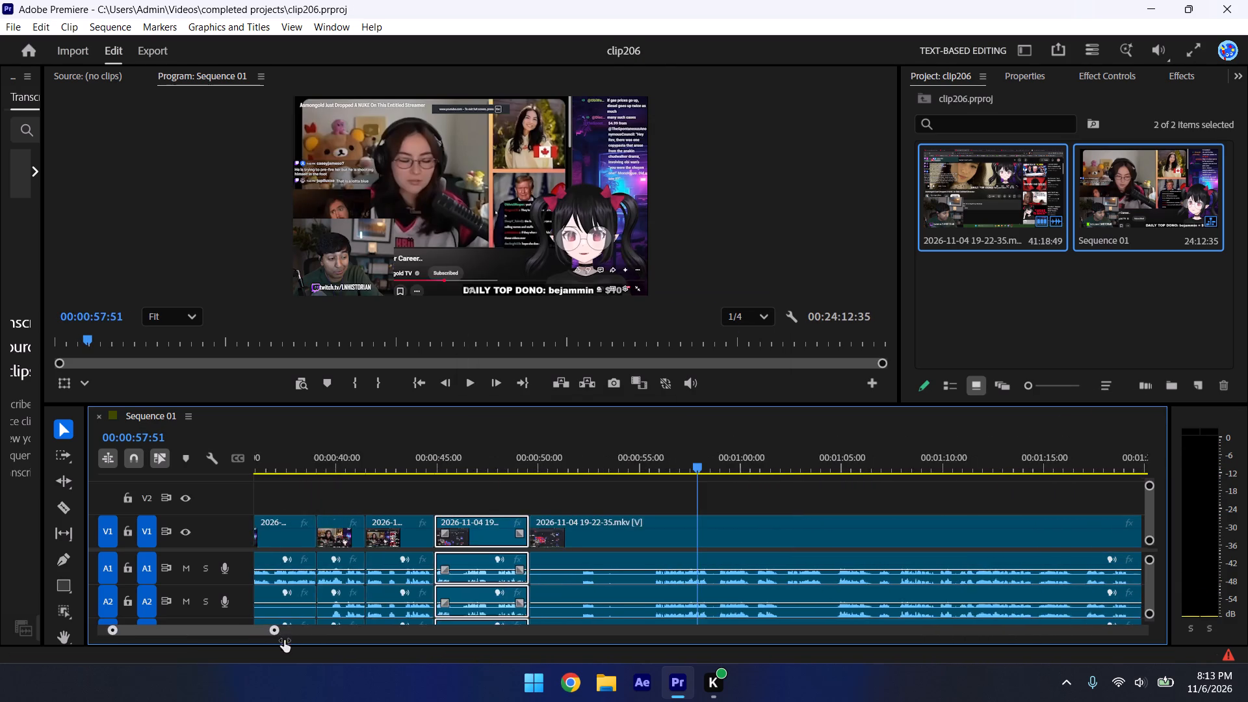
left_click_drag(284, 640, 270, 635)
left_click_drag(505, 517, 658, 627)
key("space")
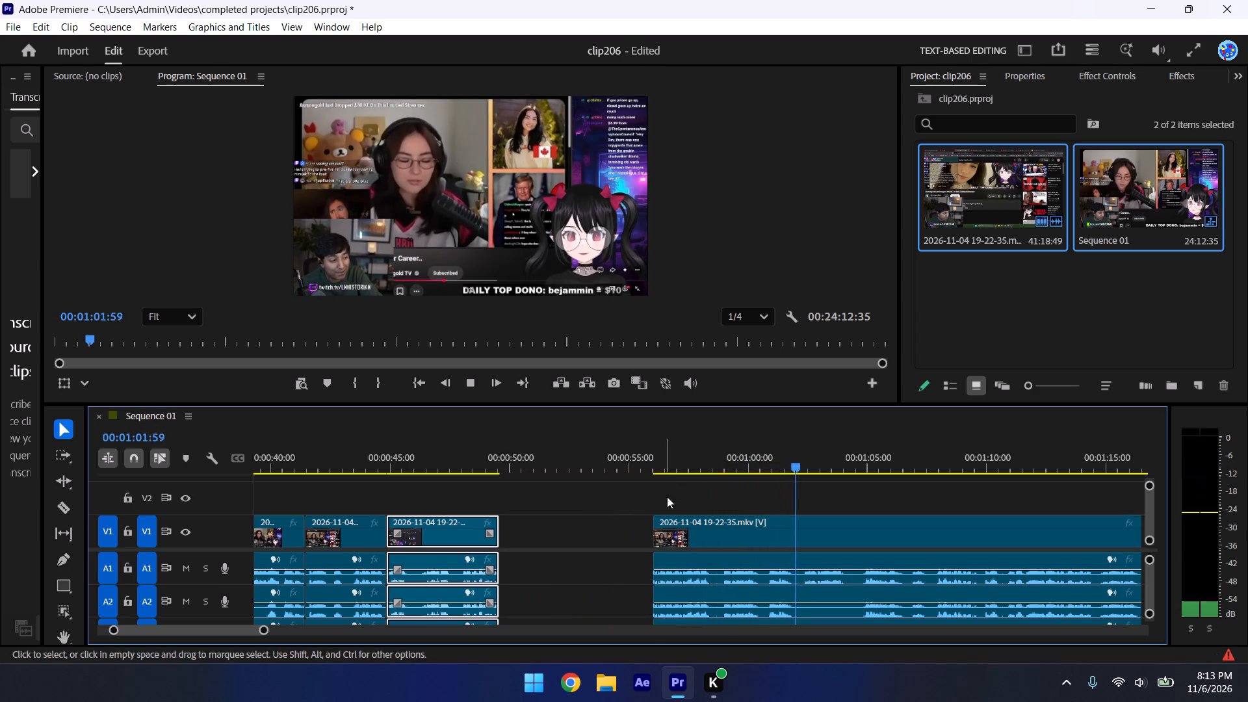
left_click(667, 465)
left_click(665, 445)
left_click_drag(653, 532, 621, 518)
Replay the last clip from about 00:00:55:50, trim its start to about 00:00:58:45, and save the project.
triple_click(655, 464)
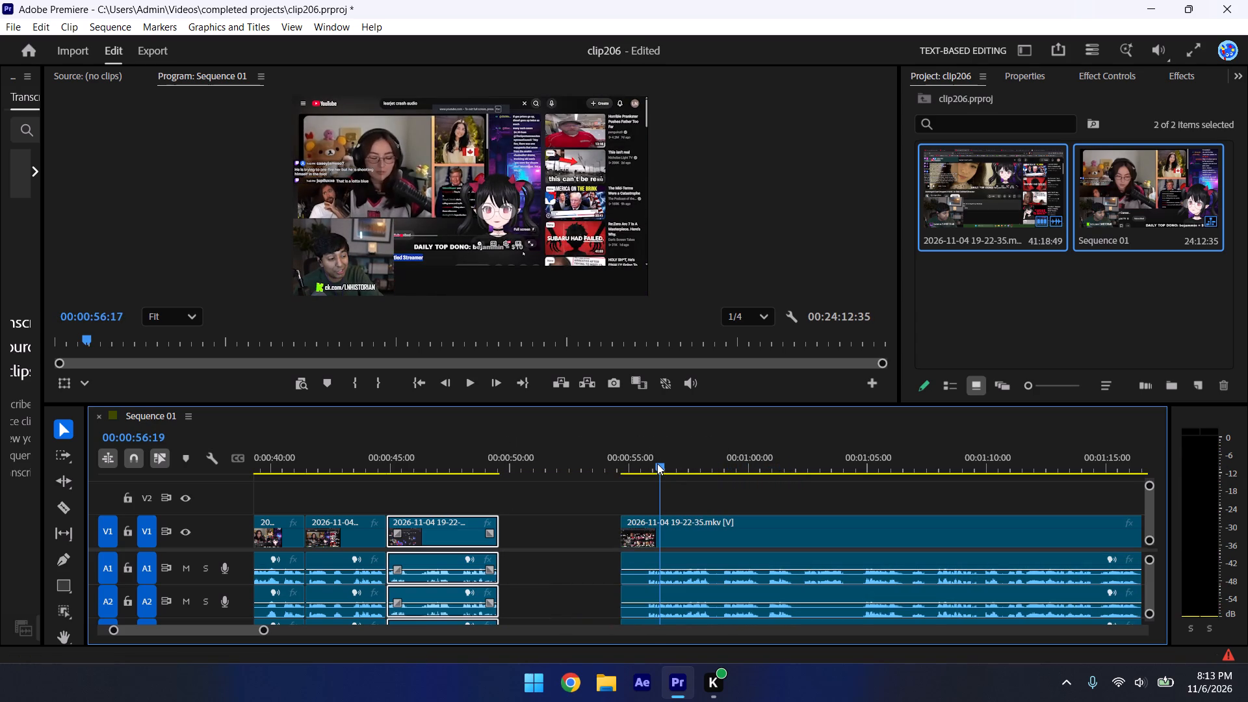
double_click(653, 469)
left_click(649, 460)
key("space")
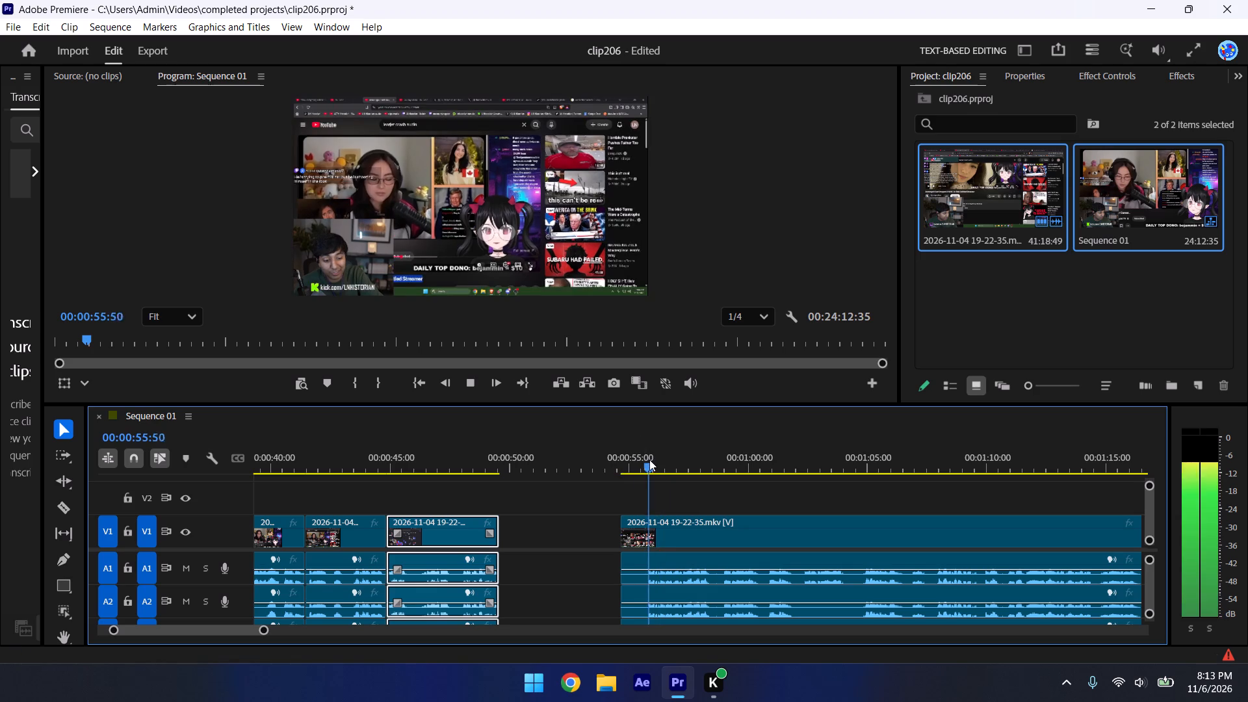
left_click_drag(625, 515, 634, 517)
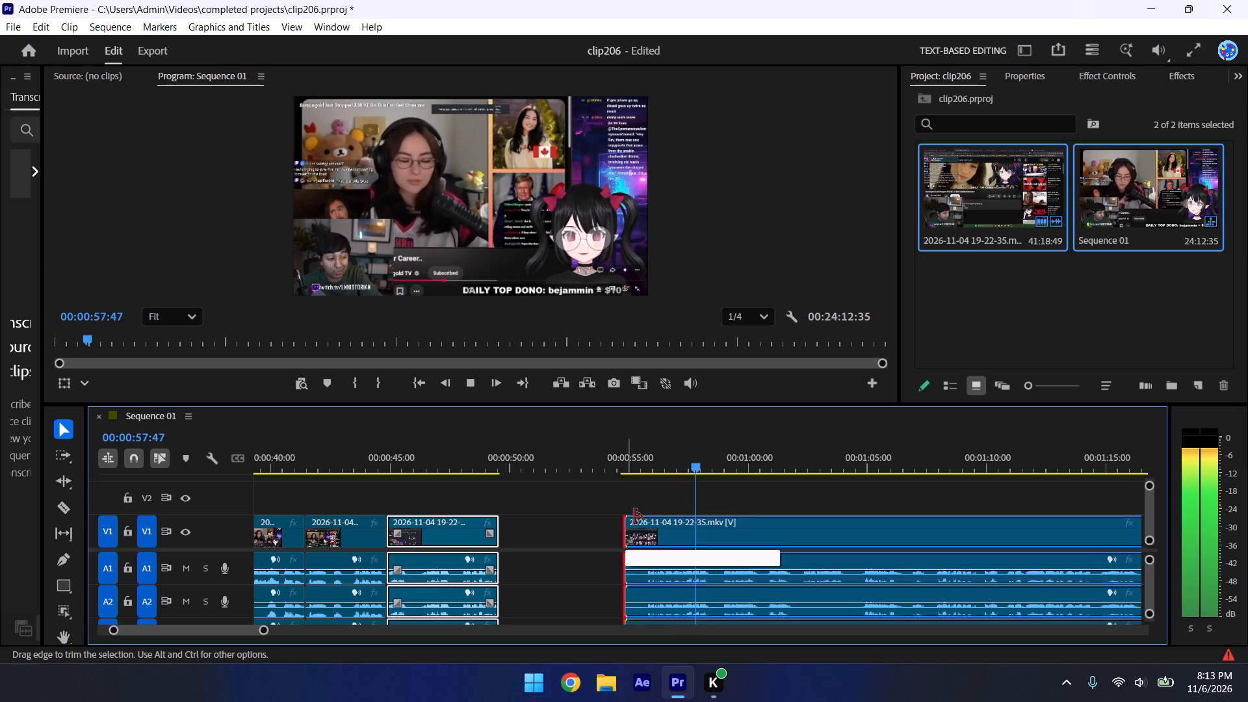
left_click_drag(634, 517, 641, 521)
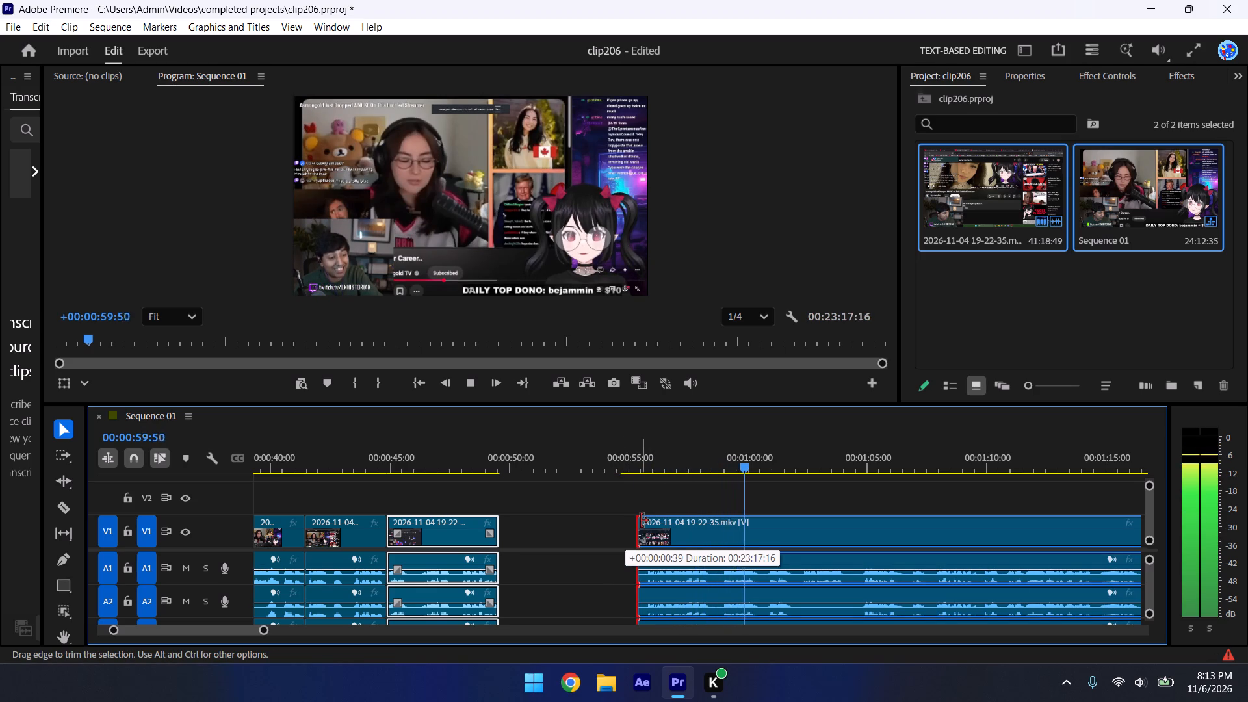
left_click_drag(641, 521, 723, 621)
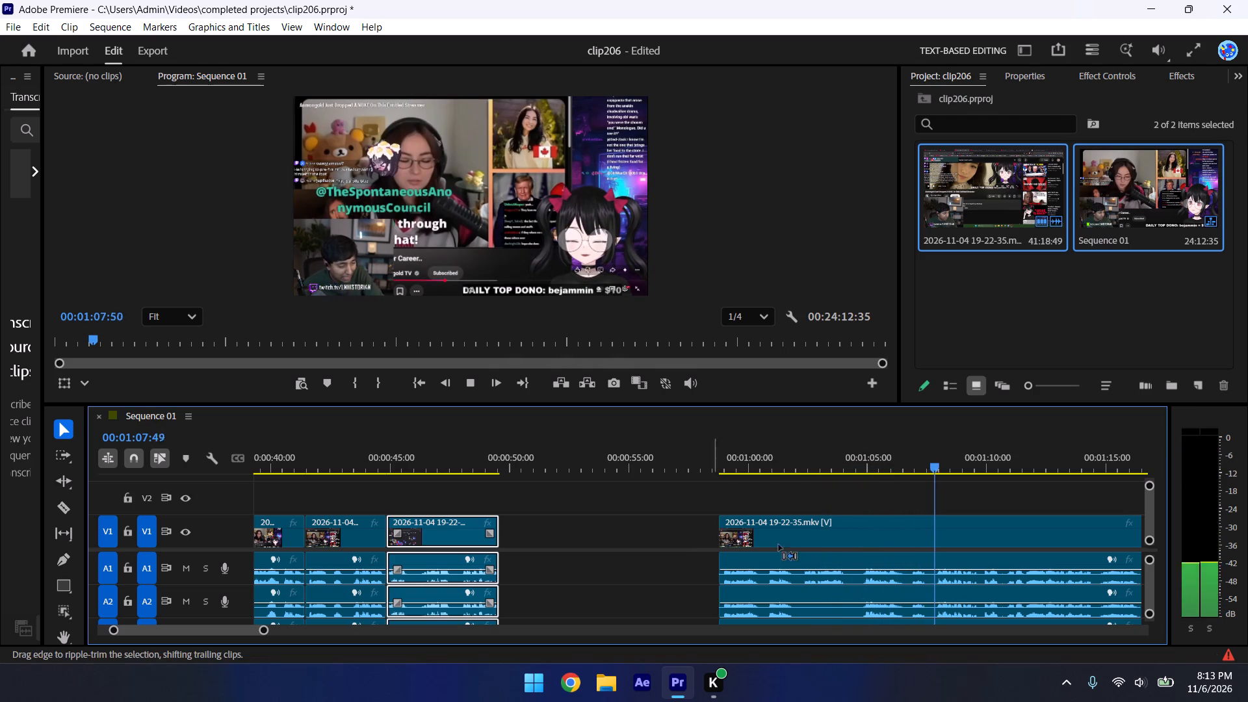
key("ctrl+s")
Replay the last clip from about 00:01:05 and trim its start to about 00:01:04:45.
left_click(868, 459)
left_click(865, 459)
key("space")
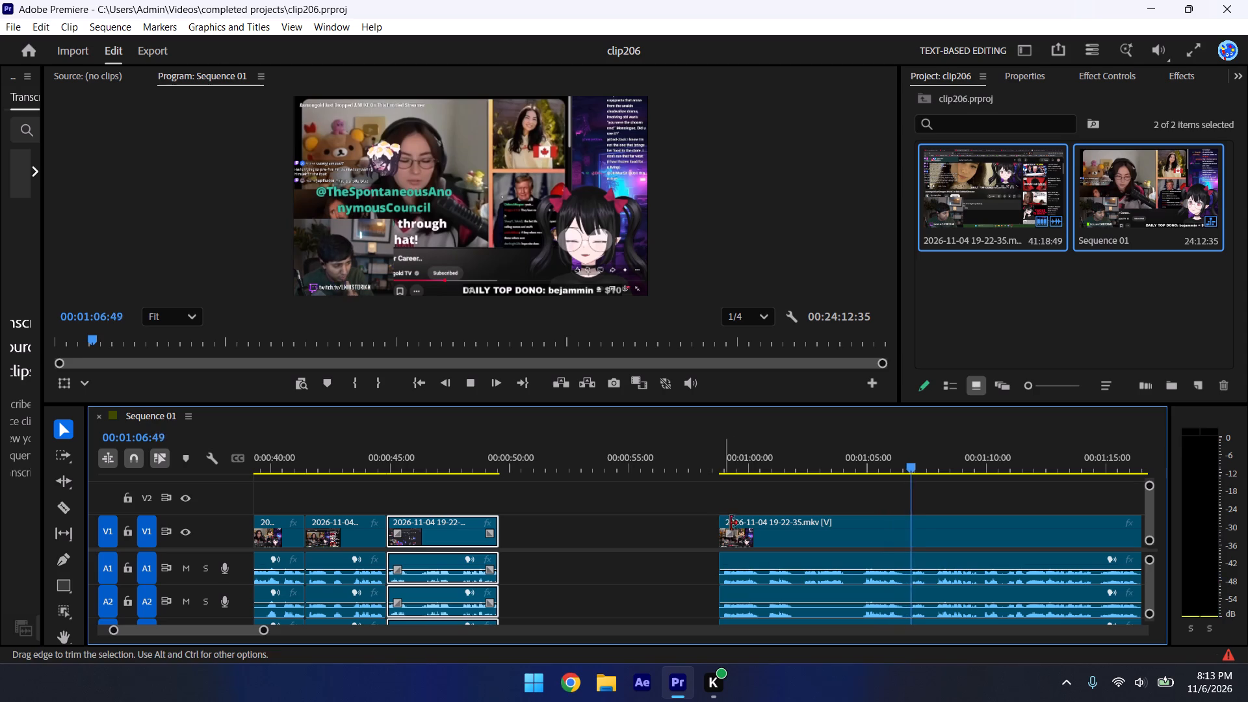
left_click_drag(723, 519, 864, 637)
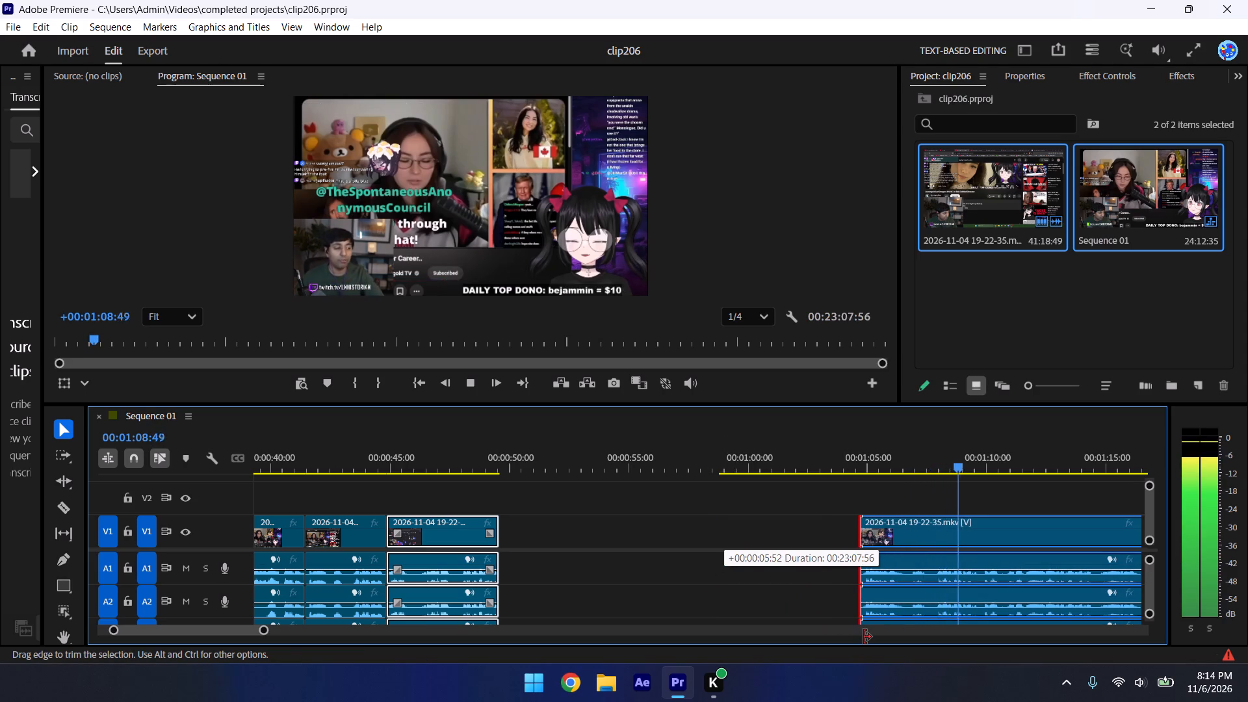
left_click_drag(864, 637, 866, 637)
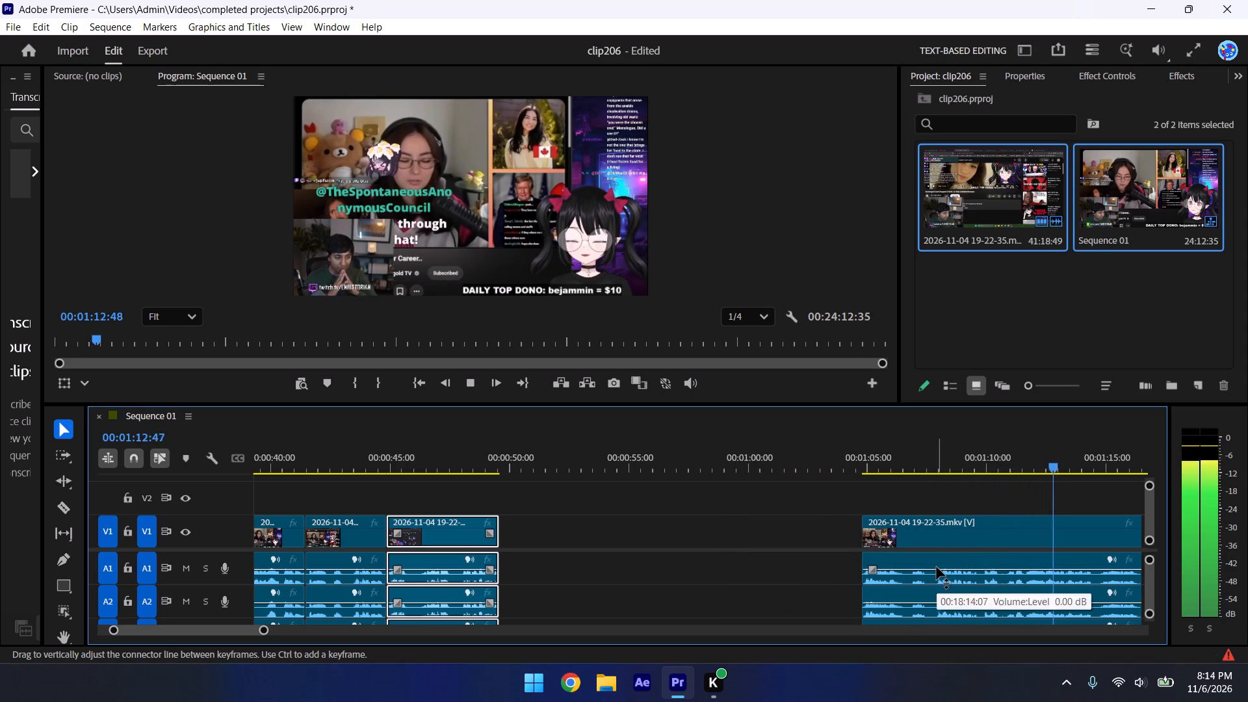
Play through the last clip from about 00:01:12 to 00:02:13, and save the project.
left_click_drag(262, 630, 302, 652)
left_click(699, 490)
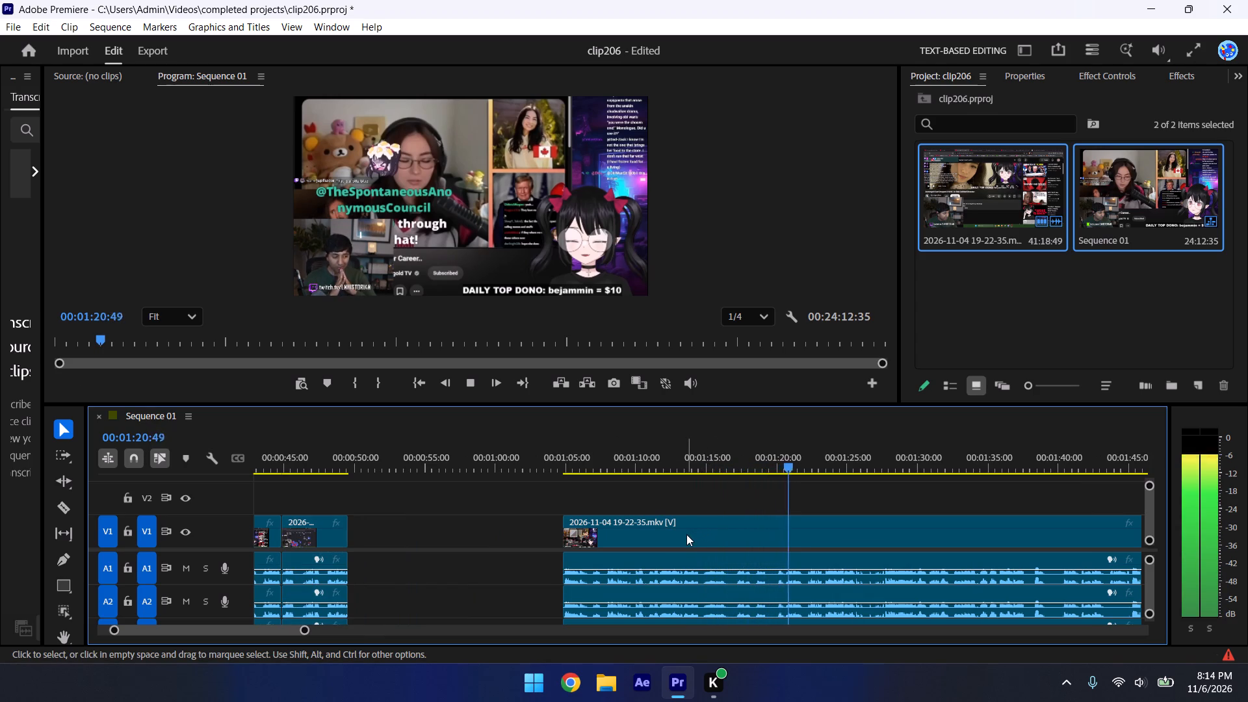
left_click_drag(305, 632, 367, 671)
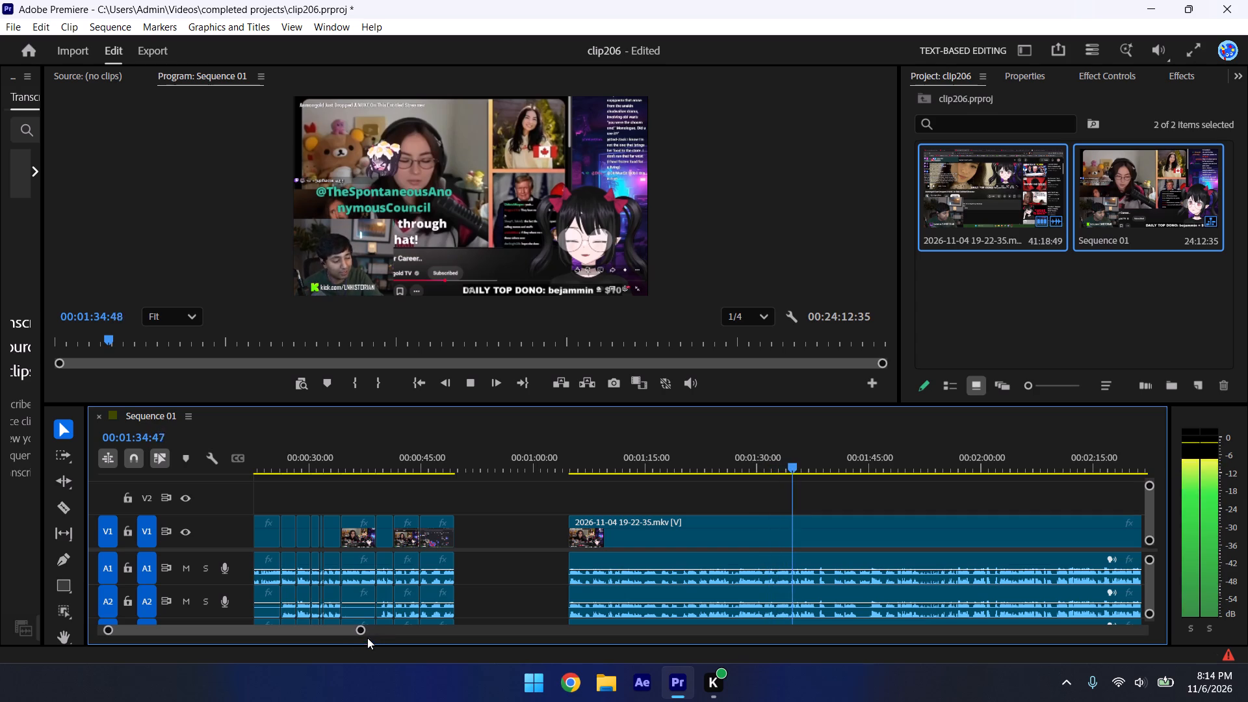
left_click_drag(363, 635, 380, 654)
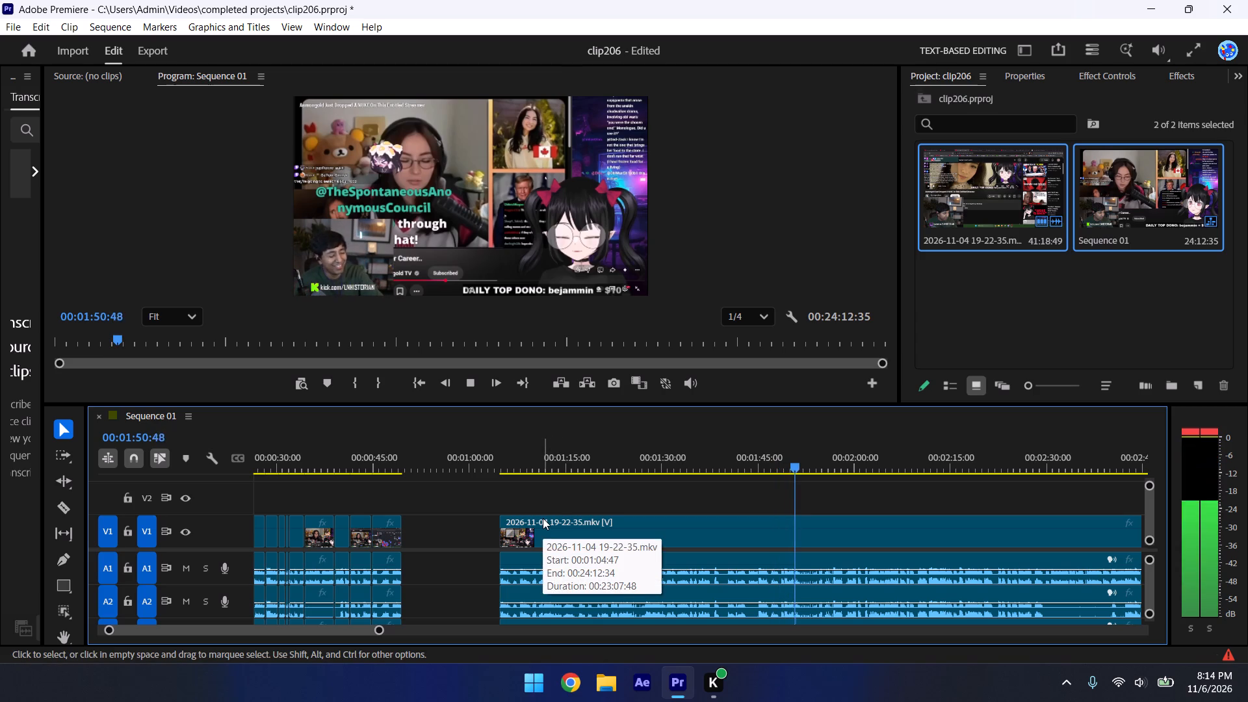
left_click(757, 477)
left_click(771, 465)
key("space")
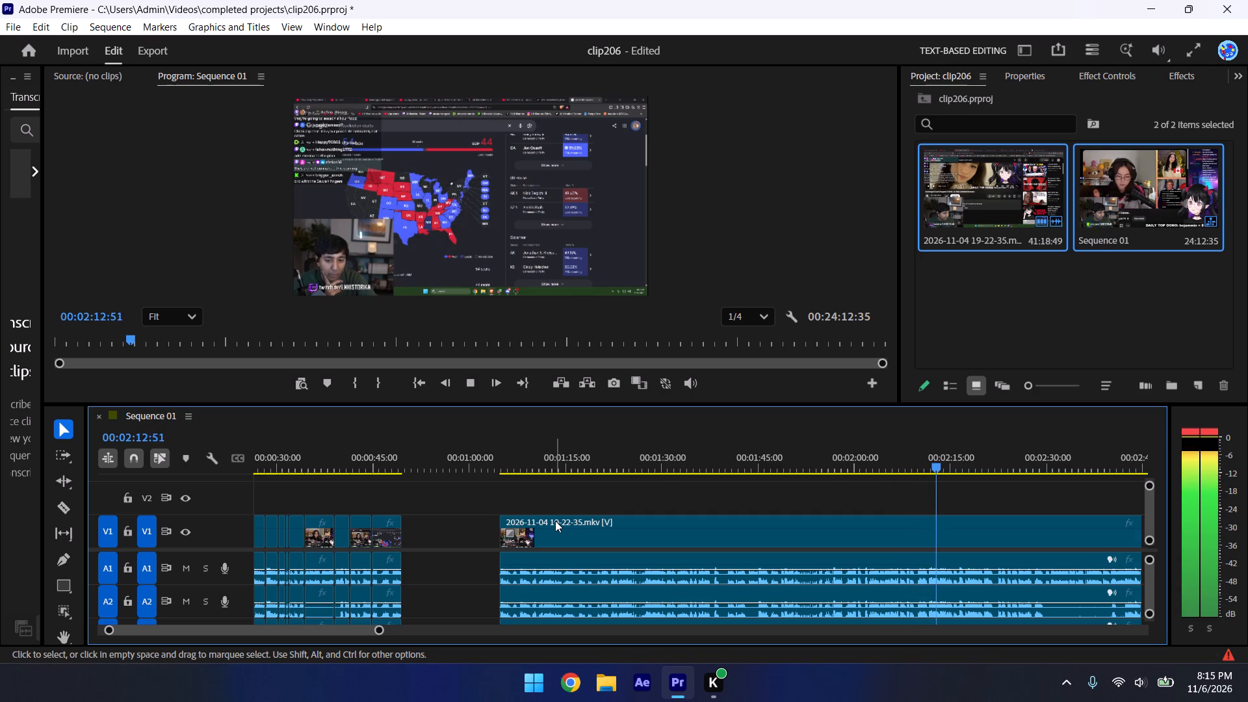
left_click(555, 521)
key("space")
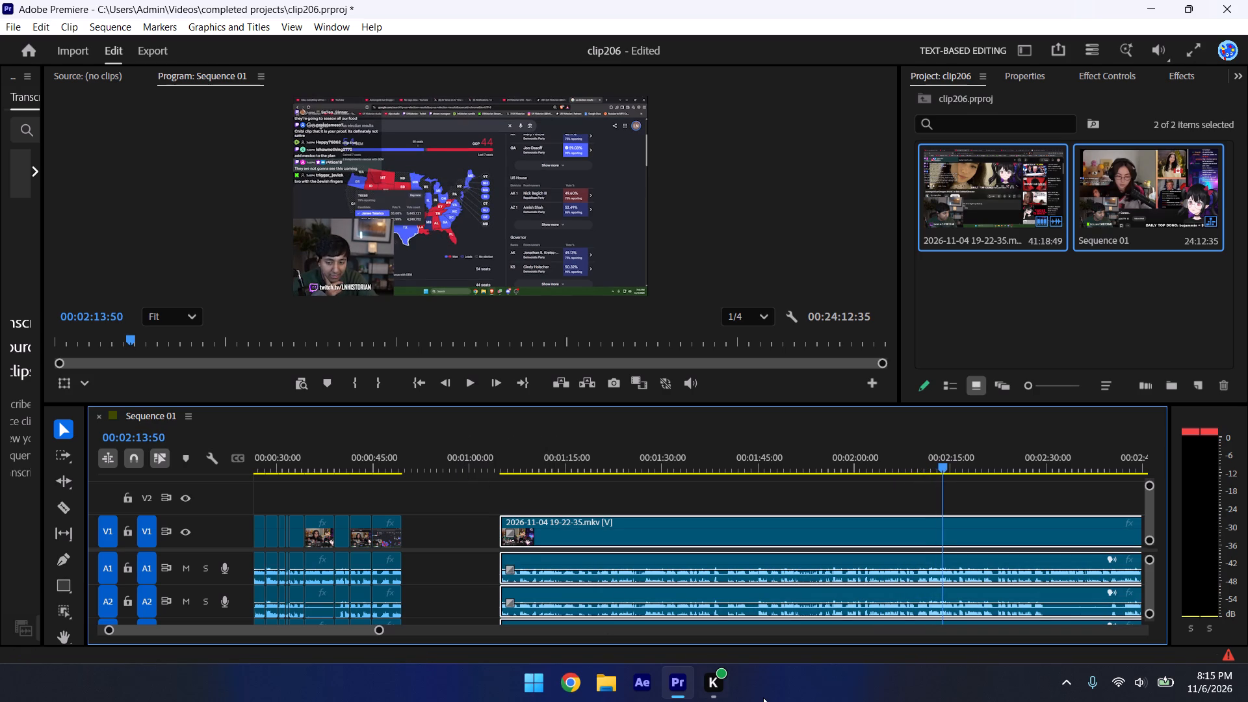
key("ctrl+s")
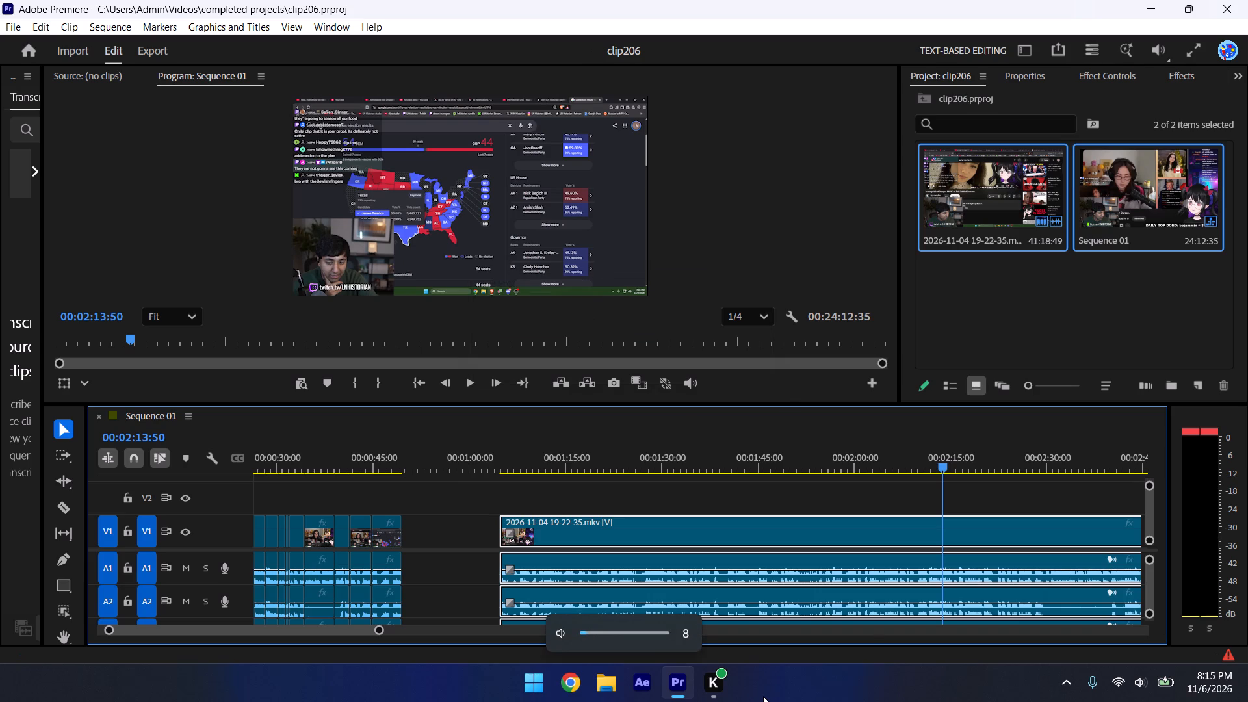
Adjust the screen brightness in the Windows quick settings and return to the Premiere timeline with the clips deselected.
left_click(1054, 690)
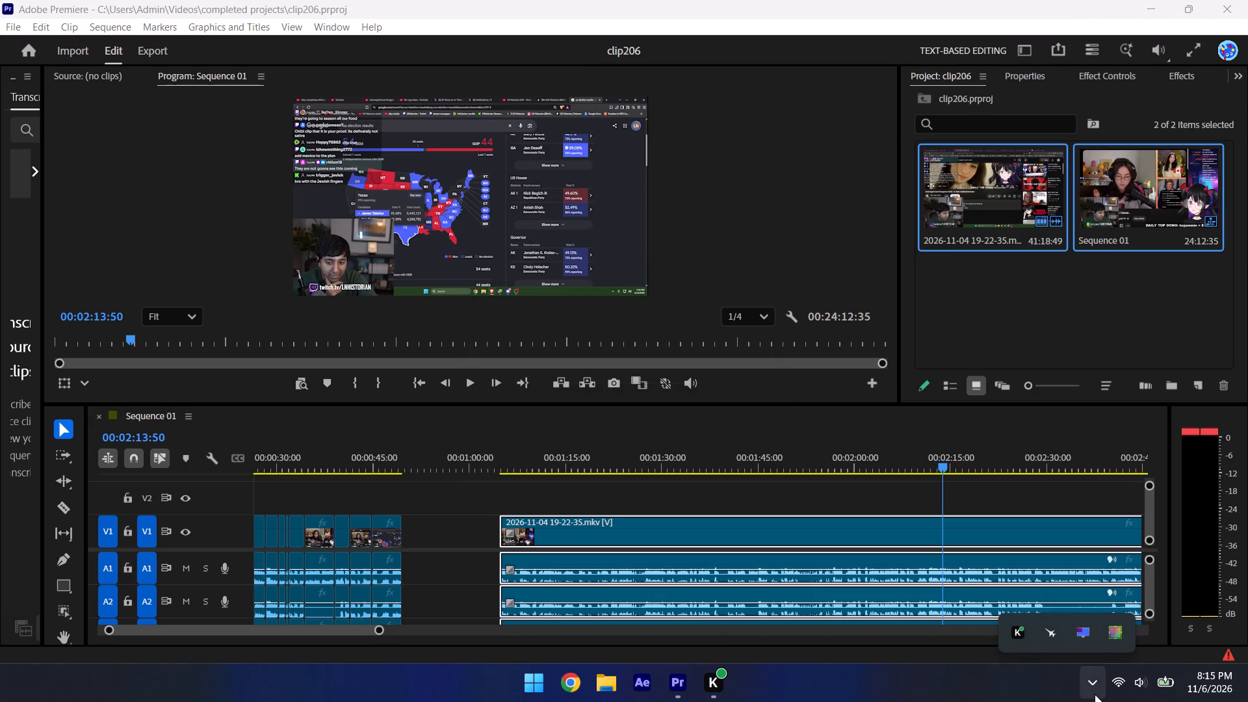
left_click(1095, 694)
left_click(1176, 684)
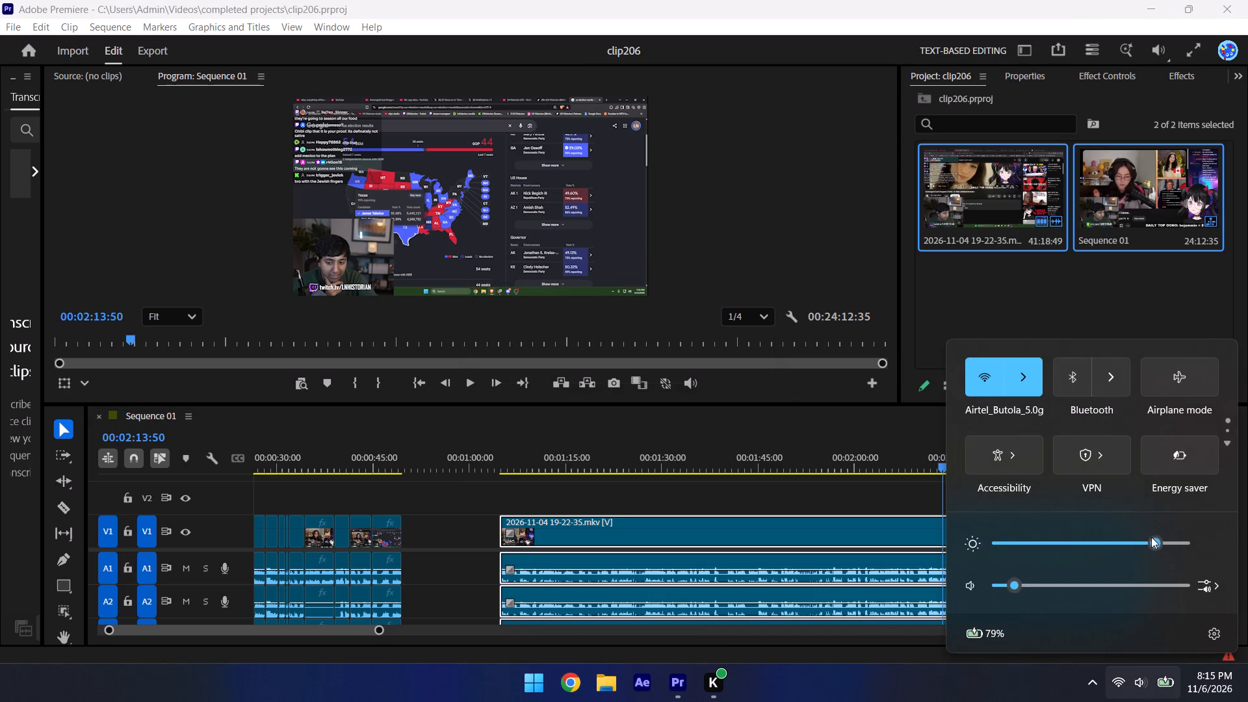
left_click(1150, 537)
left_click(861, 504)
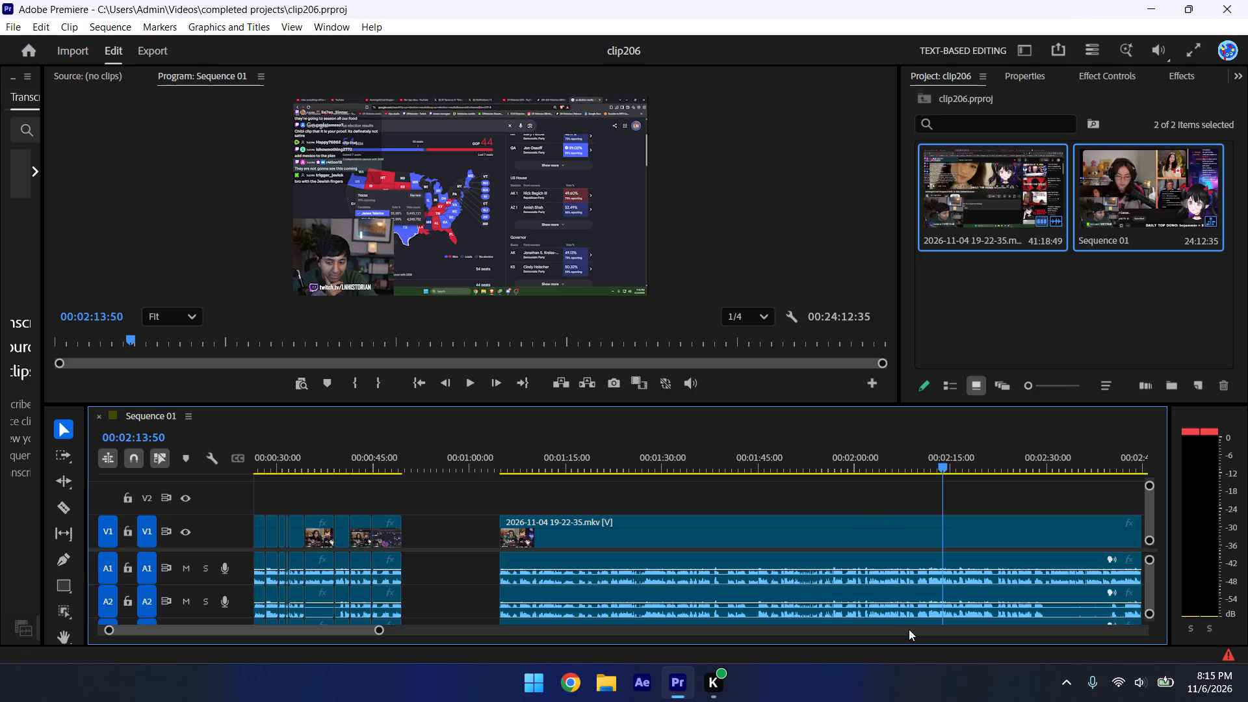
Play the last clip on from 00:02:13:50 past about 00:02:41 to review its content.
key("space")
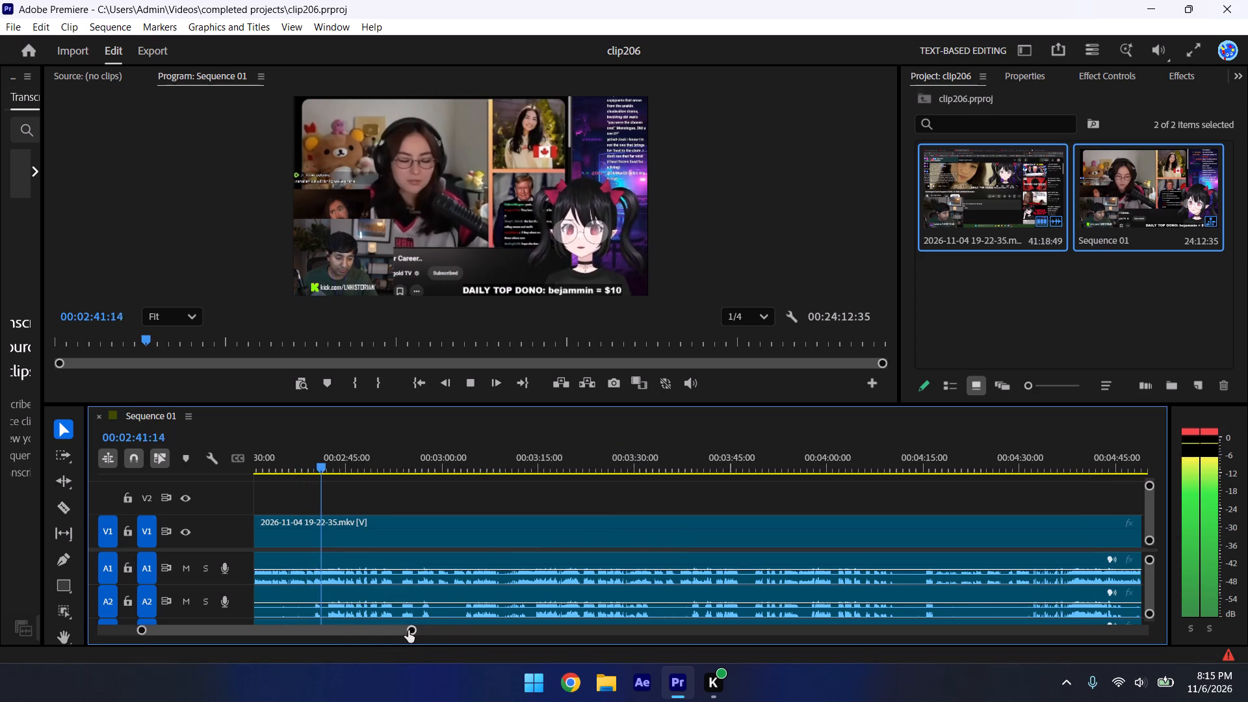
Close the gap by moving the last clip back against the preceding one at about 00:00:49:30, and replay the join.
left_click_drag(408, 630, 471, 648)
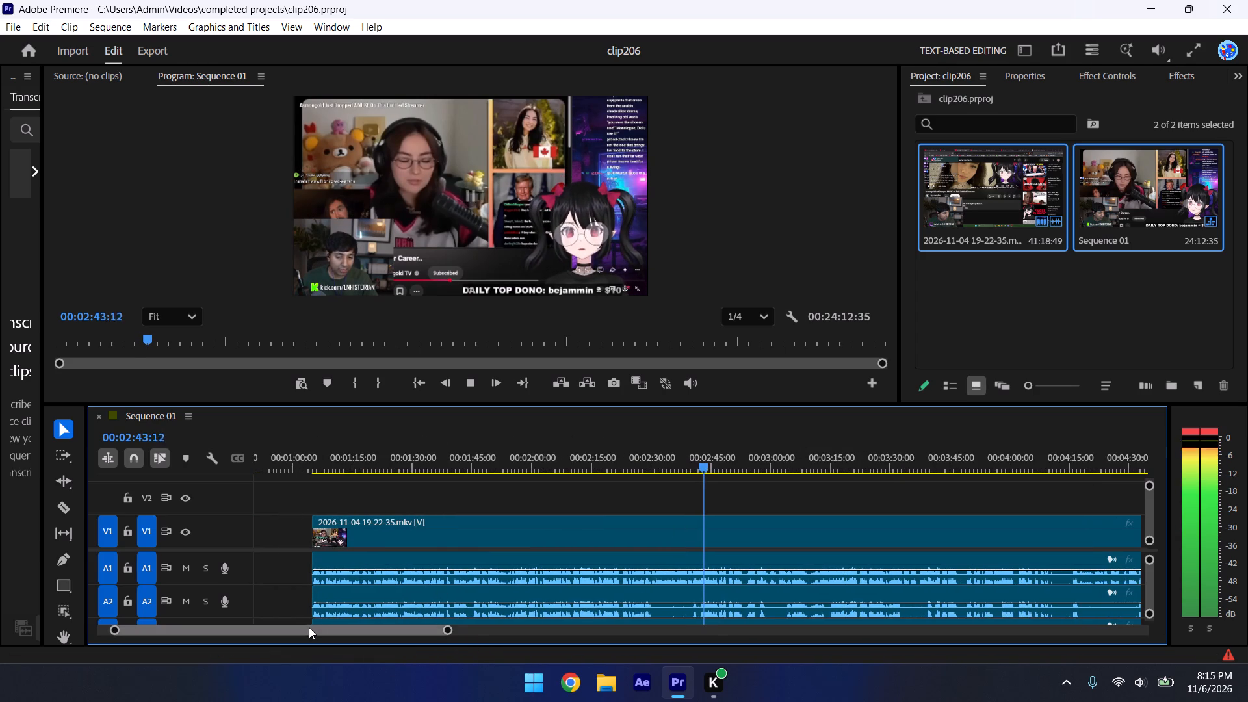
left_click_drag(306, 628, 216, 632)
key("space")
left_click_drag(560, 521, 538, 522)
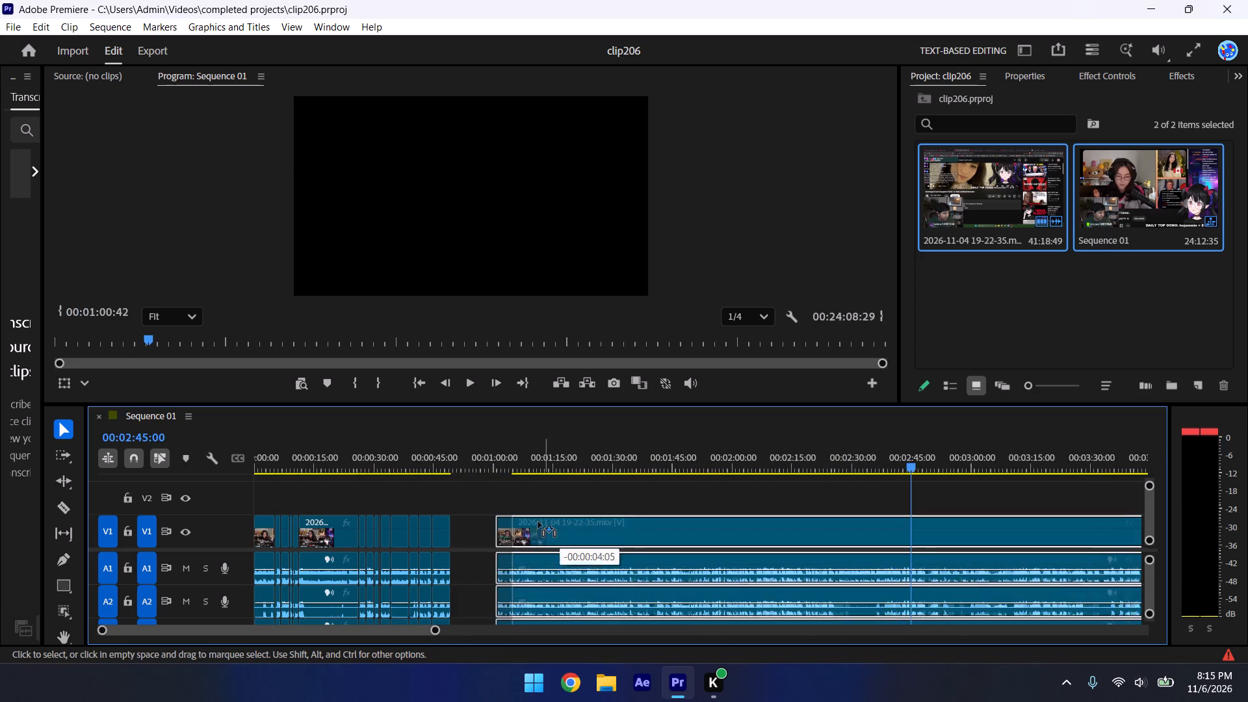
left_click_drag(538, 522, 500, 535)
left_click(445, 450)
key("space")
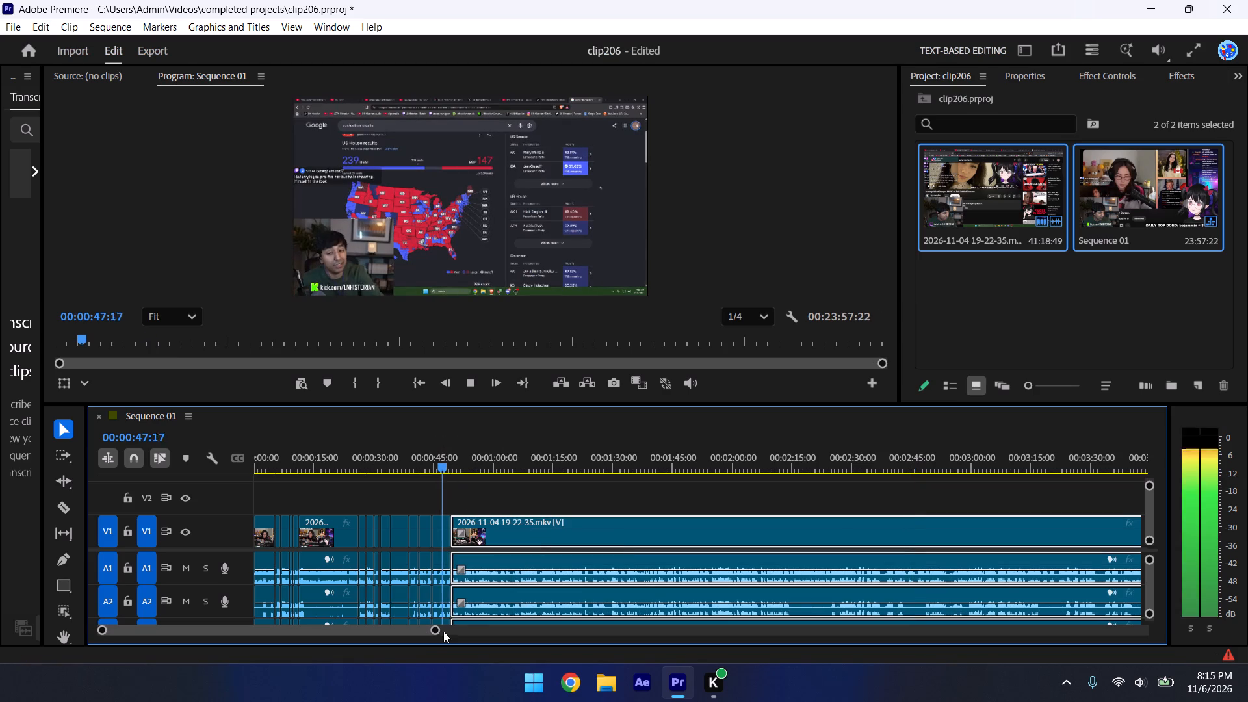
Split the last clip at 00:00:51:11 and save the project.
left_click_drag(435, 629, 302, 612)
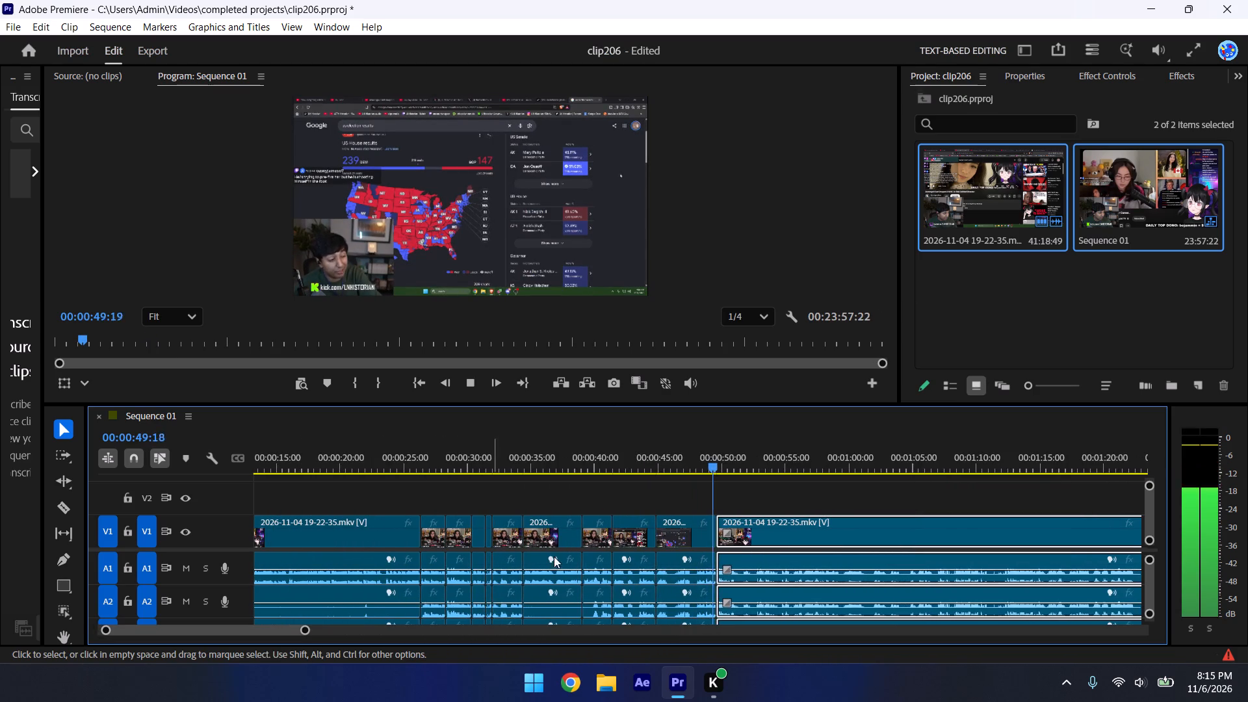
left_click(782, 486)
left_click_drag(304, 628, 296, 629)
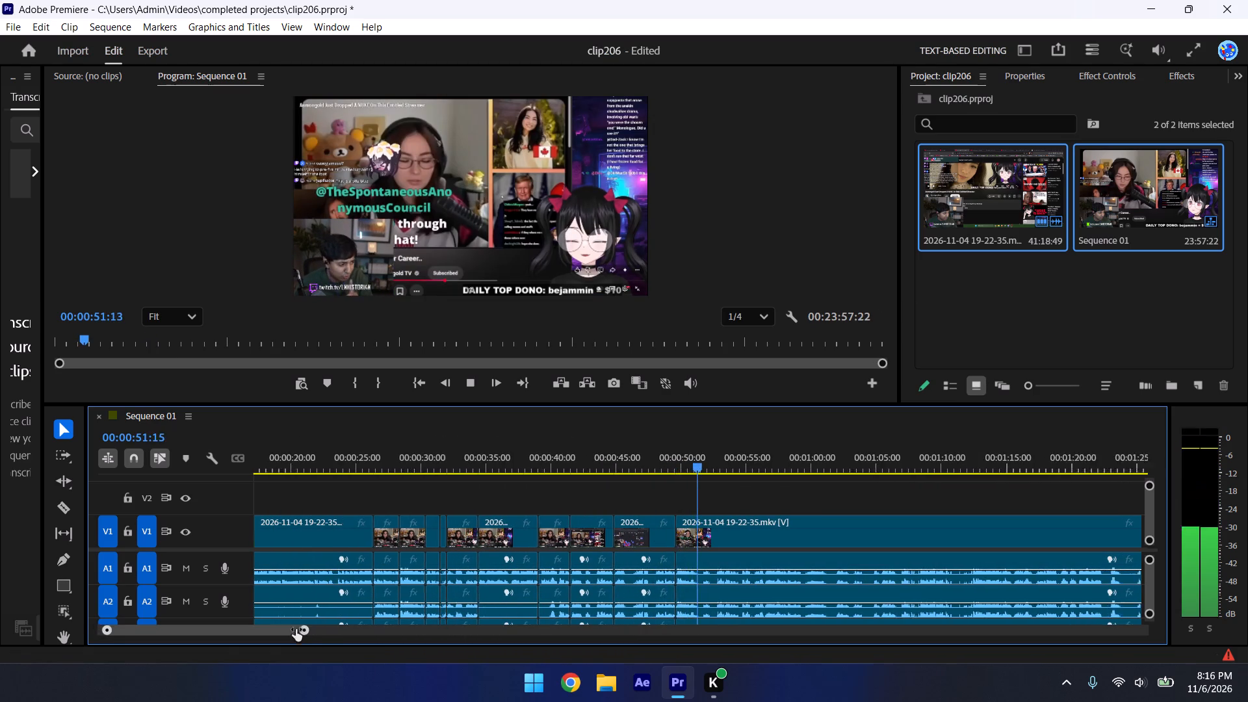
left_click_drag(296, 629, 227, 628)
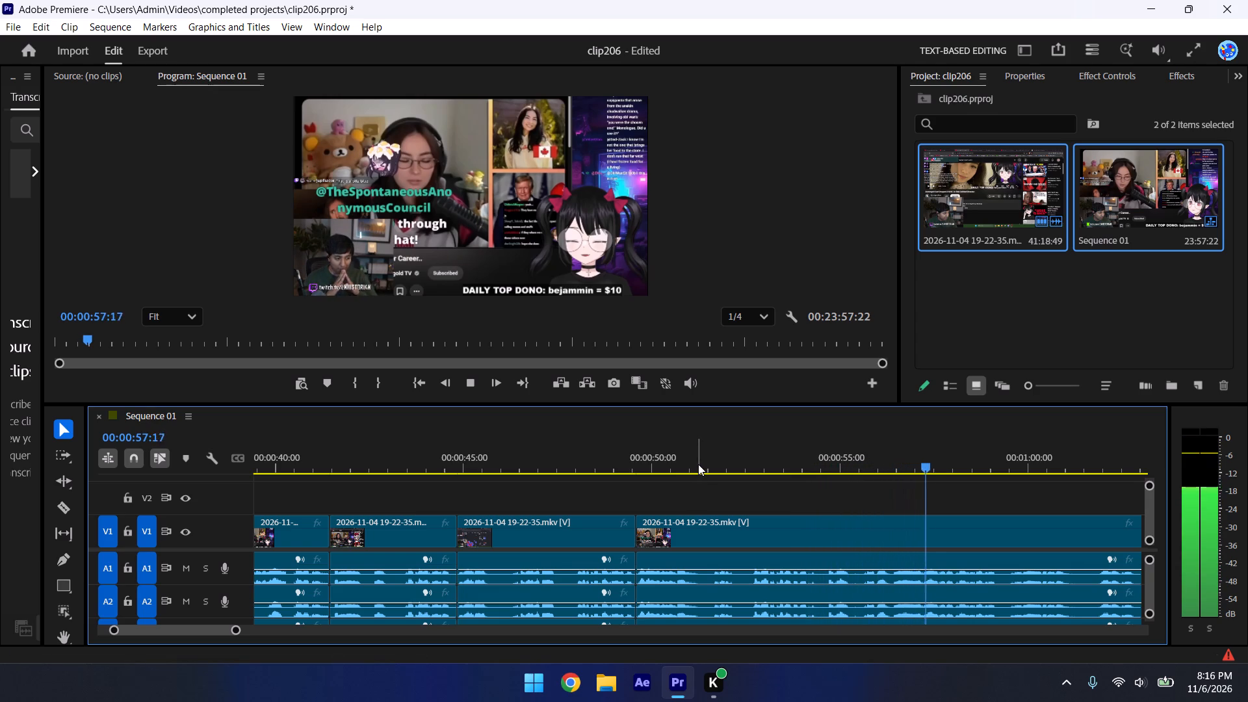
left_click(698, 464)
key("ctrl+k")
key("ctrl+s")
key("space")
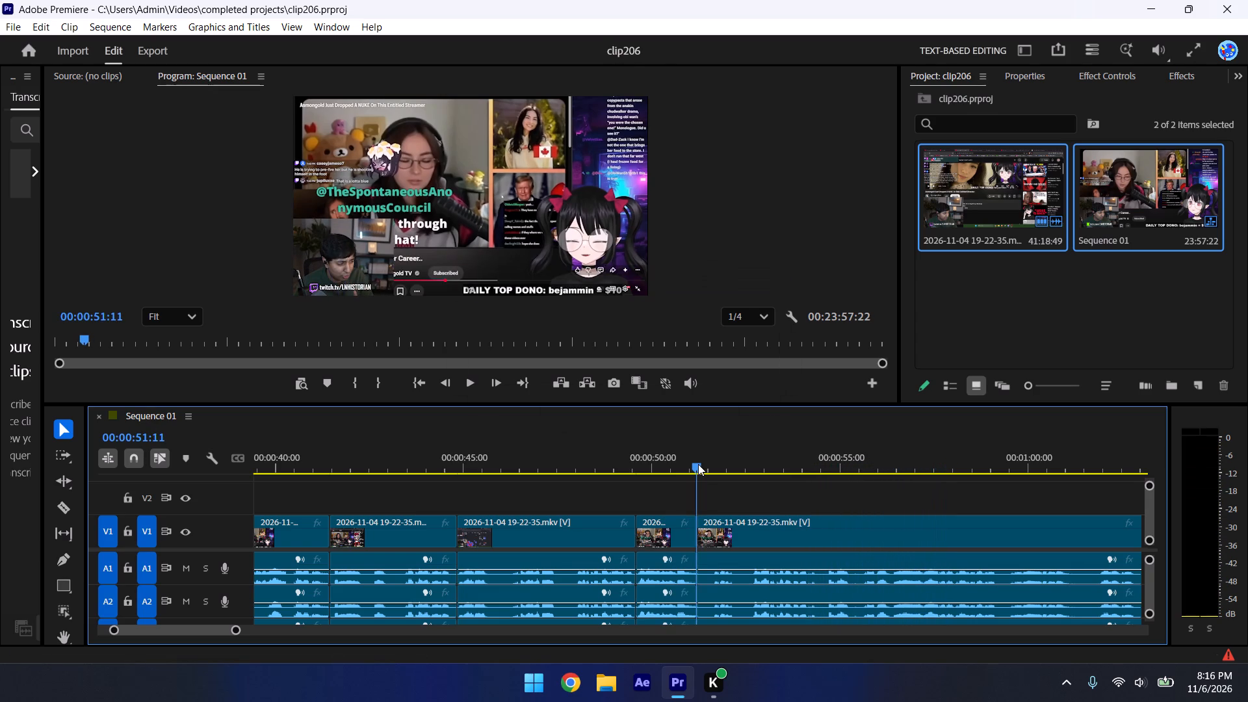
Trim the start of the last clip to about 00:00:51:36 and move it back to close the gap.
key("space")
key("Left")
key("Left")
key("Left")
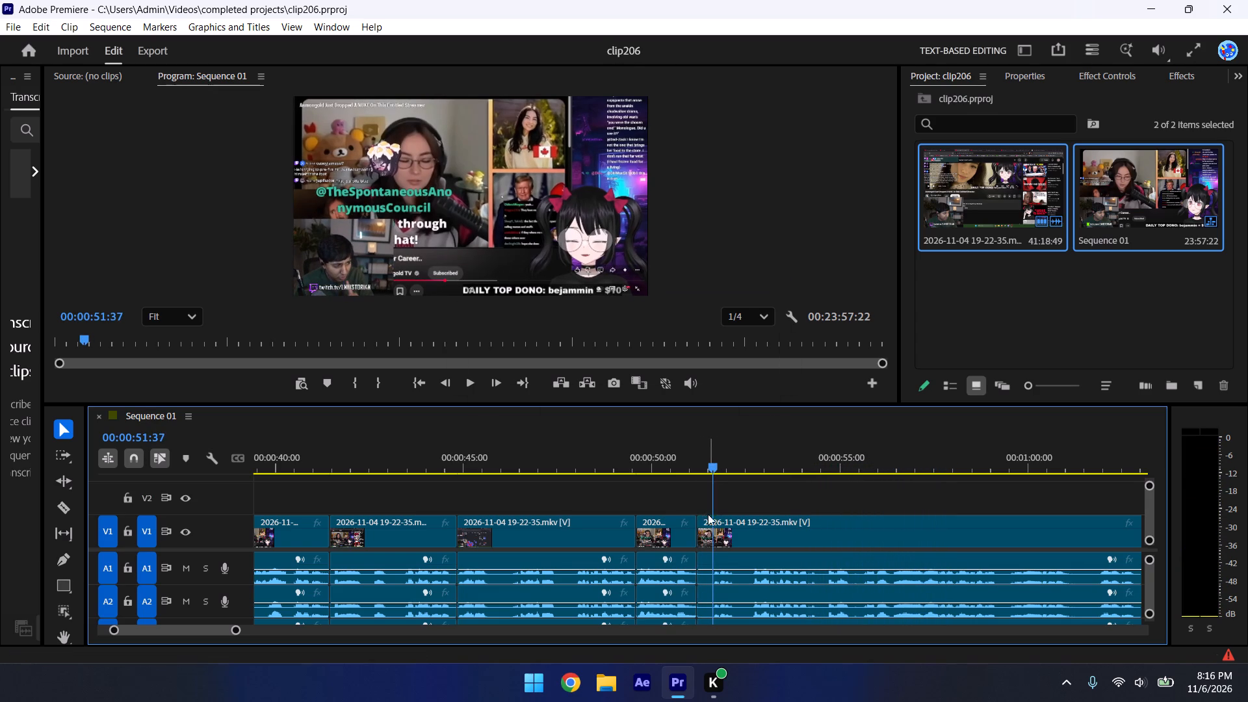
key("Left")
left_click_drag(705, 519, 713, 521)
left_click(702, 520)
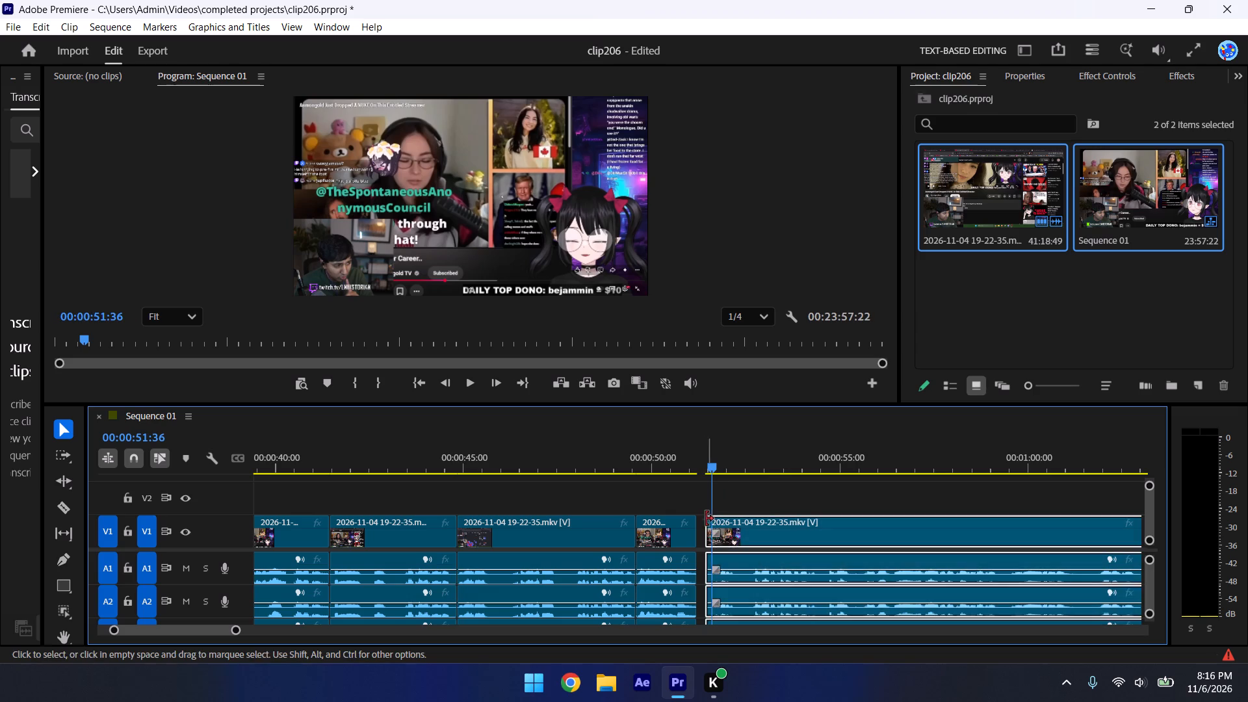
left_click_drag(706, 519, 714, 521)
key("space")
key("space")
left_click_drag(744, 521, 727, 526)
Replay from about 00:00:50:29, split the last clip at about 00:00:51:54, and save the project.
left_click(672, 470)
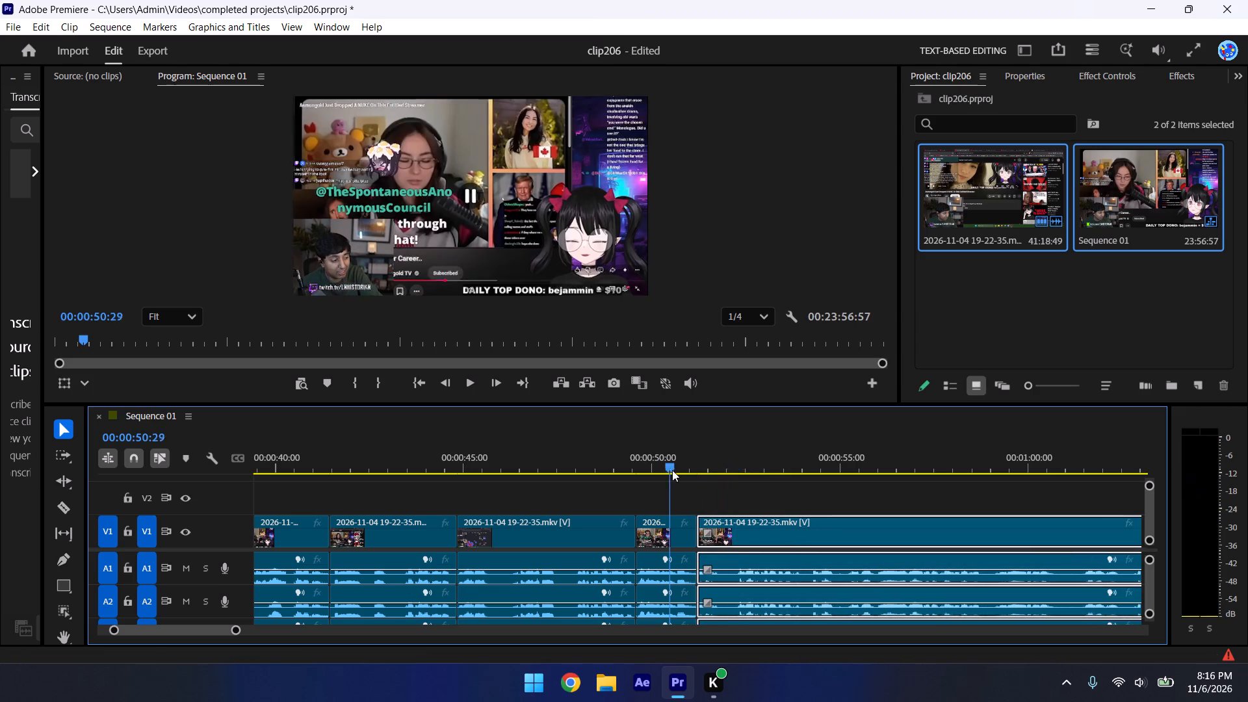
key("space")
left_click(706, 502)
key("space")
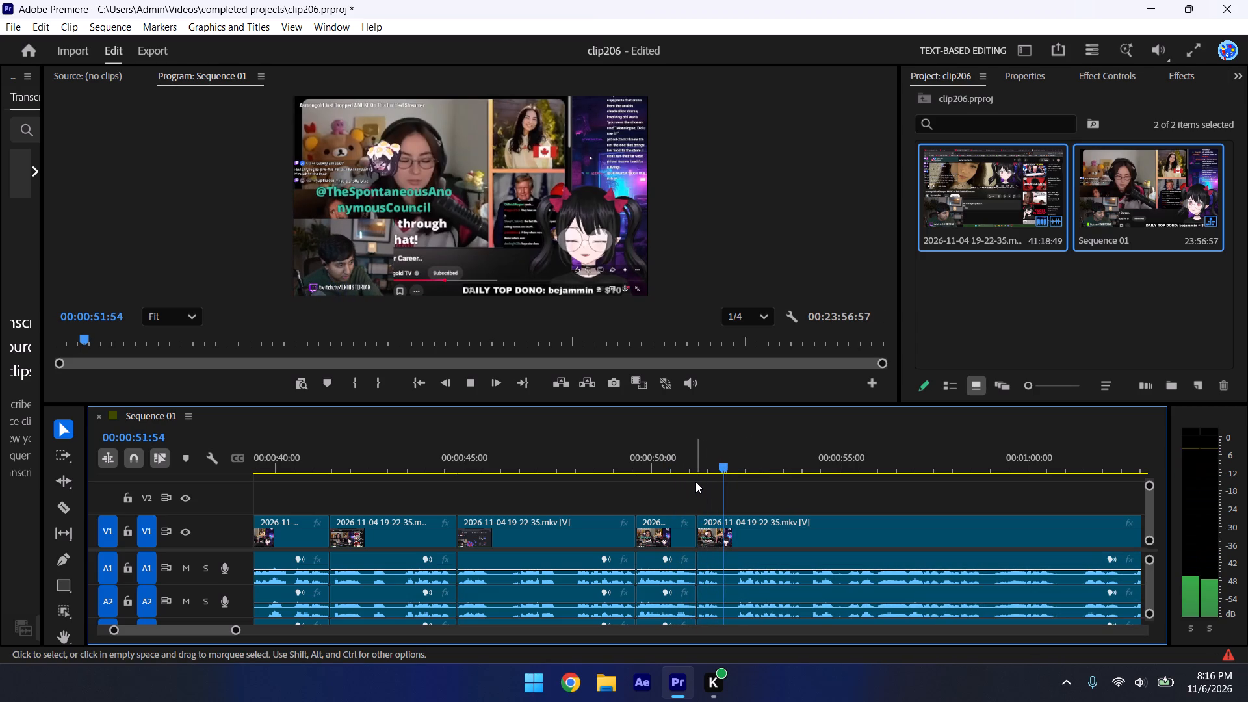
key("ctrl+k")
key("ctrl+s")
Trim the start of the last clip to about 00:00:52:14, close the gap, replay the join, and save the project.
key("space")
key("space")
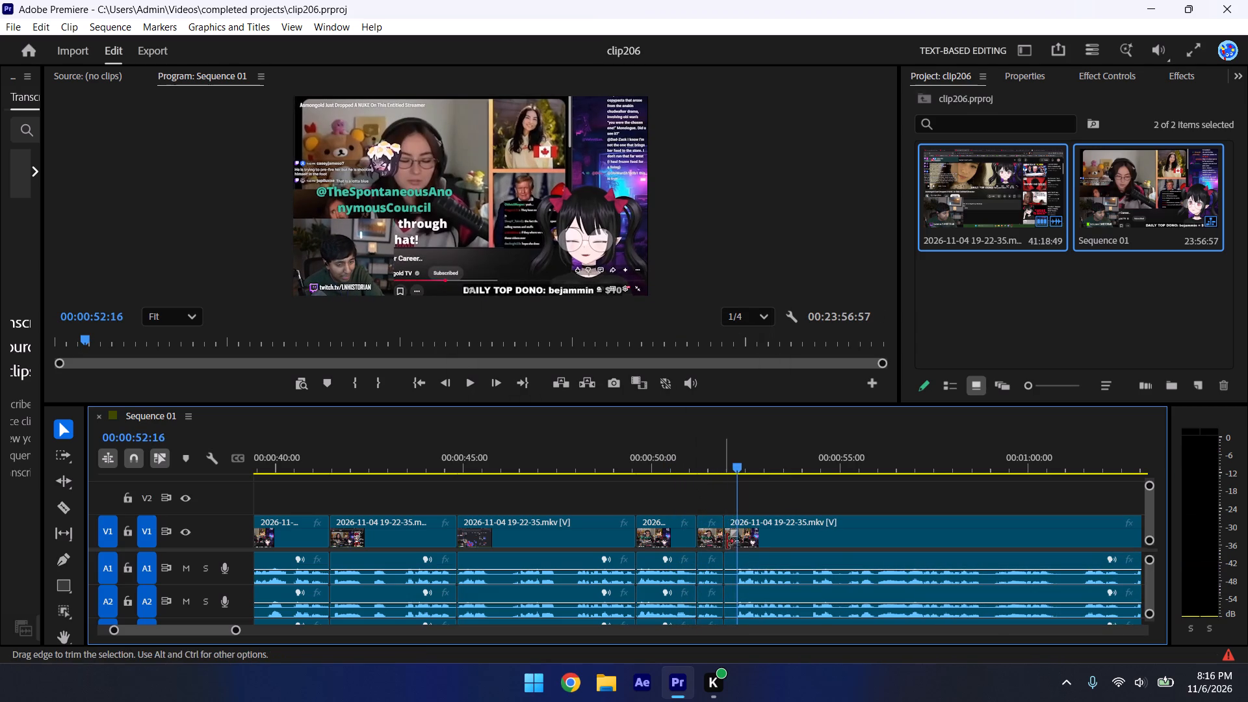
key("Left")
key("Left")
left_click(729, 514)
left_click_drag(730, 523, 742, 525)
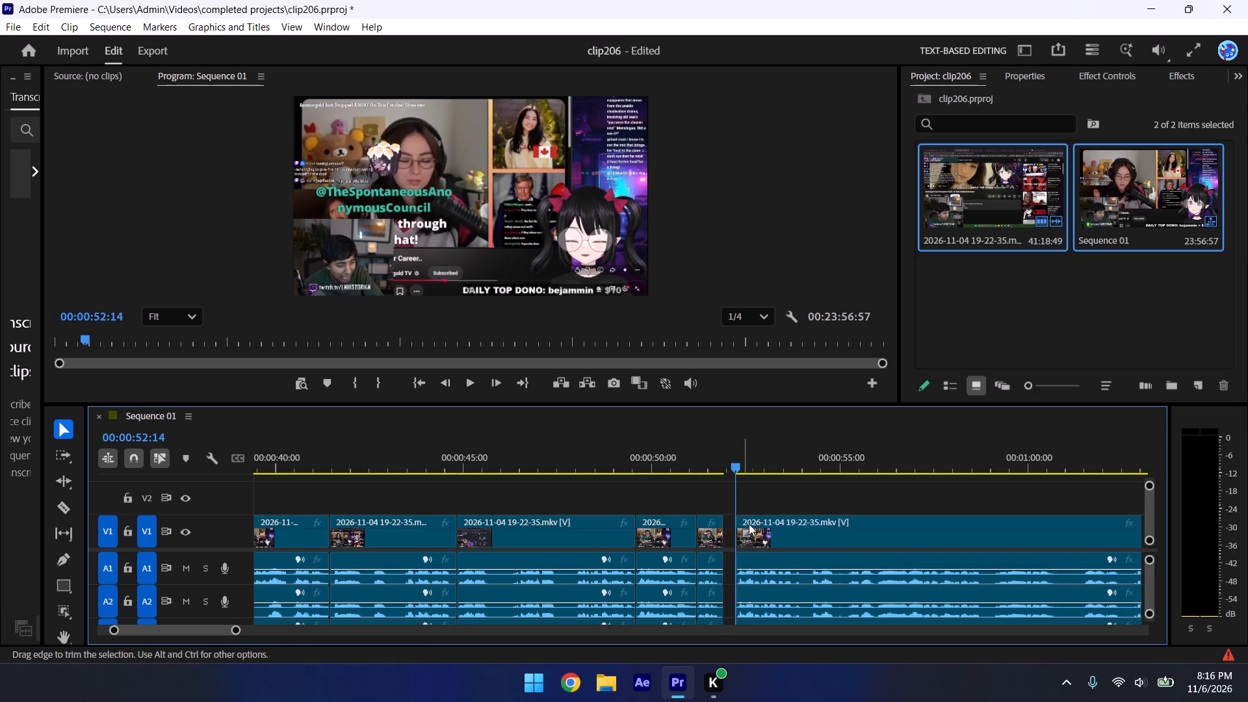
left_click_drag(780, 523, 768, 523)
left_click(721, 463)
key("space")
left_click(756, 497)
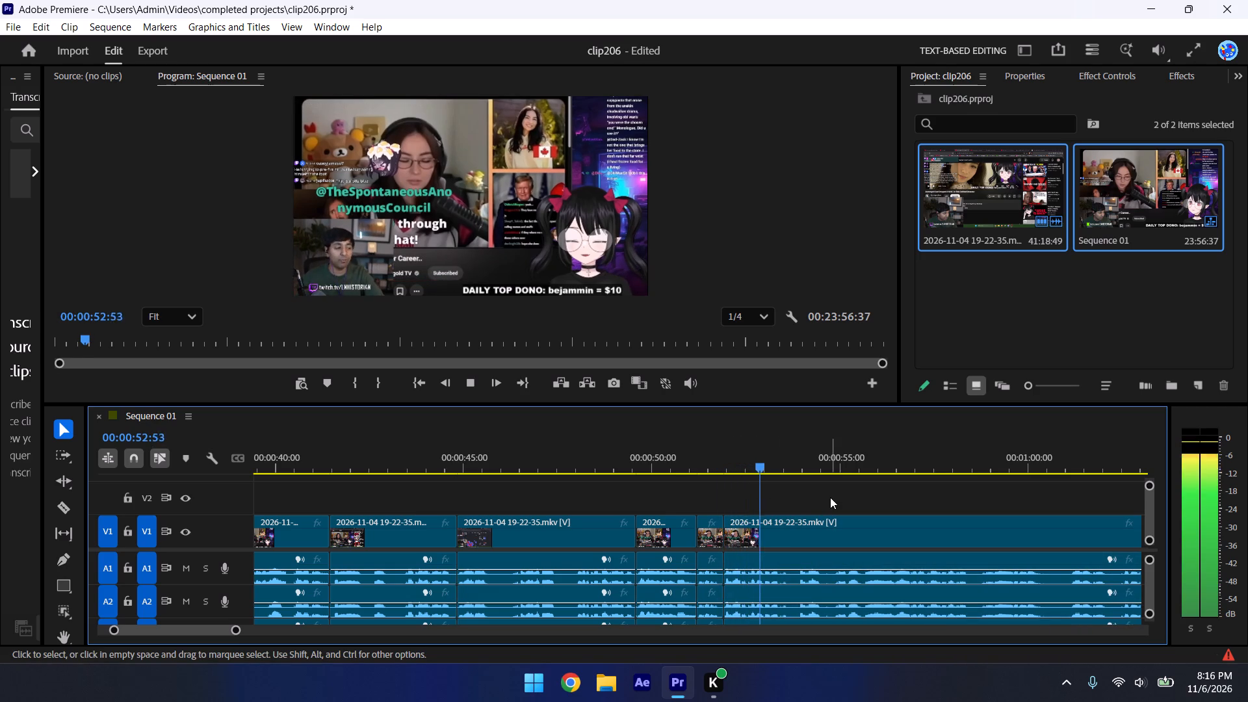
key("ctrl+s")
Replay from about 00:00:50, trim the last clip's start to about 00:00:53:12, and extend the preceding clip's end to about 00:00:52.
key("space")
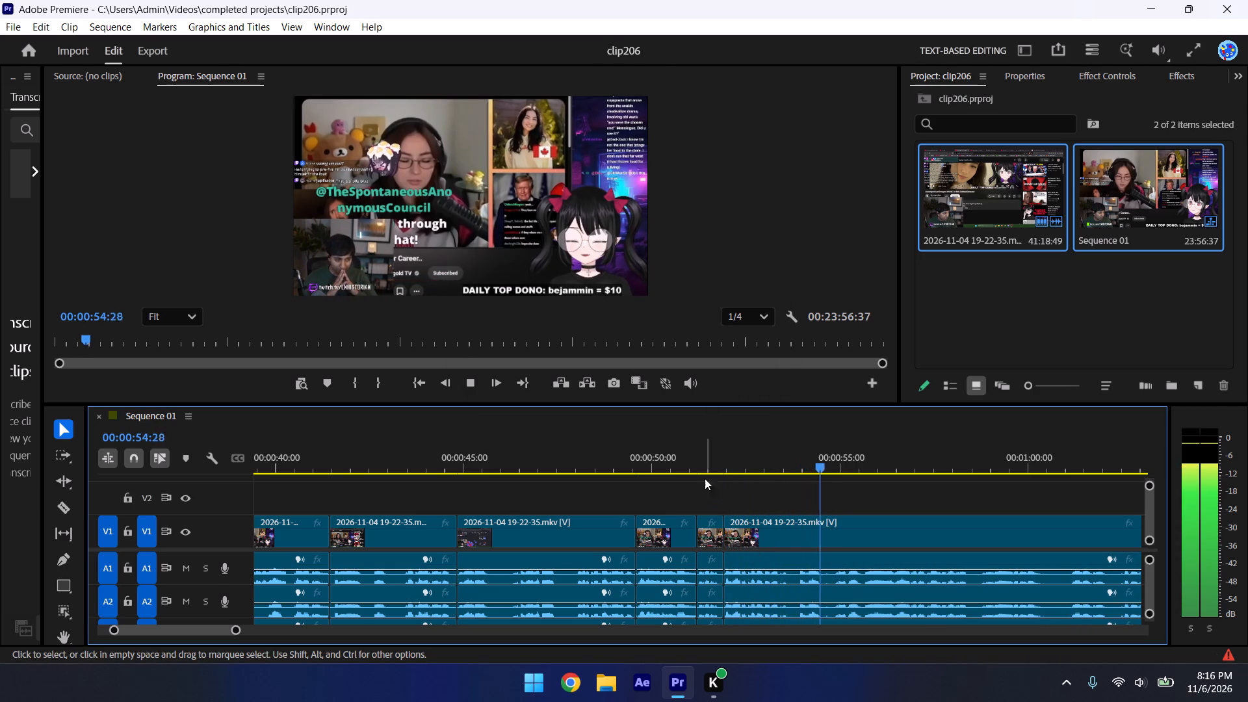
left_click(652, 456)
key("space")
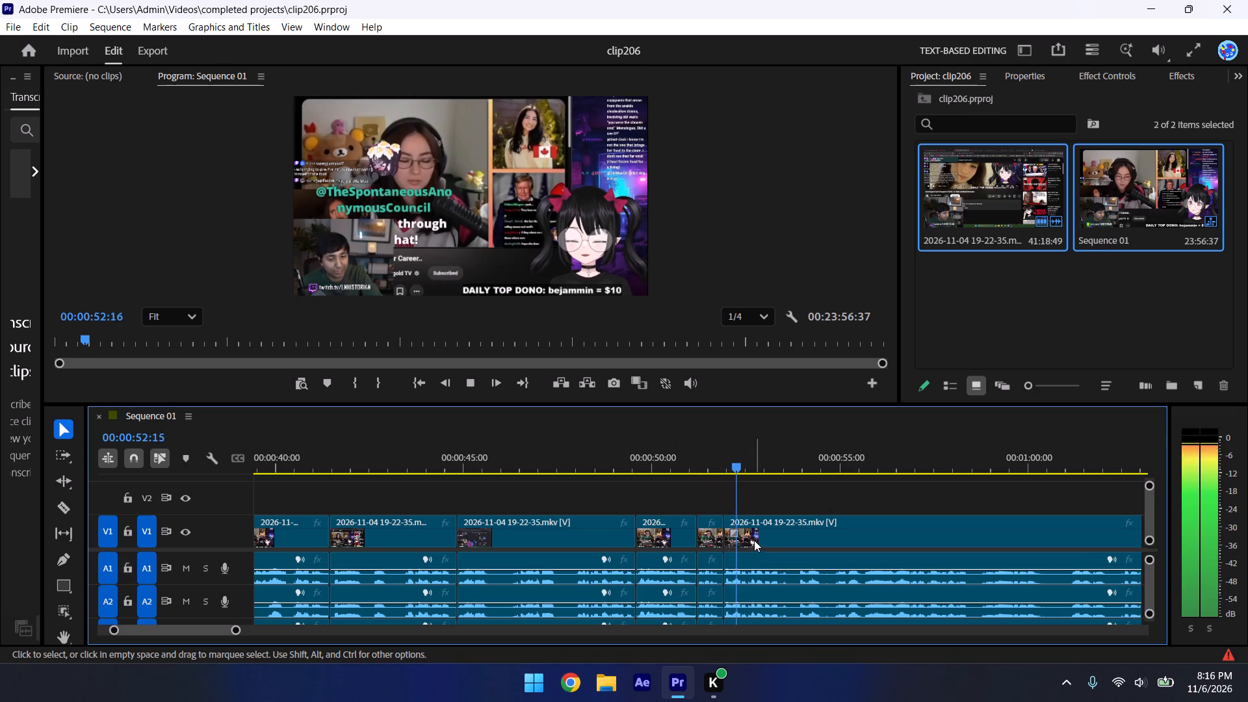
left_click_drag(732, 523, 783, 536)
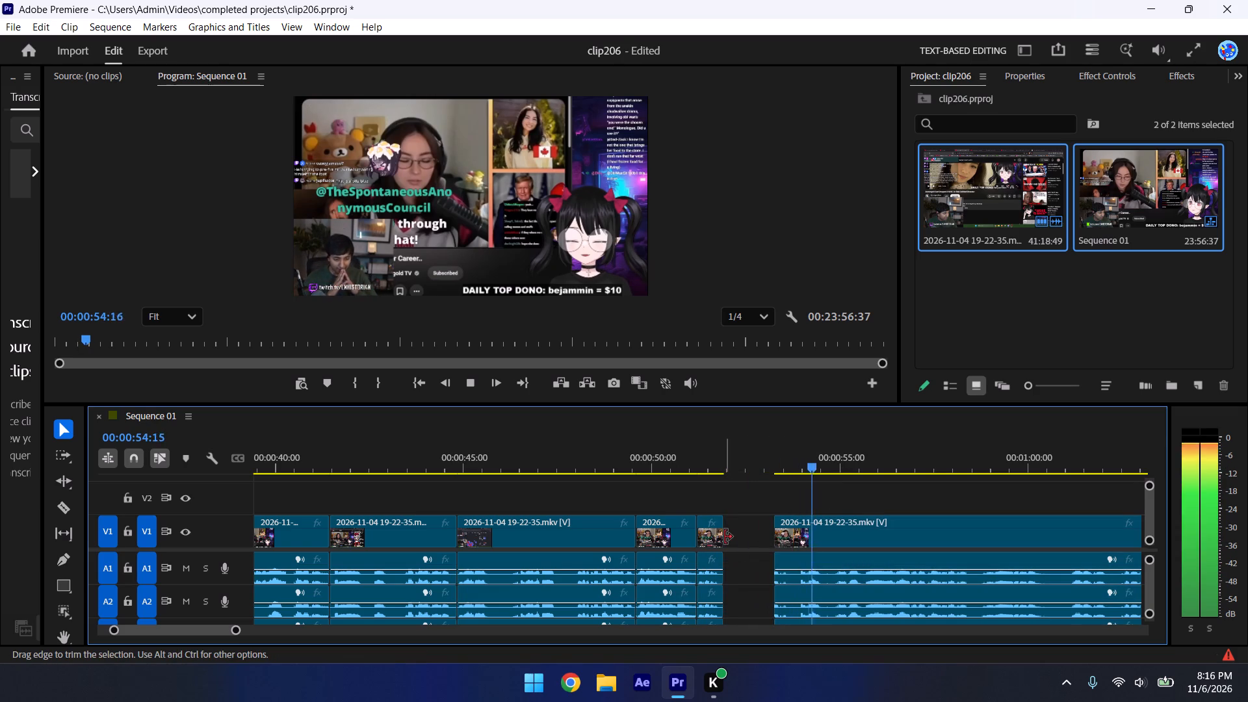
left_click(725, 537)
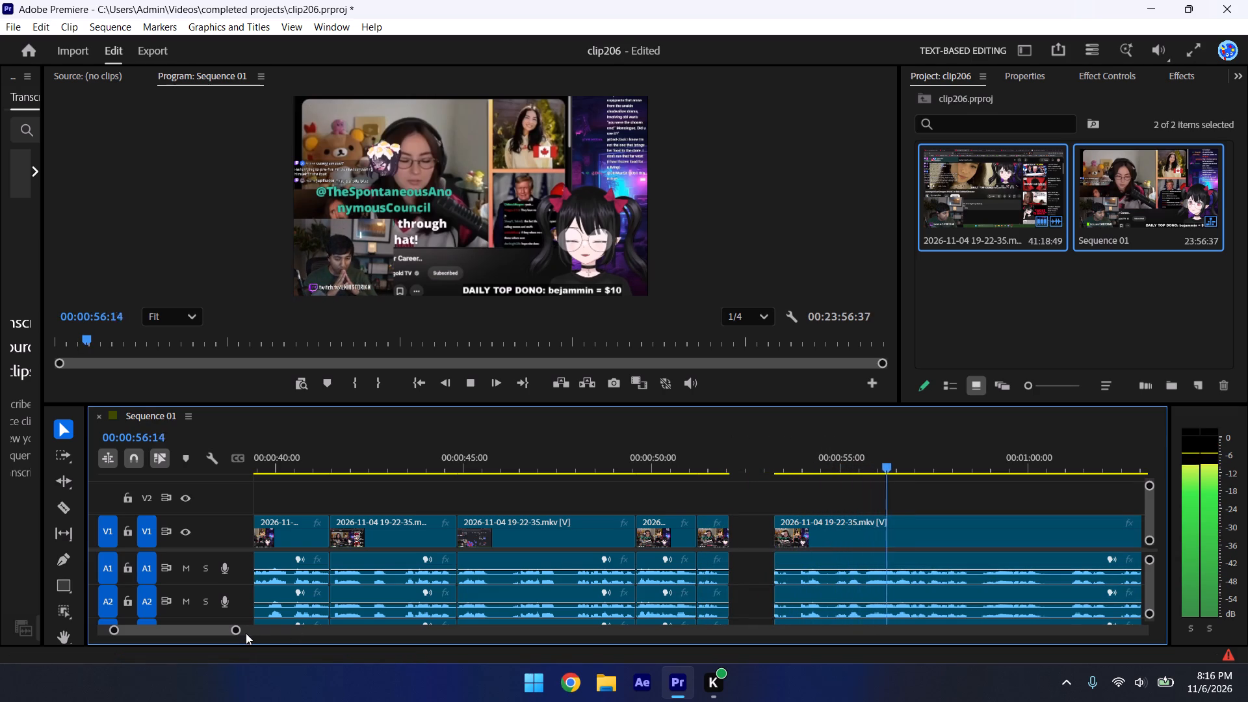
Play on from about 00:01:04 and trim the start of the last clip to about 00:01:16.
left_click_drag(239, 630, 281, 636)
left_click(818, 439)
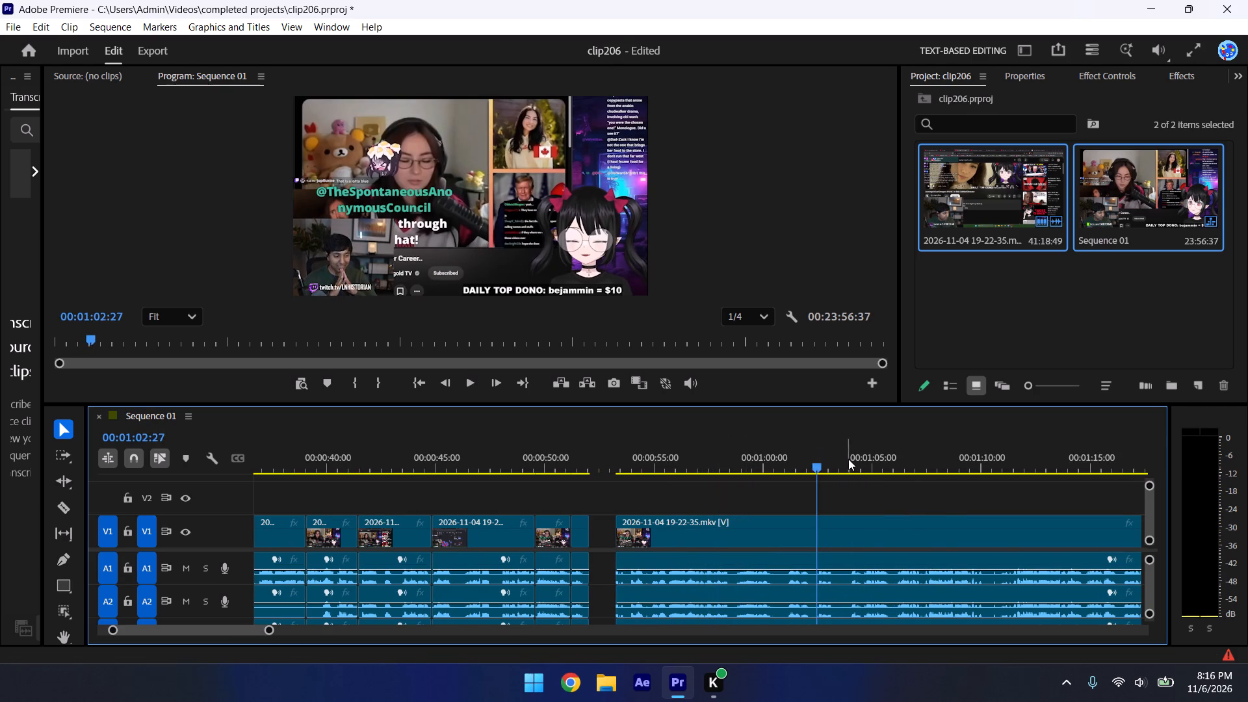
left_click(848, 459)
key("space")
left_click_drag(268, 632, 334, 664)
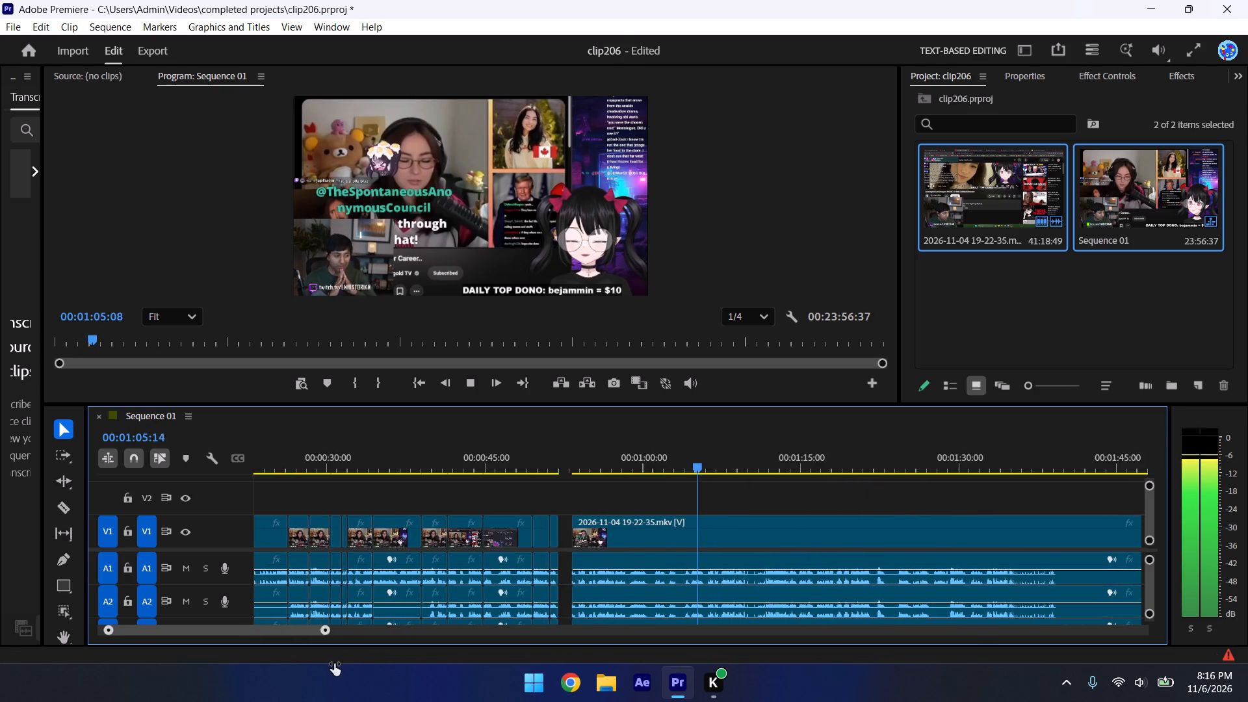
left_click_drag(334, 664, 294, 650)
left_click_drag(519, 521, 684, 627)
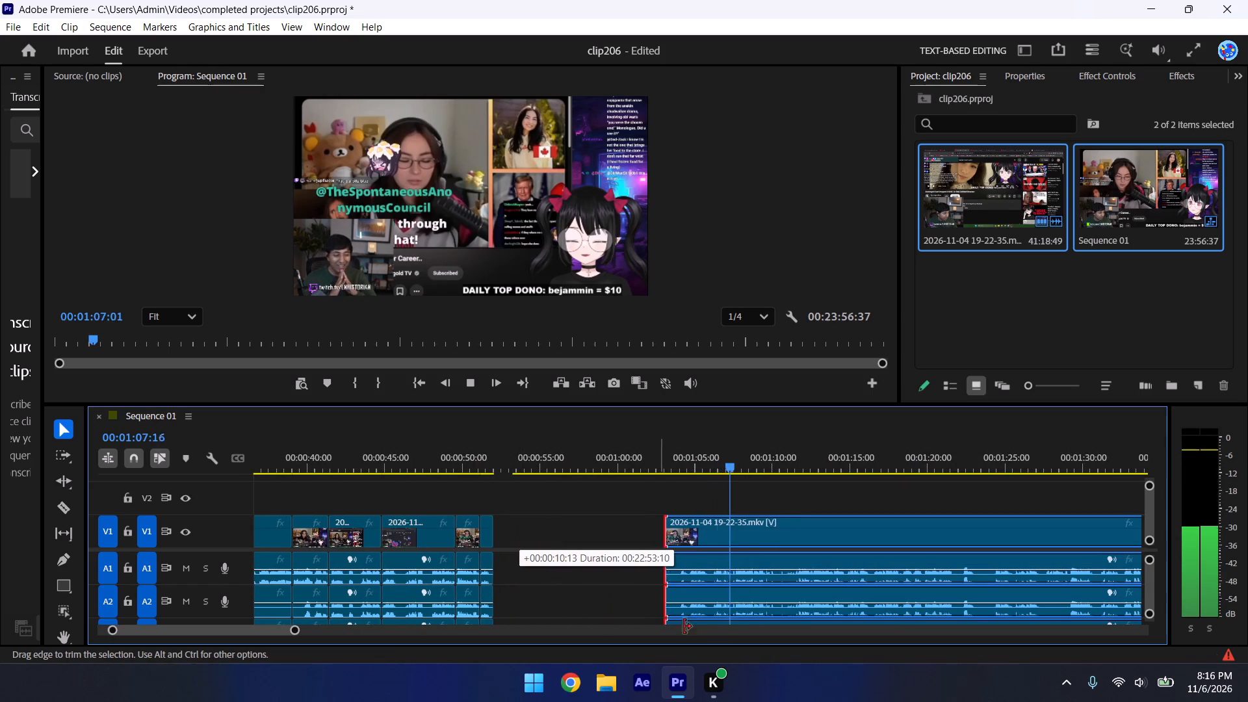
left_click_drag(684, 627, 749, 664)
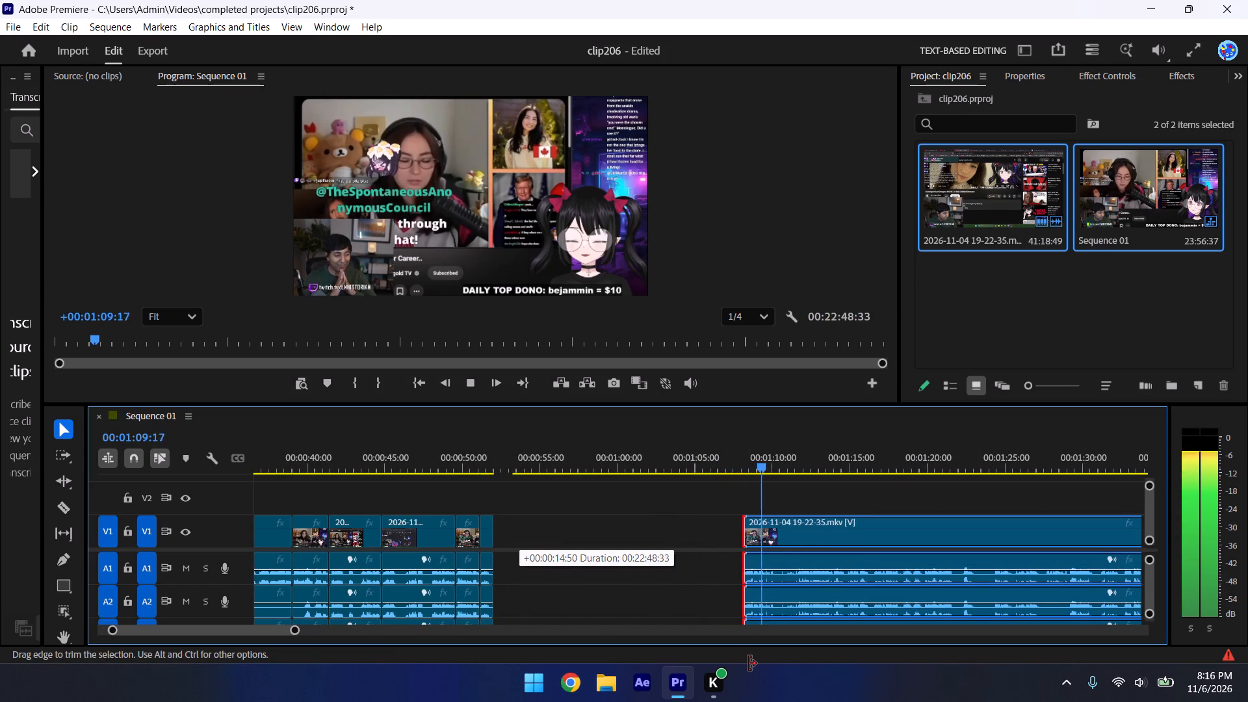
left_click_drag(749, 664, 784, 671)
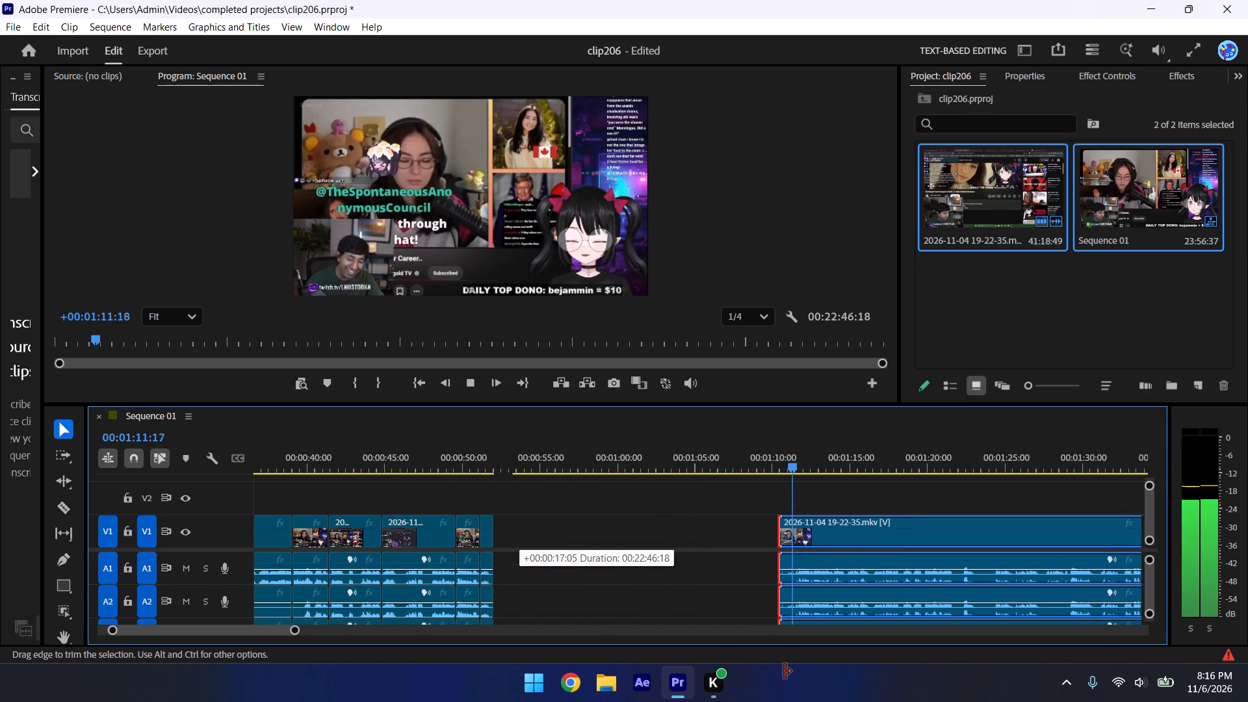
left_click_drag(784, 671, 801, 675)
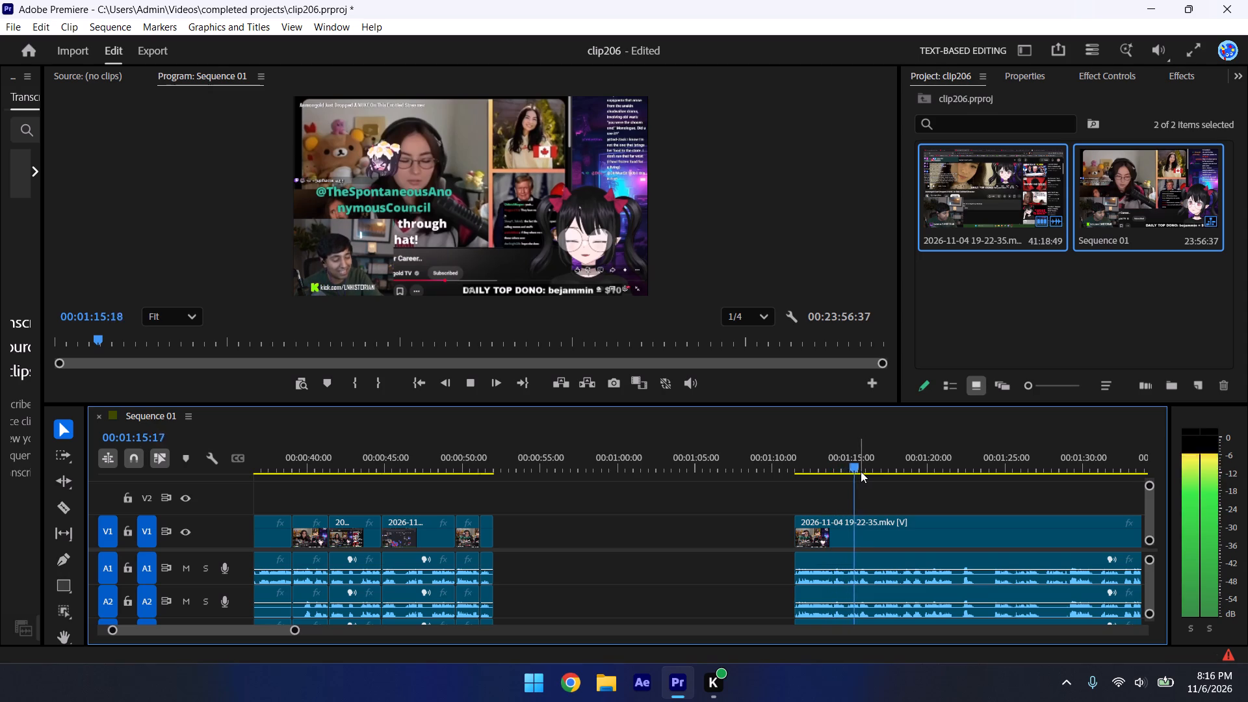
left_click_drag(798, 523, 872, 663)
Move the short clip starting at 00:00:51:11 later by 8 frames and extend its start back to the previous clip.
left_click(480, 461)
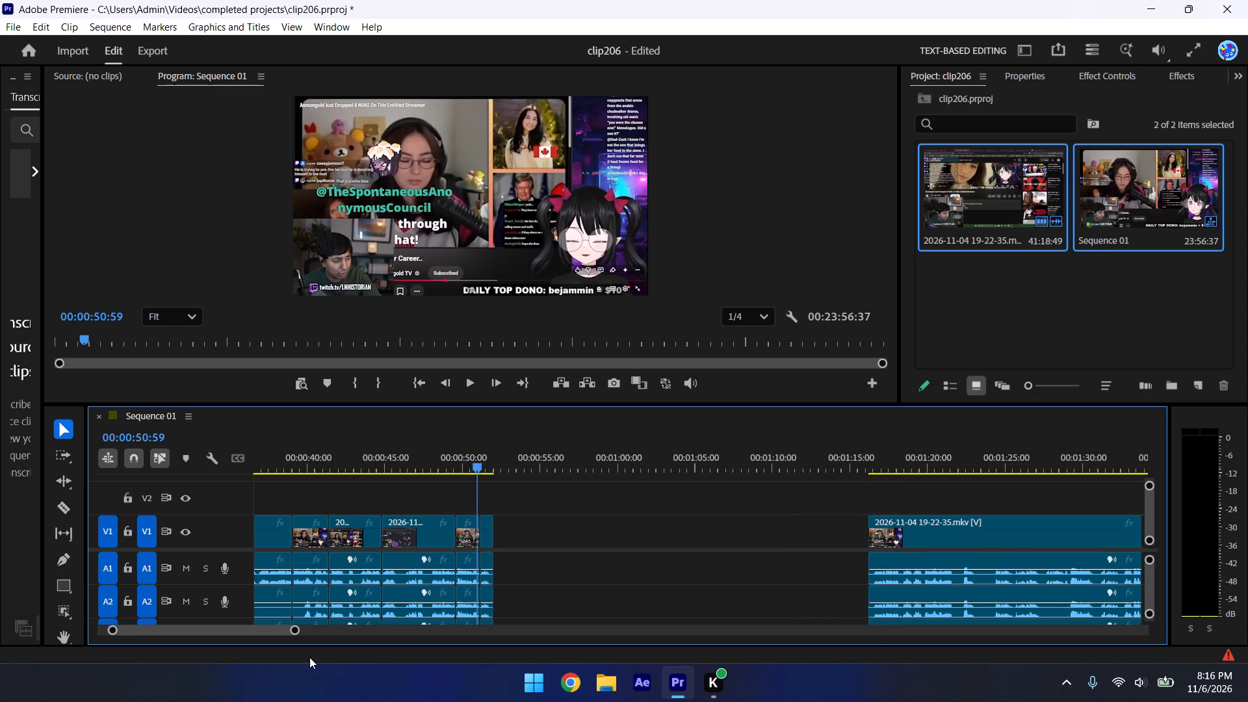
left_click_drag(293, 629, 161, 605)
key("space")
key("space")
left_click_drag(809, 538, 841, 536)
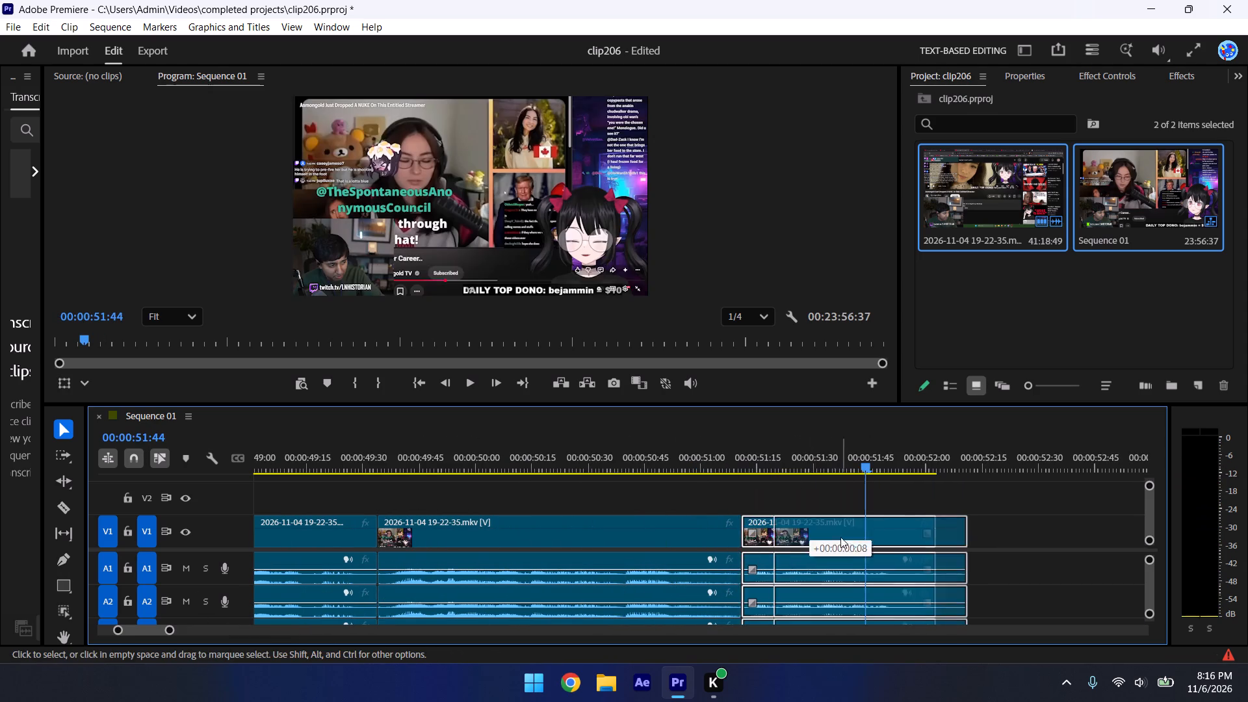
left_click_drag(773, 519, 734, 526)
Replay the join from about 00:00:50:45, trim the short clip's end to 00:00:52:06, and save the project.
left_click(647, 465)
key("space")
left_click(654, 486)
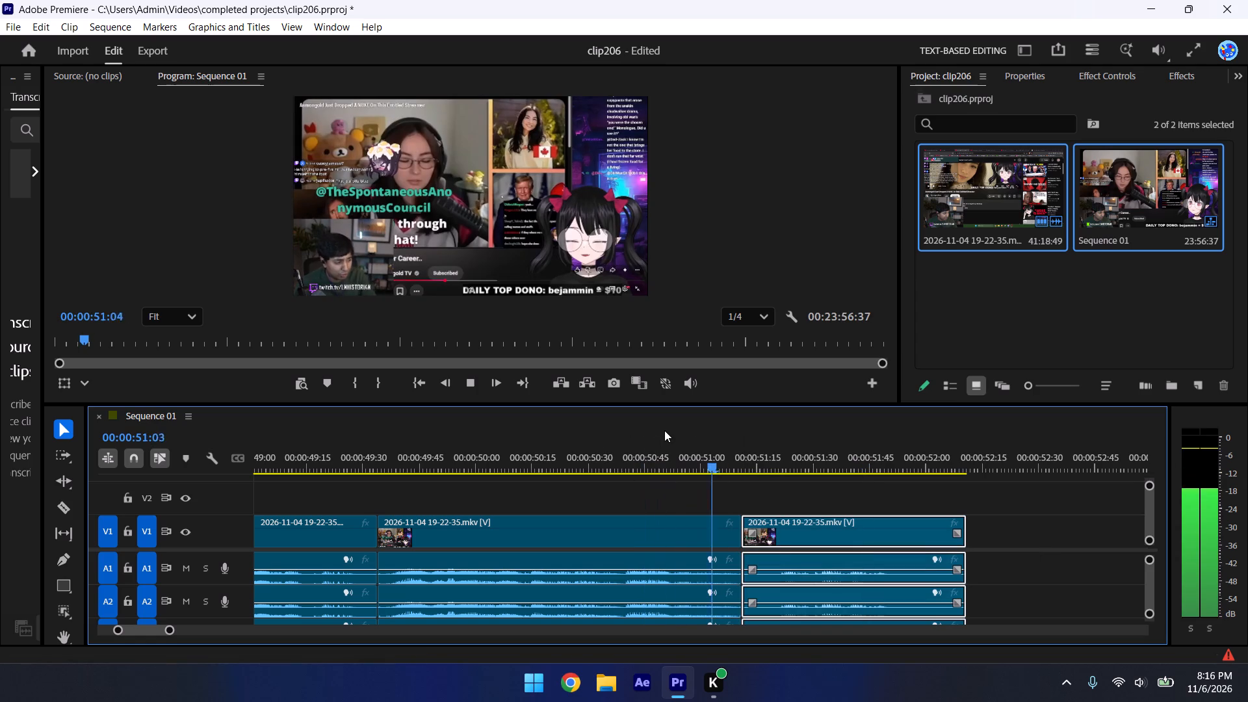
key("space")
left_click_drag(171, 628, 206, 632)
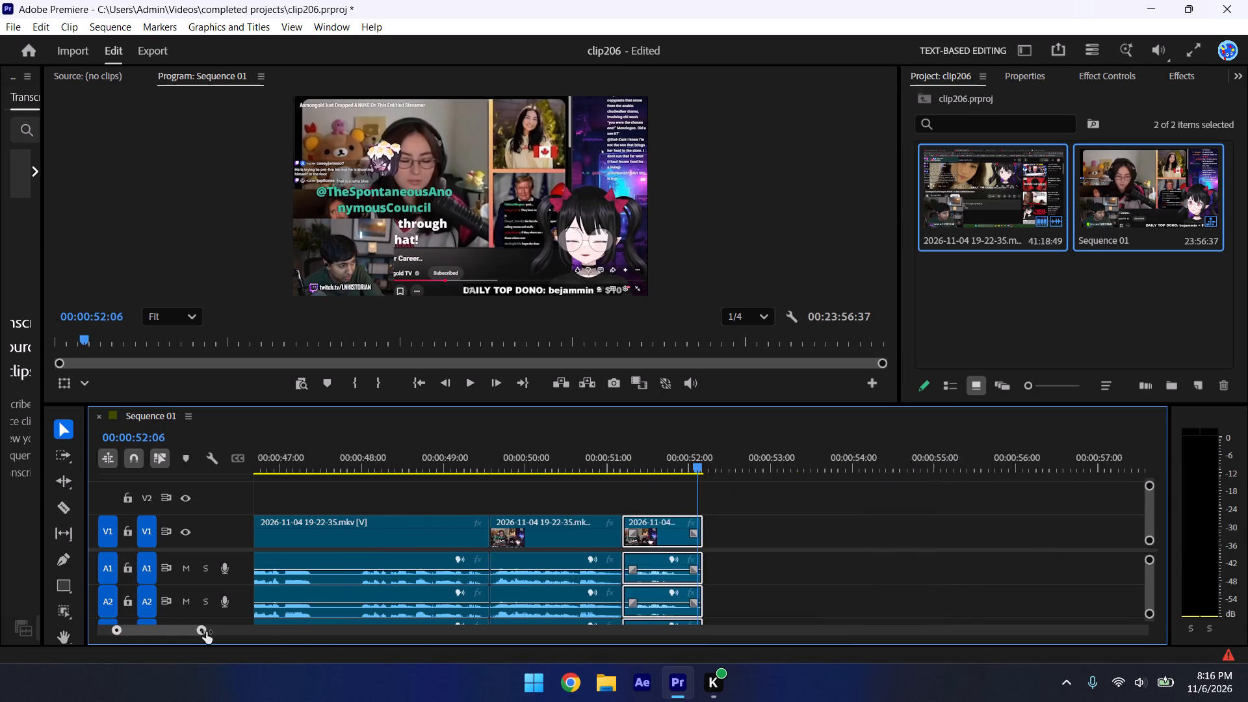
left_click_drag(206, 632, 207, 632)
left_click_drag(701, 523, 693, 519)
key("ctrl+s")
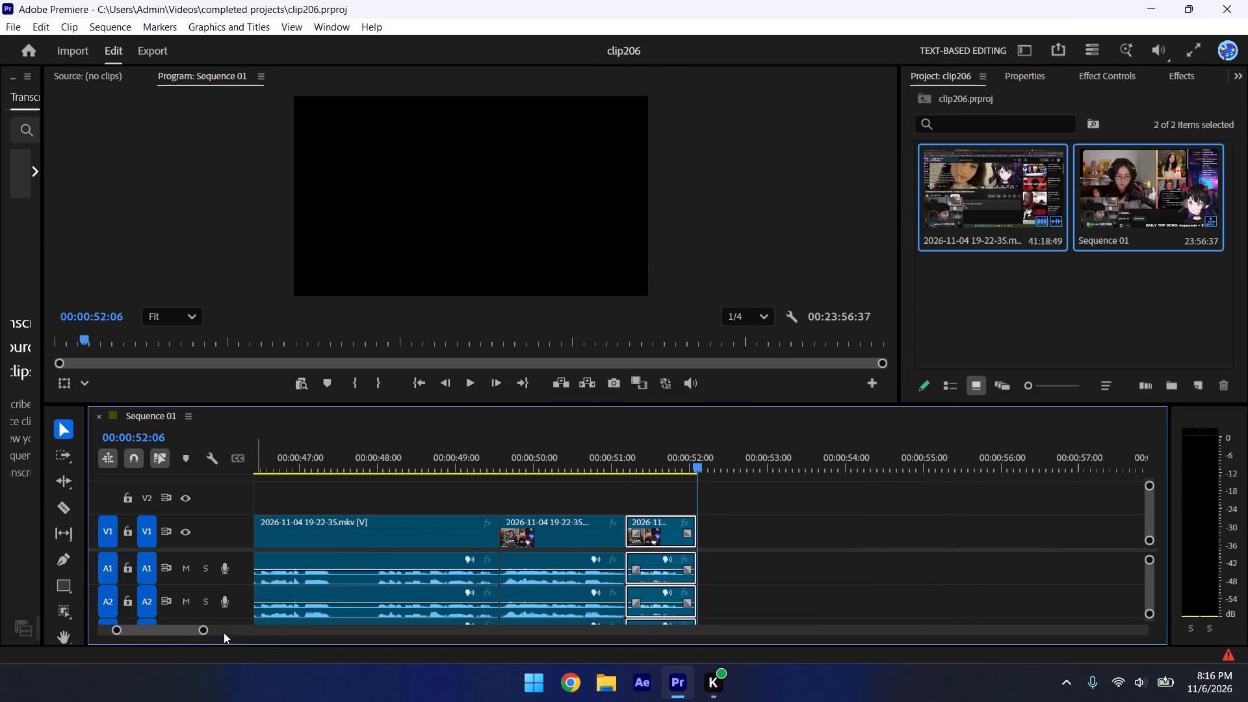
Move the last clip earlier on the timeline so that it starts at about 00:00:57.
left_click_drag(205, 630, 292, 636)
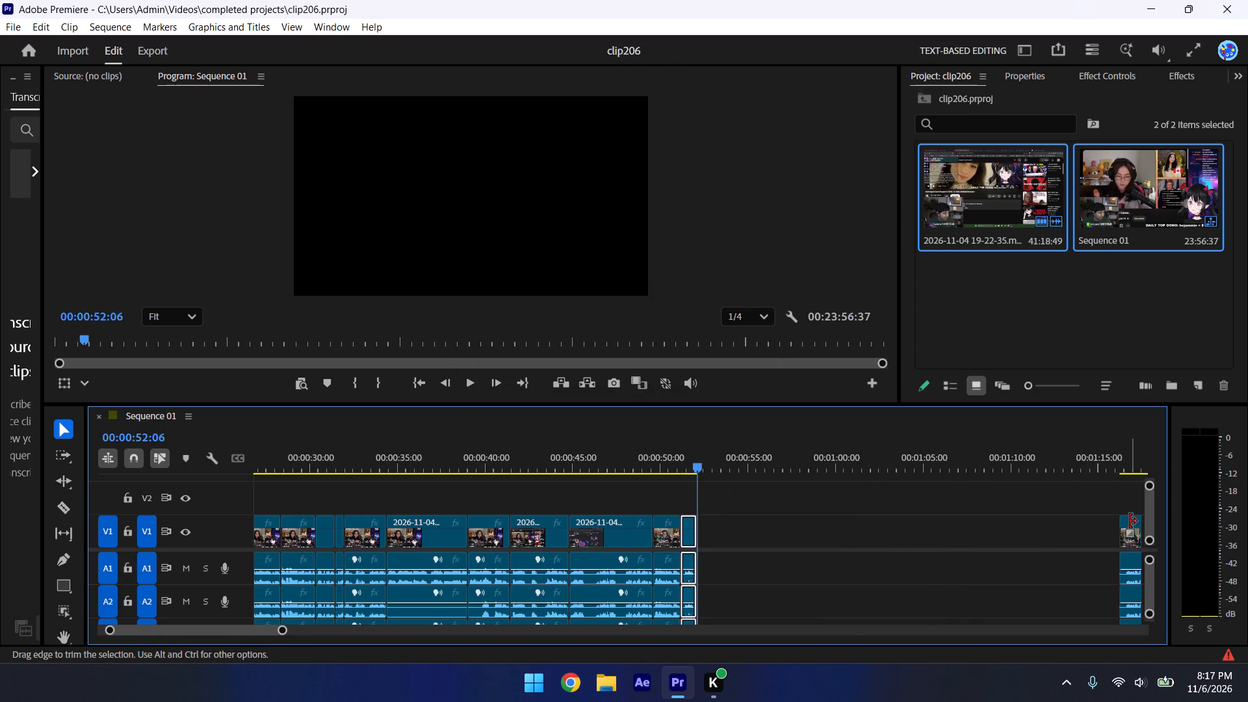
left_click_drag(1134, 518, 799, 546)
Play on from about 00:00:57, trim the last clip's start to about 00:01:10, and save the project.
left_click(788, 443)
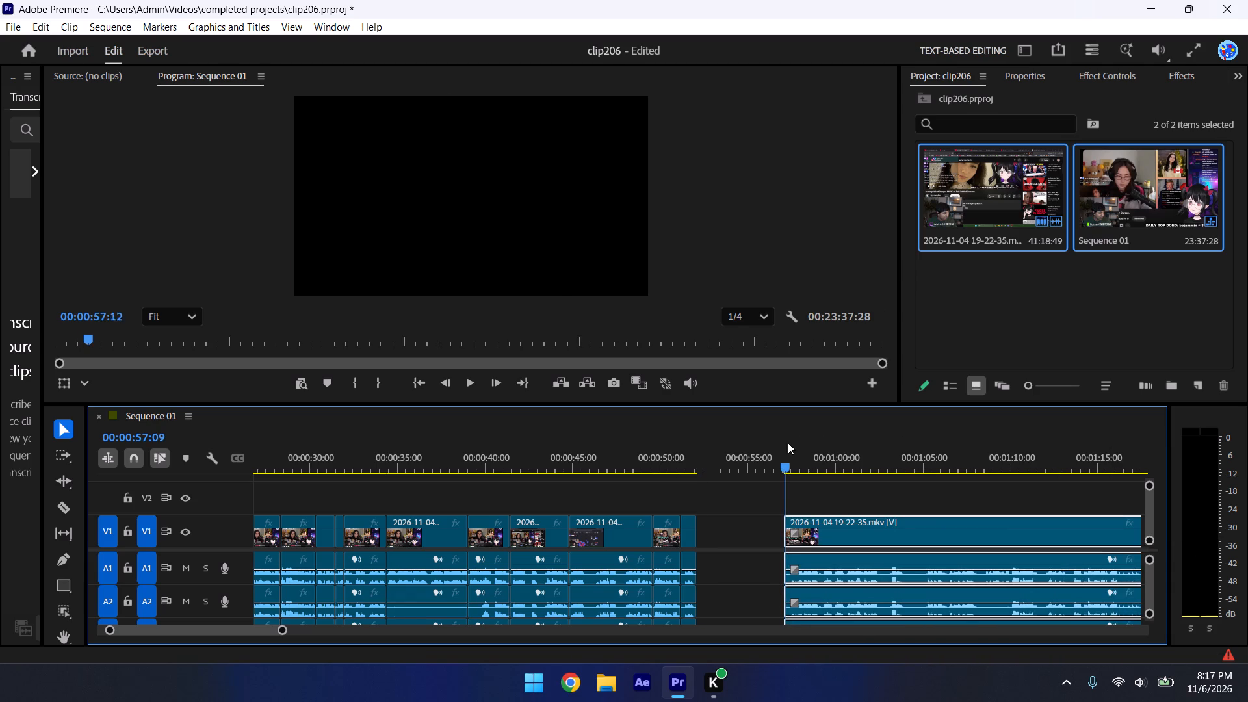
key("space")
left_click_drag(279, 632, 298, 643)
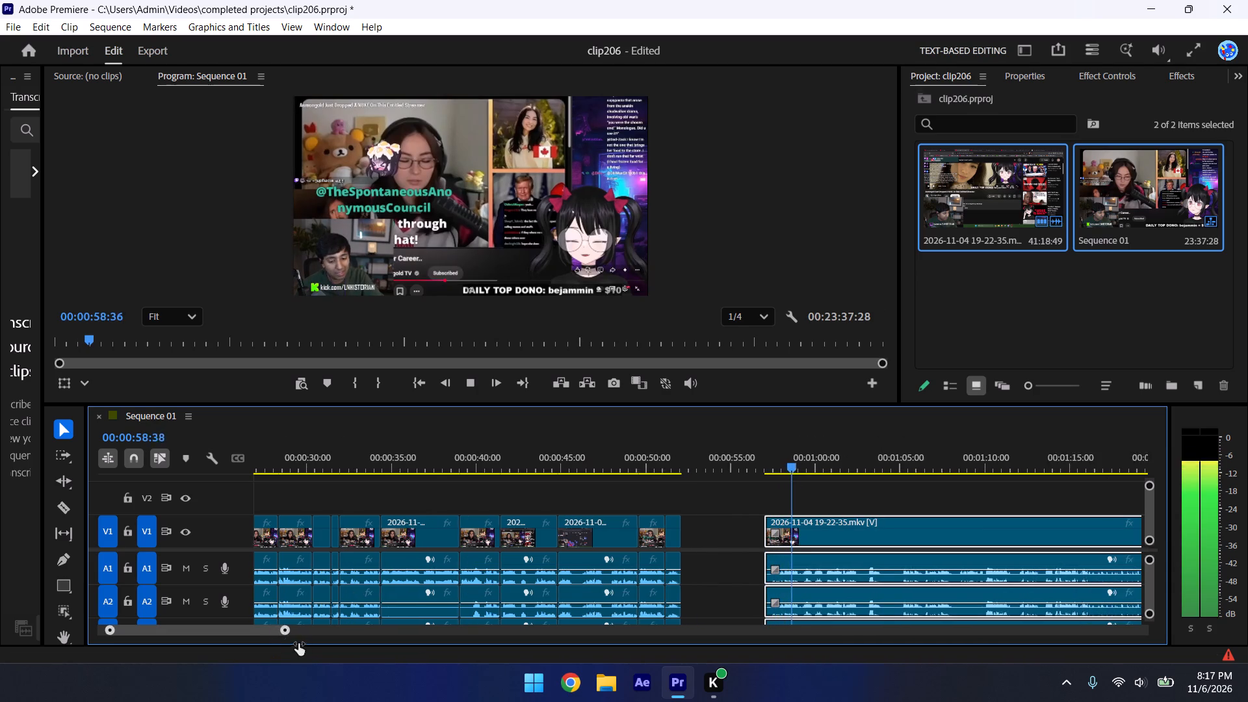
left_click_drag(298, 643, 278, 640)
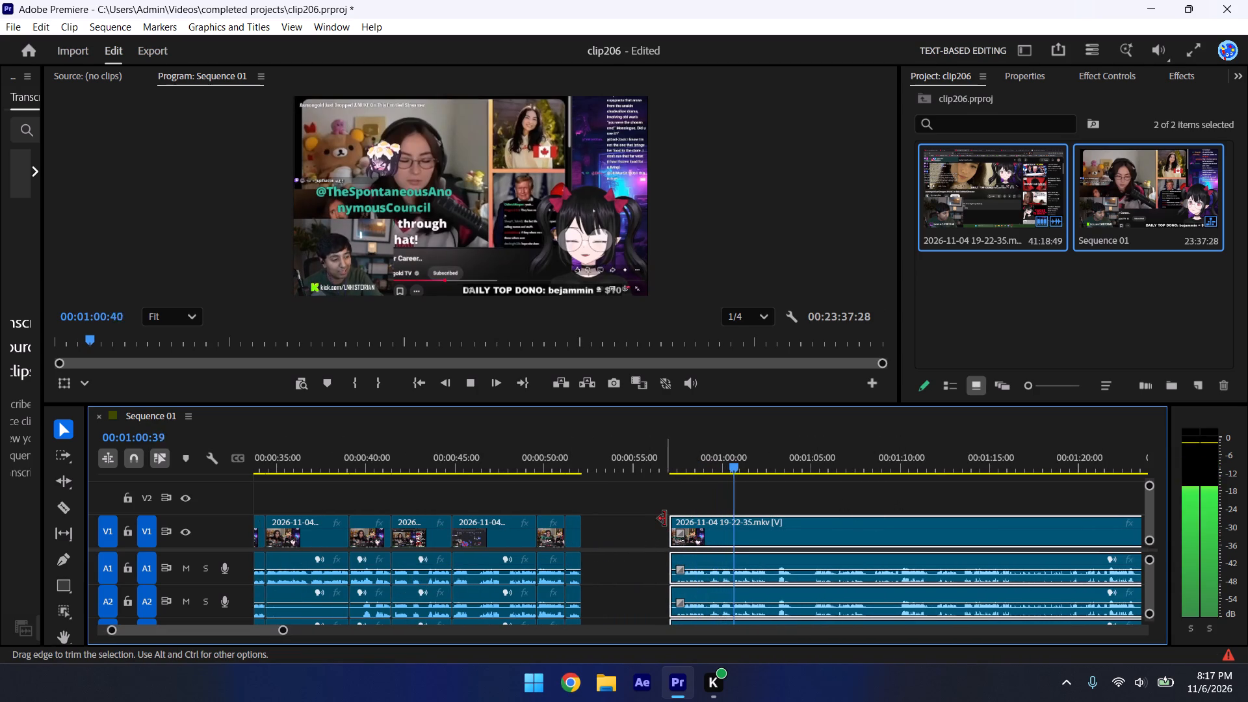
left_click(667, 519)
left_click(811, 452)
key("space")
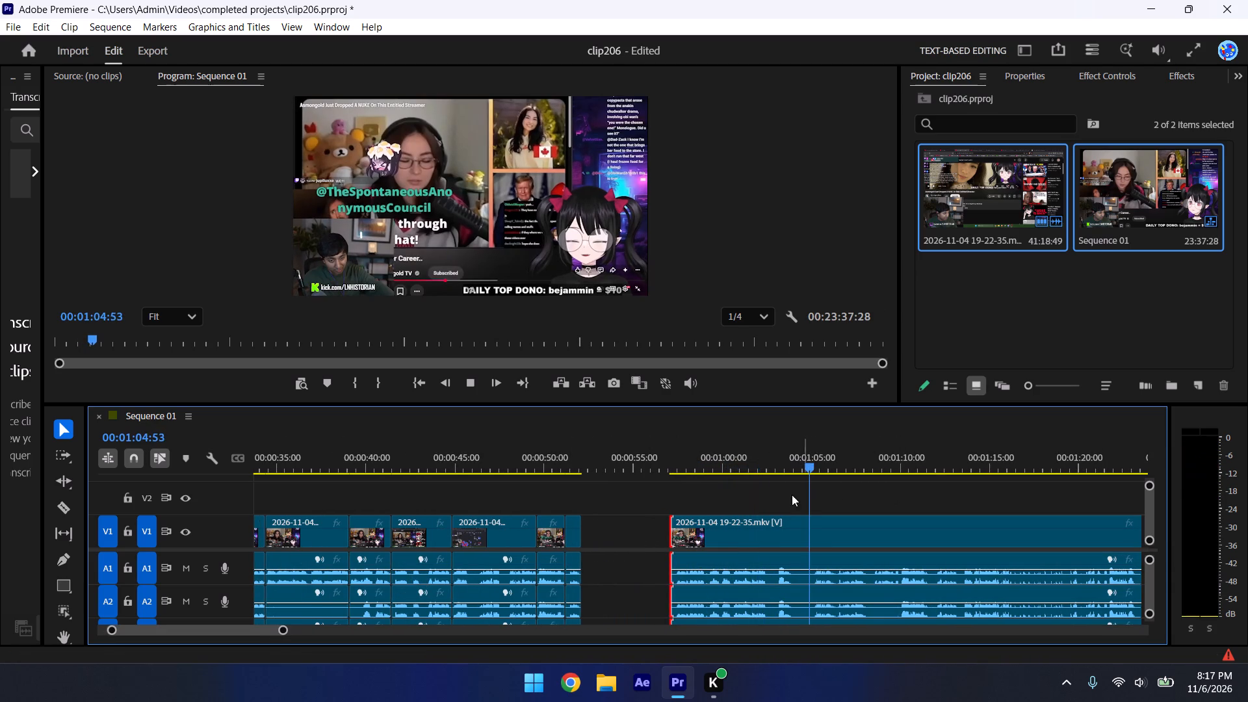
left_click_drag(665, 515, 814, 626)
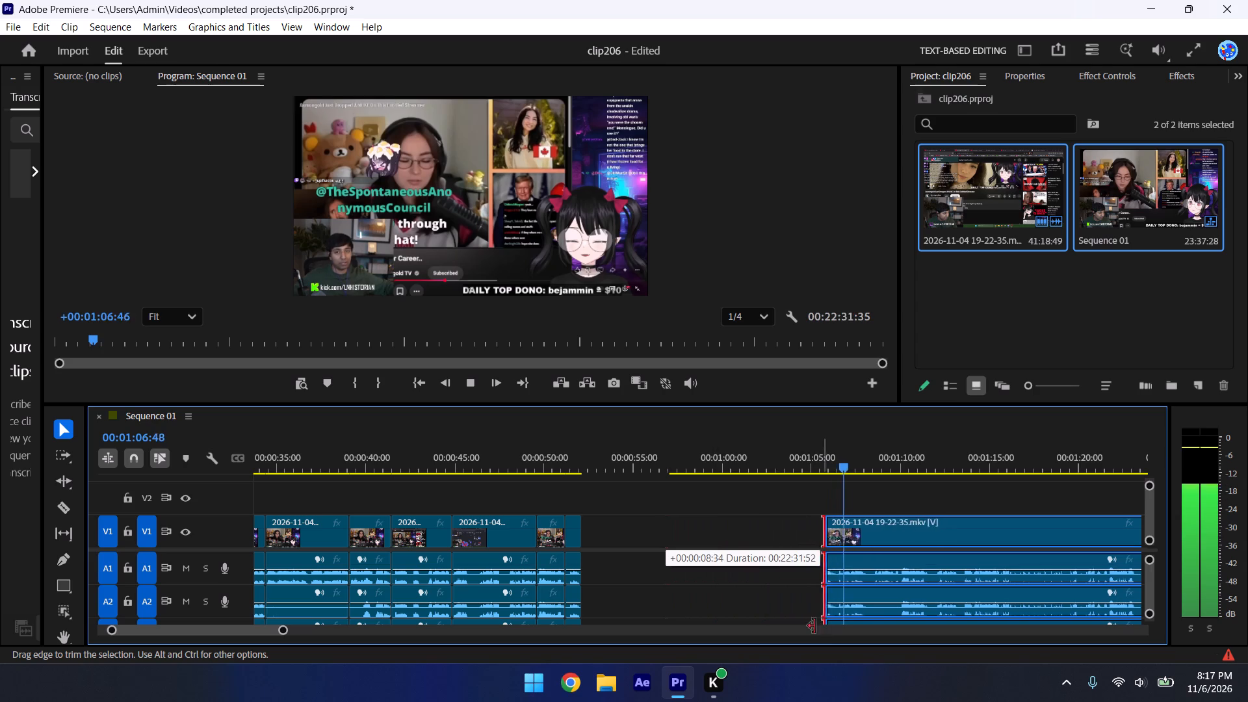
left_click_drag(814, 626, 853, 660)
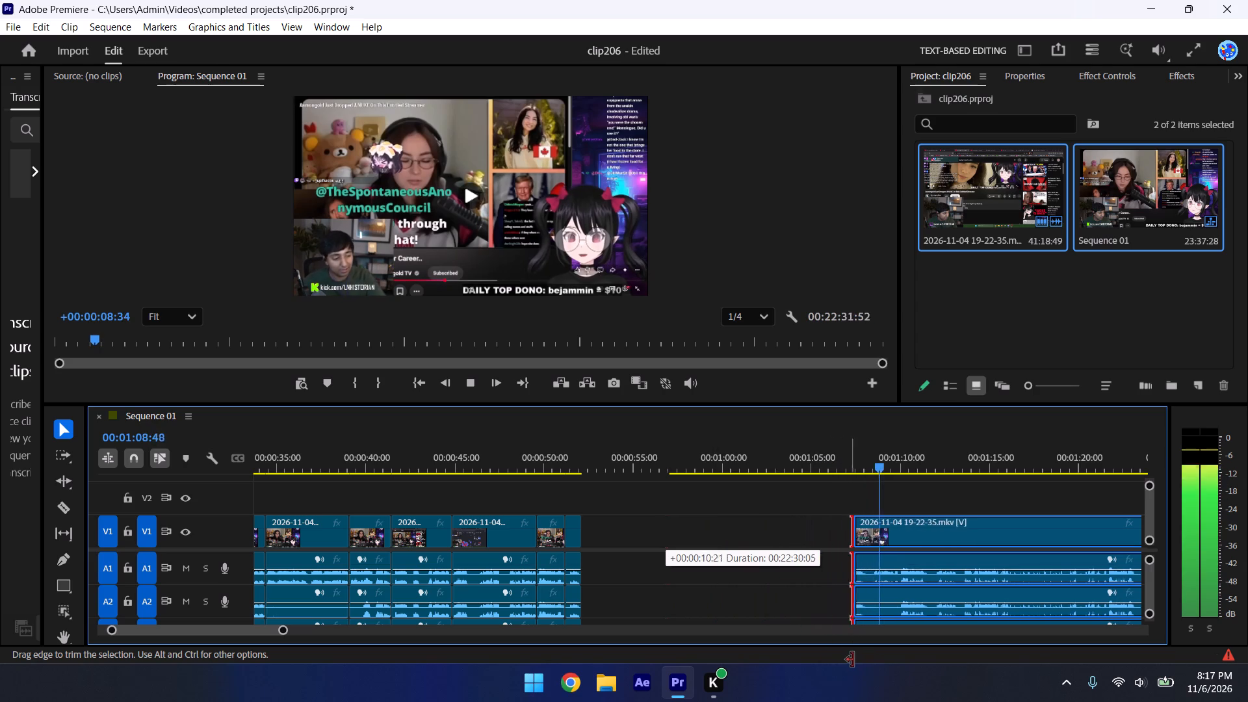
left_click_drag(853, 660, 888, 660)
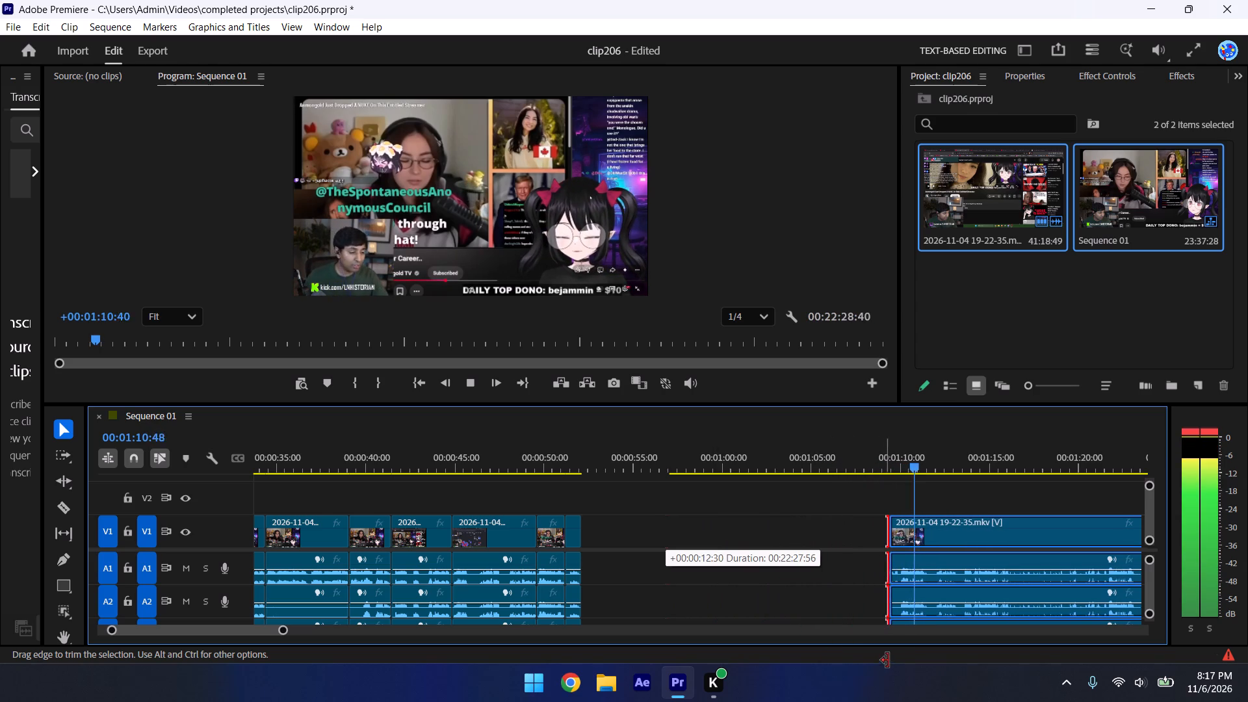
left_click_drag(888, 660, 894, 656)
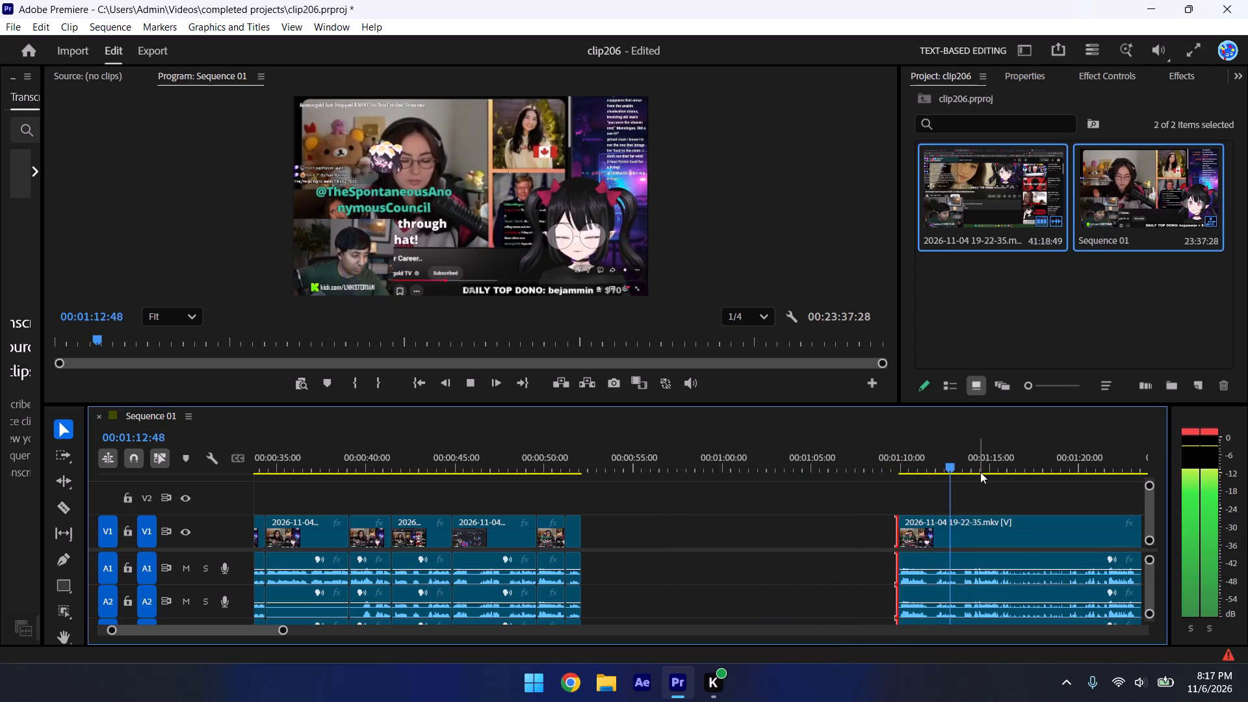
left_click_drag(285, 632, 307, 643)
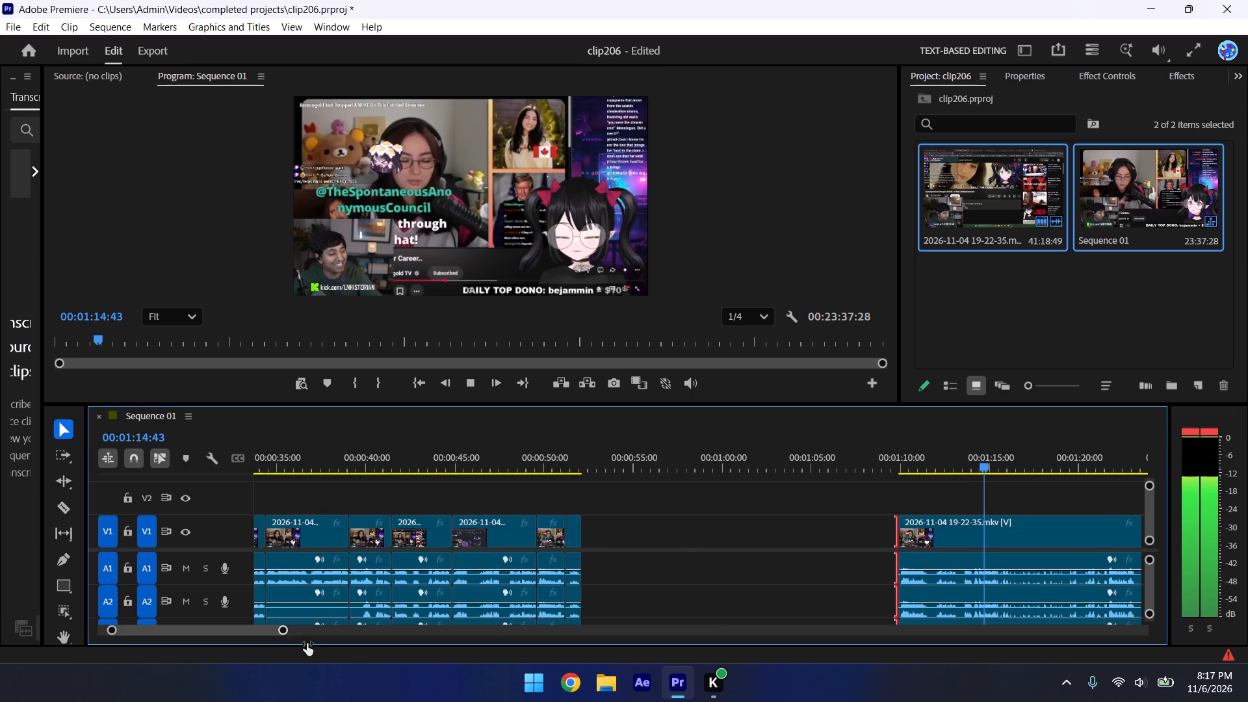
left_click_drag(307, 643, 267, 638)
key("space")
left_click(484, 442)
key("ctrl+s")
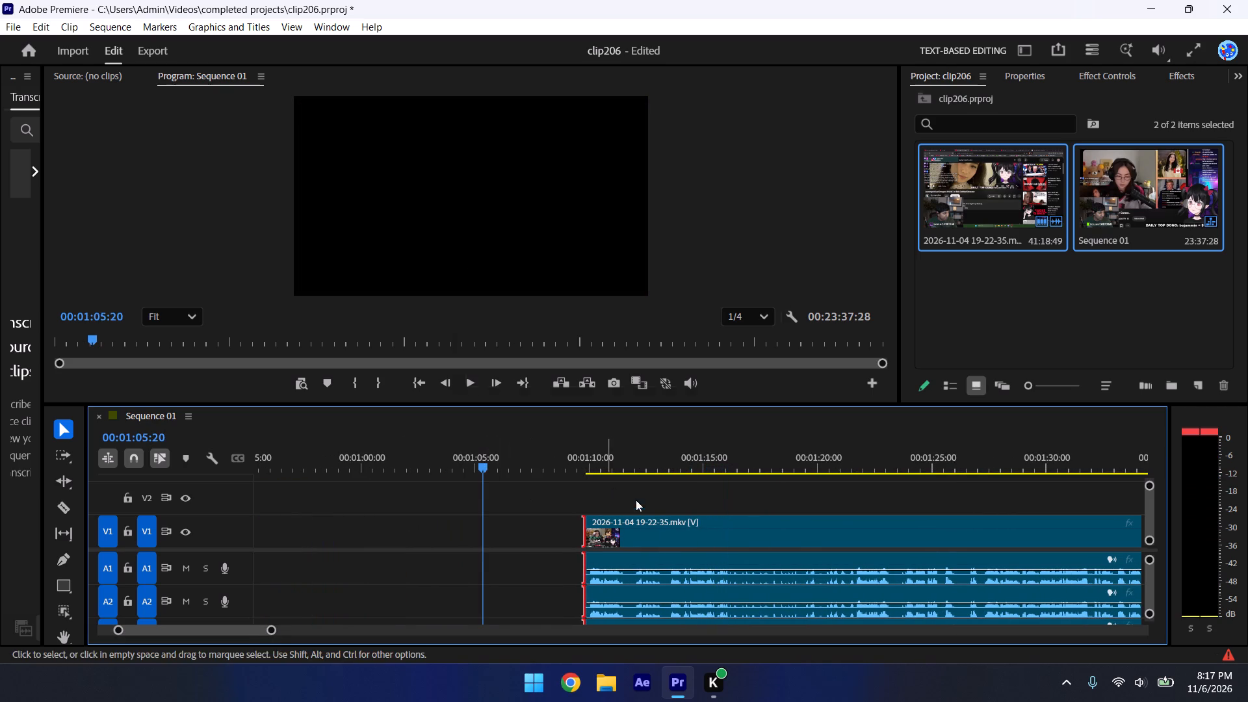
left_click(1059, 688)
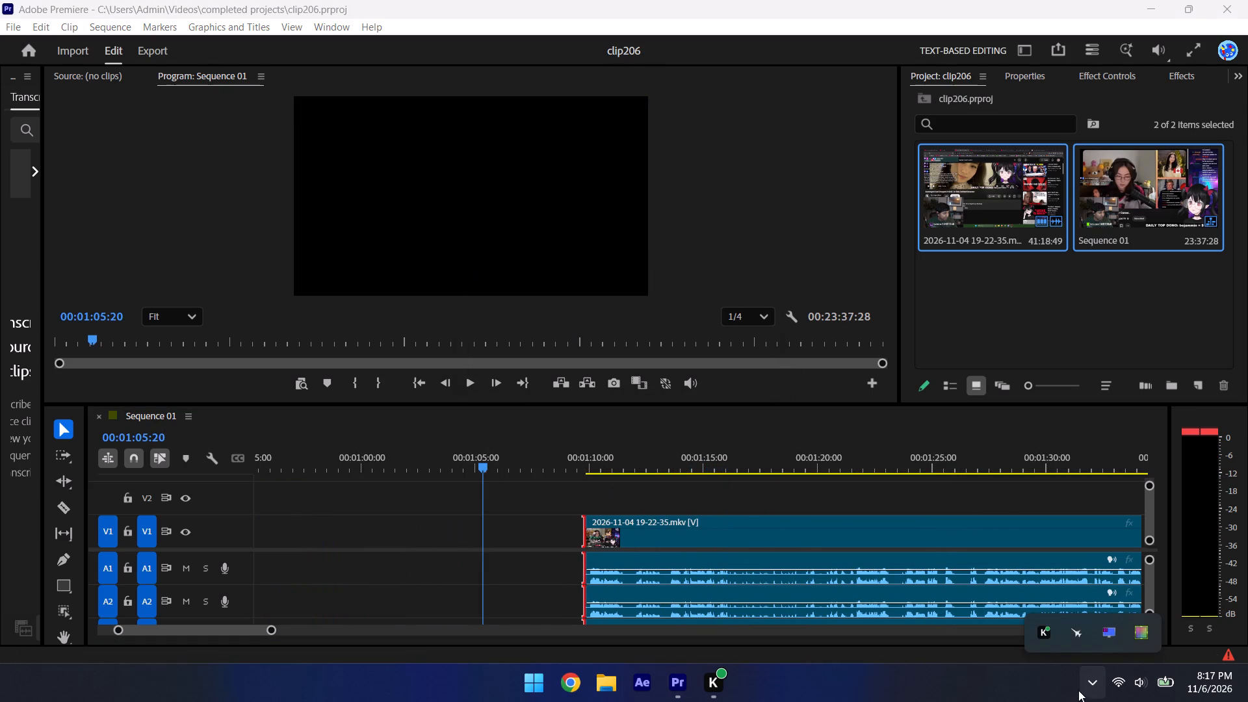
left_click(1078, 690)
Trim the last clip's start to about 00:01:12, replay from there, and trim it further to about 00:01:13:25.
left_click_drag(273, 634, 183, 601)
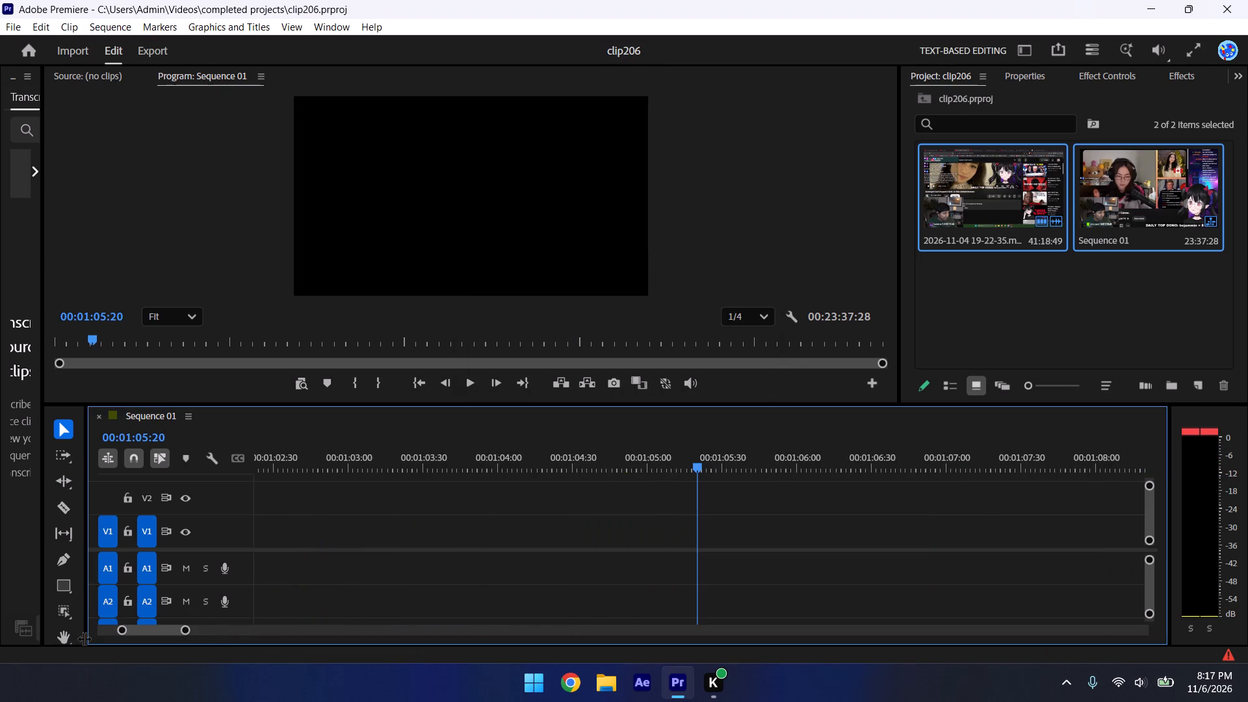
left_click_drag(186, 630, 282, 642)
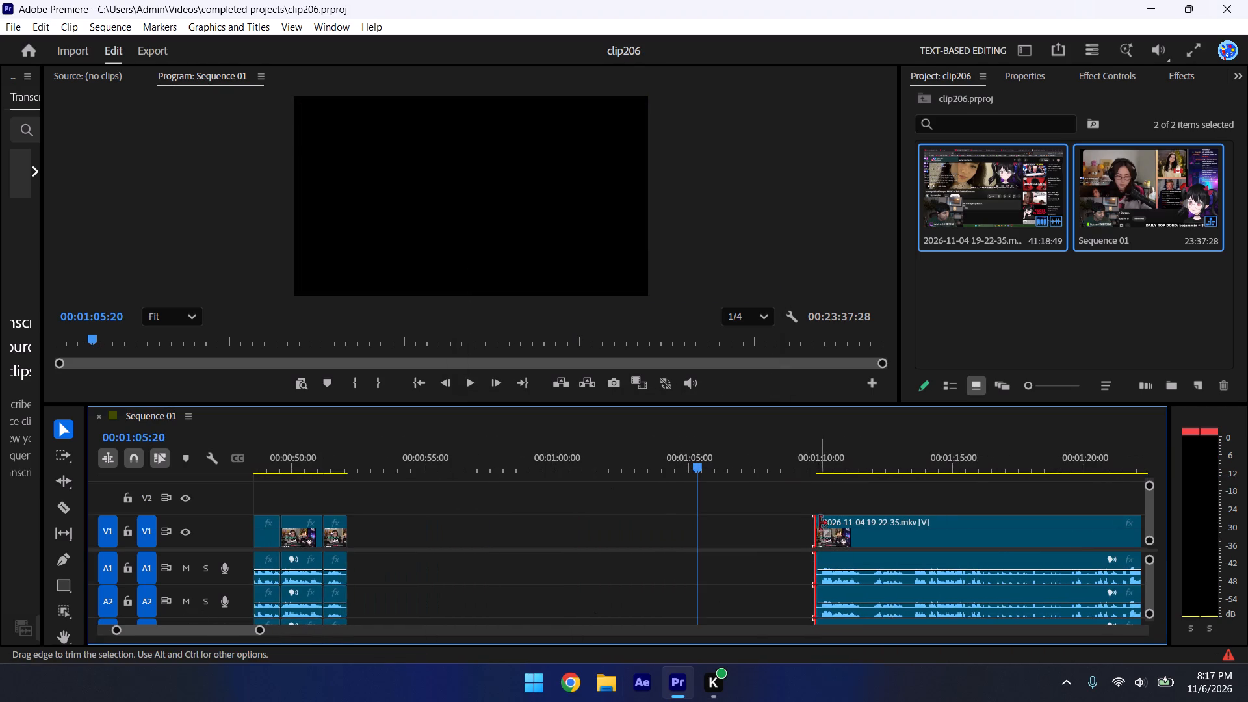
left_click_drag(820, 524, 876, 549)
left_click(877, 478)
left_click(883, 442)
left_click(867, 440)
key("space")
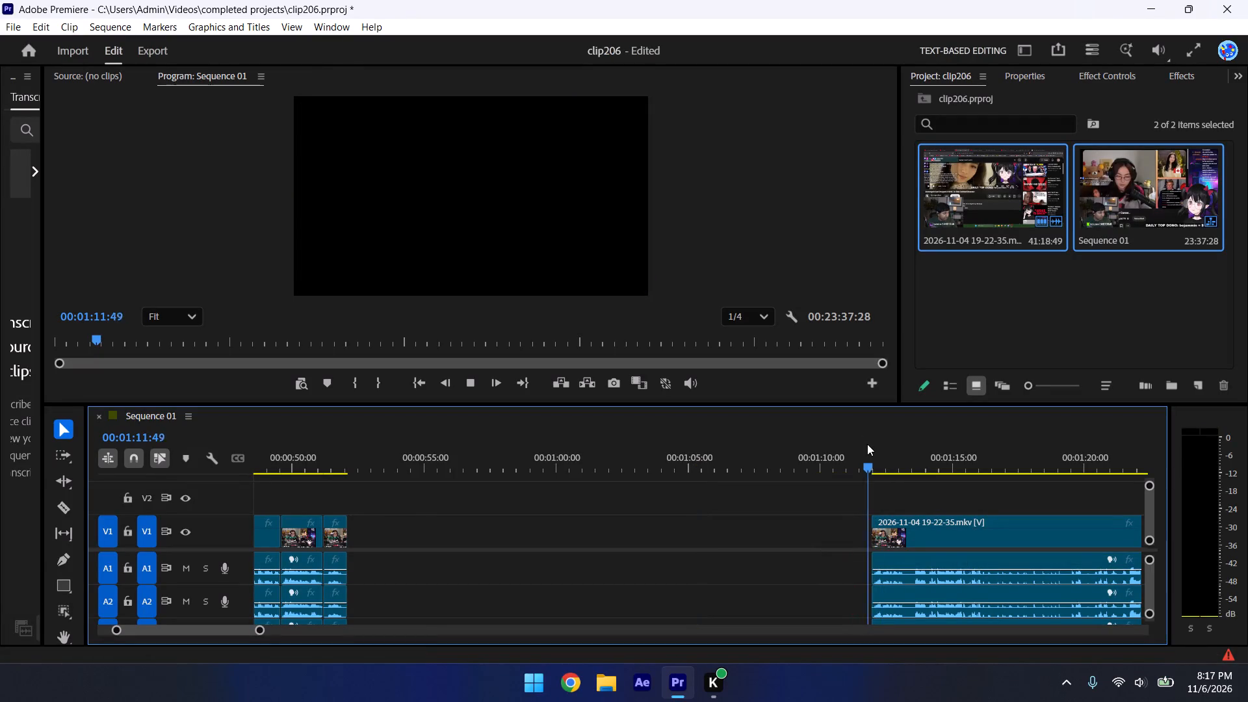
key("space")
left_click_drag(874, 522, 908, 536)
Play on to about 00:01:25 and move the last clip earlier to join the preceding clip at 00:00:52:06.
key("space")
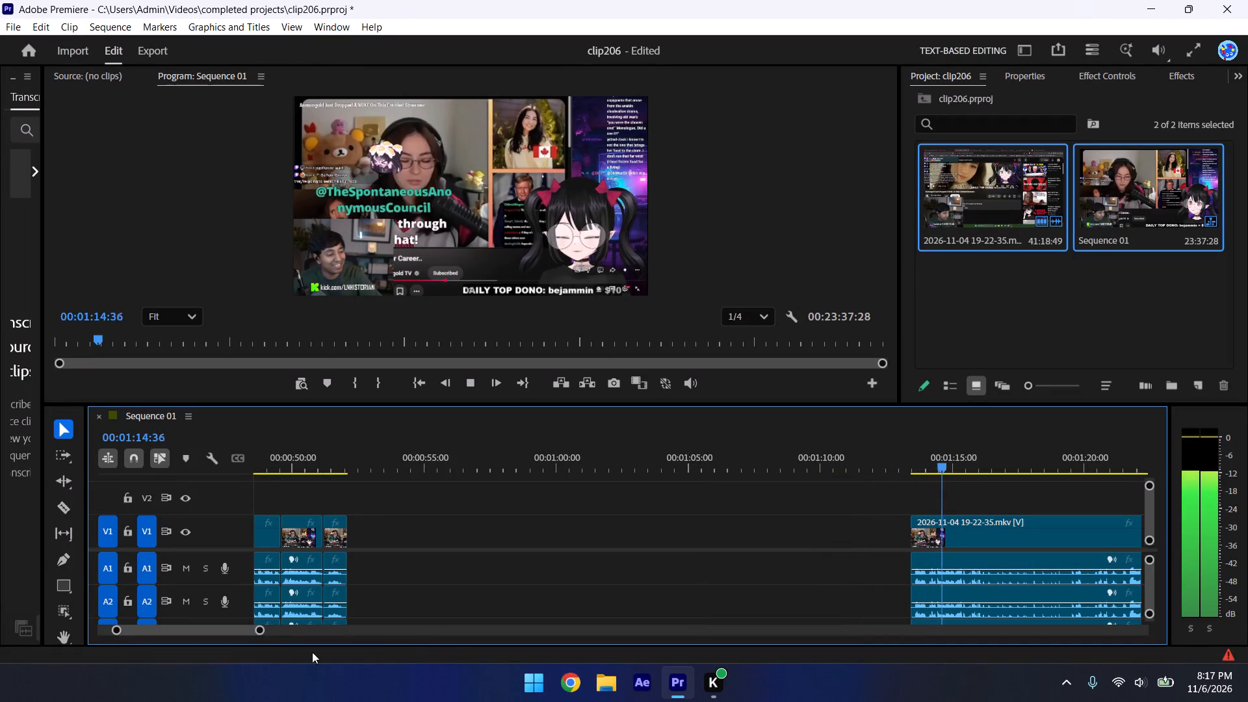
left_click_drag(259, 632, 298, 660)
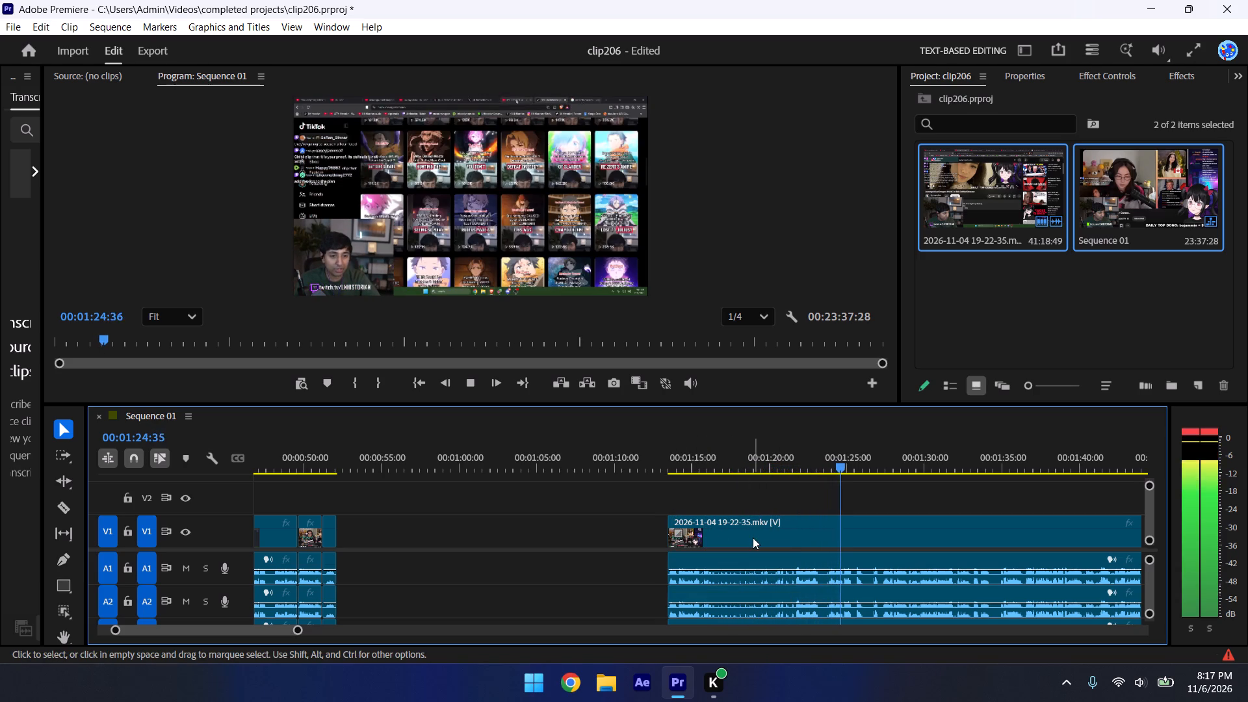
key("space")
left_click_drag(753, 525, 428, 535)
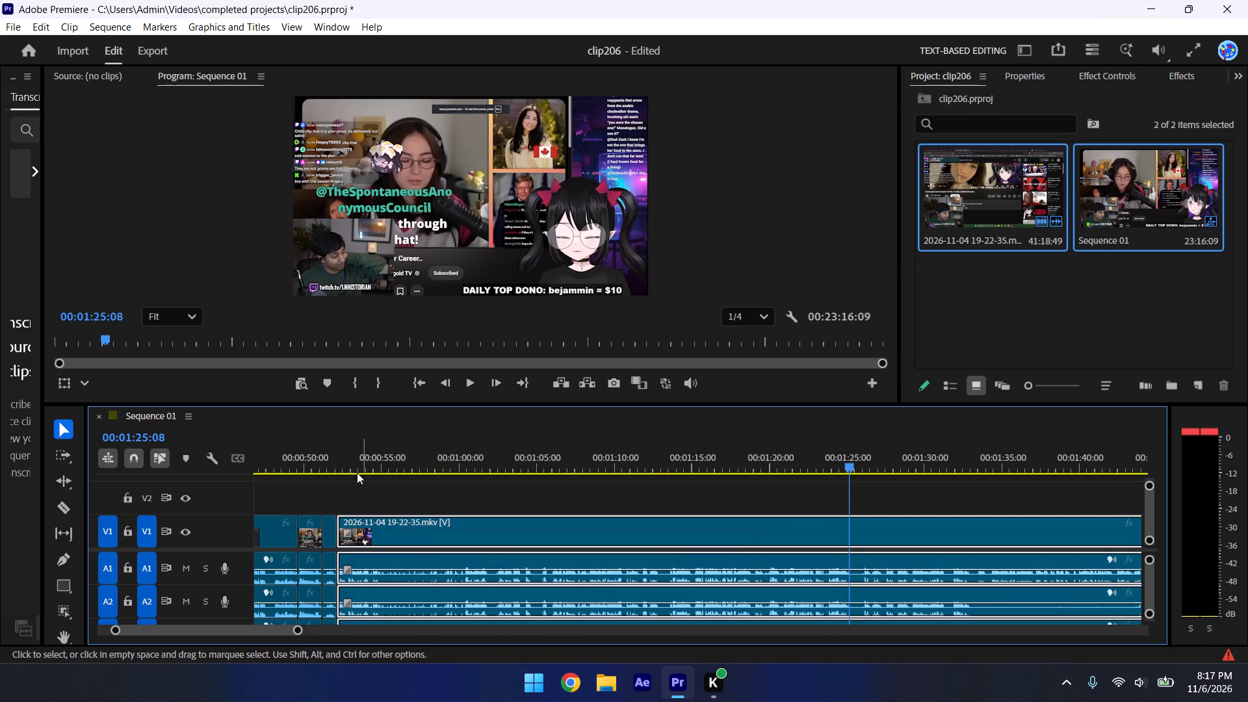
Replay the join from about 00:00:52 to 00:00:57 and trim the last clip's start to about 00:00:56.
left_click(334, 463)
key("space")
left_click(368, 486)
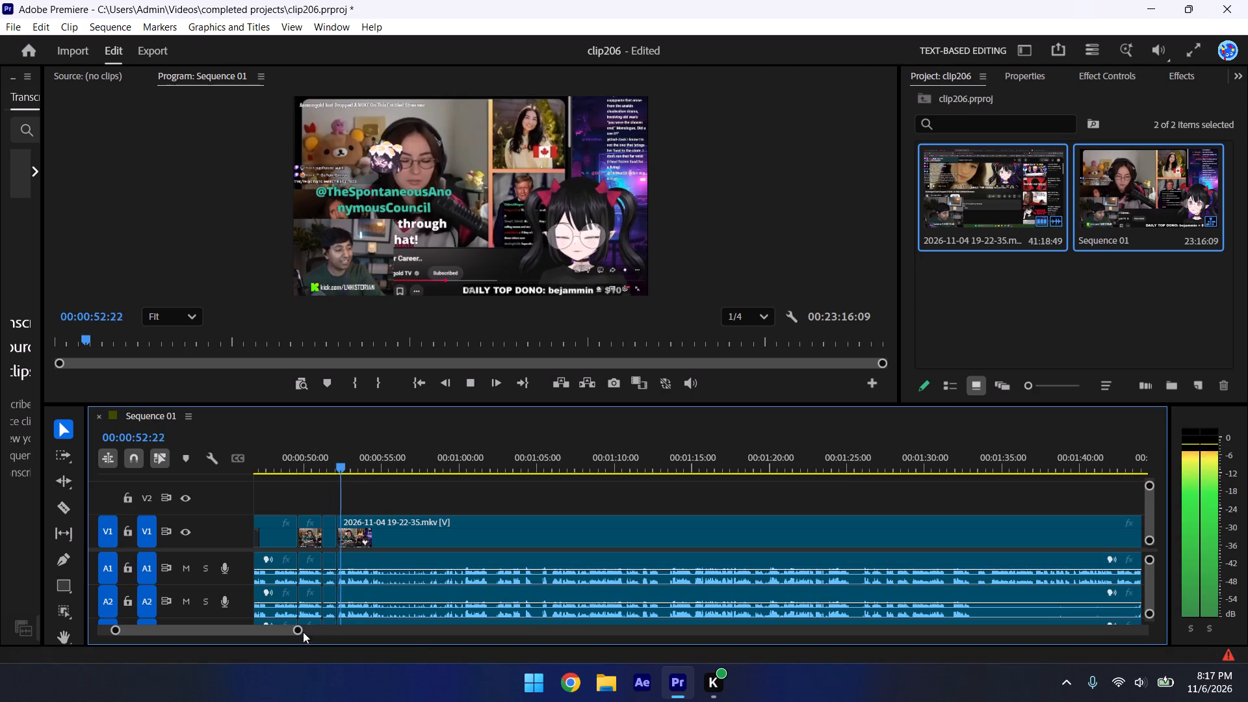
left_click_drag(300, 629, 253, 624)
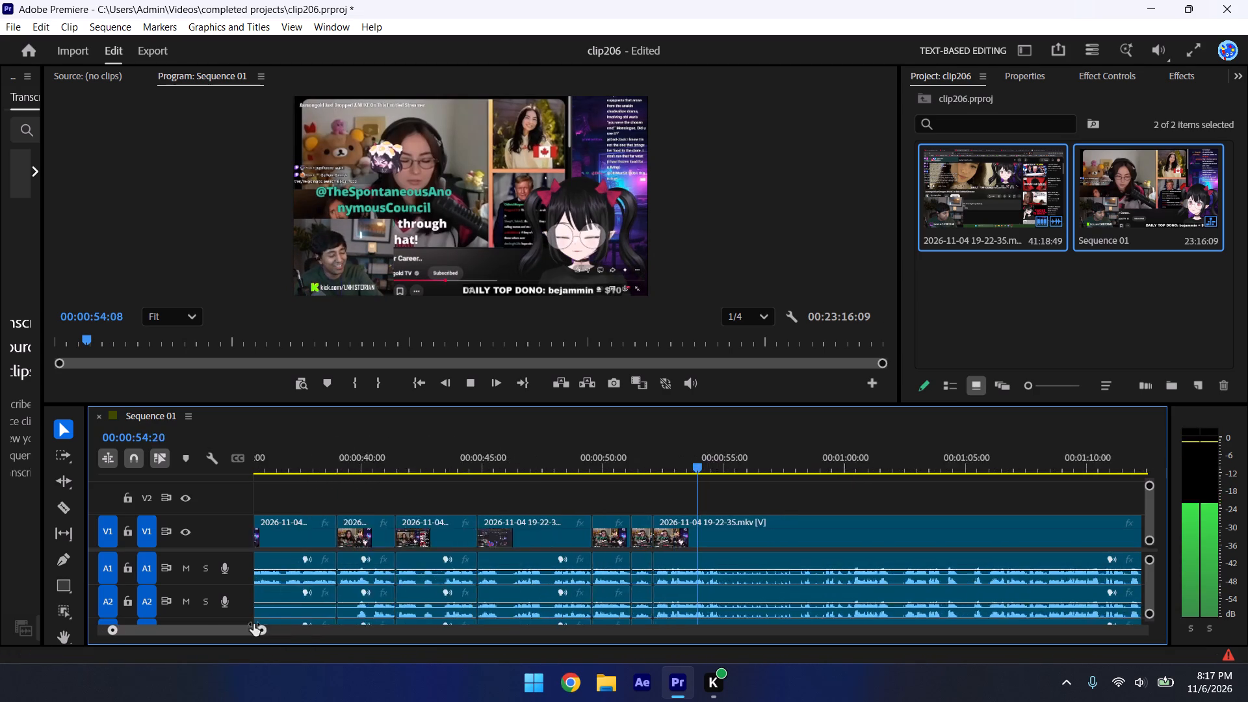
left_click_drag(253, 624, 212, 603)
left_click_drag(207, 627, 289, 603)
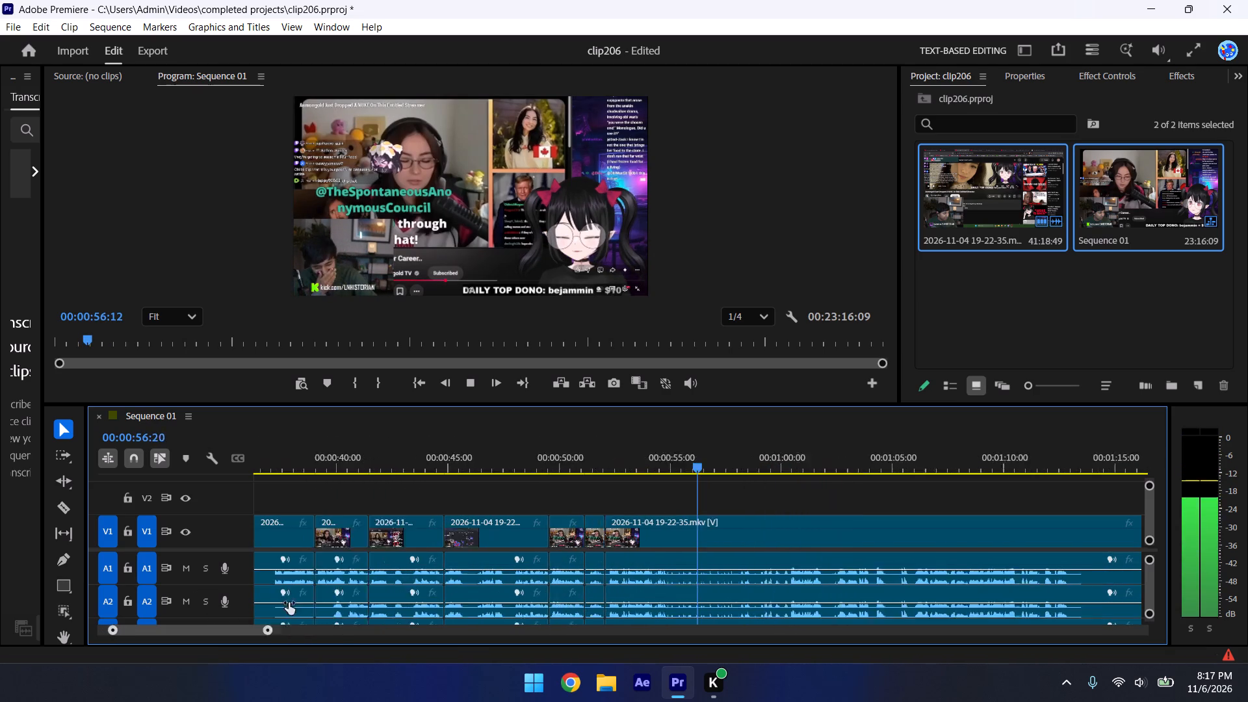
left_click_drag(289, 603, 355, 599)
key("space")
left_click_drag(665, 514, 701, 536)
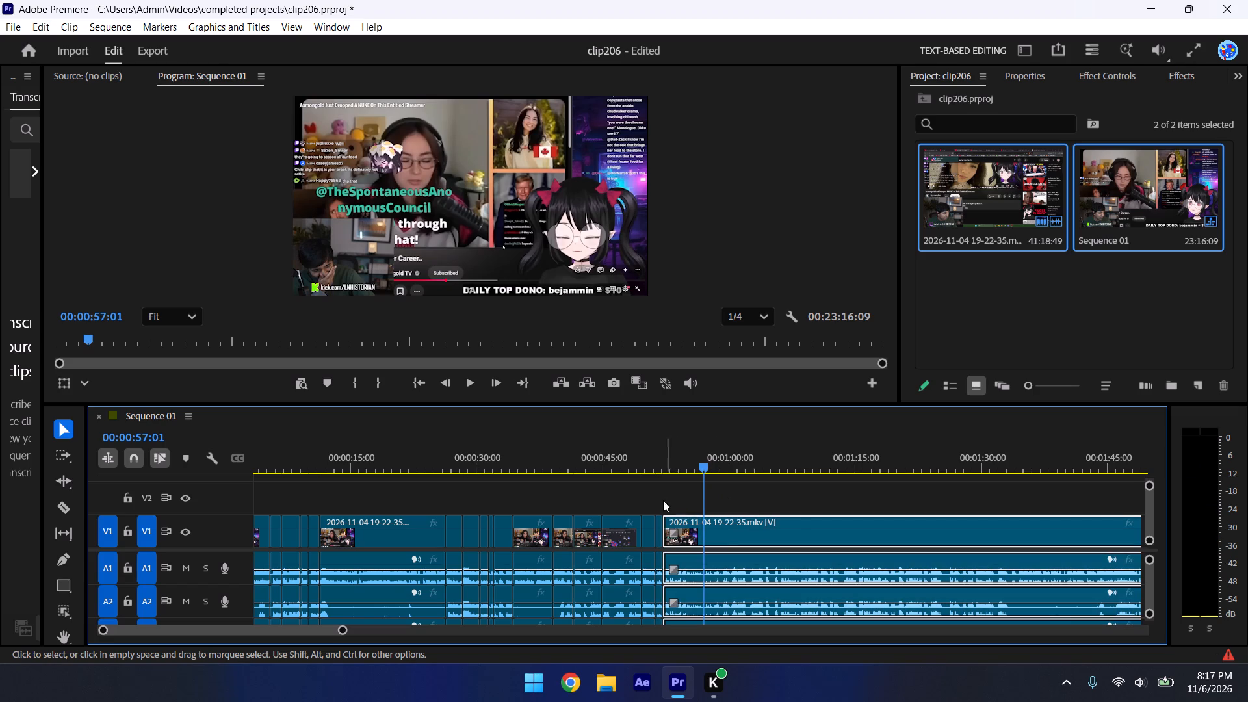
left_click_drag(673, 517, 703, 532)
Play sections from about 00:01:02 and 00:01:05, and trim the last clip's start to about 00:00:59.
left_click(746, 468)
key("space")
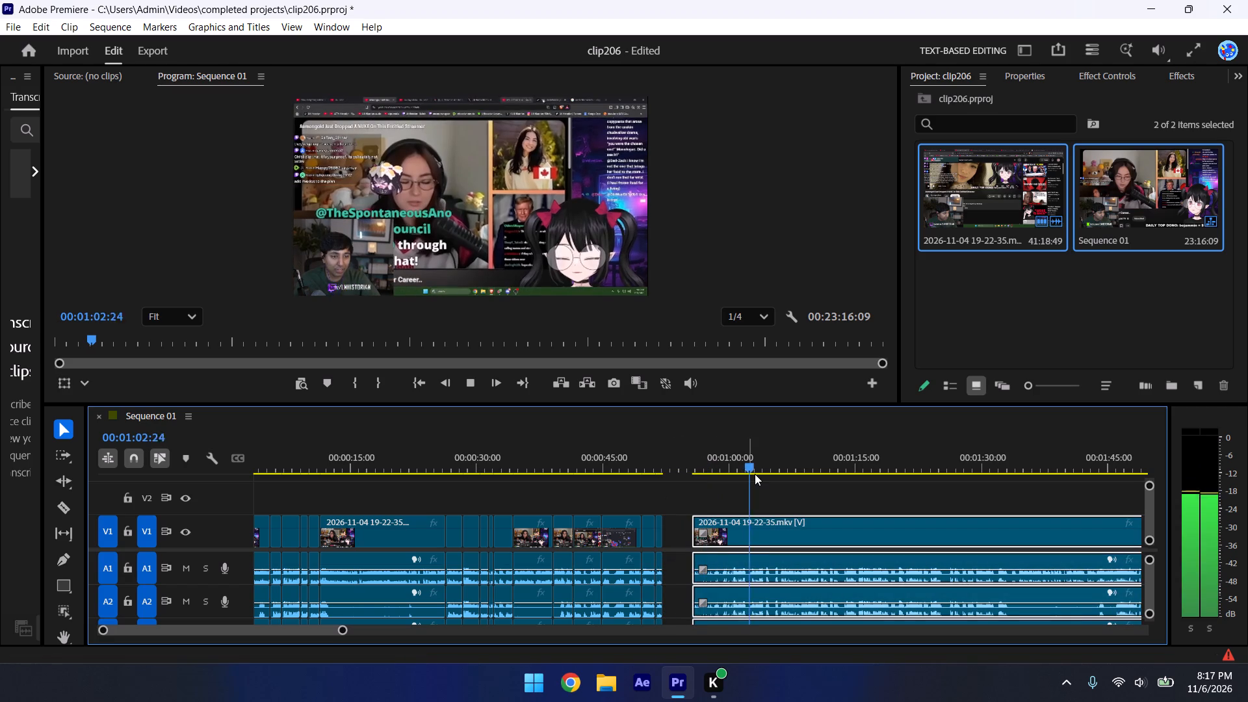
left_click(769, 467)
key("space")
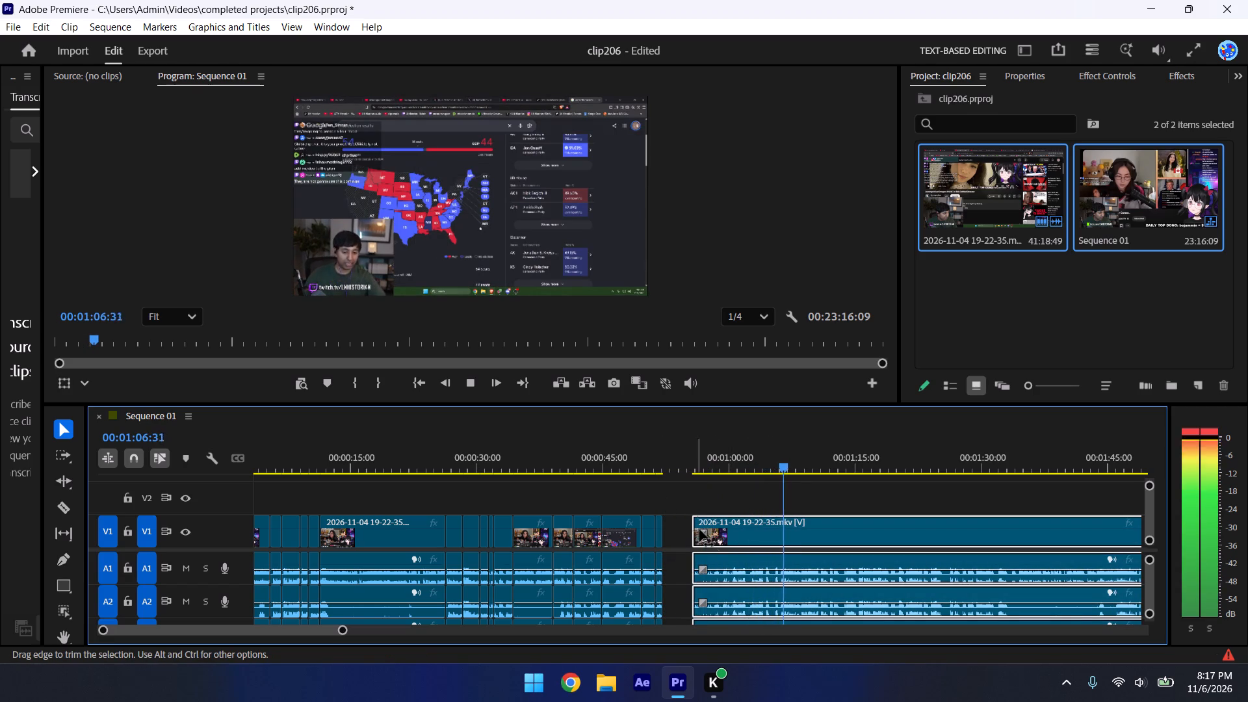
left_click_drag(701, 518, 732, 549)
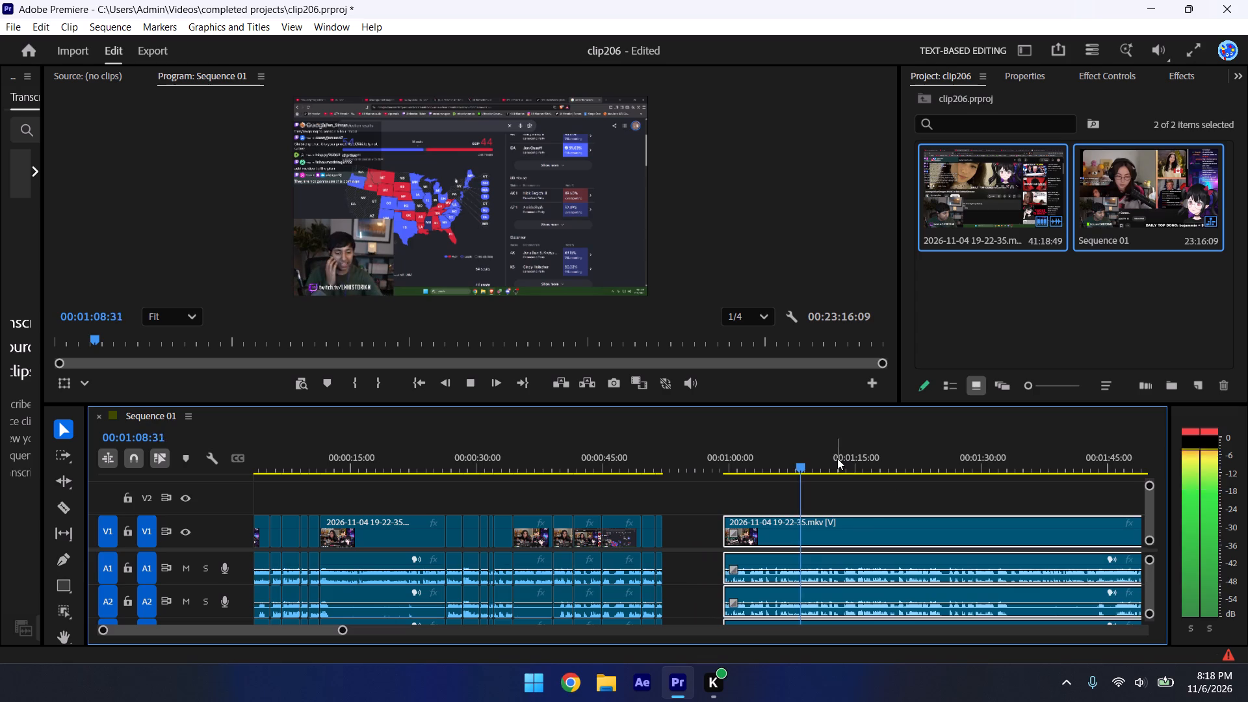
Play on from about 00:01:13 and trim the last clip's start to about 00:01:13.
left_click(837, 458)
key("space")
left_click_drag(720, 524, 743, 536)
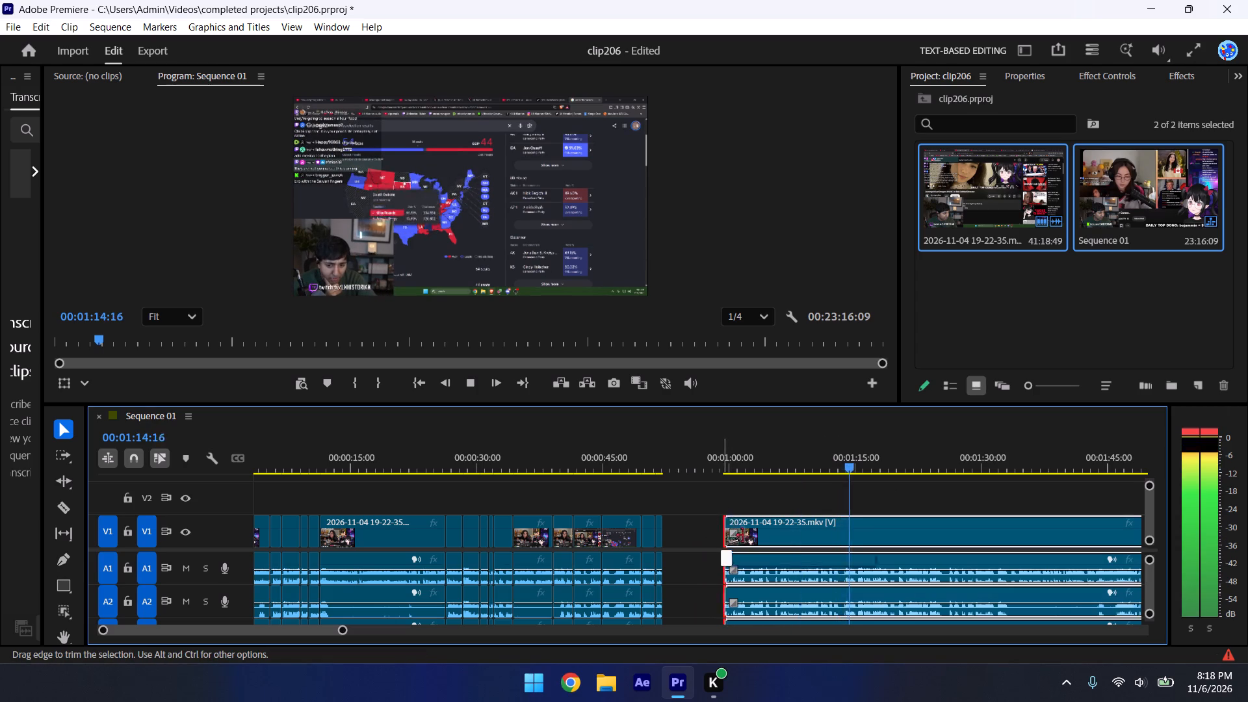
left_click_drag(743, 536, 838, 624)
Sample playback from about 00:01:19 and 00:01:27, and trim the last clip's start to about 00:01:20.
left_click(907, 474)
left_click(892, 470)
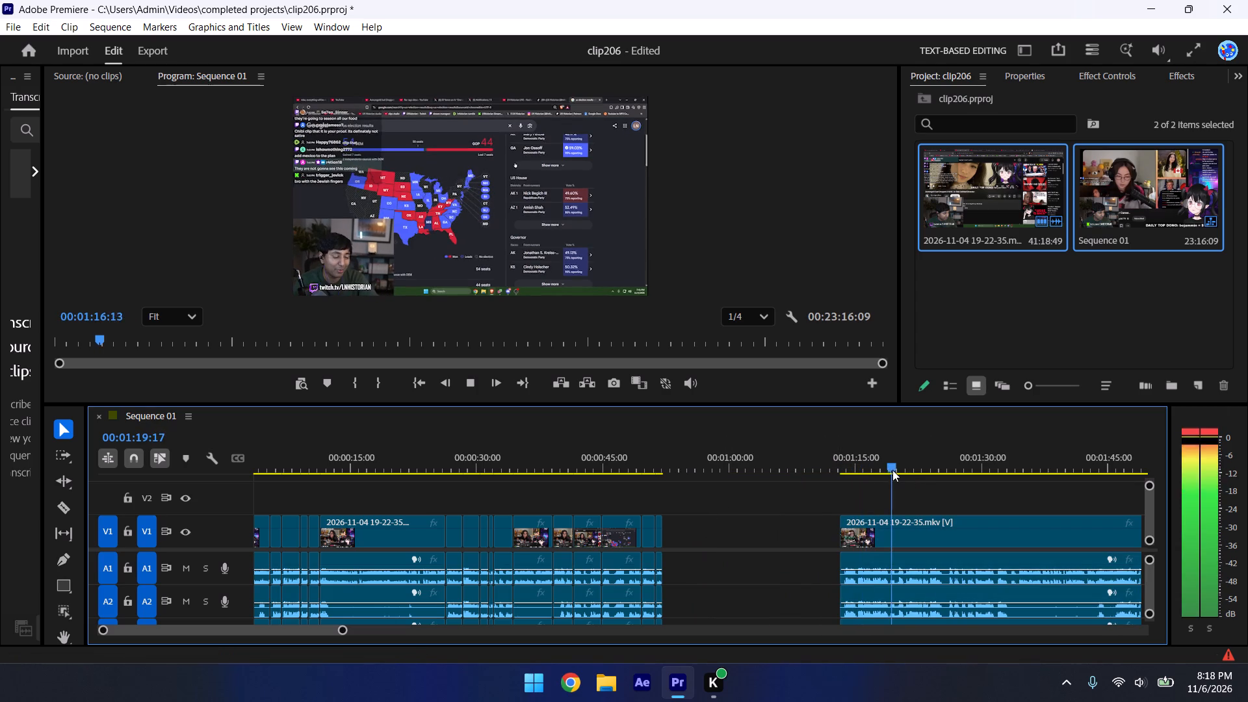
key("space")
left_click(938, 468)
left_click(955, 465)
key("space")
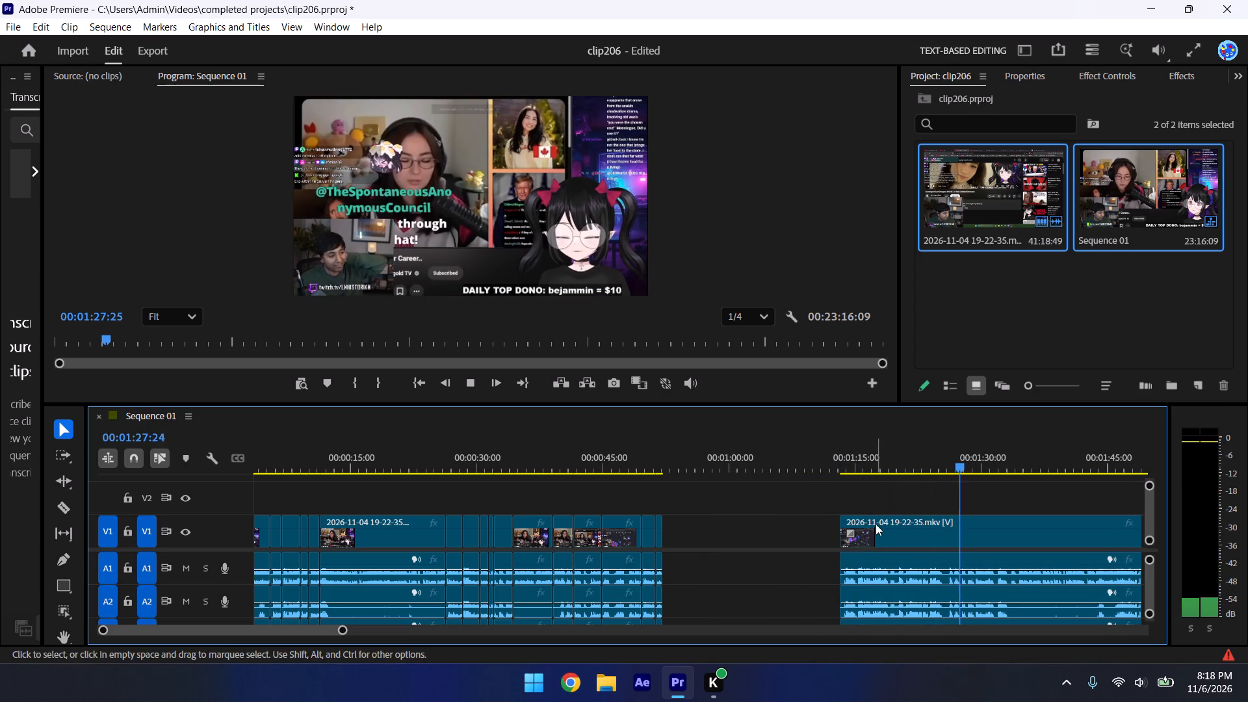
left_click_drag(847, 520, 902, 604)
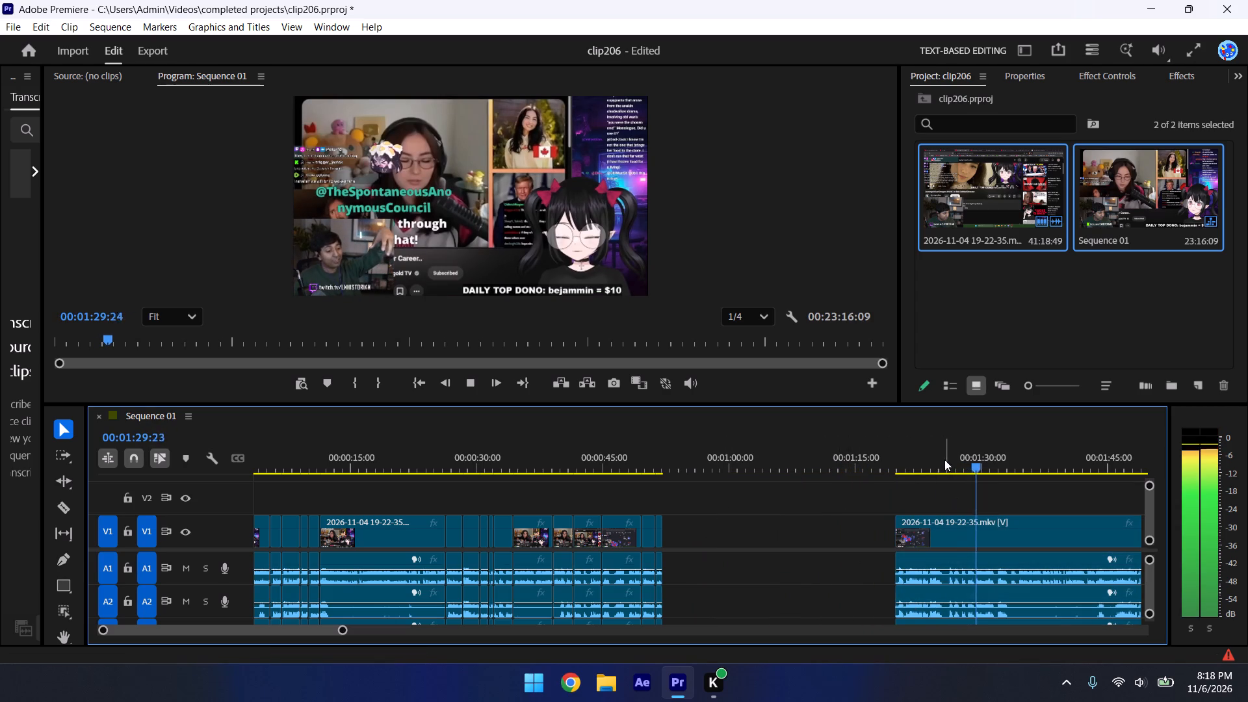
Replay the last clip from its beginning, trim its start to about 00:01:21, and keep playing to about 00:01:28.
left_click(926, 465)
key("space")
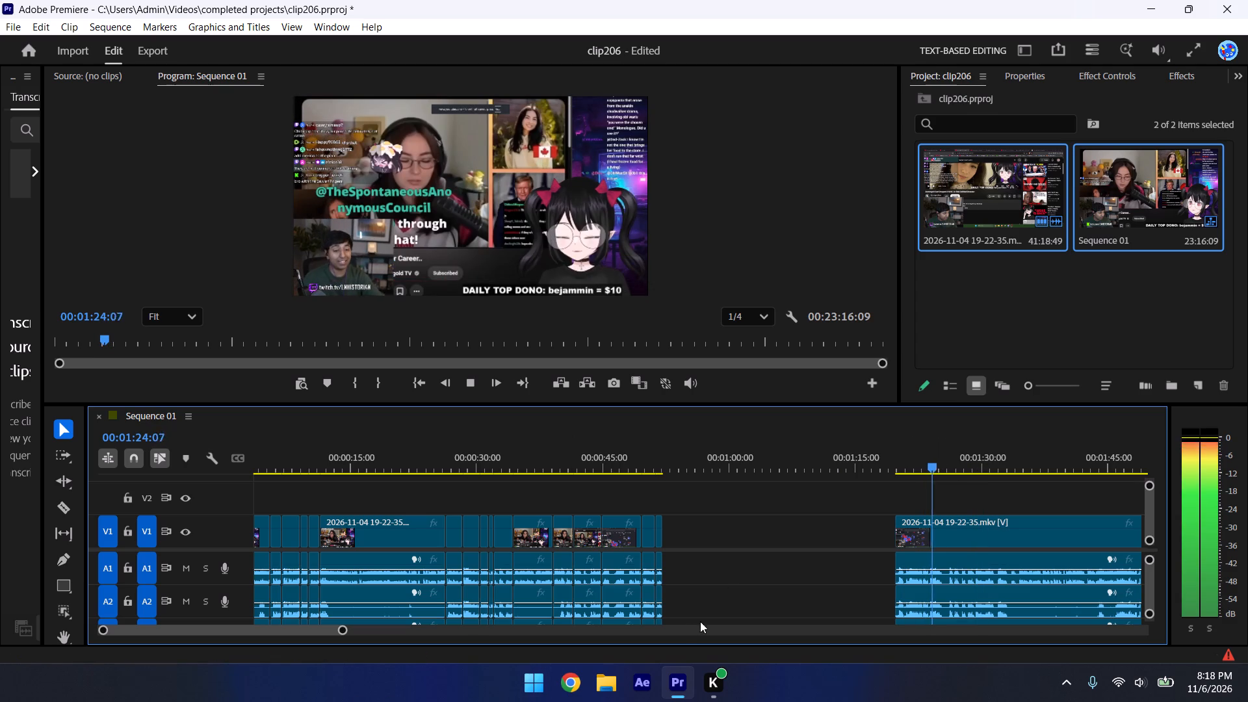
left_click_drag(340, 630, 238, 613)
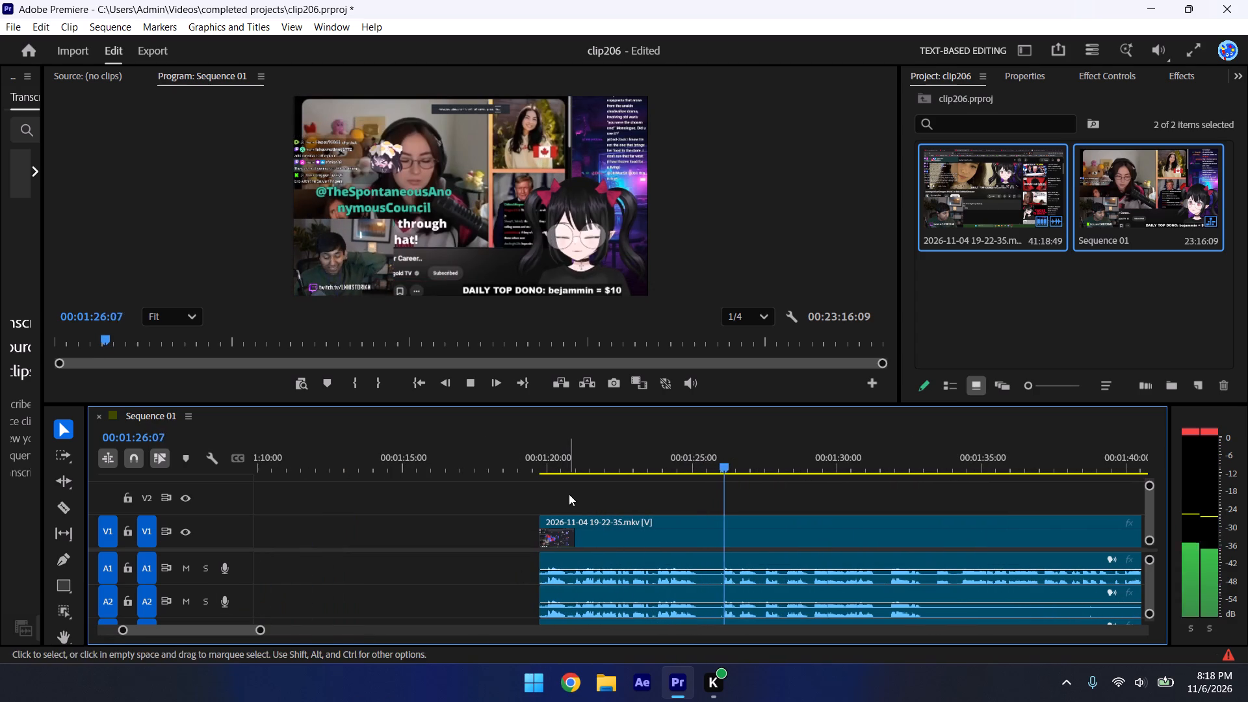
left_click(569, 494)
left_click(529, 466)
left_click(541, 459)
key("space")
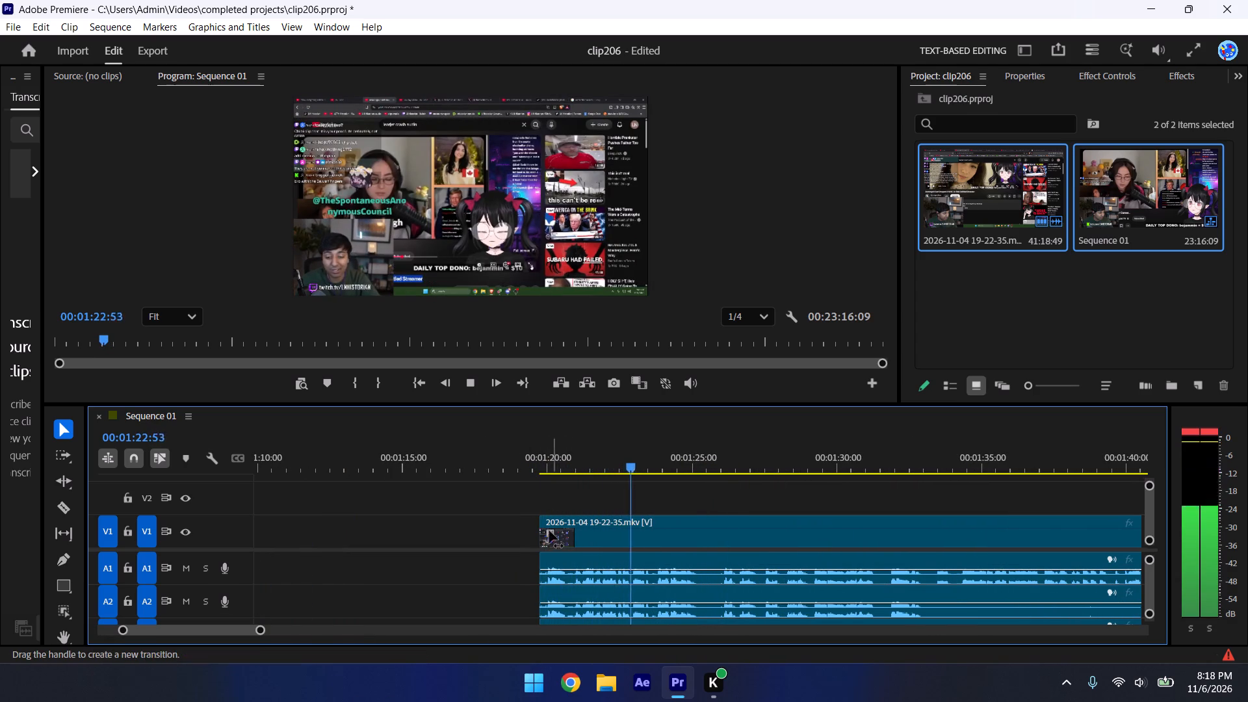
left_click_drag(541, 524, 574, 535)
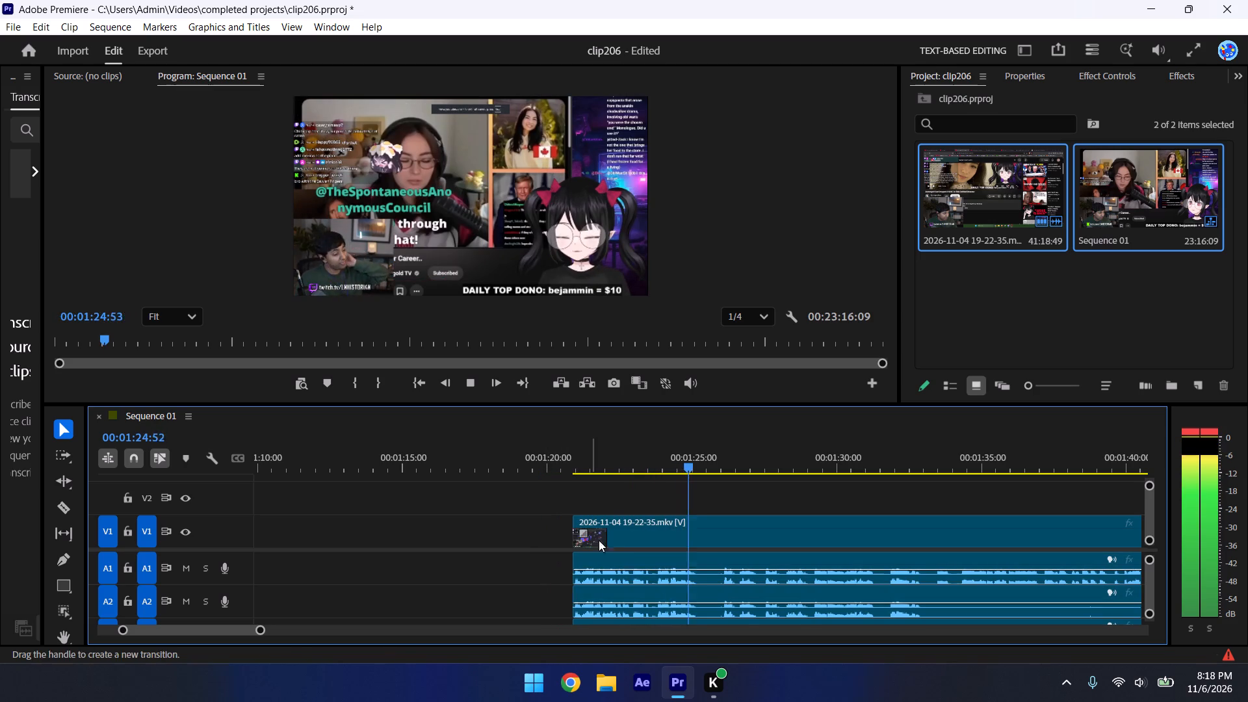
left_click_drag(264, 630, 341, 637)
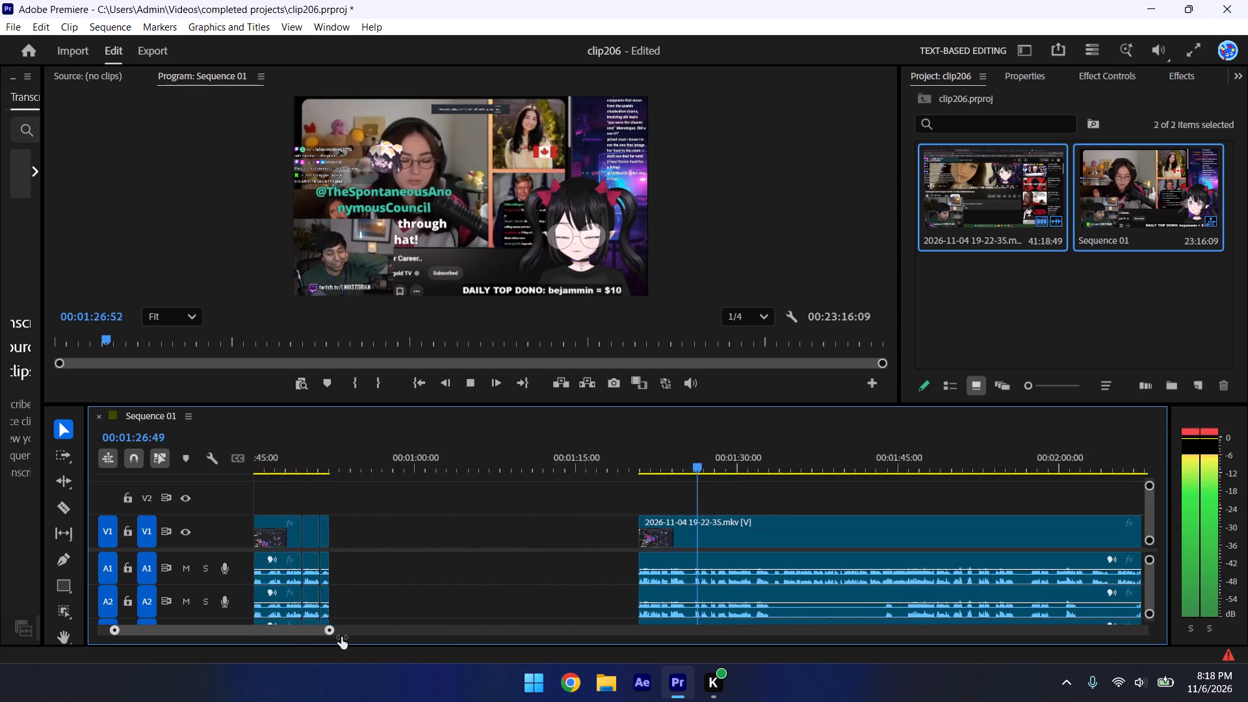
left_click_drag(341, 637, 342, 629)
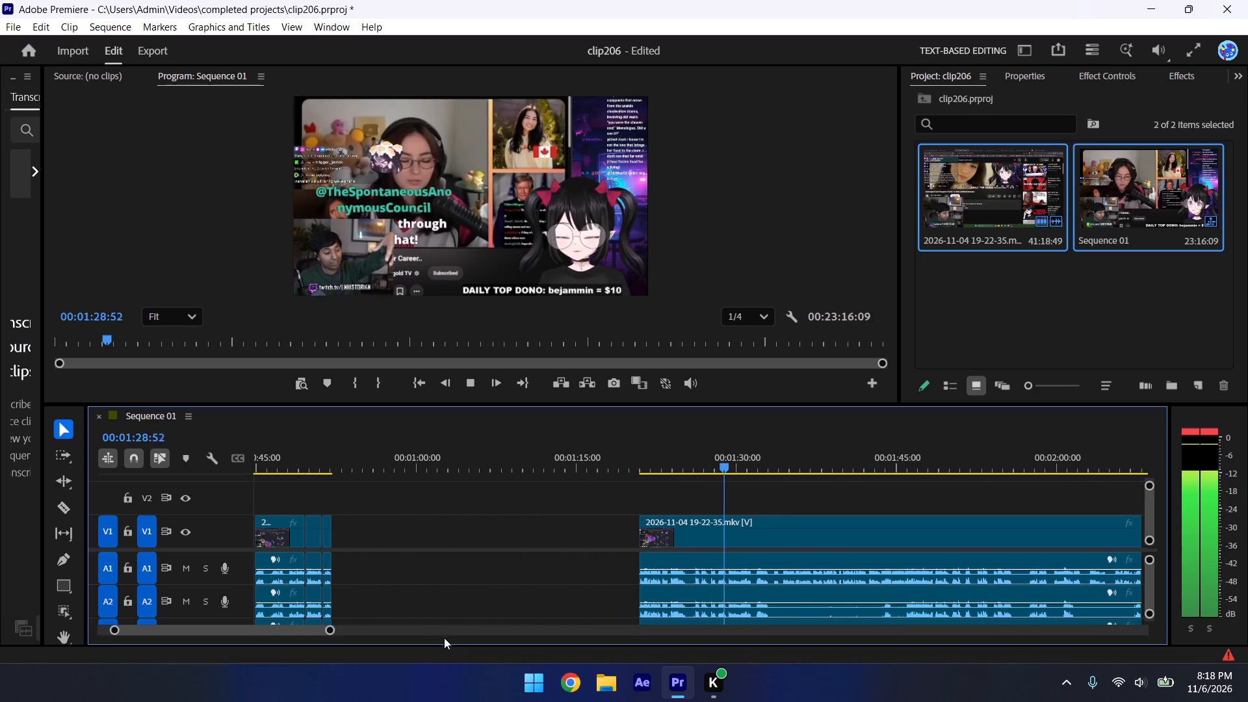
Play on to about 00:01:38 and trim the last clip's start to about 00:01:34.
left_click_drag(330, 630, 385, 654)
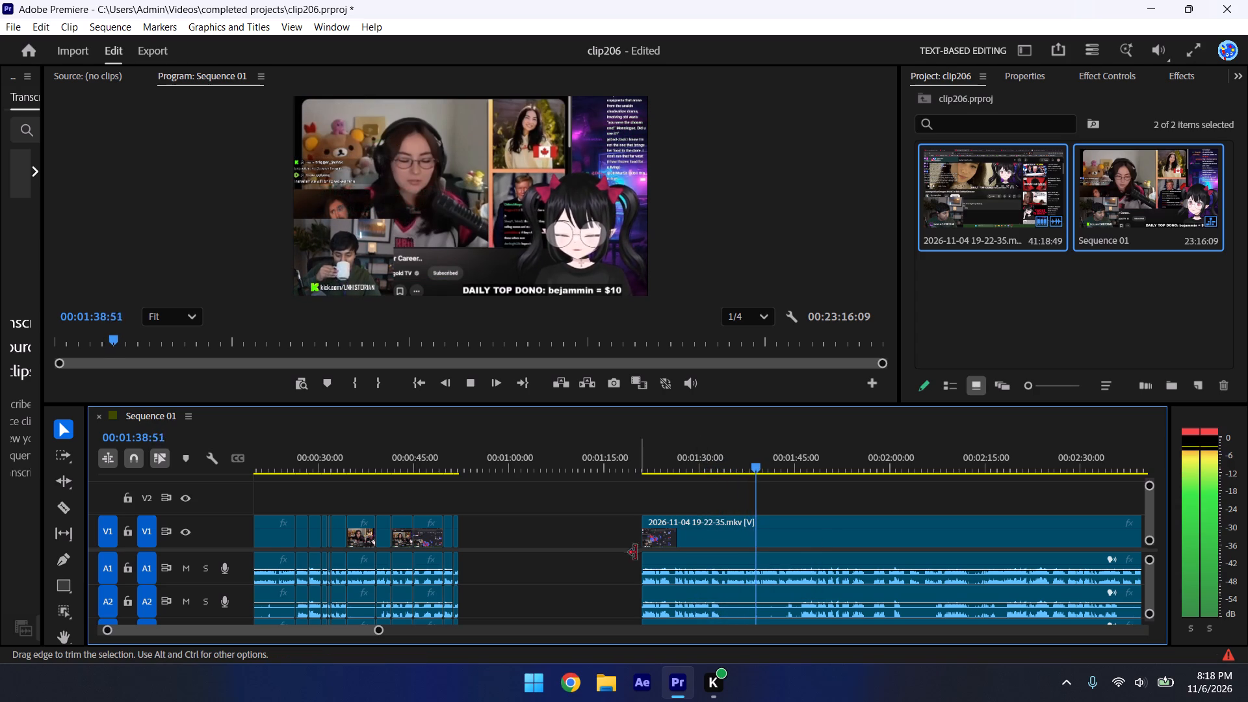
left_click_drag(645, 524, 725, 615)
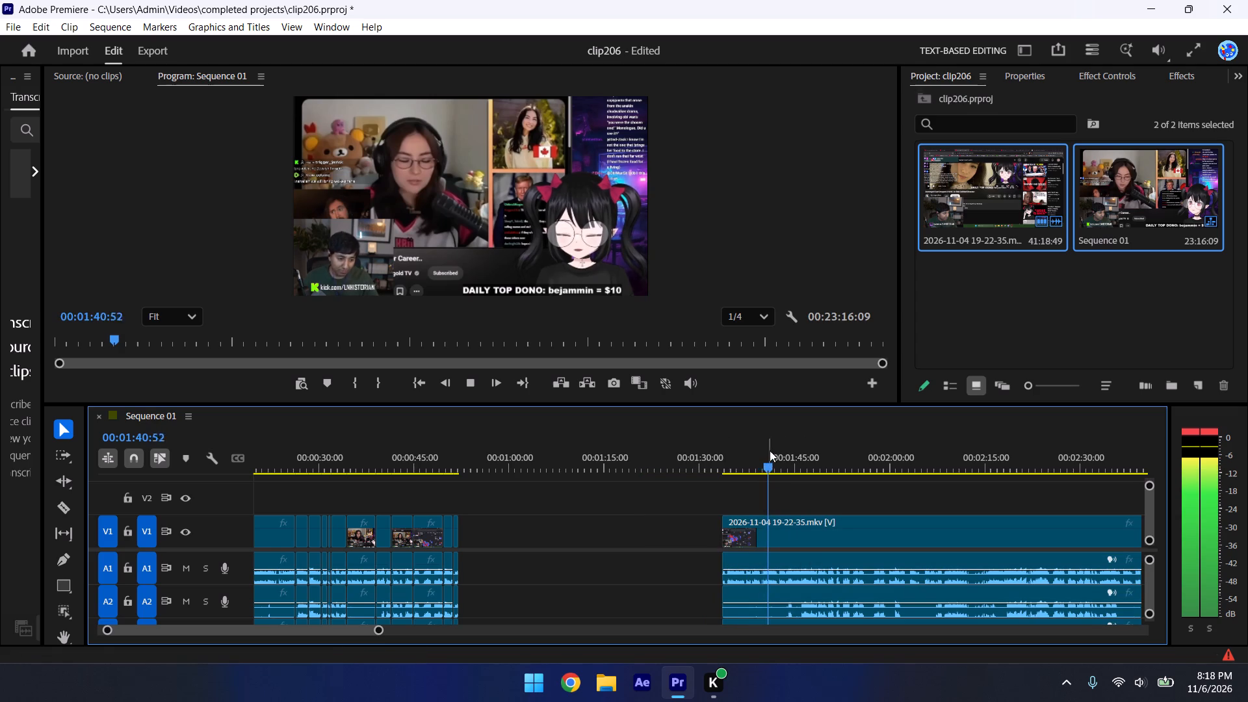
Sample playback from about 00:01:47 and 00:01:56, and trim the last clip's start to about 00:01:57.
left_click(785, 457)
key("space")
left_click(810, 463)
key("space")
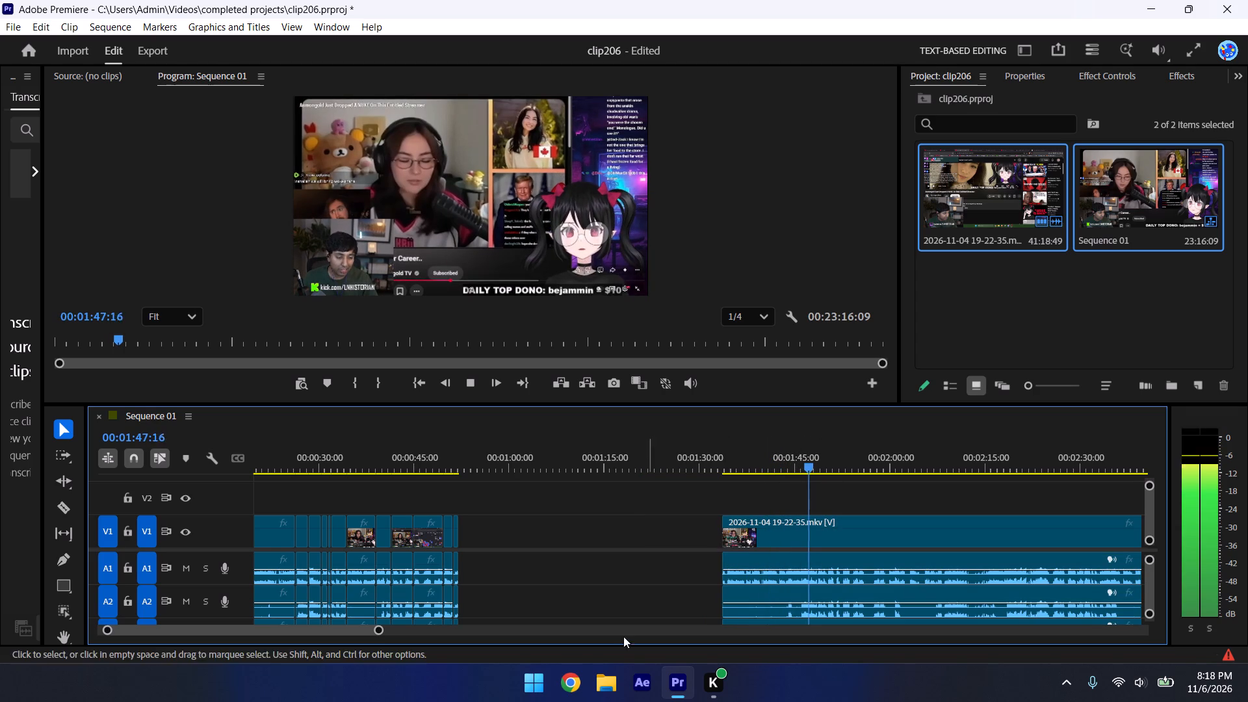
left_click(870, 462)
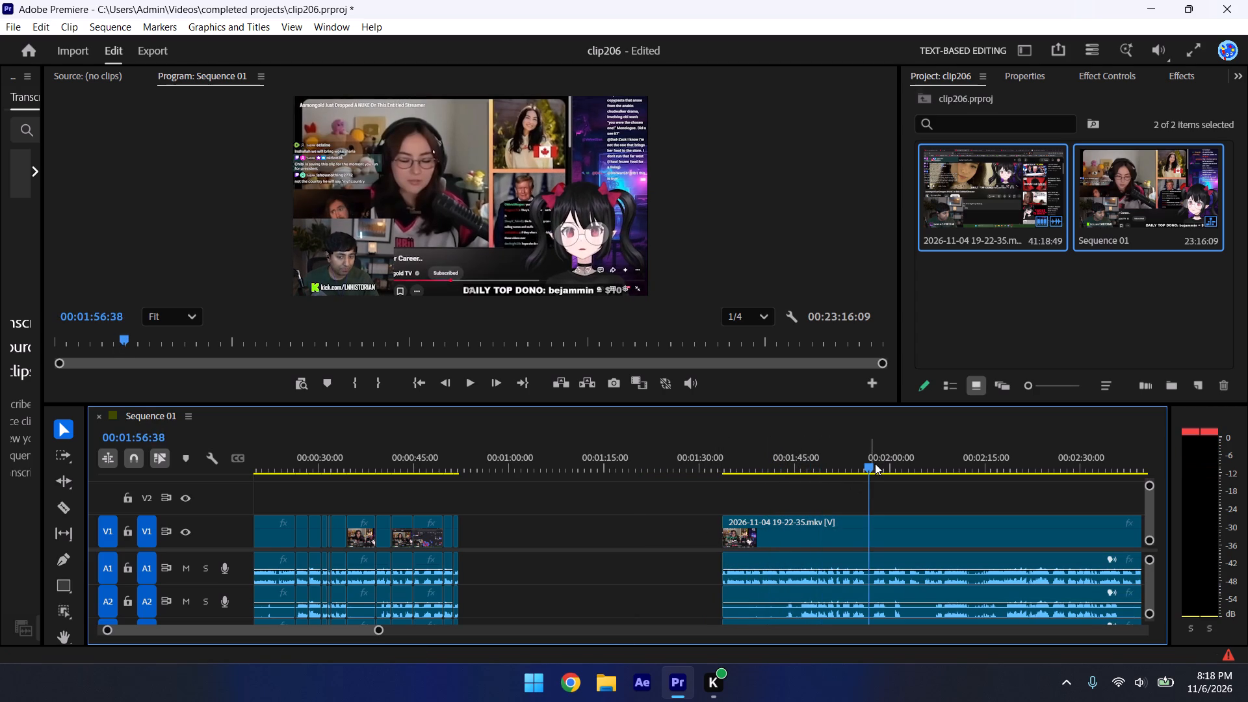
key("space")
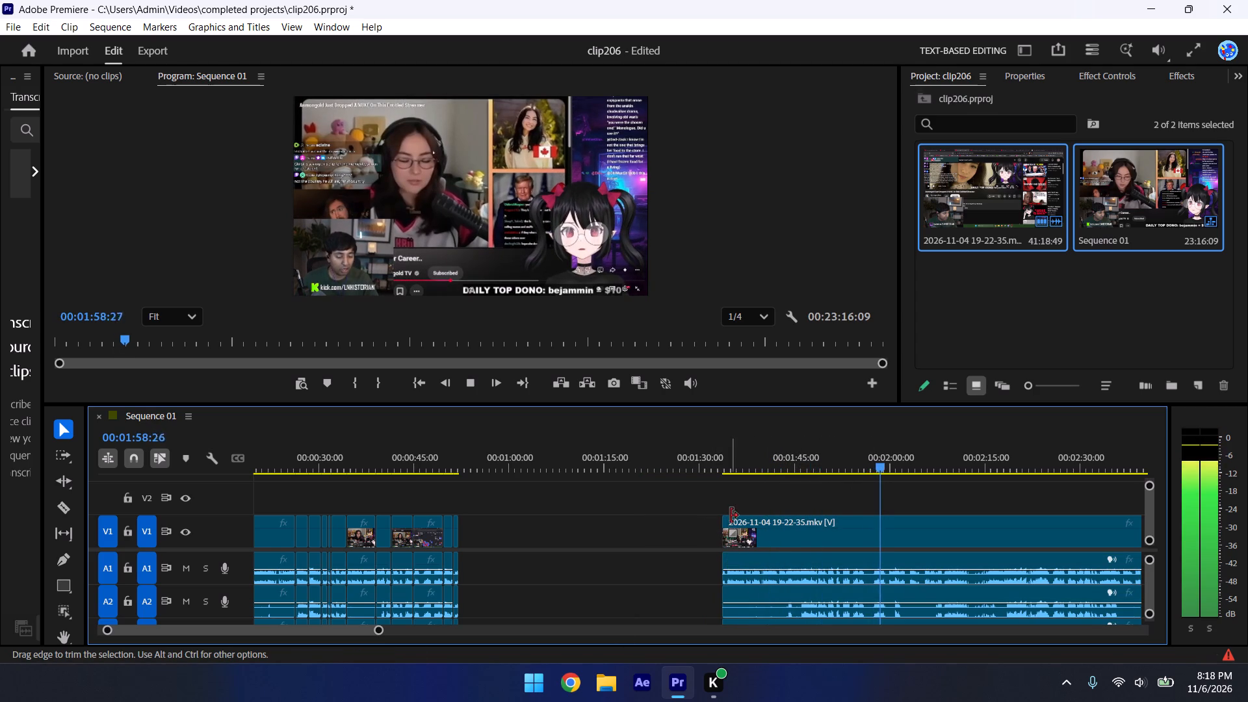
left_click_drag(725, 521, 875, 579)
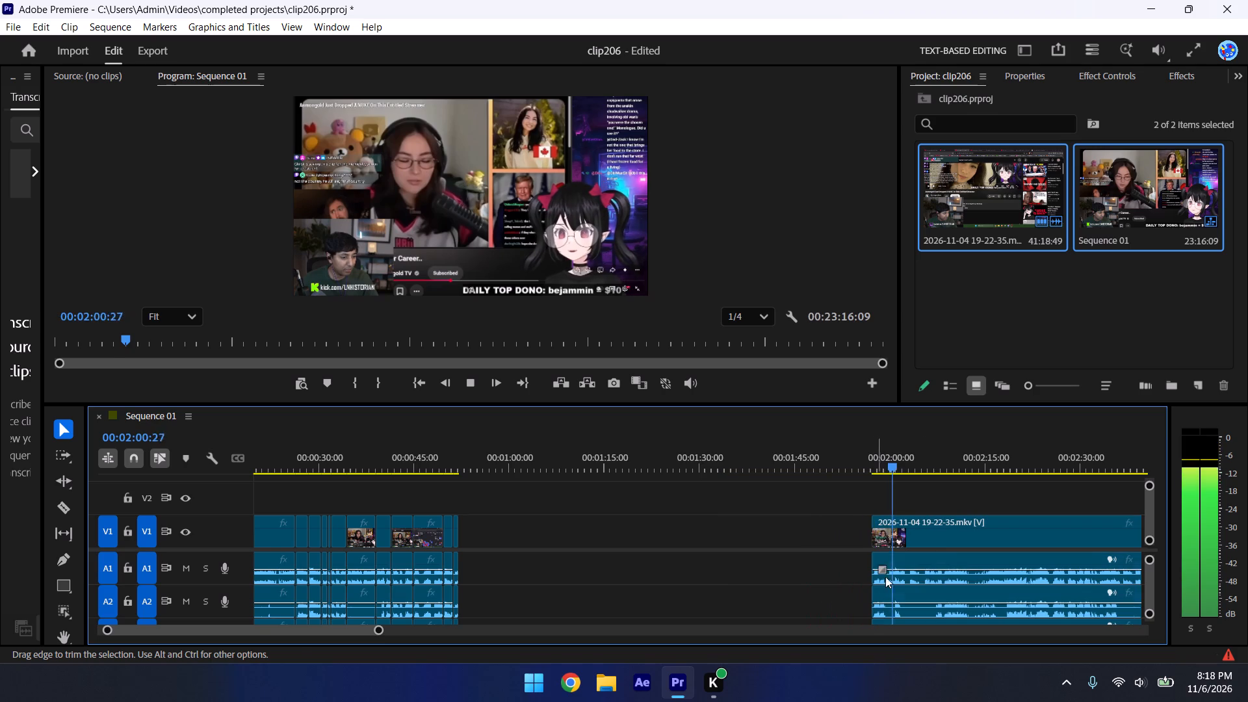
Play from about 00:02:06 and trim the last clip's start to about 00:02:05.
left_click(930, 464)
key("space")
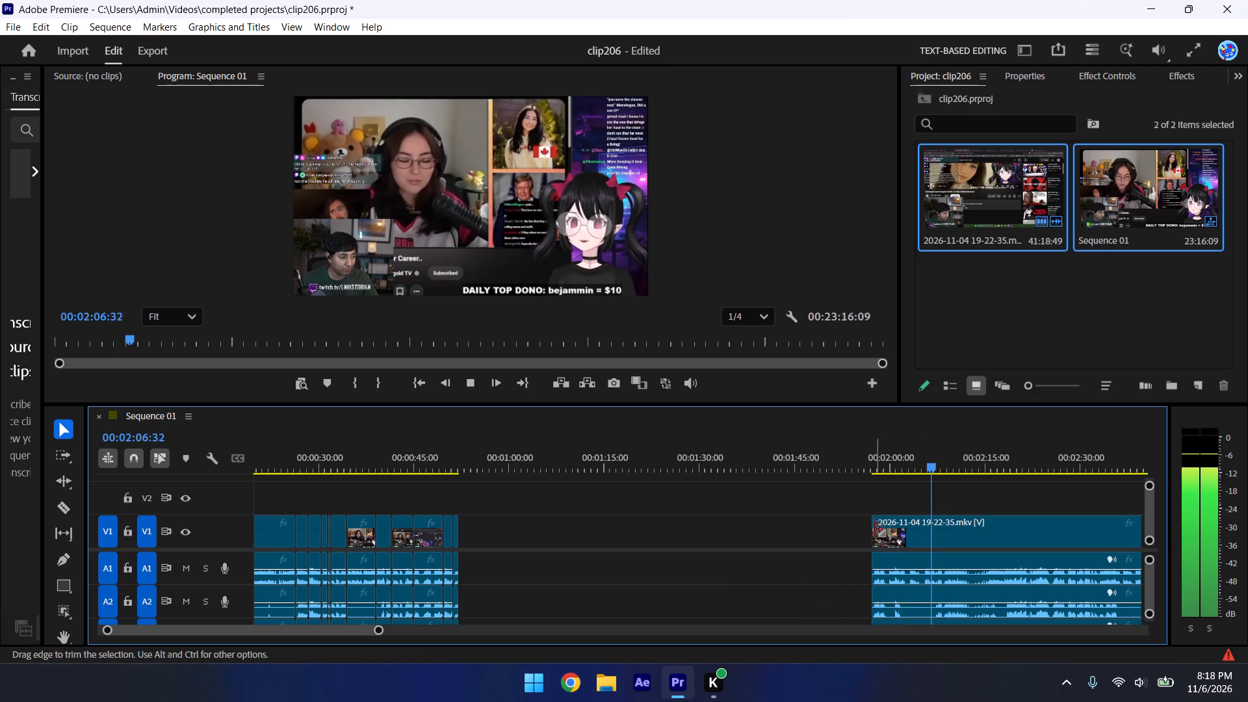
left_click(877, 513)
left_click_drag(874, 521, 921, 542)
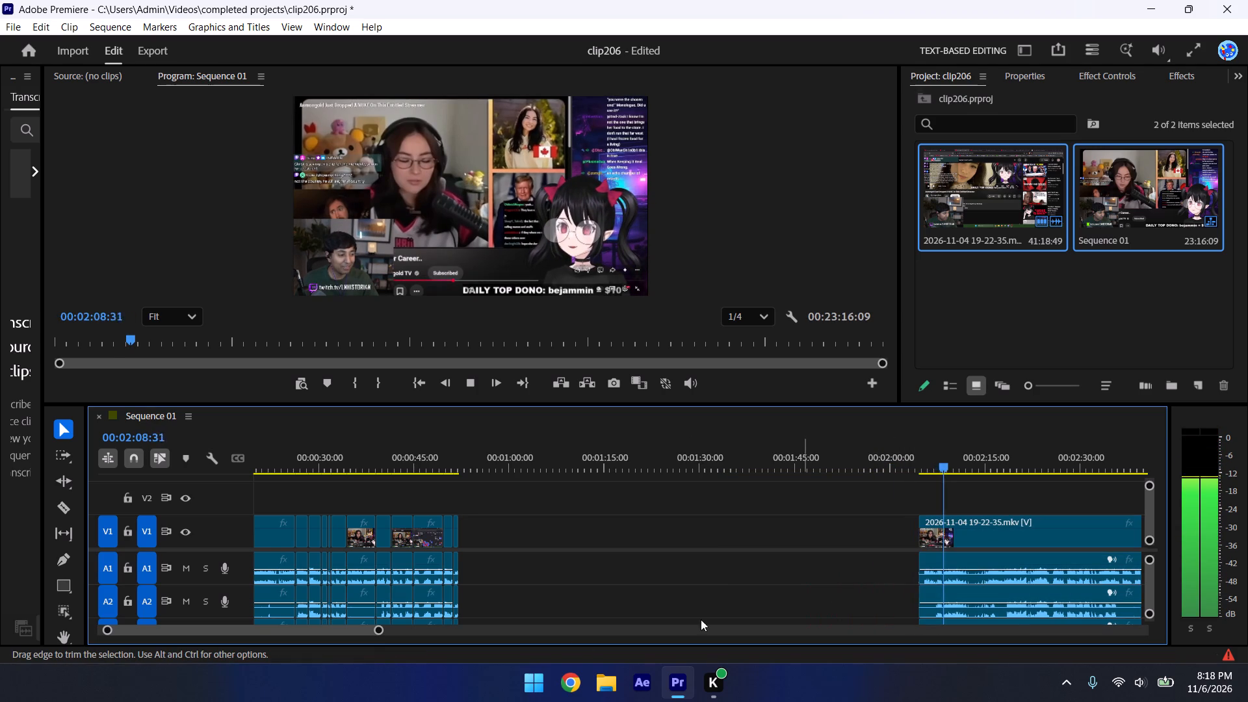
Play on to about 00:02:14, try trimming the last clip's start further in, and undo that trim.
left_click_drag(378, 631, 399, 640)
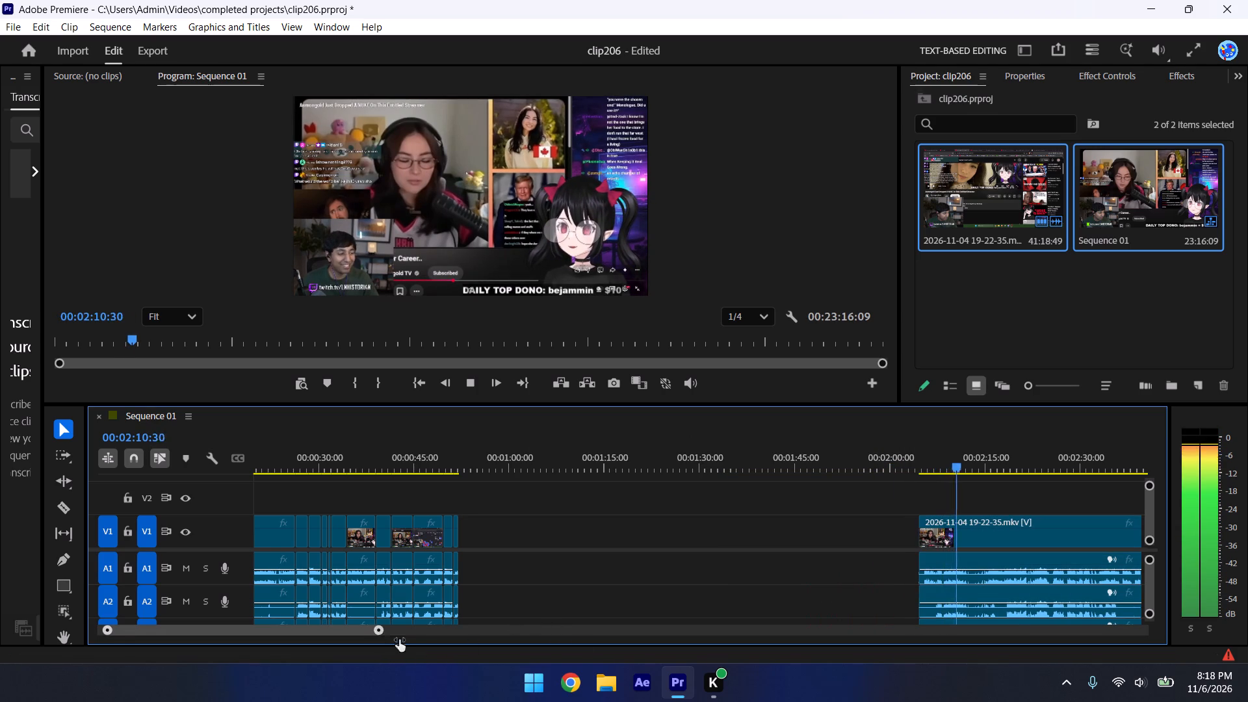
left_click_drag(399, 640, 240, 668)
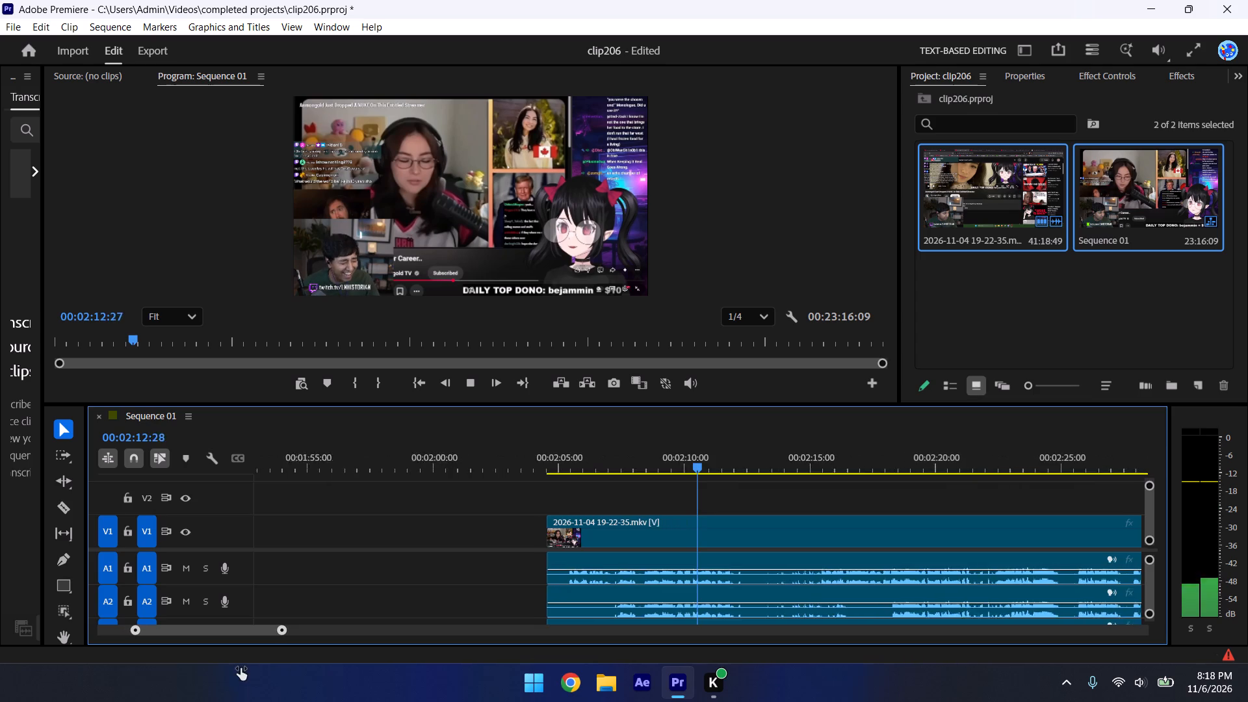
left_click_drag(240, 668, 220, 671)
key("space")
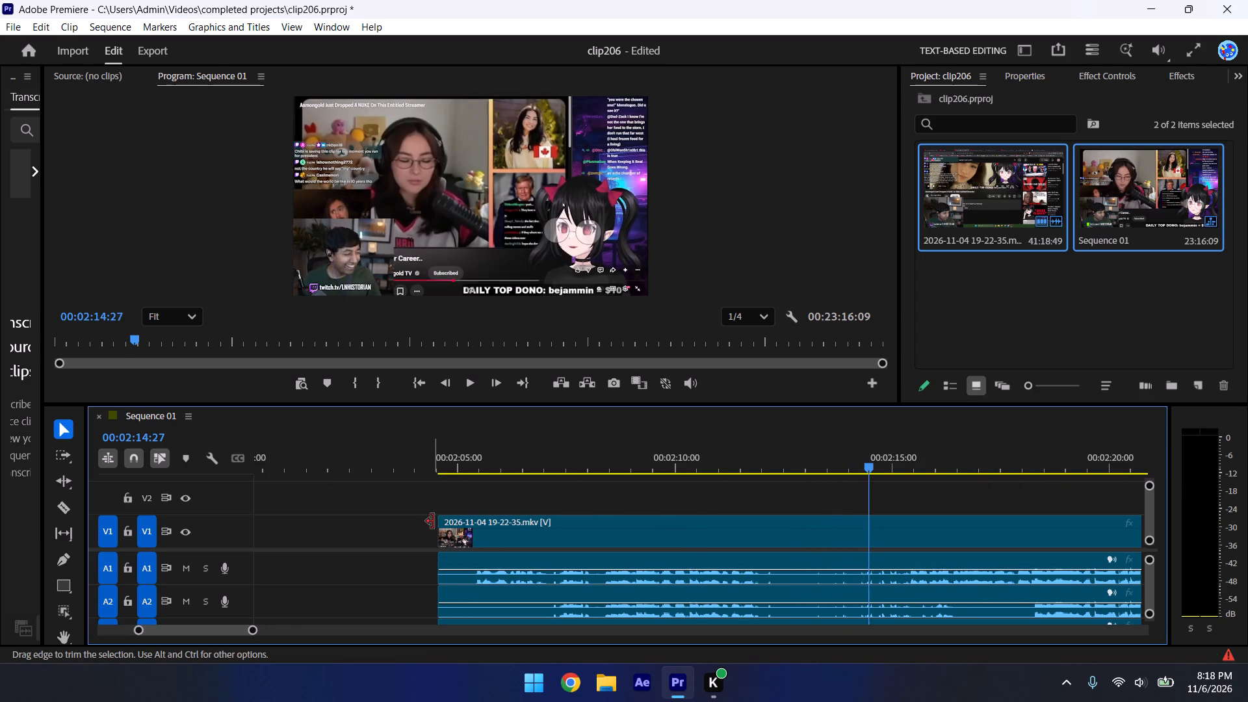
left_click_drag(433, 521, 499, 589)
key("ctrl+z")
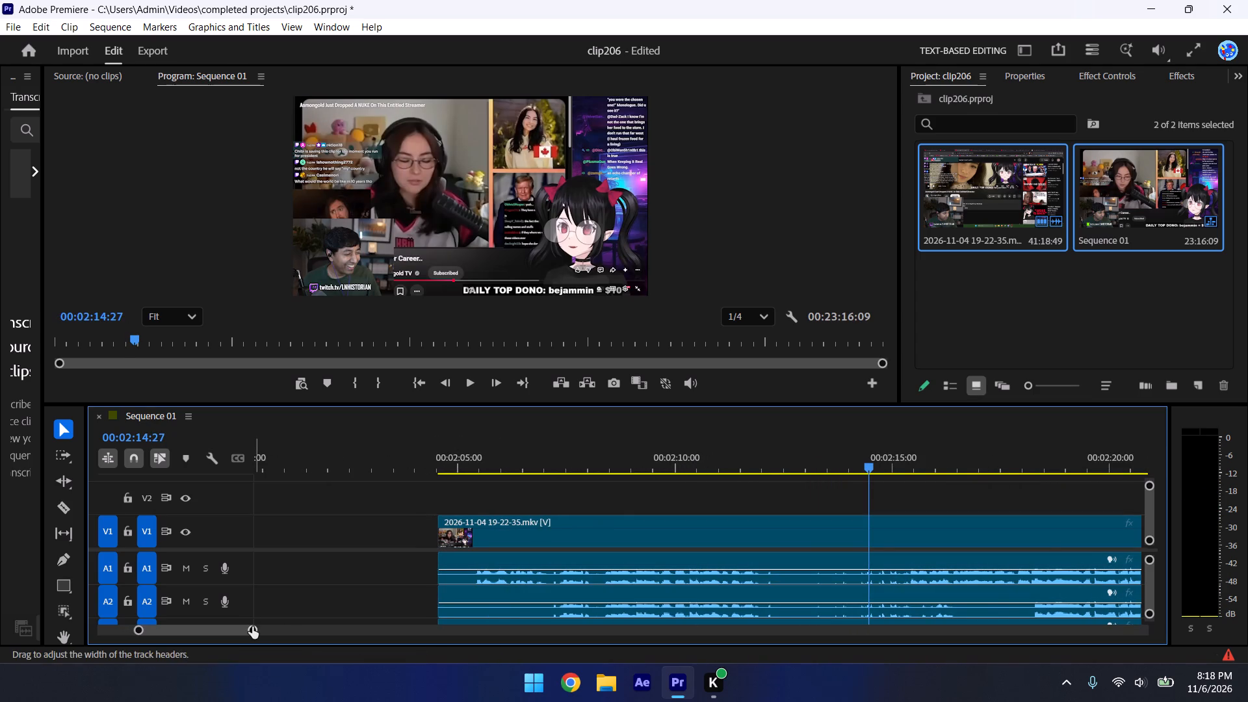
Split the last clip at 00:02:08:18 and delete the short piece before the cut.
left_click_drag(253, 632, 287, 641)
left_click(533, 446)
triple_click(543, 452)
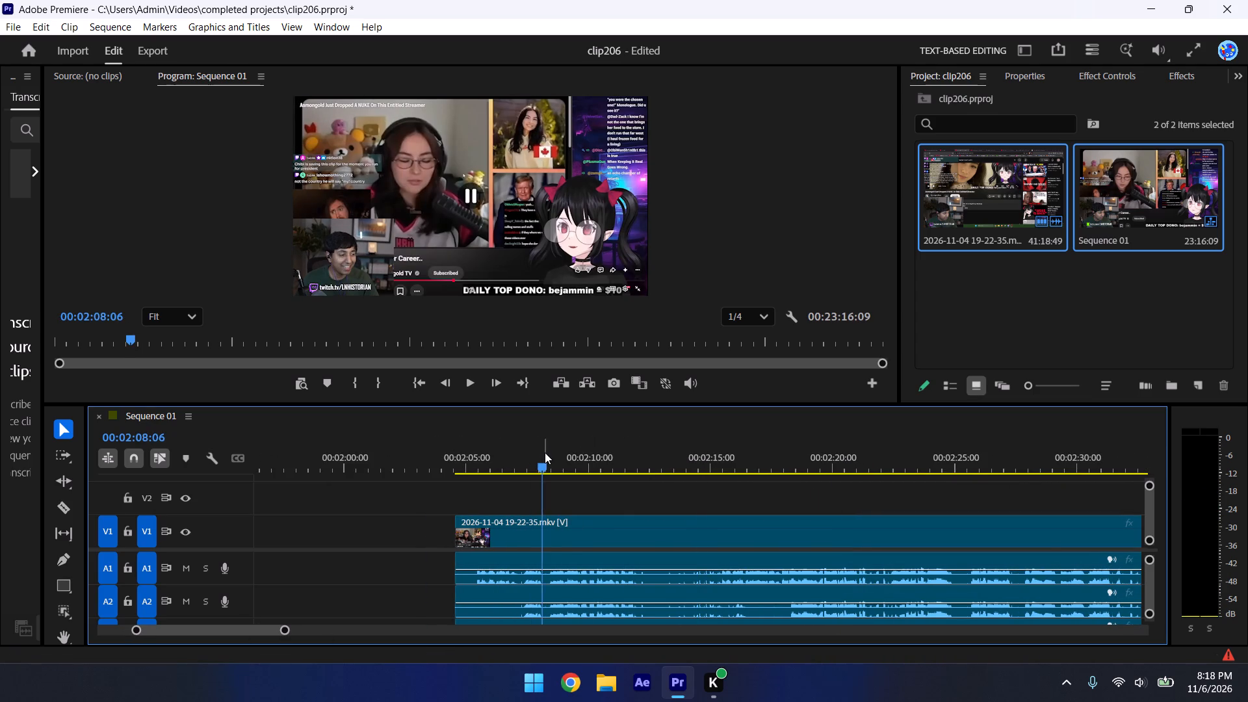
left_click(549, 462)
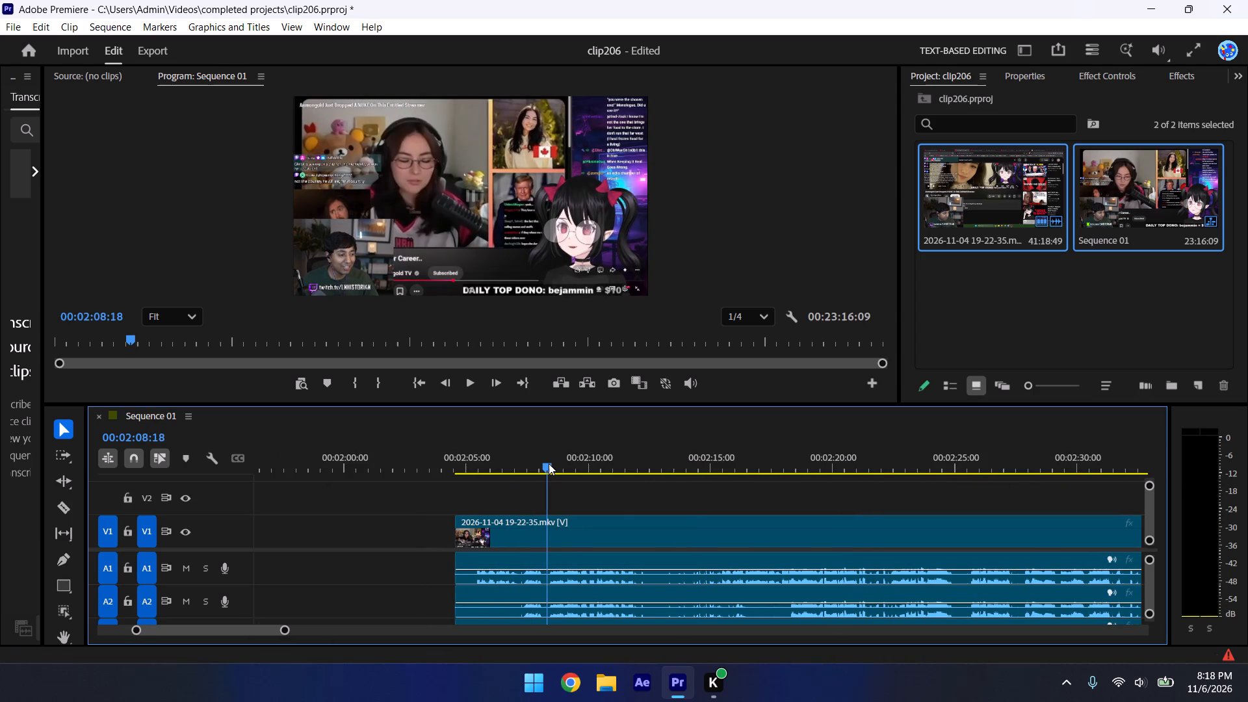
key("ctrl+k")
left_click_drag(285, 630, 396, 650)
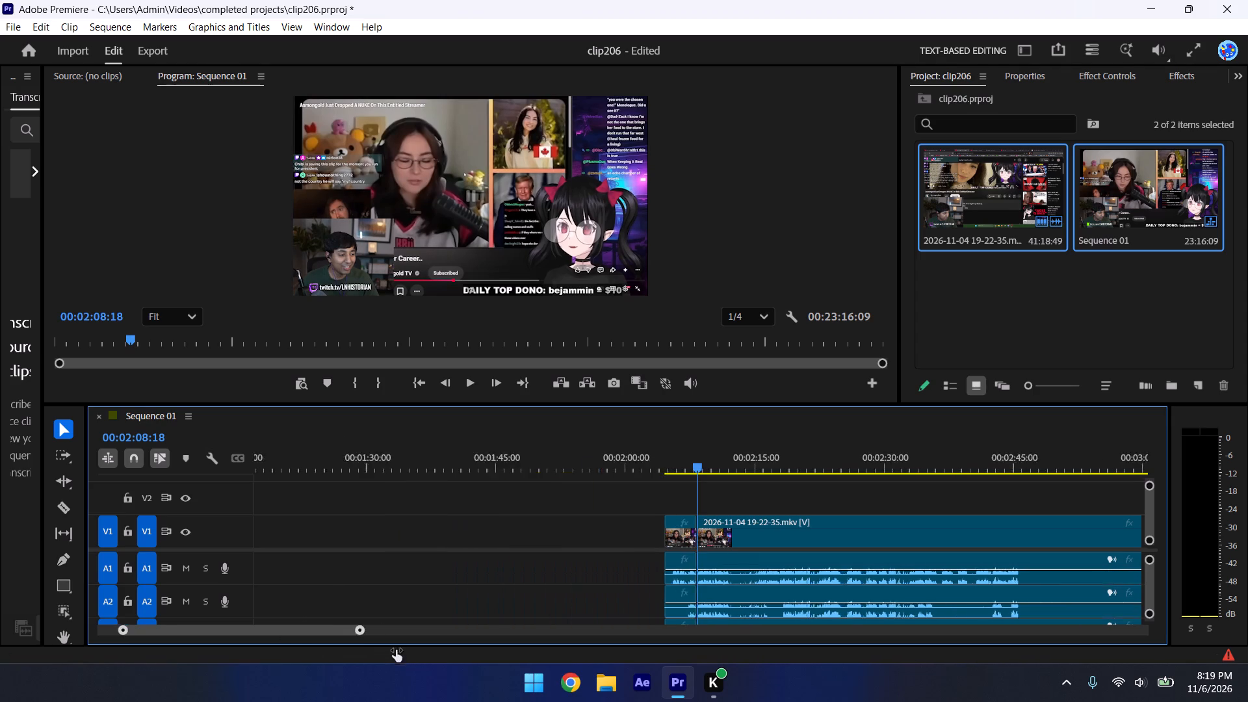
left_click_drag(396, 650, 467, 644)
key("space")
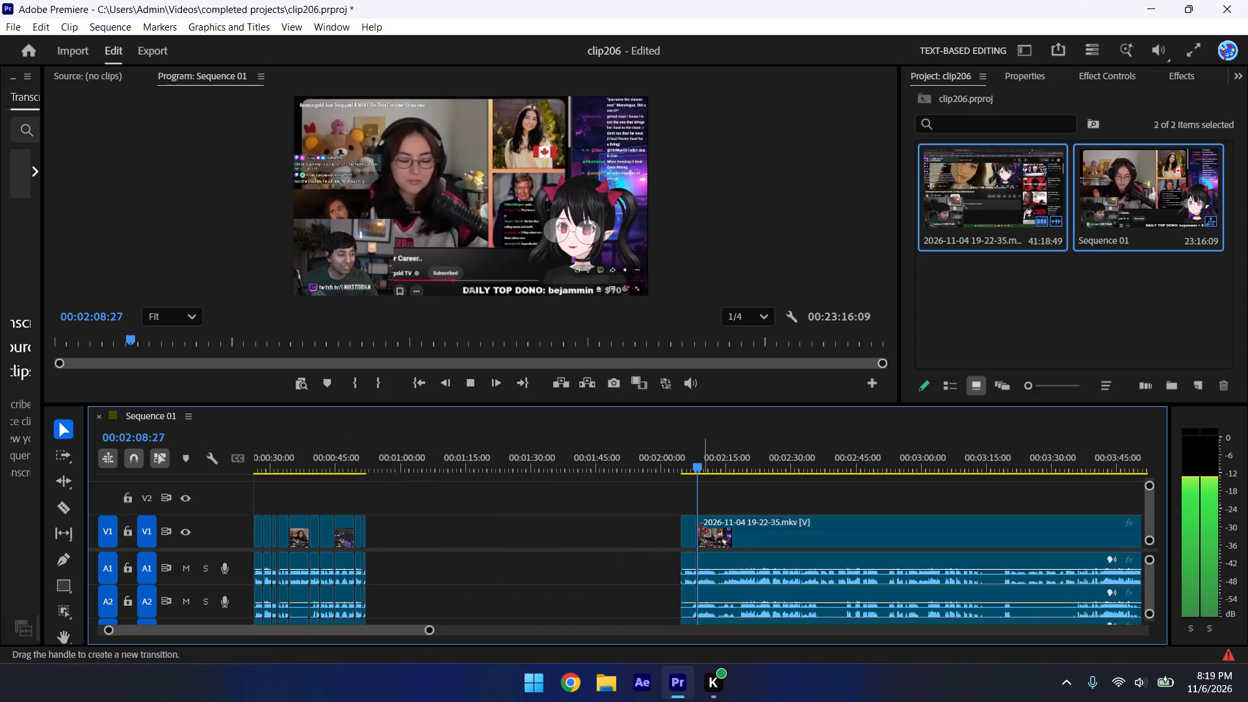
left_click(686, 530)
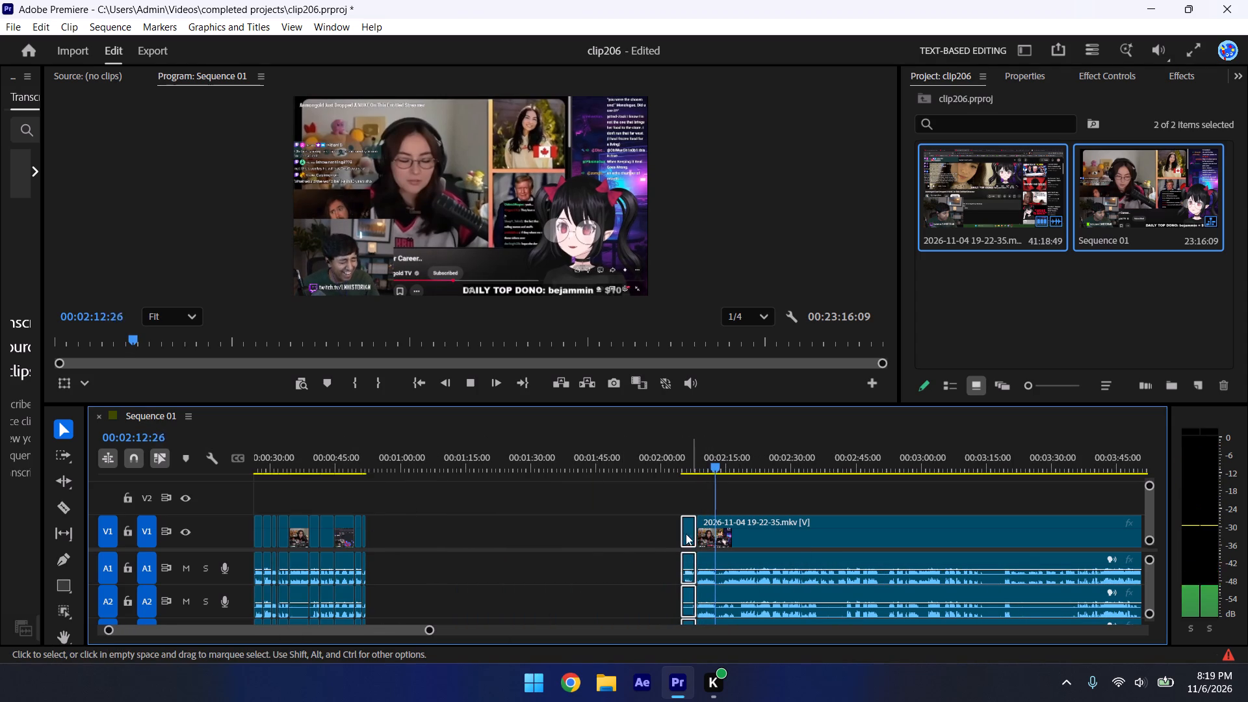
key("Delete")
Move the last clip back against the end of the edited clips to close the long gap.
left_click_drag(432, 629, 436, 631)
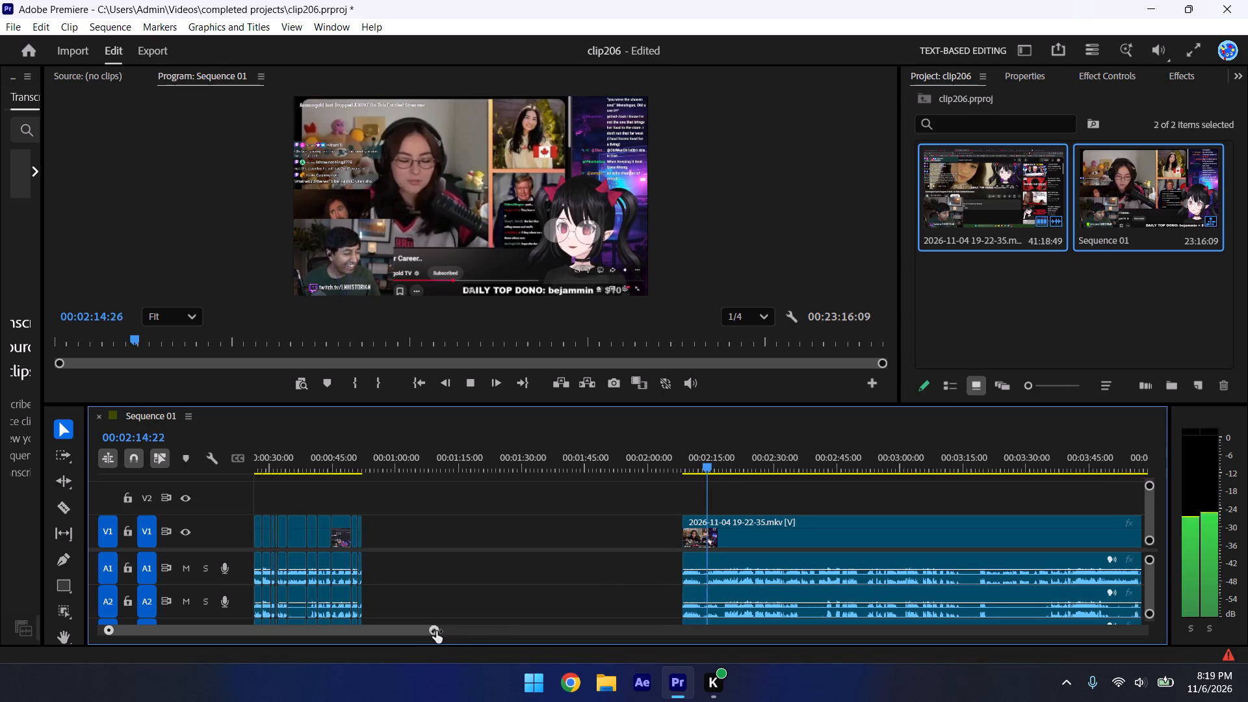
left_click_drag(436, 631, 418, 629)
left_click_drag(422, 628, 429, 636)
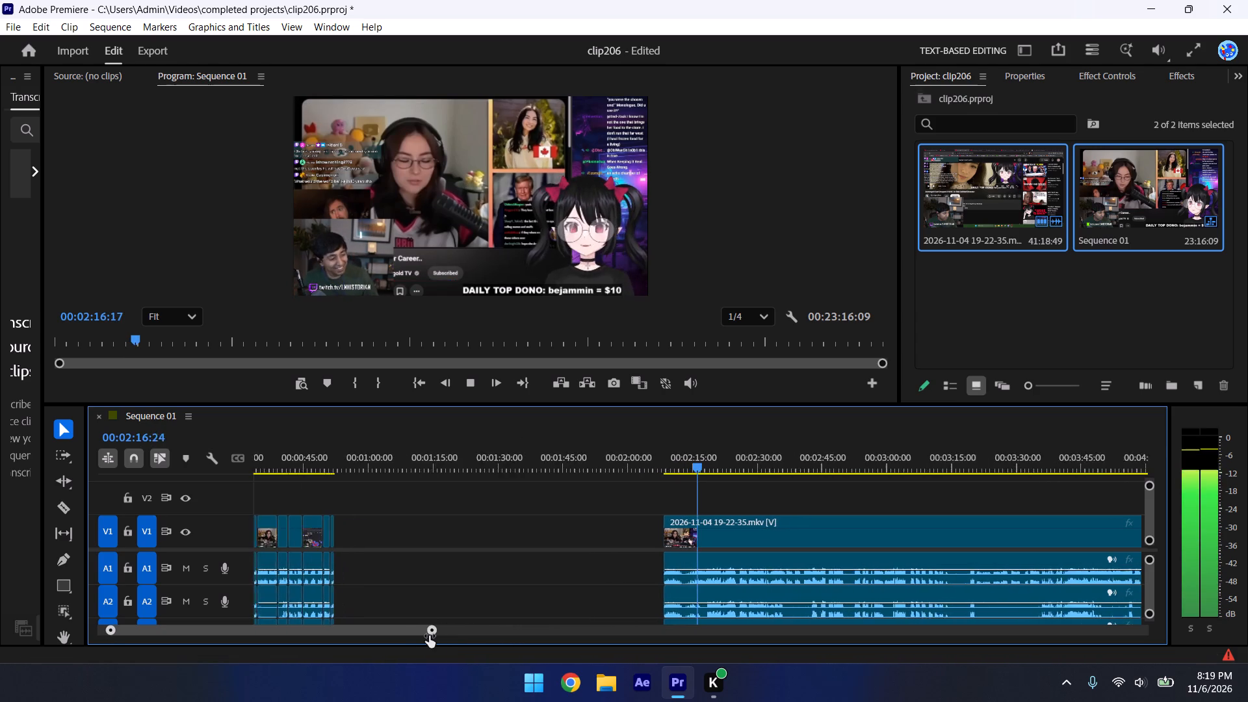
left_click_drag(429, 636, 453, 640)
key("space")
left_click_drag(720, 519, 636, 551)
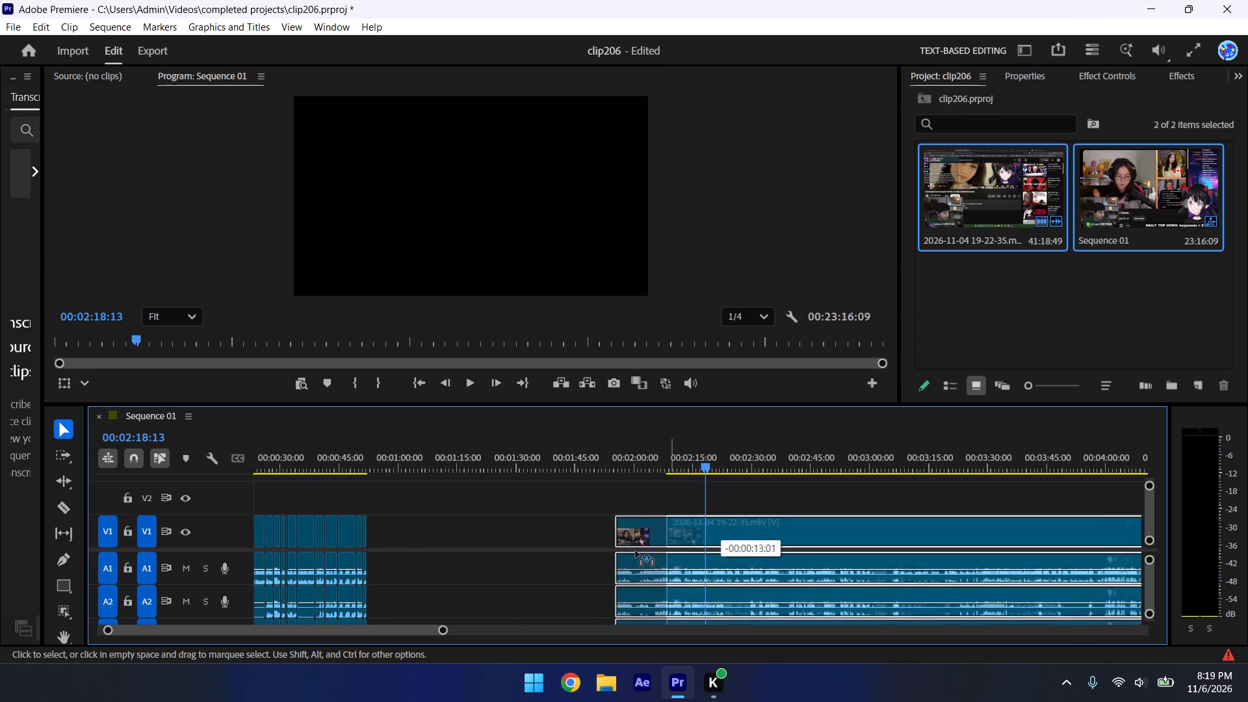
left_click_drag(636, 551, 425, 582)
Play the moved clip from about 00:00:53 and split it at about 00:00:58.
left_click(373, 460)
key("space")
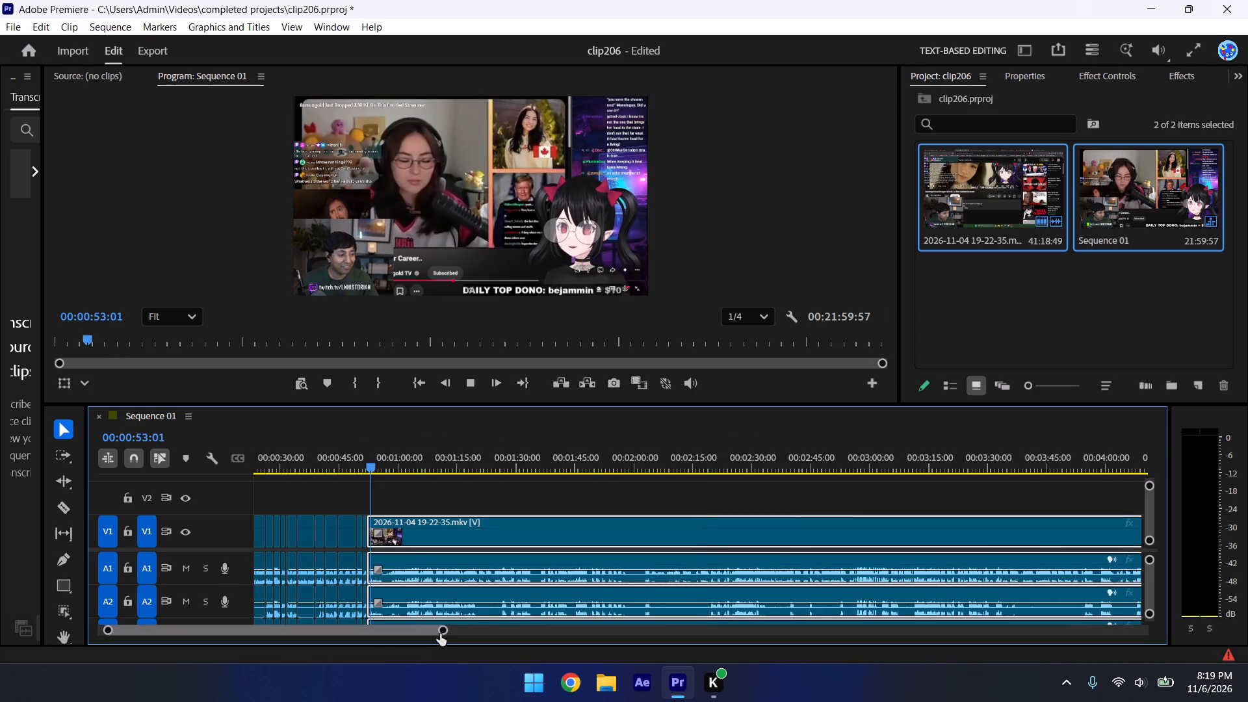
left_click_drag(441, 628, 281, 606)
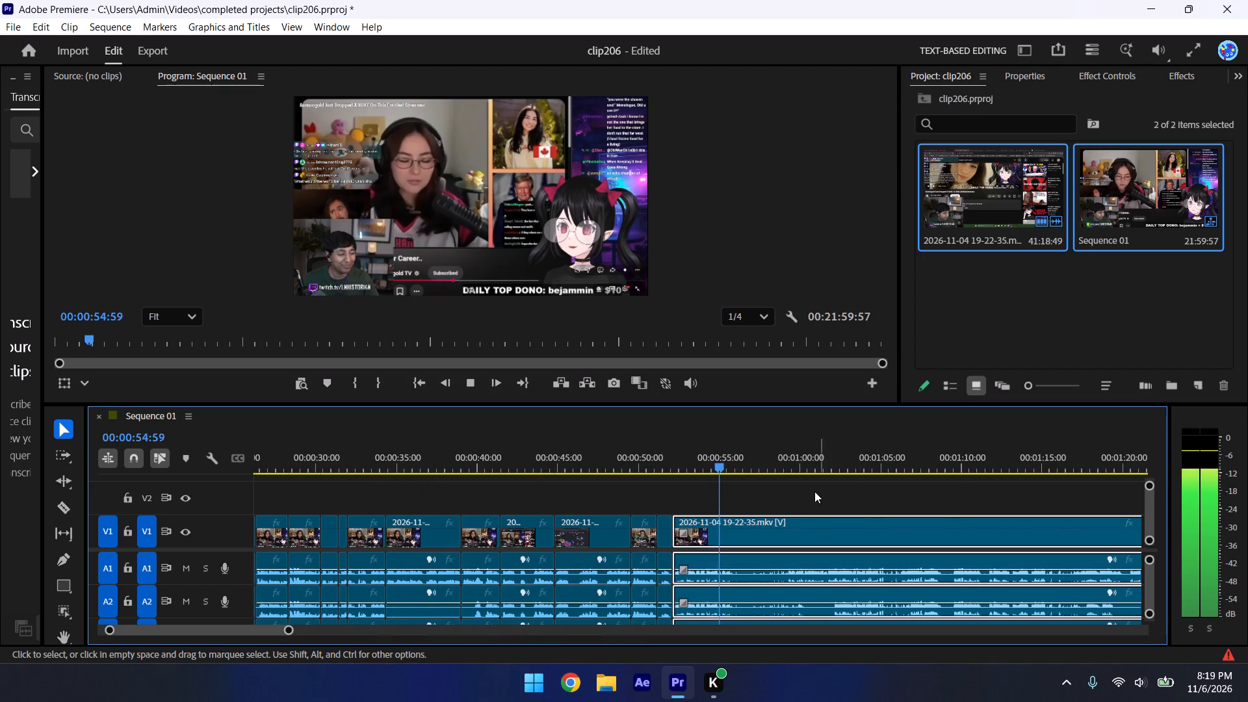
left_click(764, 527)
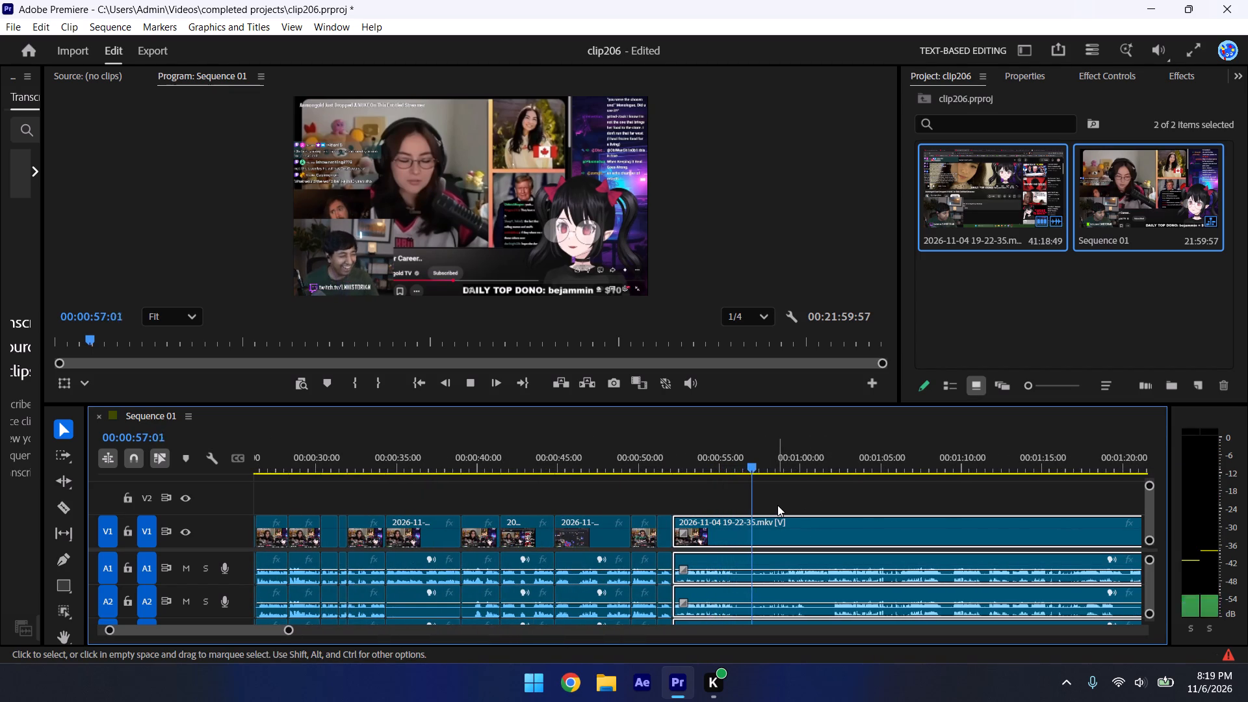
key("space")
key("ctrl+k")
Save the project.
key("ctrl+s")
Play from about 00:01:02 and trim the last clip's start to about 00:01:02.
key("space")
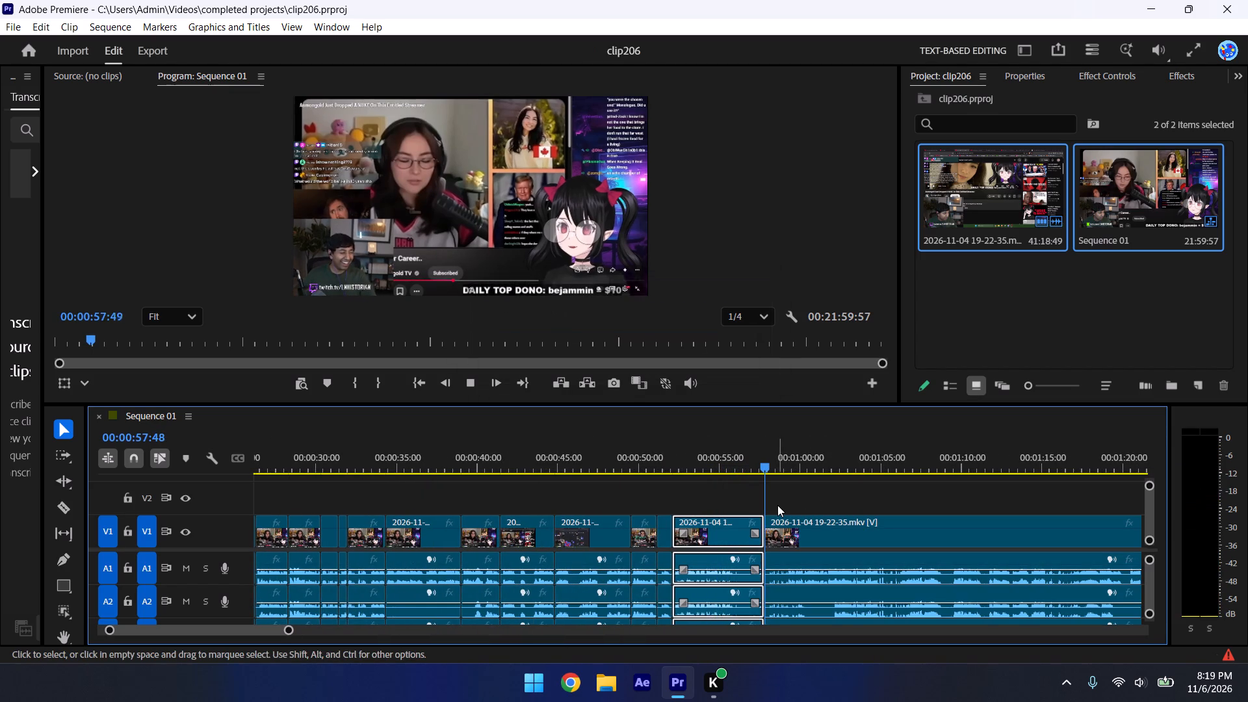
left_click(839, 453)
key("space")
left_click_drag(772, 517, 838, 522)
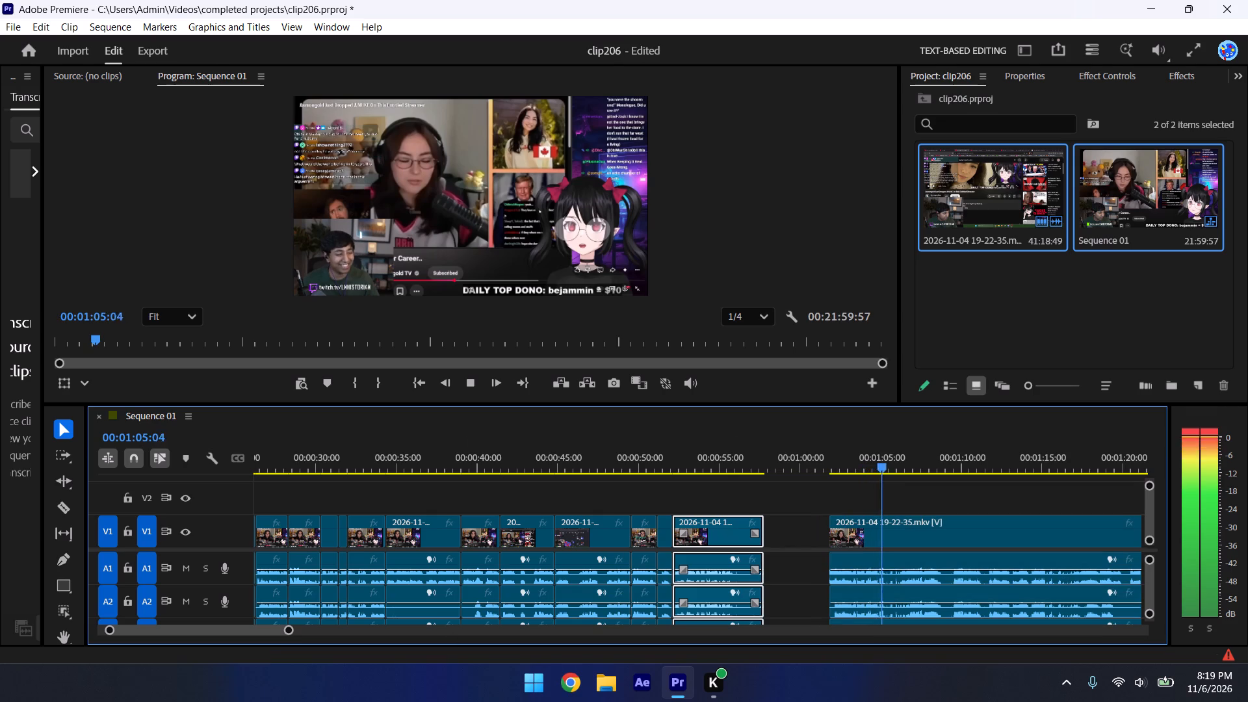
Play from about 00:01:08 and trim the last clip's start to about 00:01:09.
left_click_drag(291, 629, 357, 655)
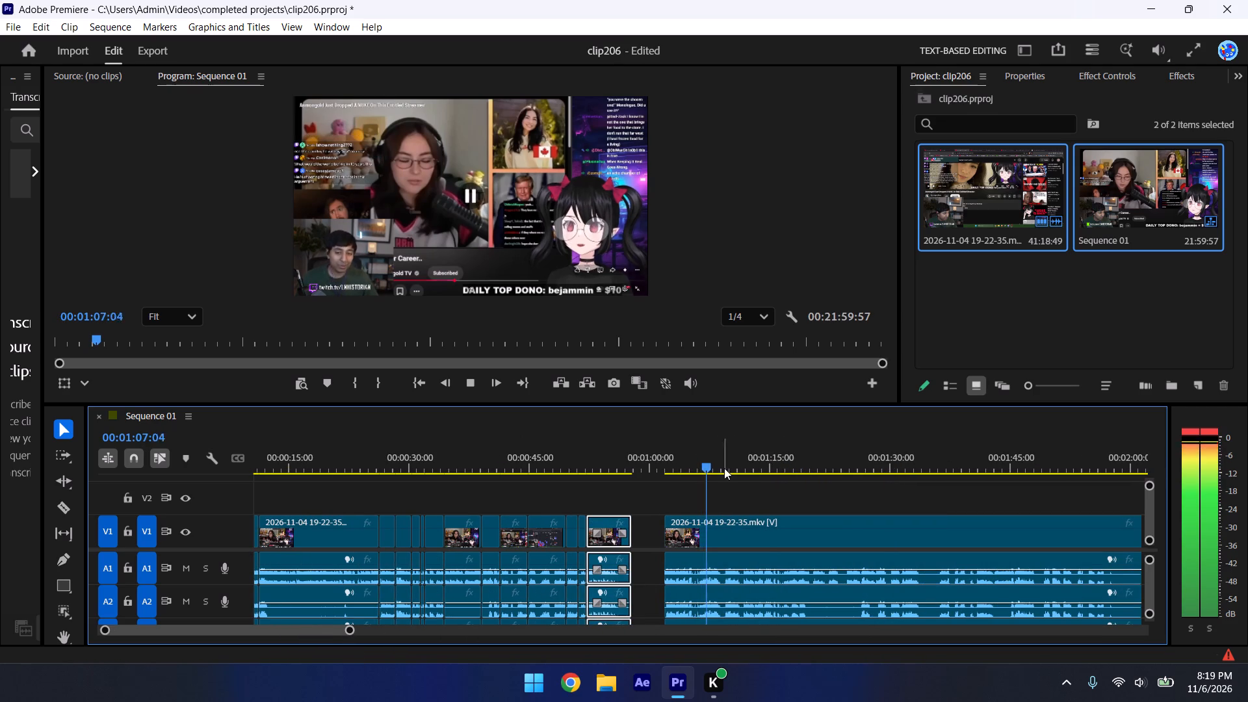
left_click(716, 461)
key("space")
left_click_drag(665, 525, 708, 577)
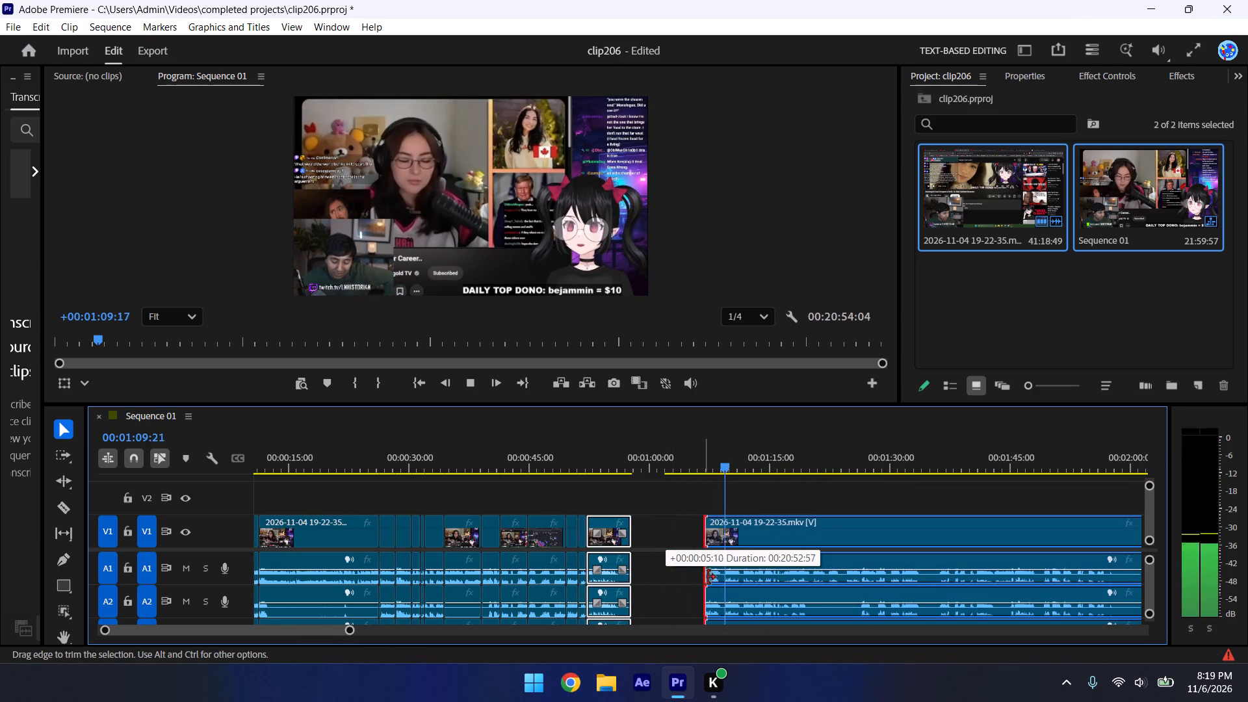
left_click_drag(708, 577, 720, 601)
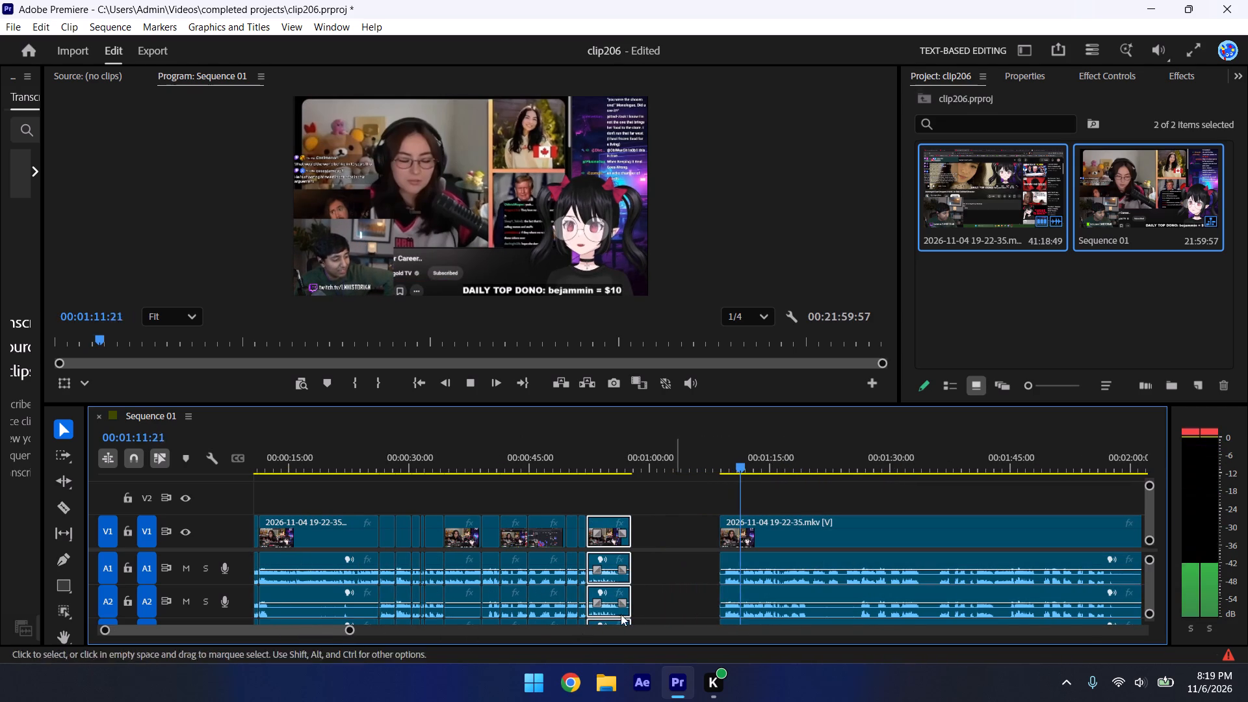
Play from about 00:01:24 and trim the last clip's start to about 00:01:20.
left_click_drag(344, 629, 356, 640)
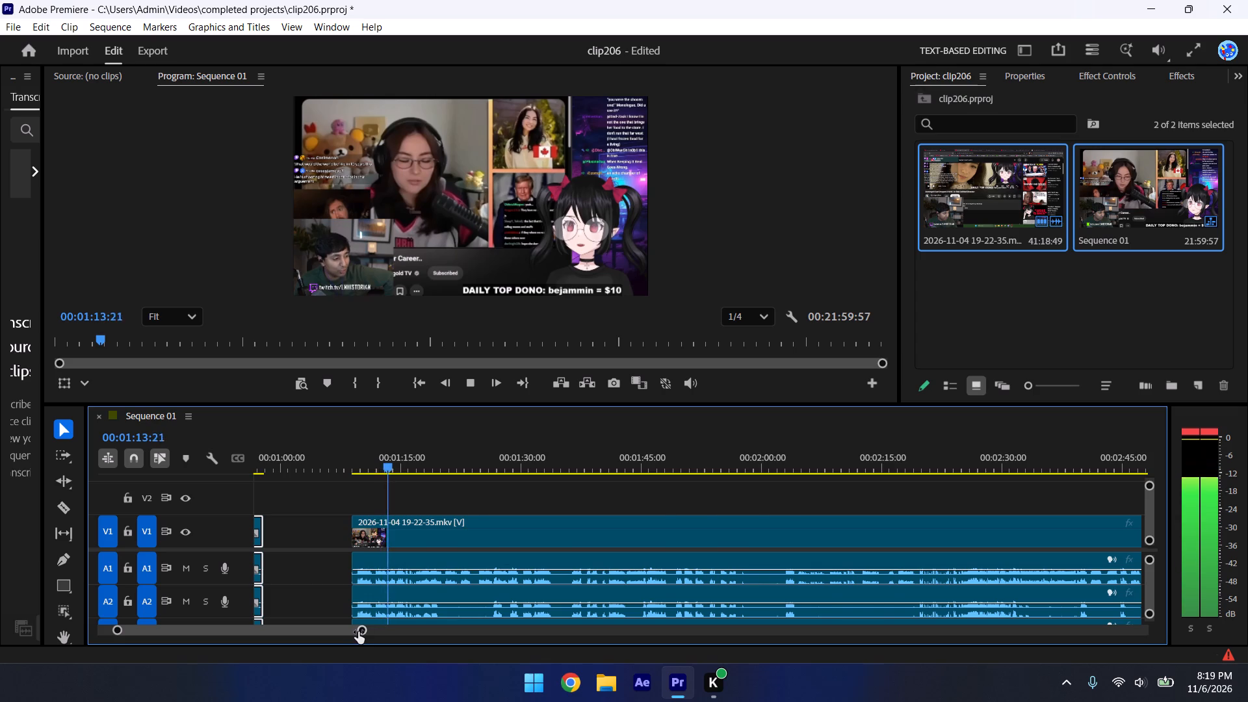
left_click(358, 632)
left_click(786, 458)
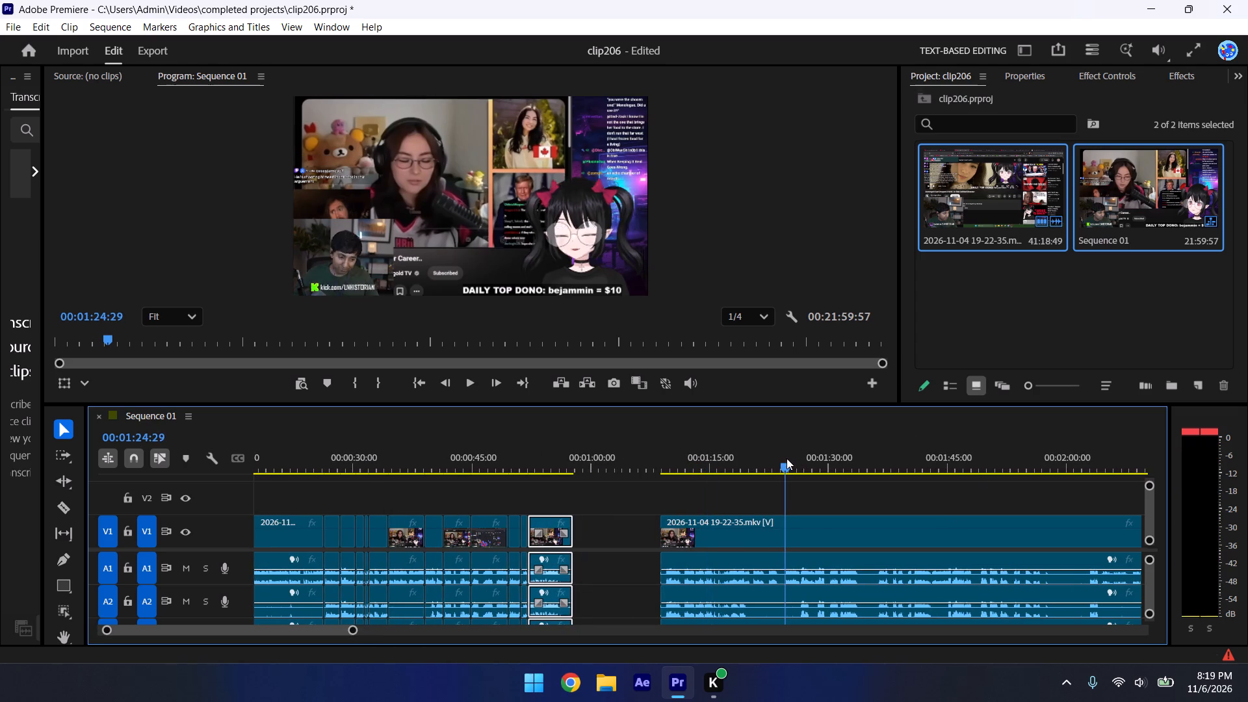
key("space")
left_click_drag(666, 517, 789, 634)
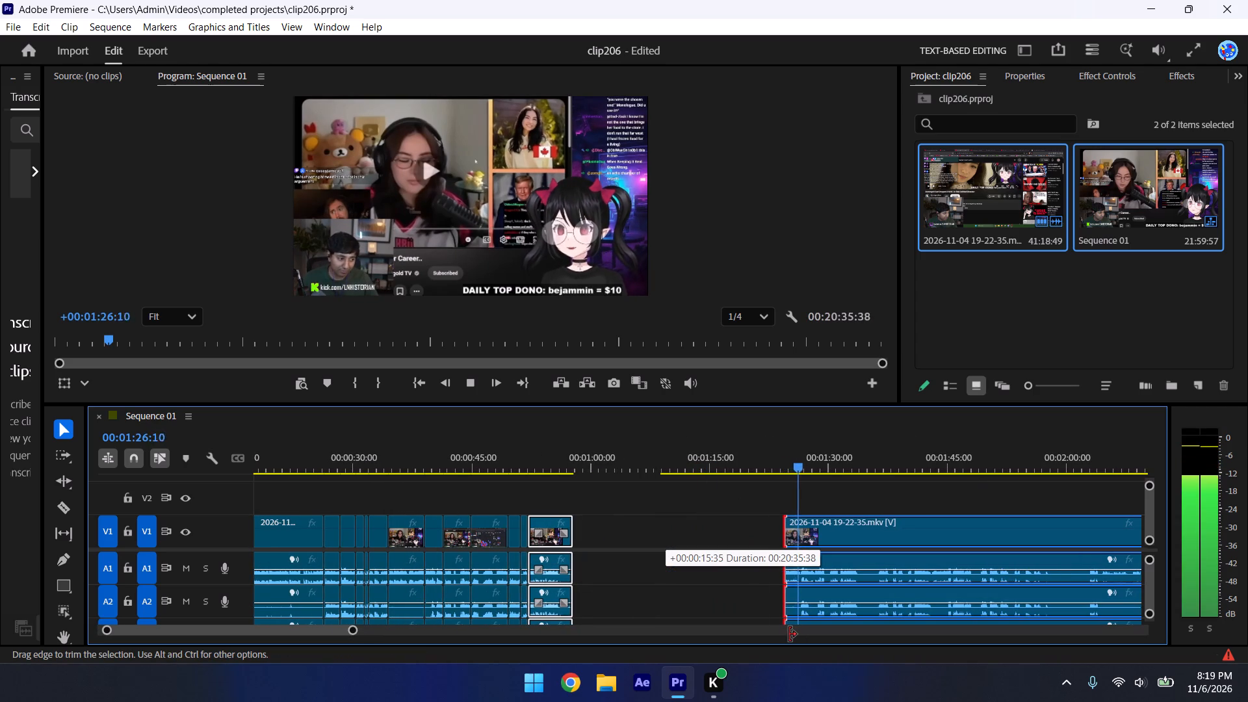
left_click_drag(789, 634, 748, 601)
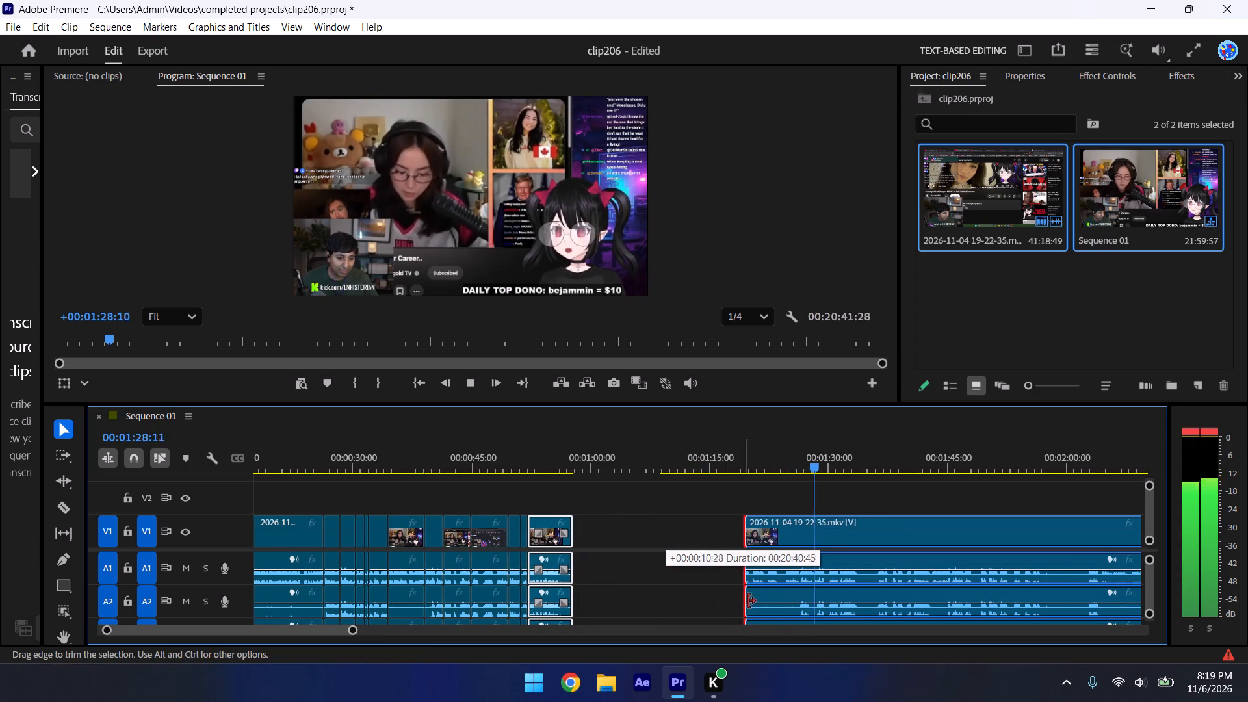
left_click_drag(748, 601, 755, 604)
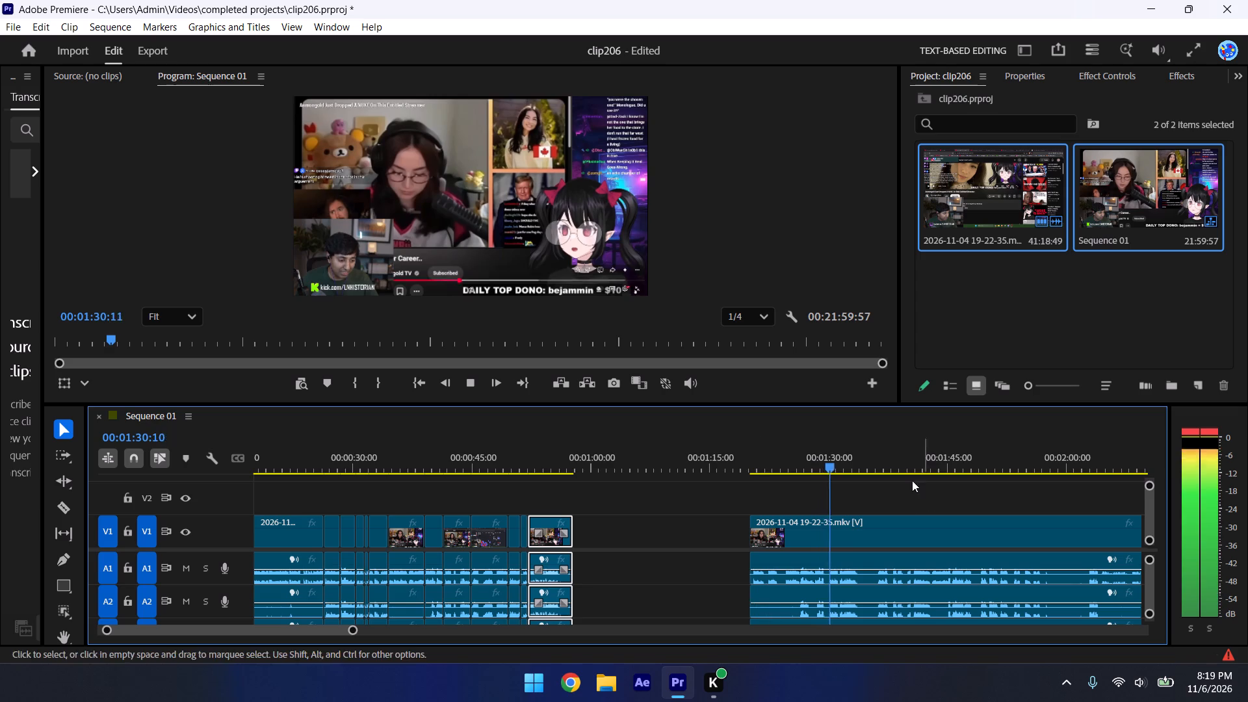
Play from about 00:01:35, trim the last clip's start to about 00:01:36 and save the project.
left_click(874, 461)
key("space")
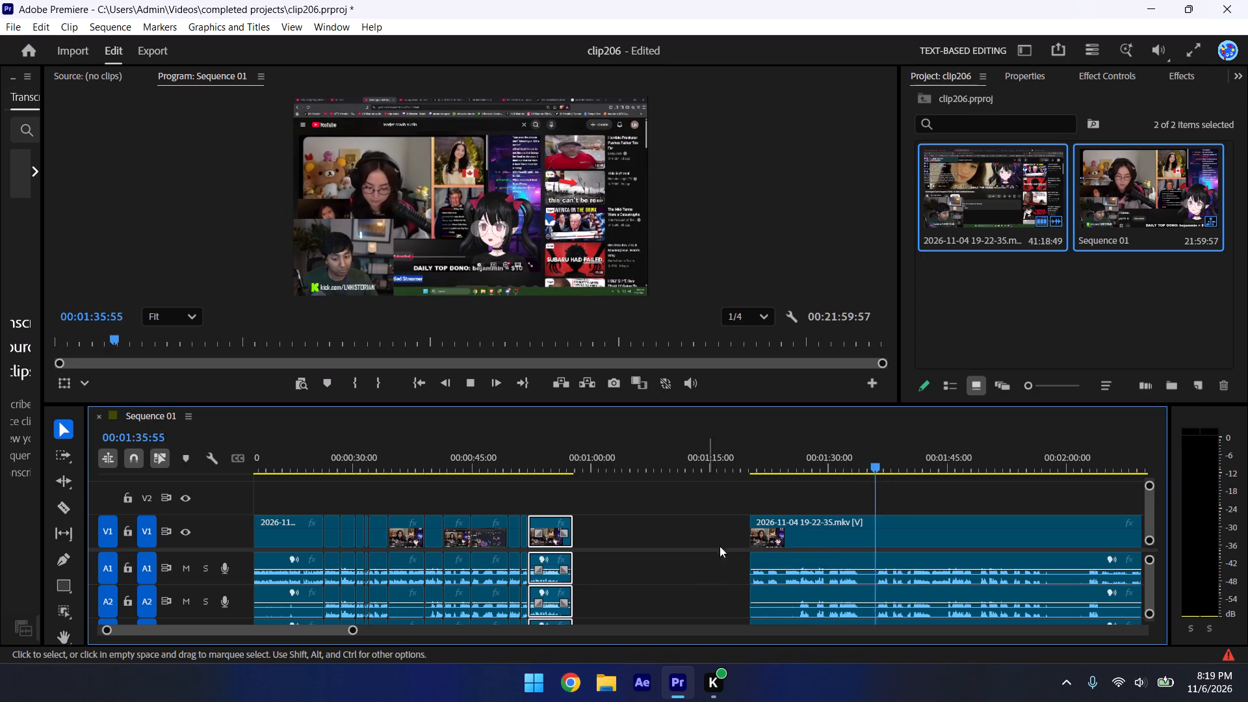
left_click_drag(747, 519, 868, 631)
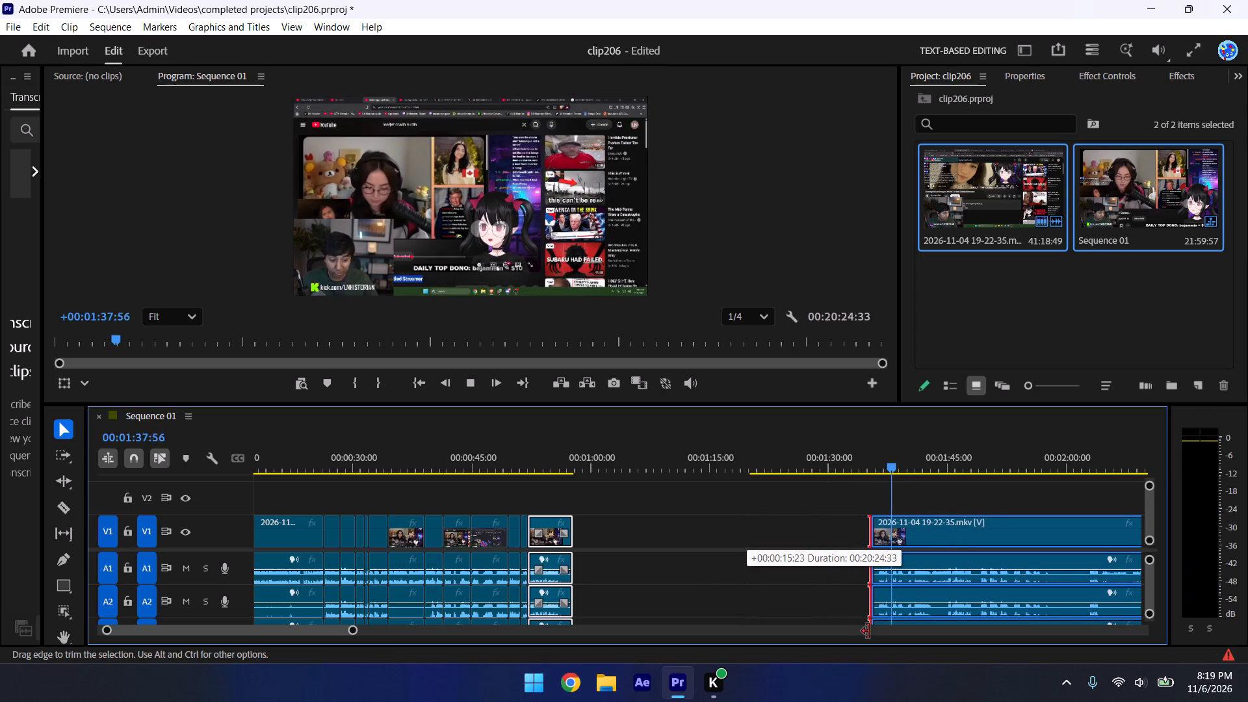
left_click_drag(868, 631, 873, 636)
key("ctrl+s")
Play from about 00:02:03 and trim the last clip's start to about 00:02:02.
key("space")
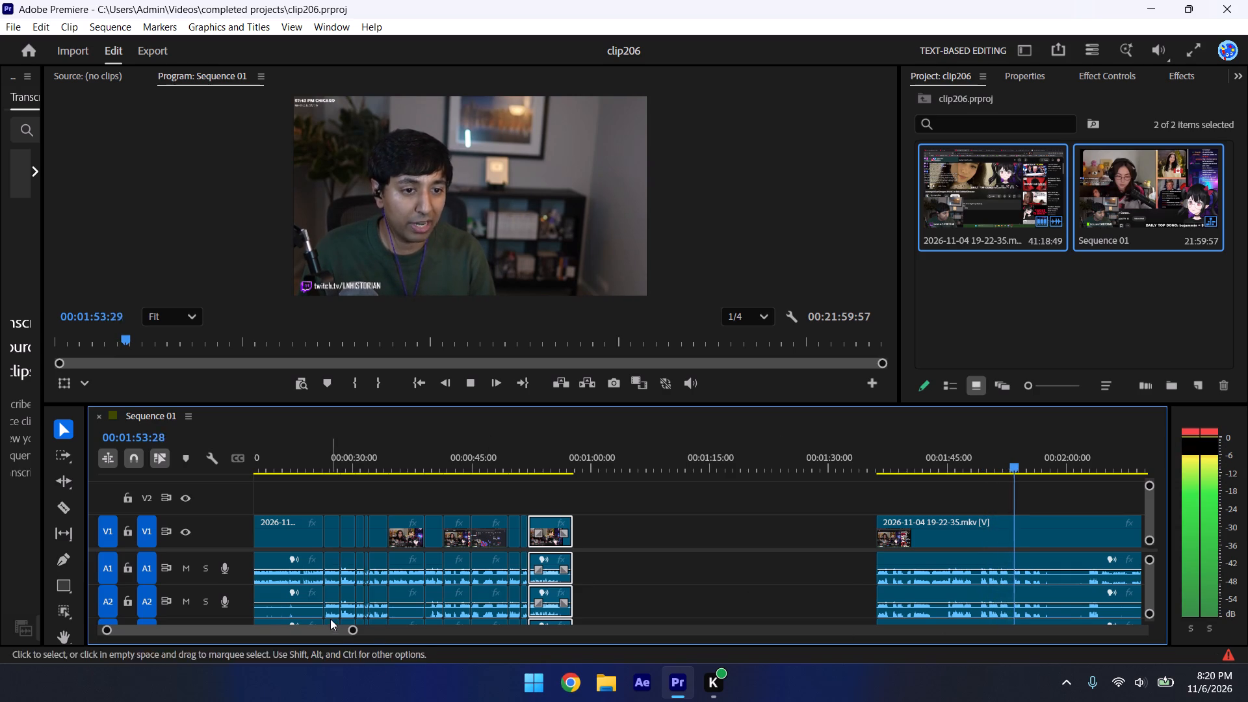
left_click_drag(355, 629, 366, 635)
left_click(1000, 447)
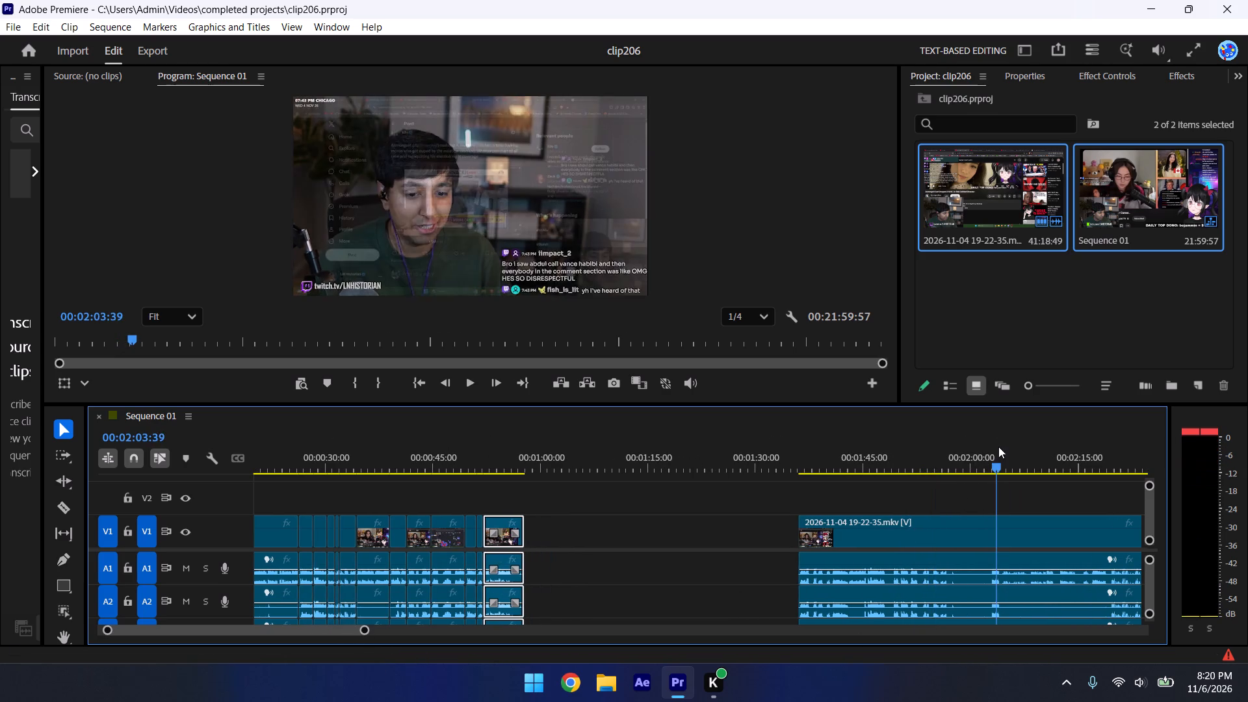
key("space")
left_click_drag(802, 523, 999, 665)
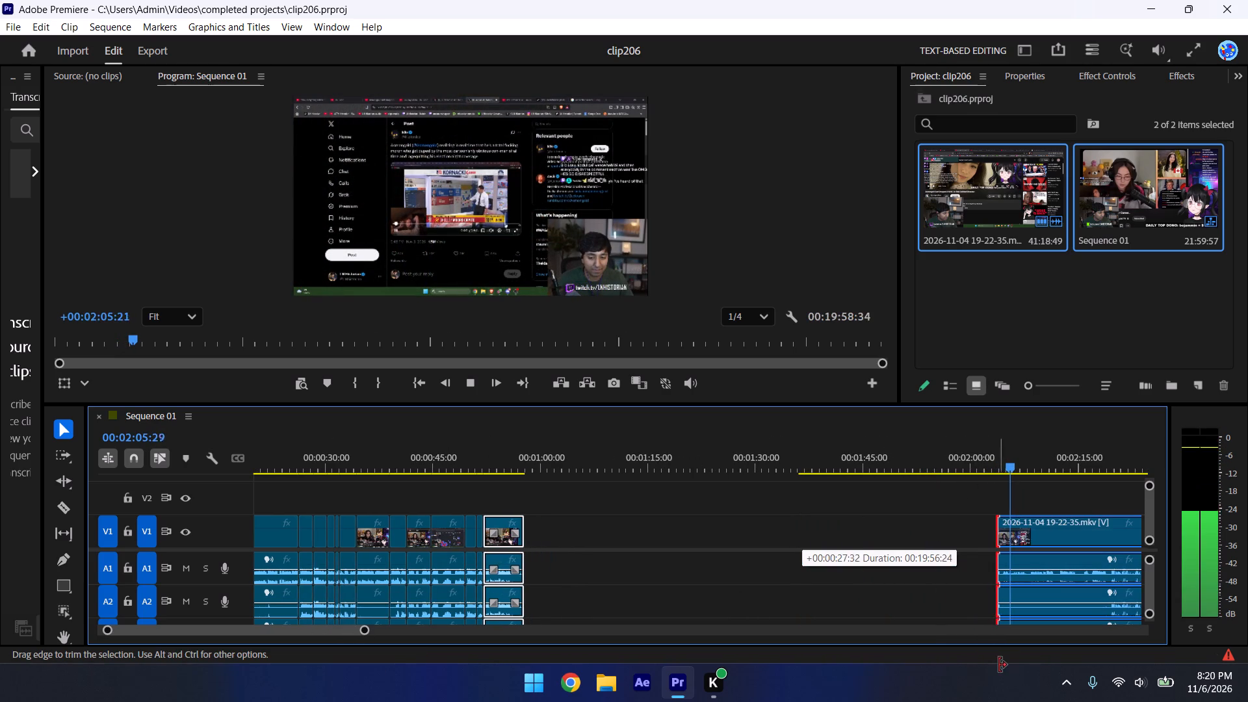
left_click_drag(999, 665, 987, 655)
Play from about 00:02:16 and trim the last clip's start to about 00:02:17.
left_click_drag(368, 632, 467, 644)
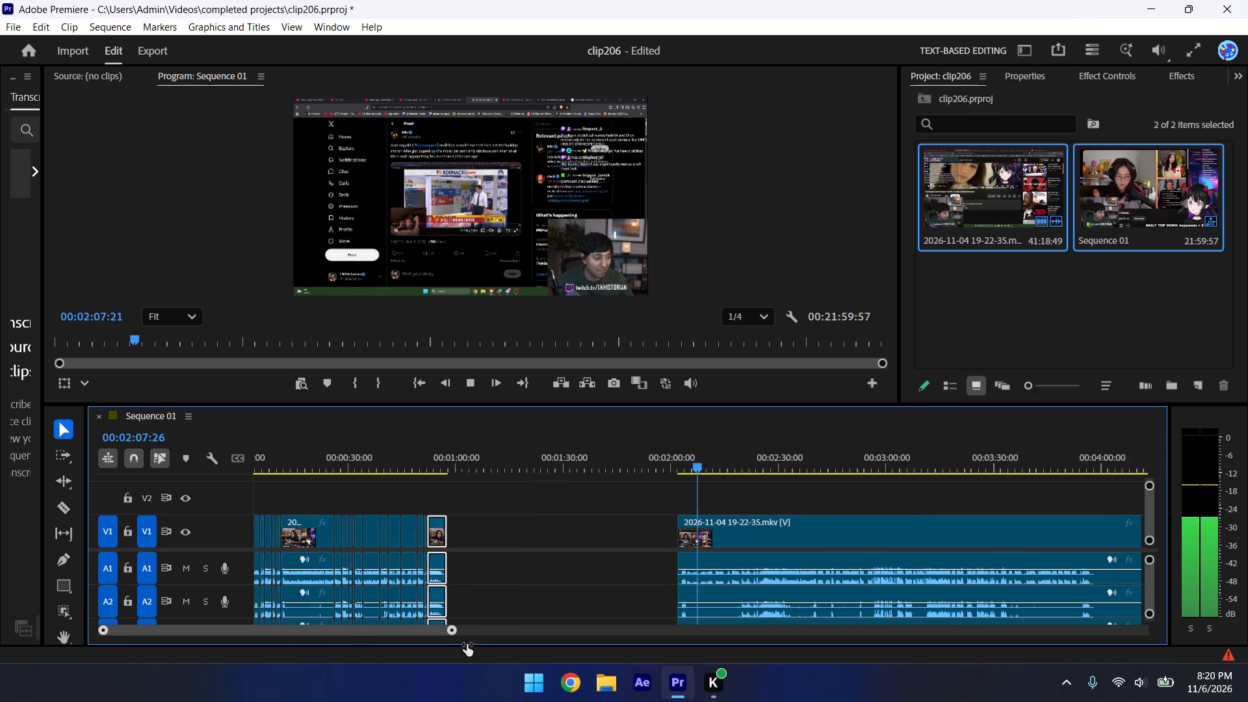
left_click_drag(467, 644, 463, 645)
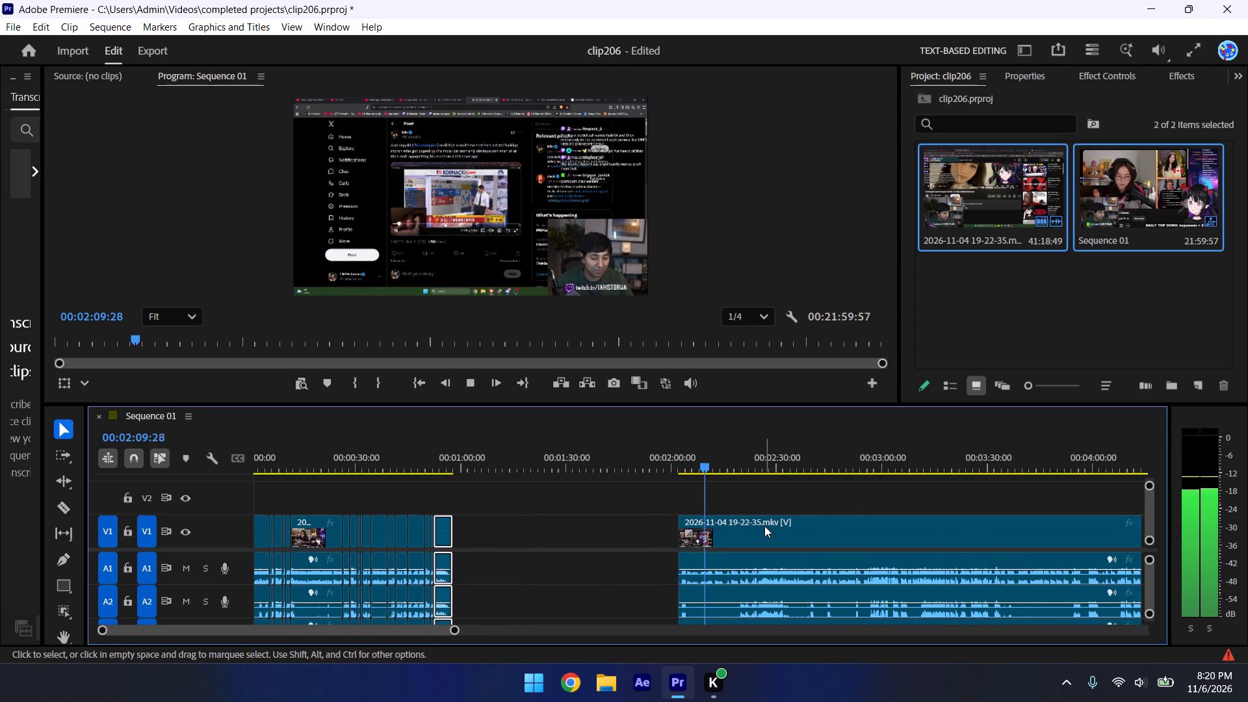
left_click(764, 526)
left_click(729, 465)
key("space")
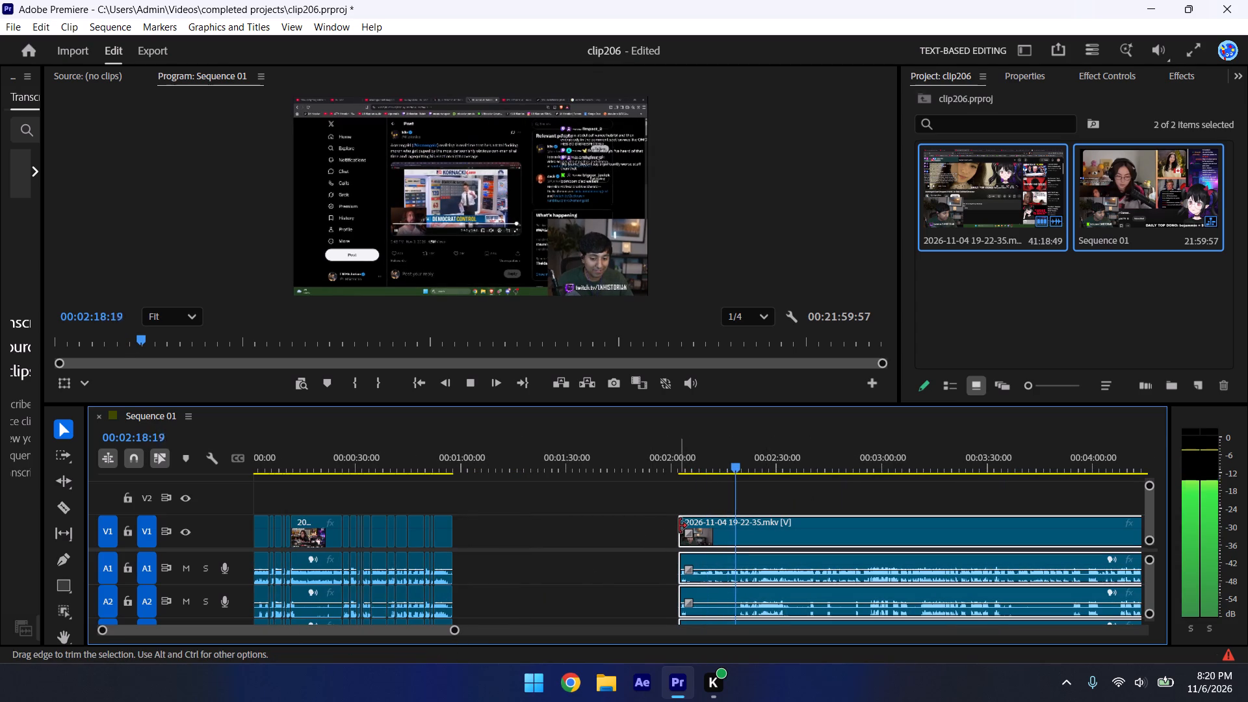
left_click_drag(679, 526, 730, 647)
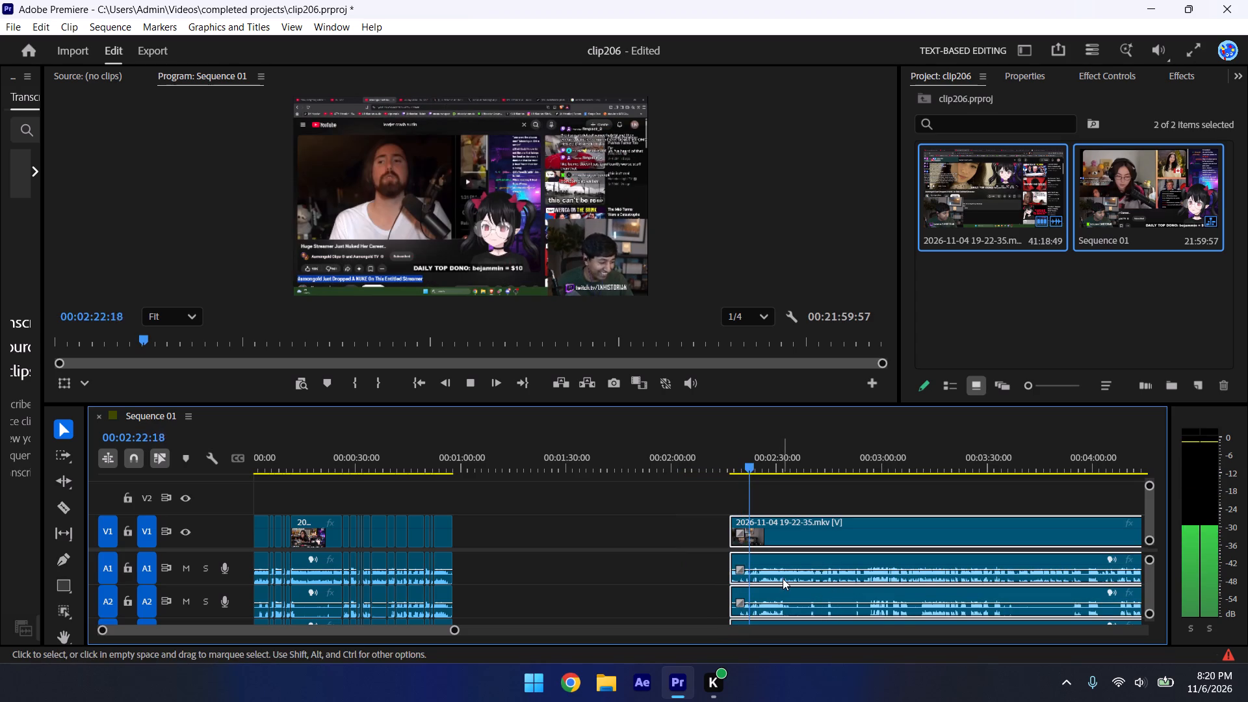
Check the footage from about 00:02:35, delete the long last clip and save the project.
left_click(796, 463)
key("space")
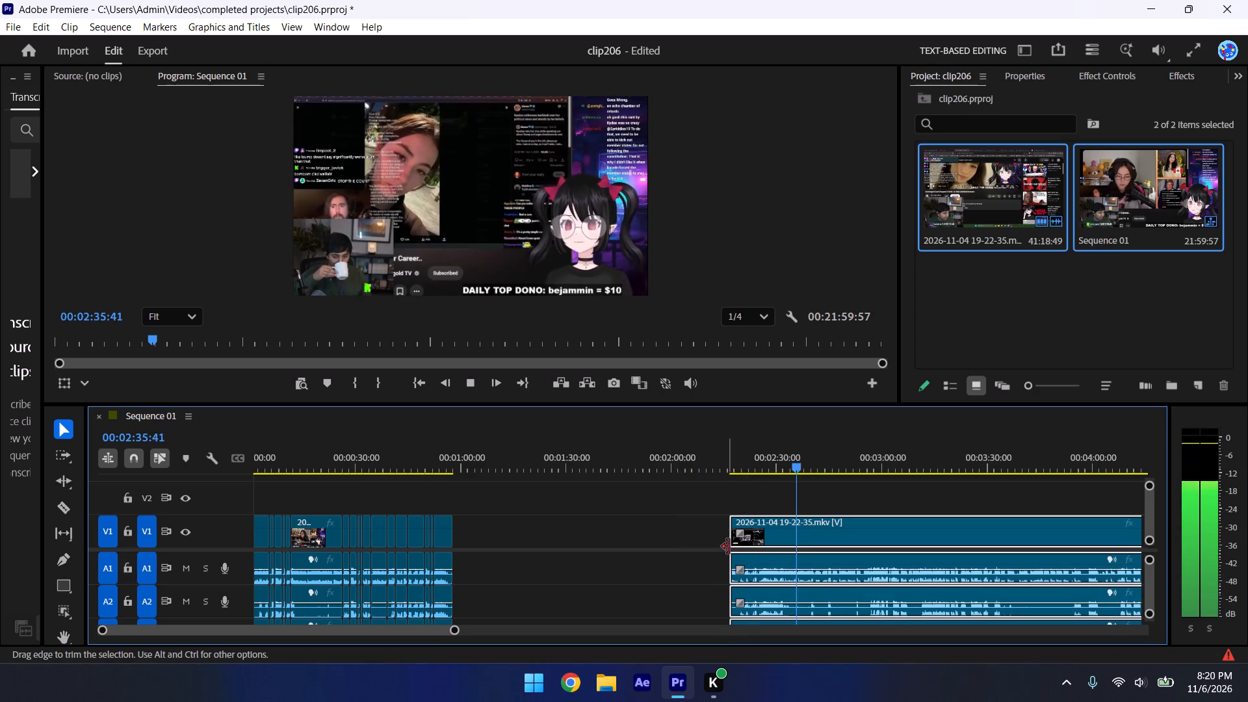
key("Delete")
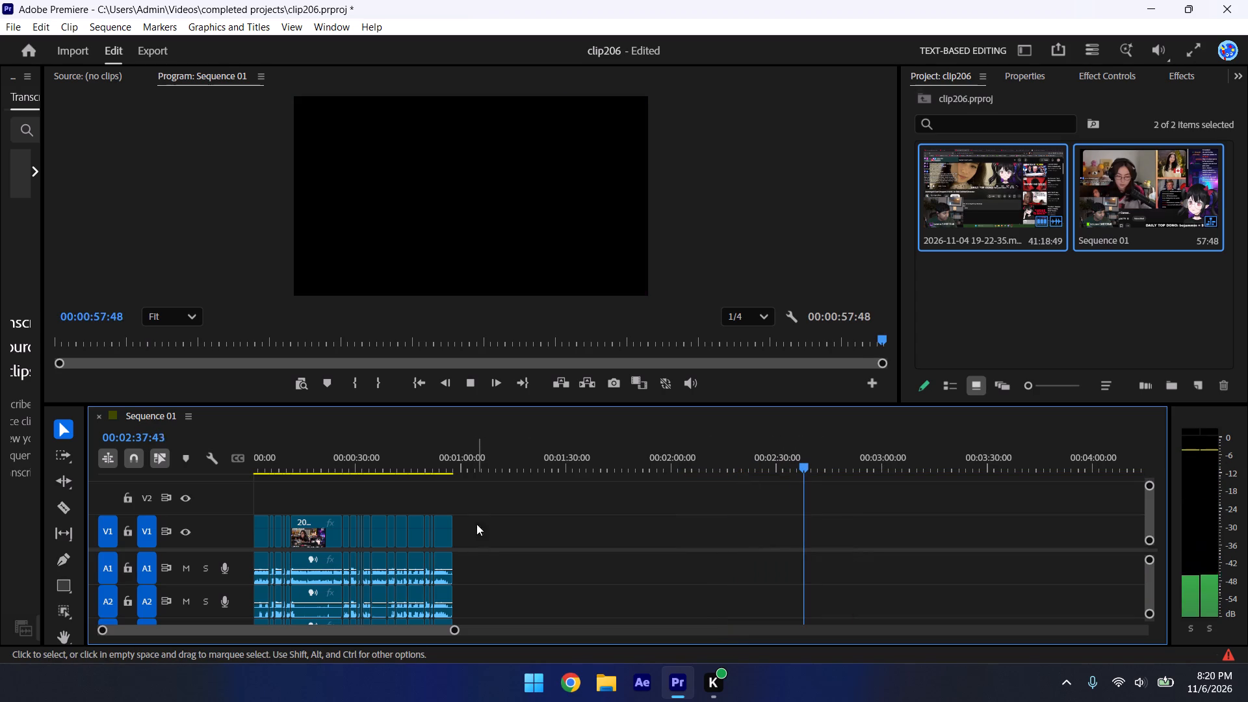
key("space")
key("ctrl+s")
Move the remaining last clip to end at about 00:02:32 and extend its start back to about 00:00:57.
left_click_drag(444, 521, 752, 544)
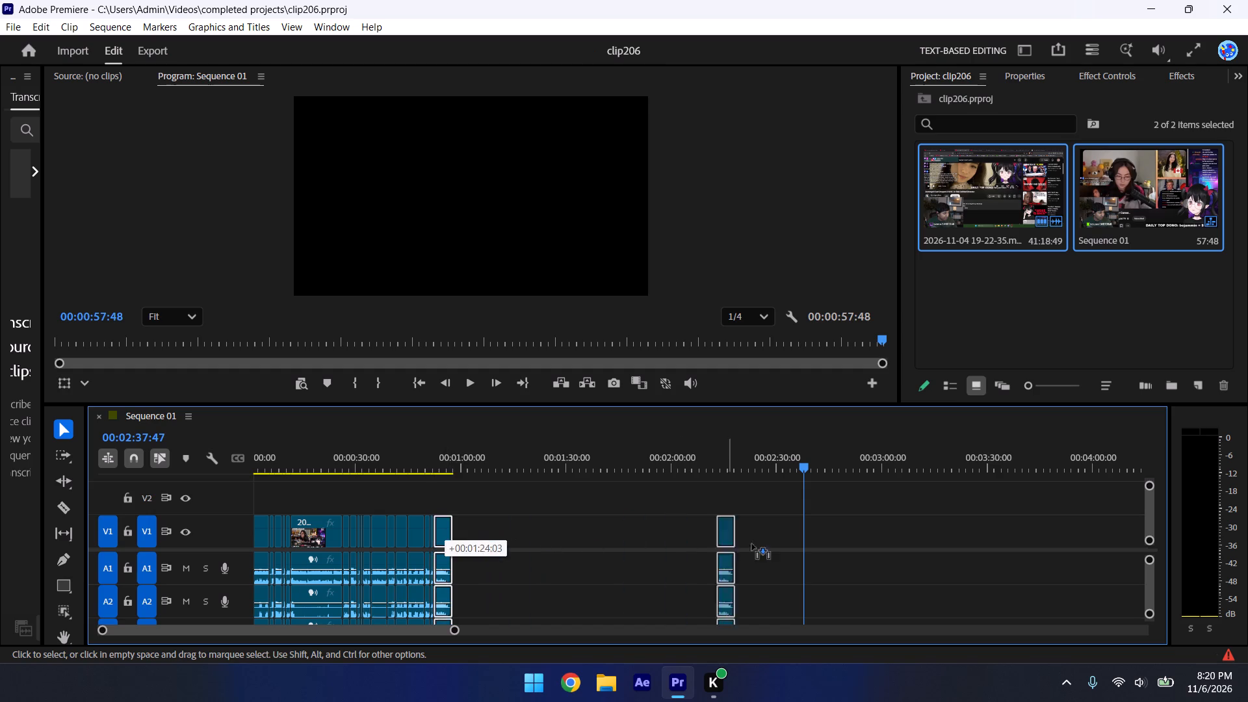
left_click_drag(752, 544, 775, 545)
left_click_drag(761, 517, 446, 549)
Play from about 00:01:15, move the last clip to end at about 00:03:54 and extend its start back to about 00:00:59.
left_click(516, 464)
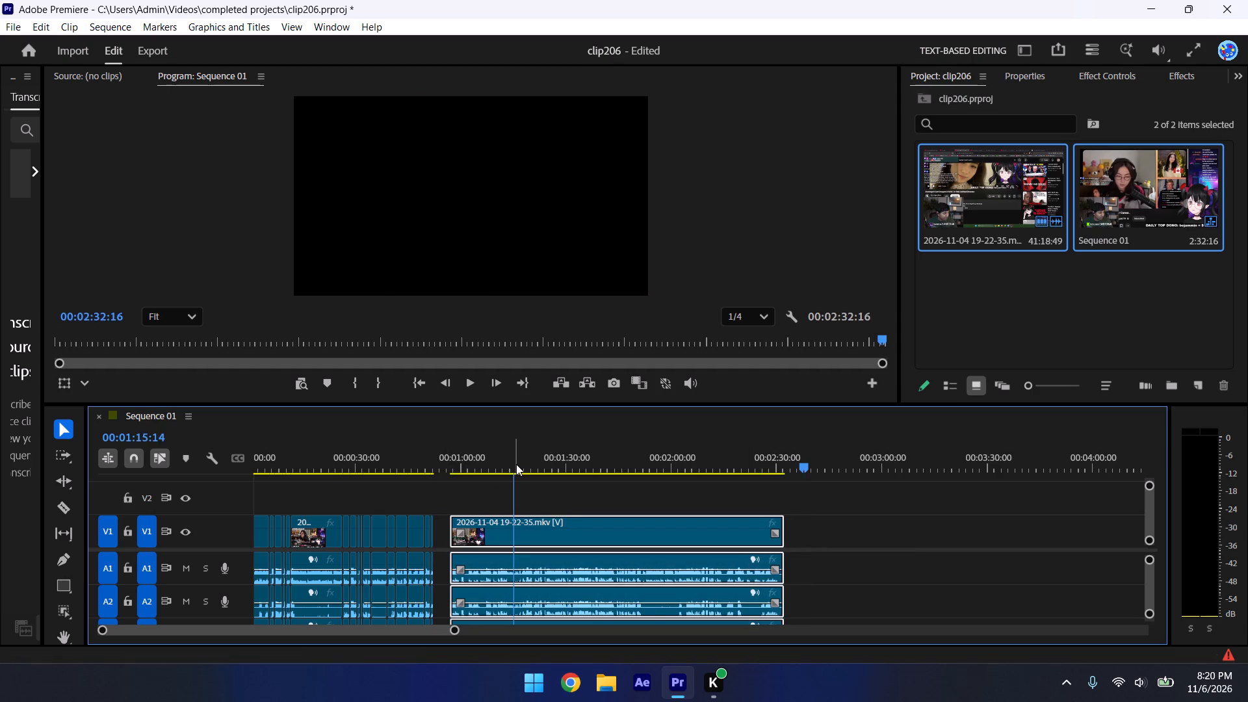
key("space")
left_click_drag(455, 634, 422, 632)
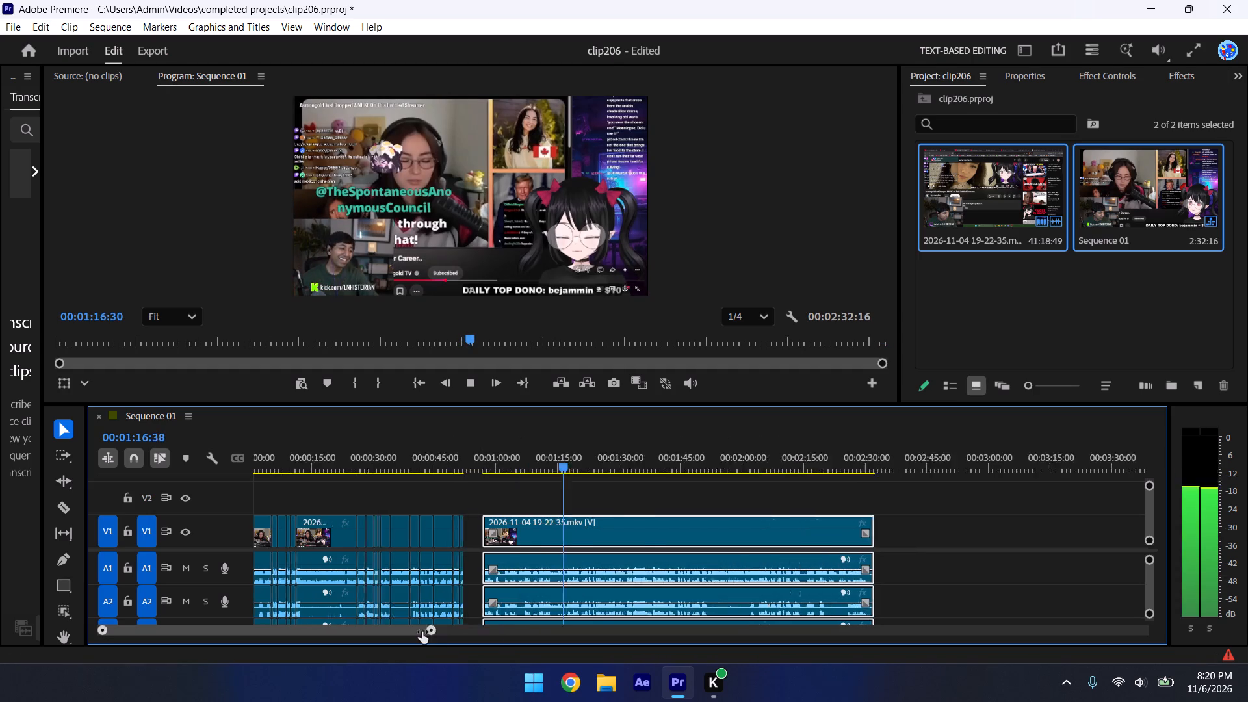
left_click_drag(422, 632, 387, 621)
left_click_drag(385, 632, 449, 647)
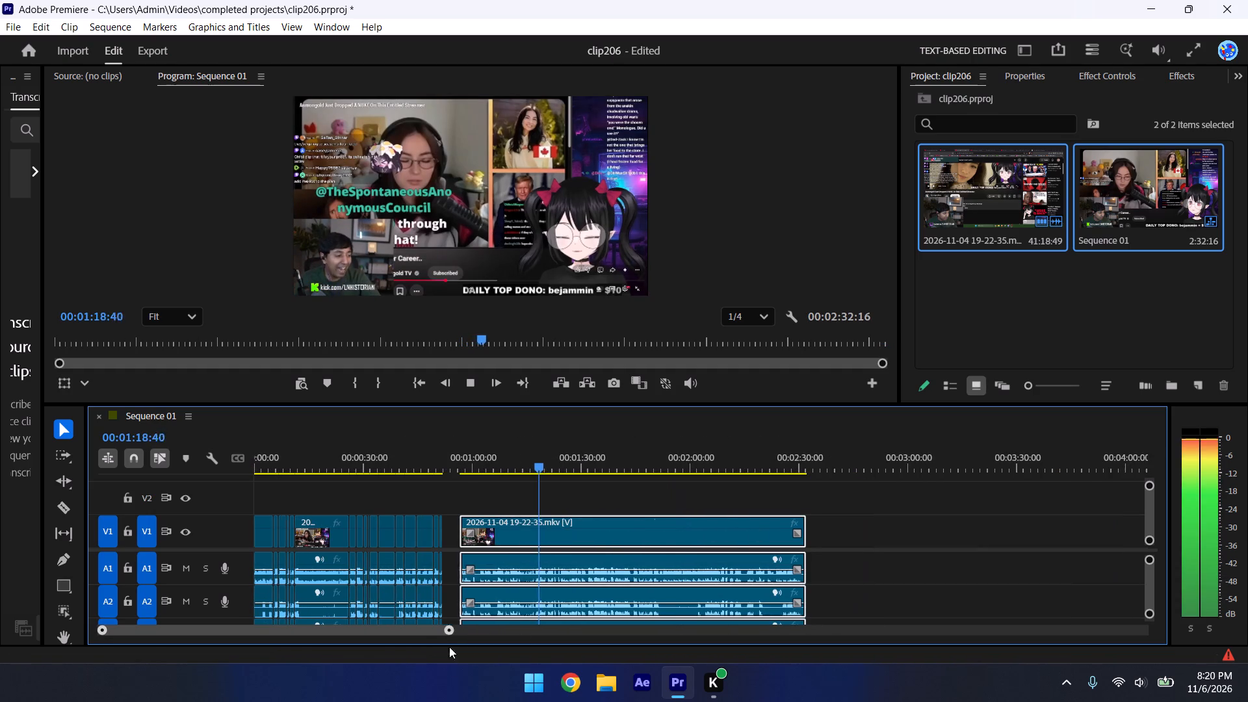
left_click_drag(449, 647, 448, 647)
left_click_drag(606, 531, 755, 528)
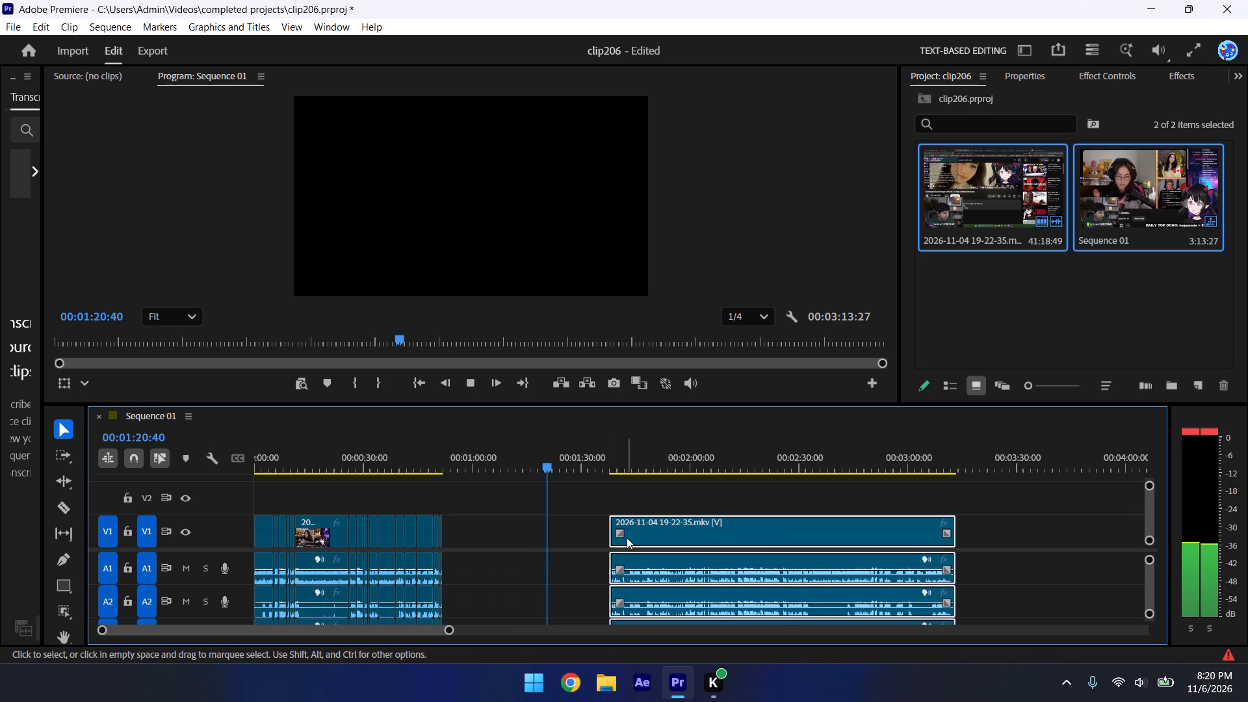
left_click_drag(771, 536, 918, 555)
key("space")
left_click_drag(757, 526, 466, 530)
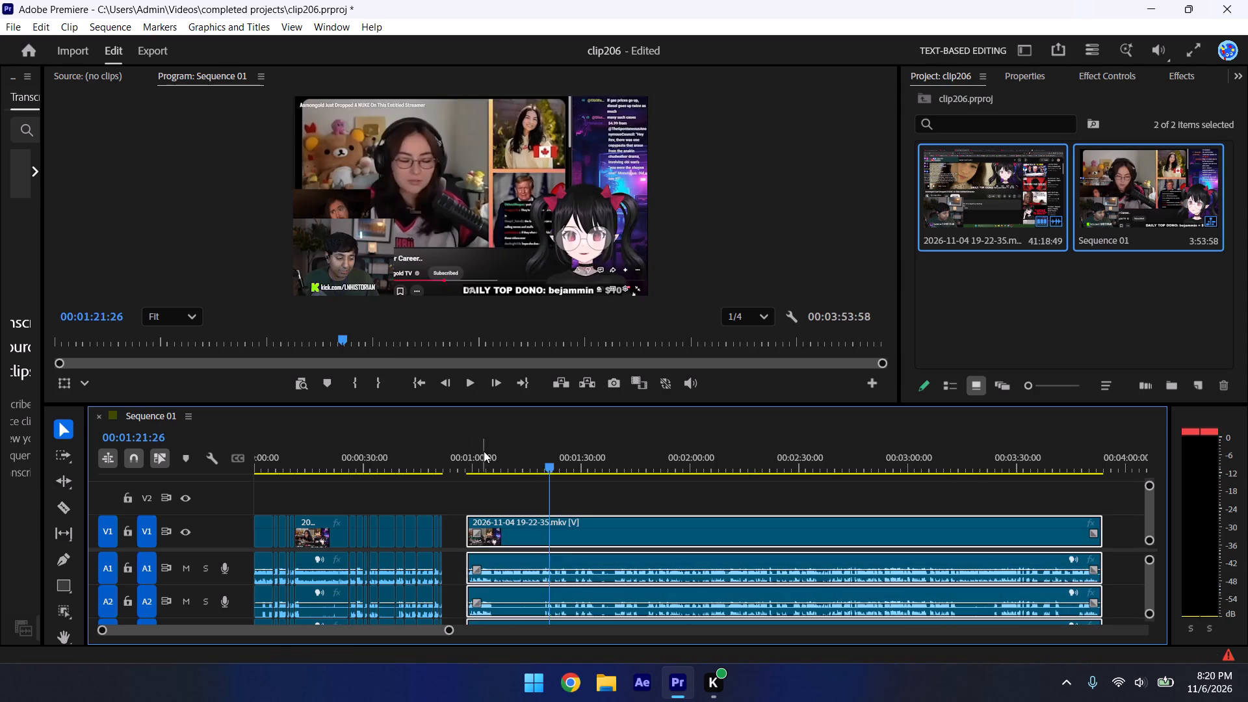
Play from several points up to 00:01:19 and trim the last clip's start to about 00:01:19.
left_click(484, 451)
key("space")
left_click_drag(449, 627, 357, 623)
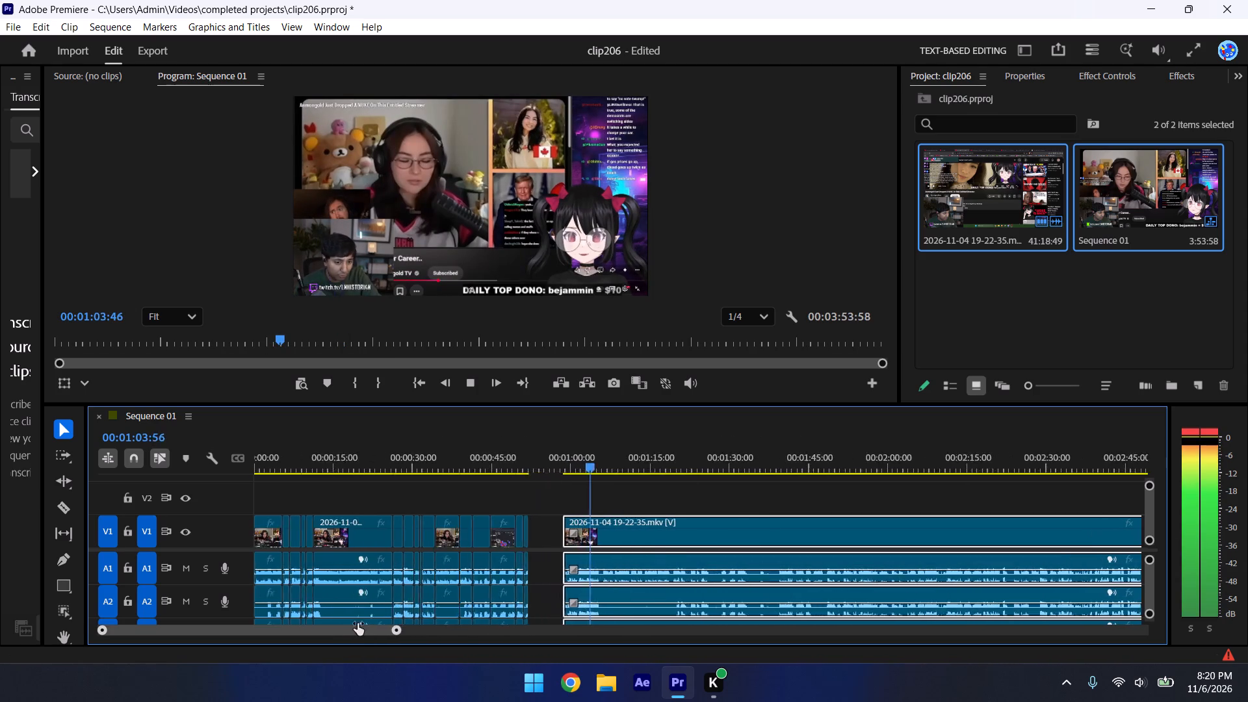
left_click_drag(357, 623, 318, 615)
left_click(810, 459)
key("space")
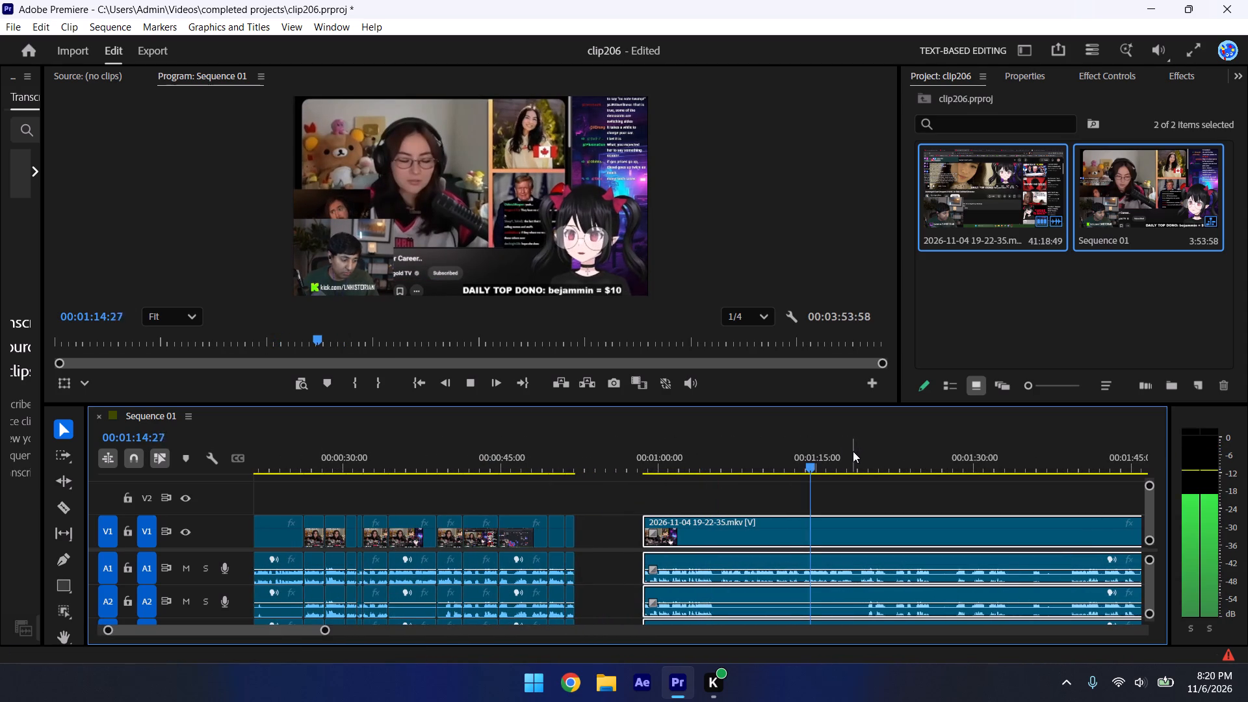
left_click(857, 468)
key("space")
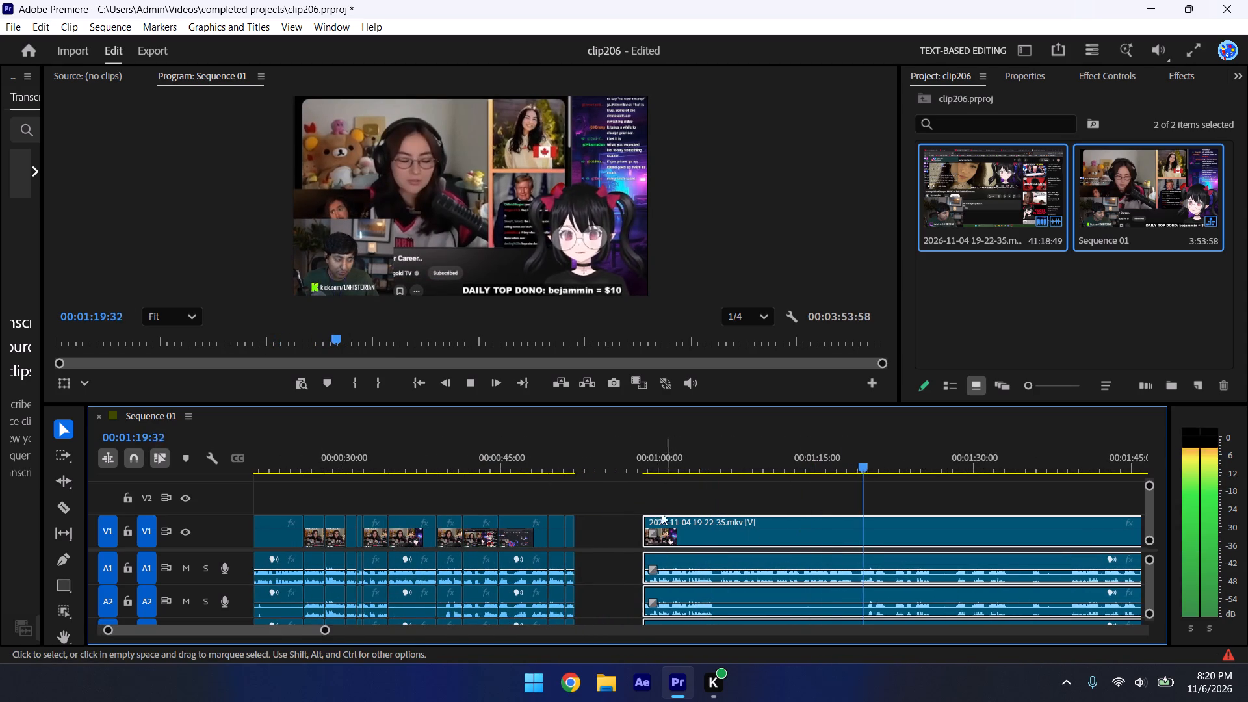
left_click_drag(649, 516, 859, 629)
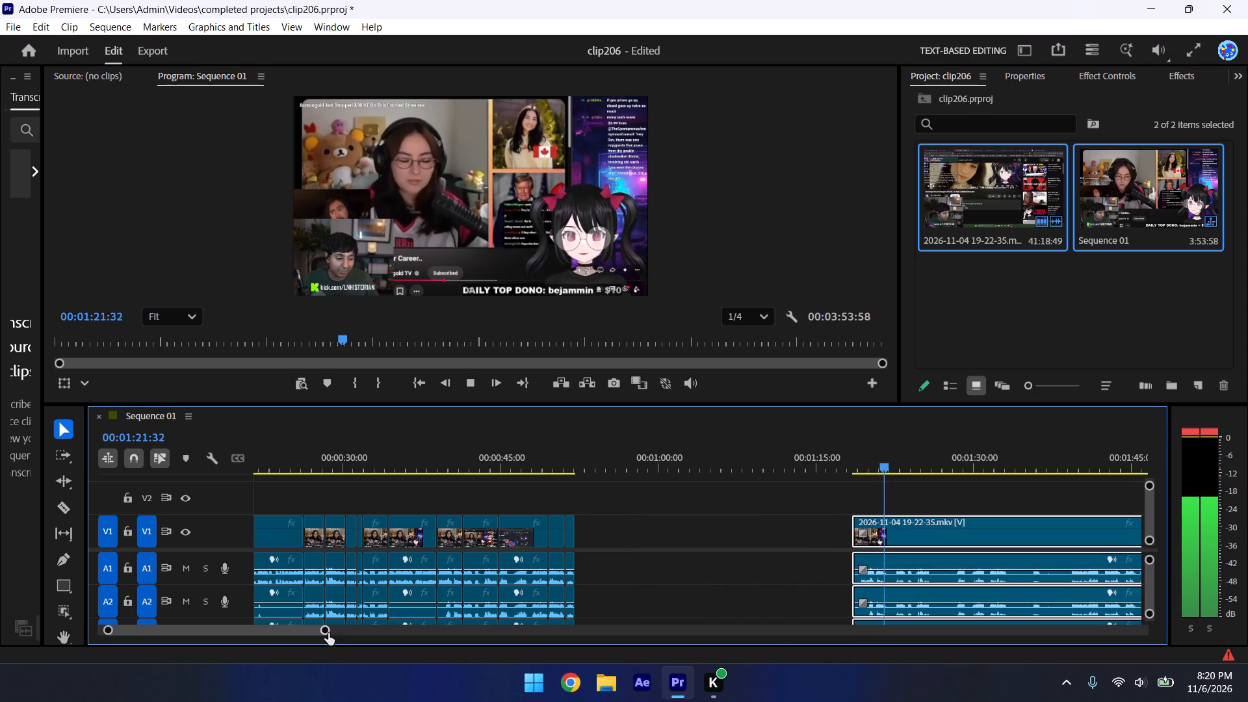
Play from about 00:01:39 and trim the last clip's start to about 00:01:39.
left_click_drag(327, 633, 356, 647)
left_click(814, 456)
left_click(835, 452)
key("space")
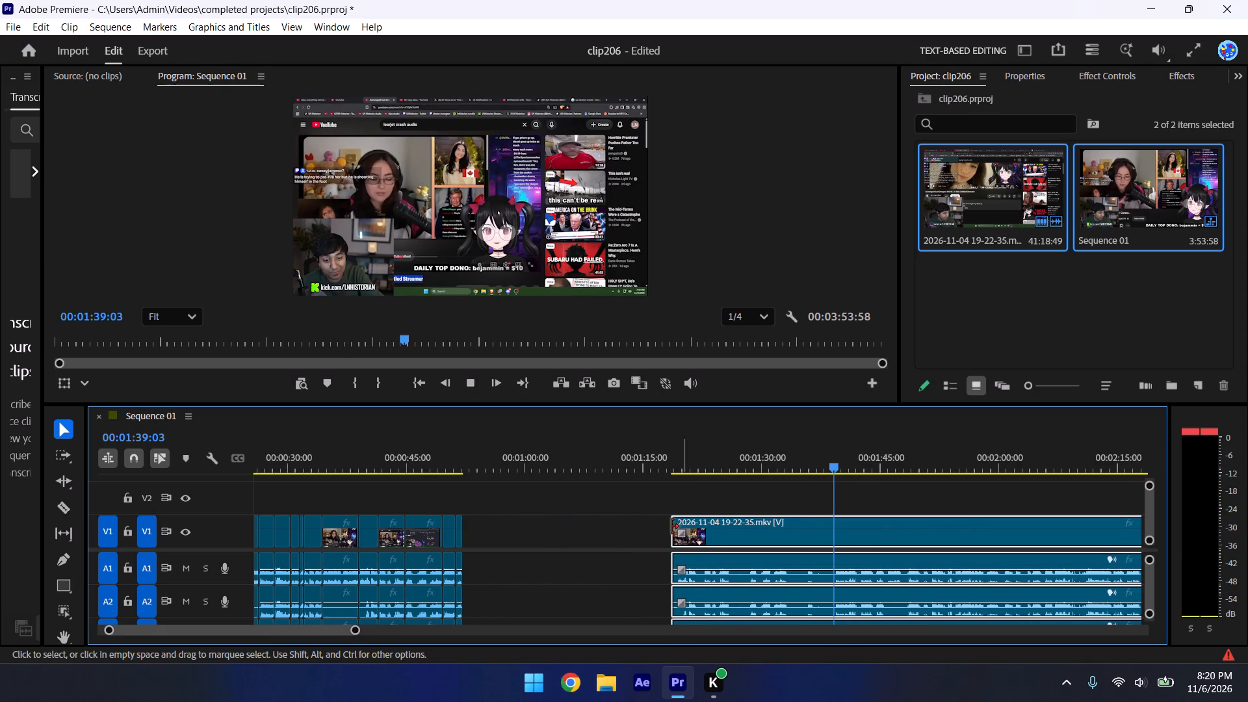
left_click_drag(675, 521, 836, 611)
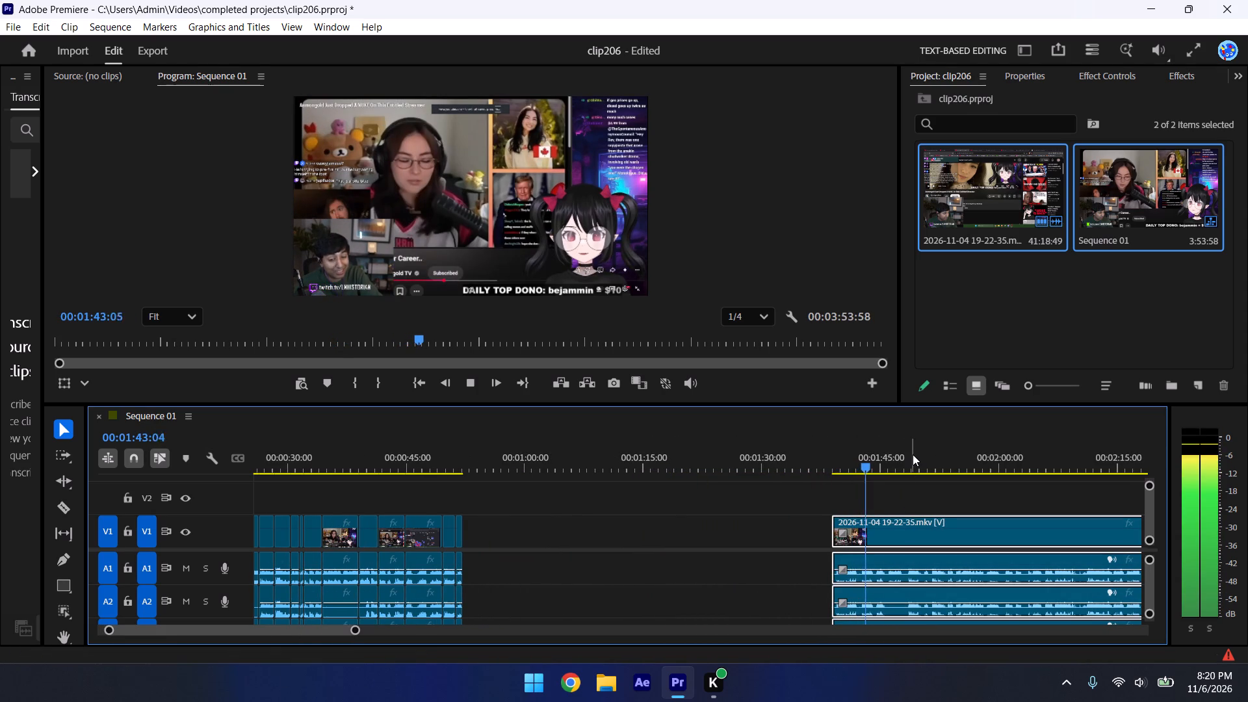
Play from about 00:01:49 and 00:01:54, and trim the last clip's start slightly to about 00:01:39.5.
left_click(915, 454)
key("space")
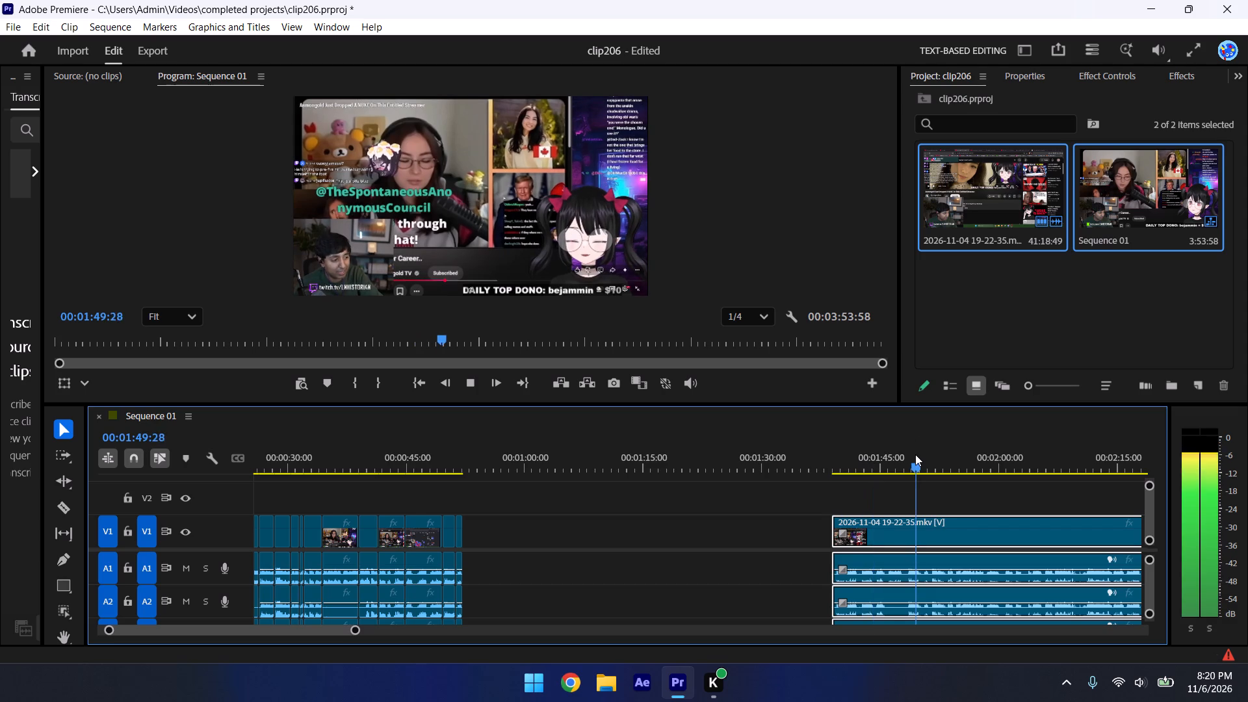
left_click(957, 471)
key("space")
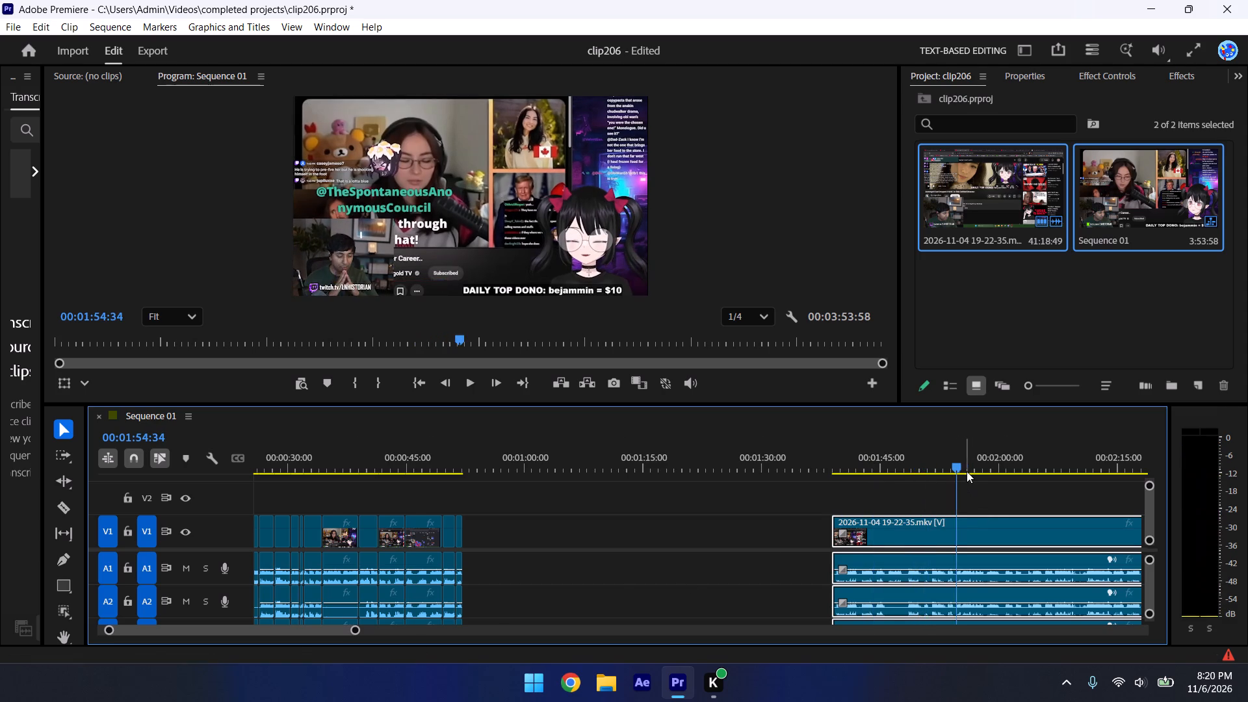
left_click_drag(837, 518, 880, 545)
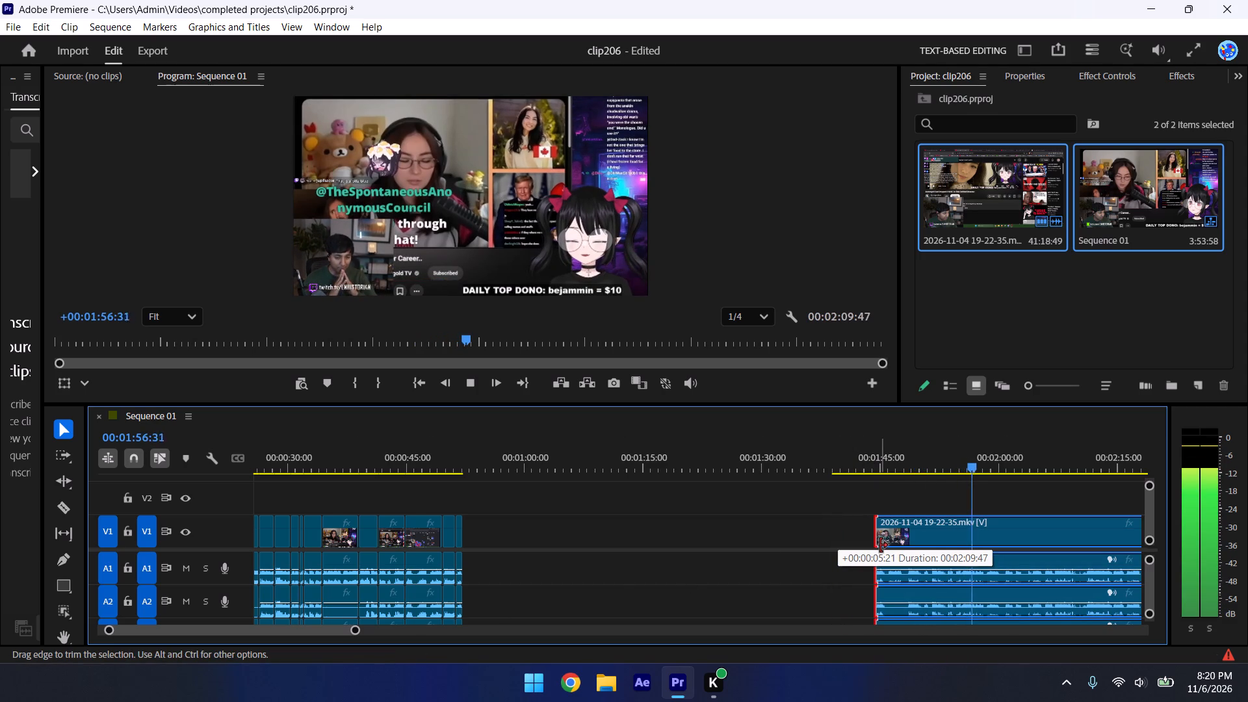
left_click_drag(880, 545, 842, 524)
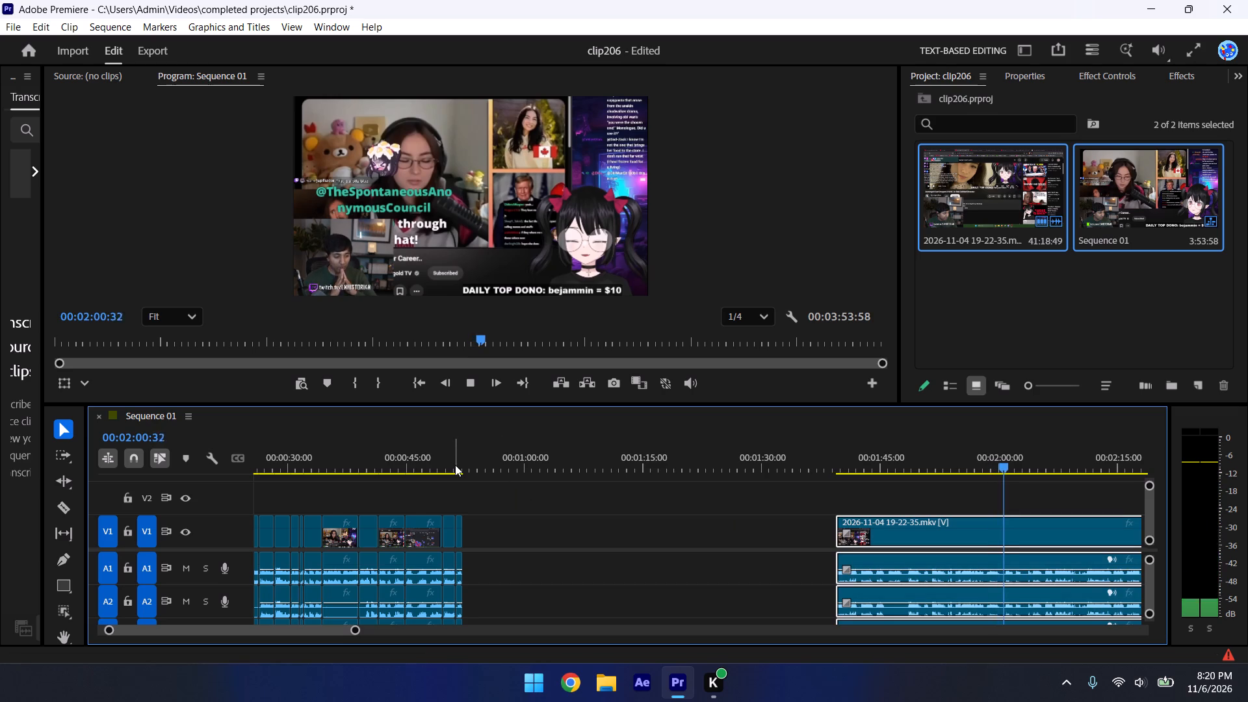
Replay from about 00:01:51 and 00:01:48, and trim the last clip's start to about 00:01:51.
left_click(931, 464)
key("space")
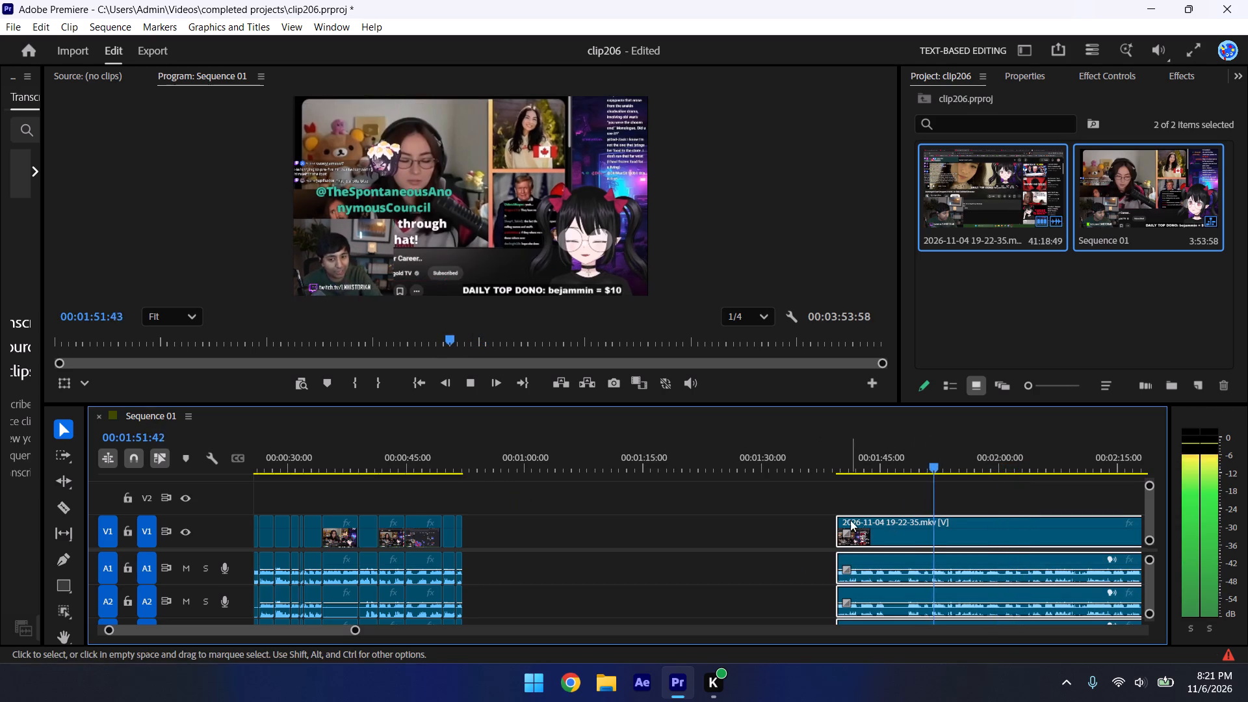
left_click(932, 460)
left_click(918, 460)
left_click(912, 459)
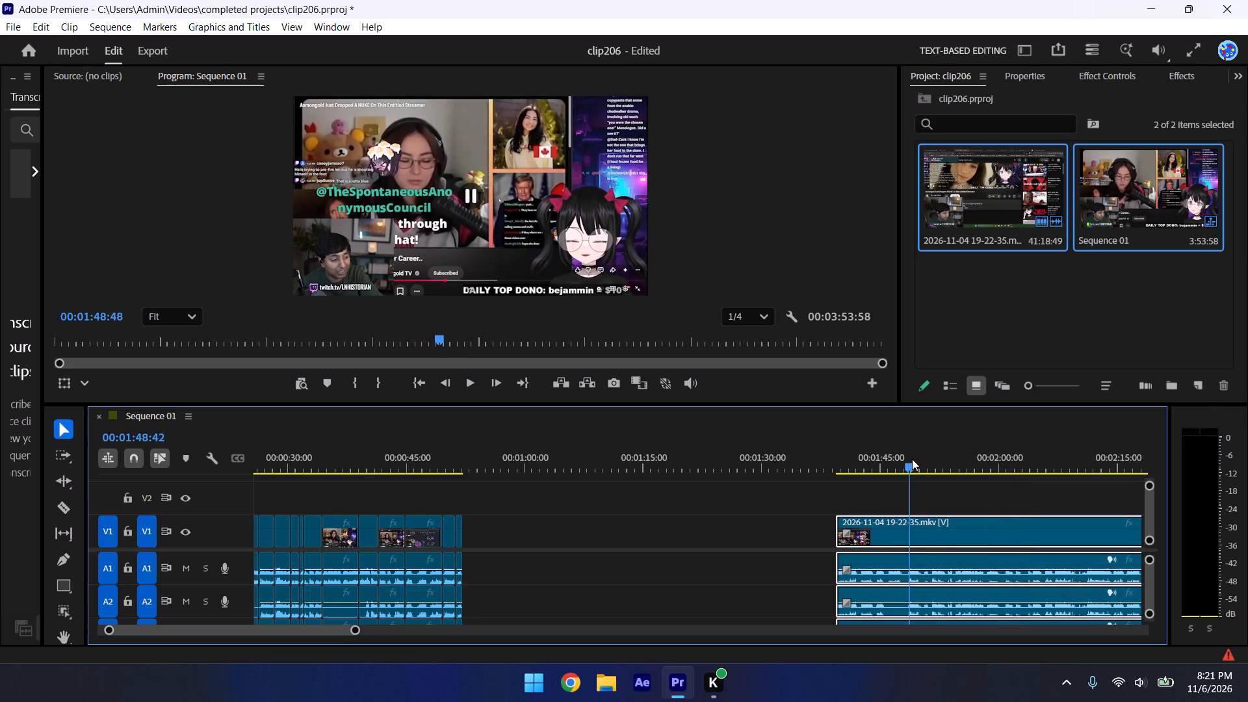
key("space")
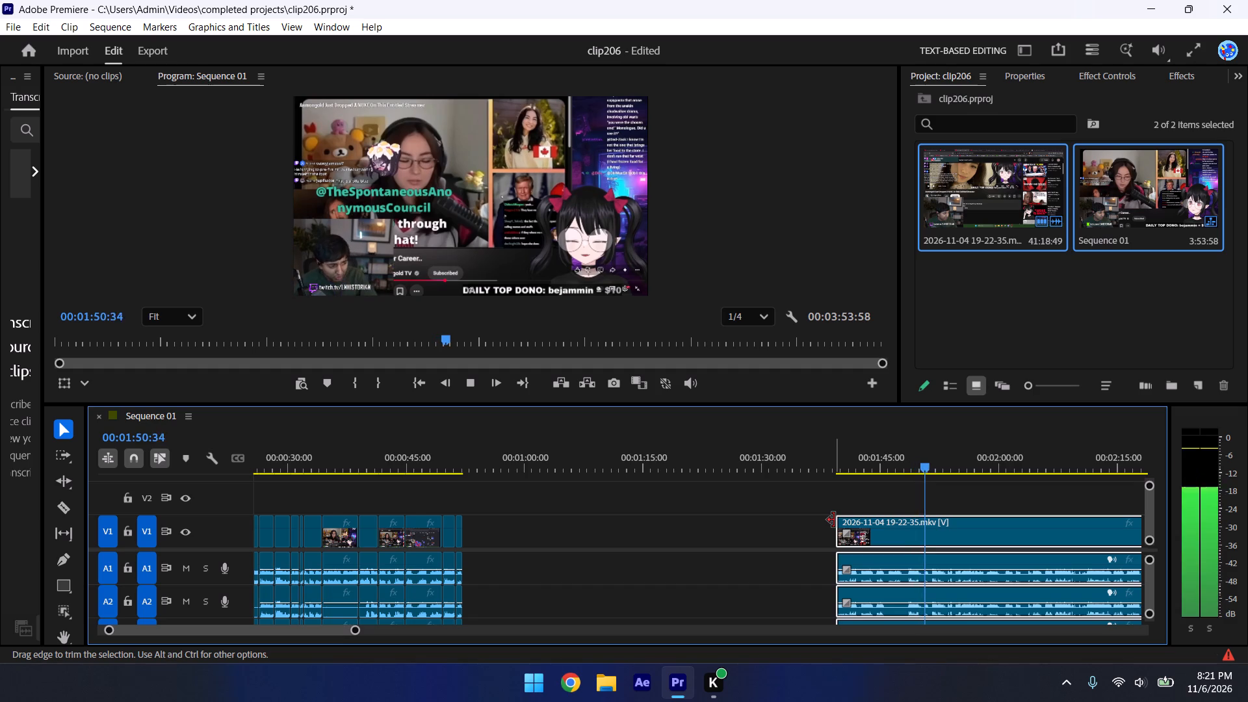
key("space")
left_click_drag(834, 520, 930, 587)
Move the last clip back against the preceding clip at about 00:00:52 to close the gap.
left_click_drag(982, 527, 727, 588)
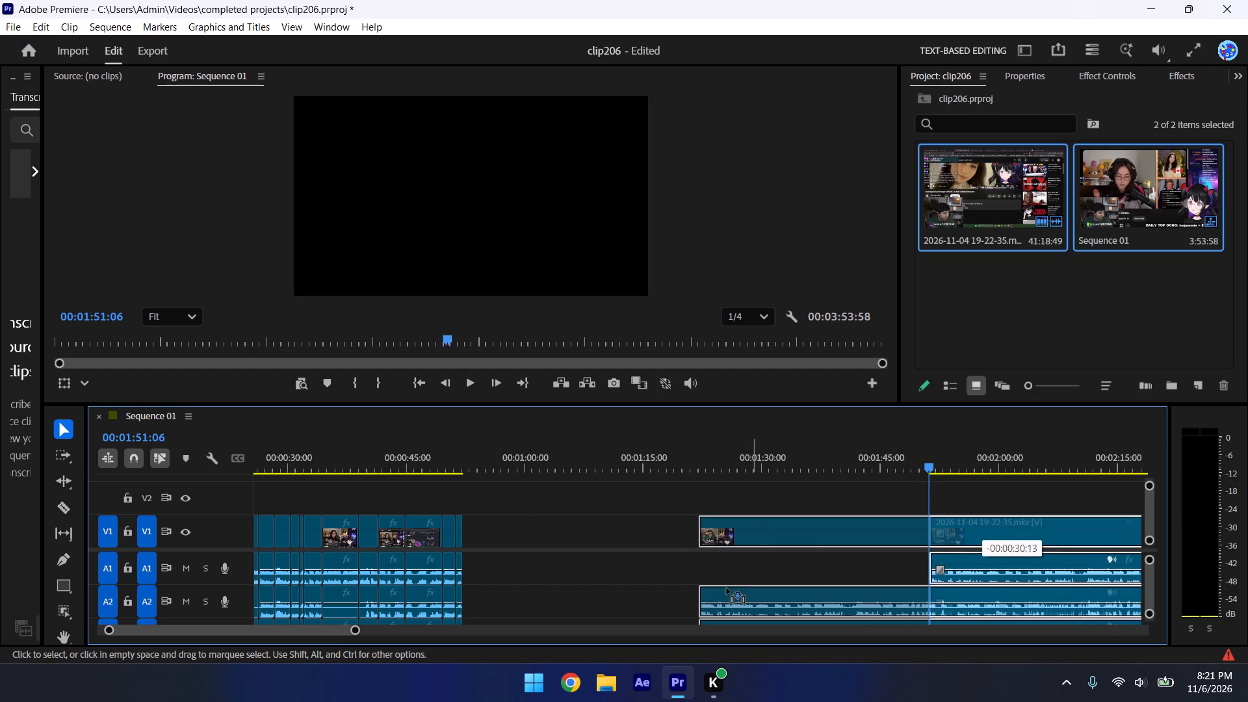
left_click_drag(727, 588, 522, 558)
Trim about 0.3 seconds off the last clip's start and move it back against the preceding clip at about 00:00:52.
left_click(469, 447)
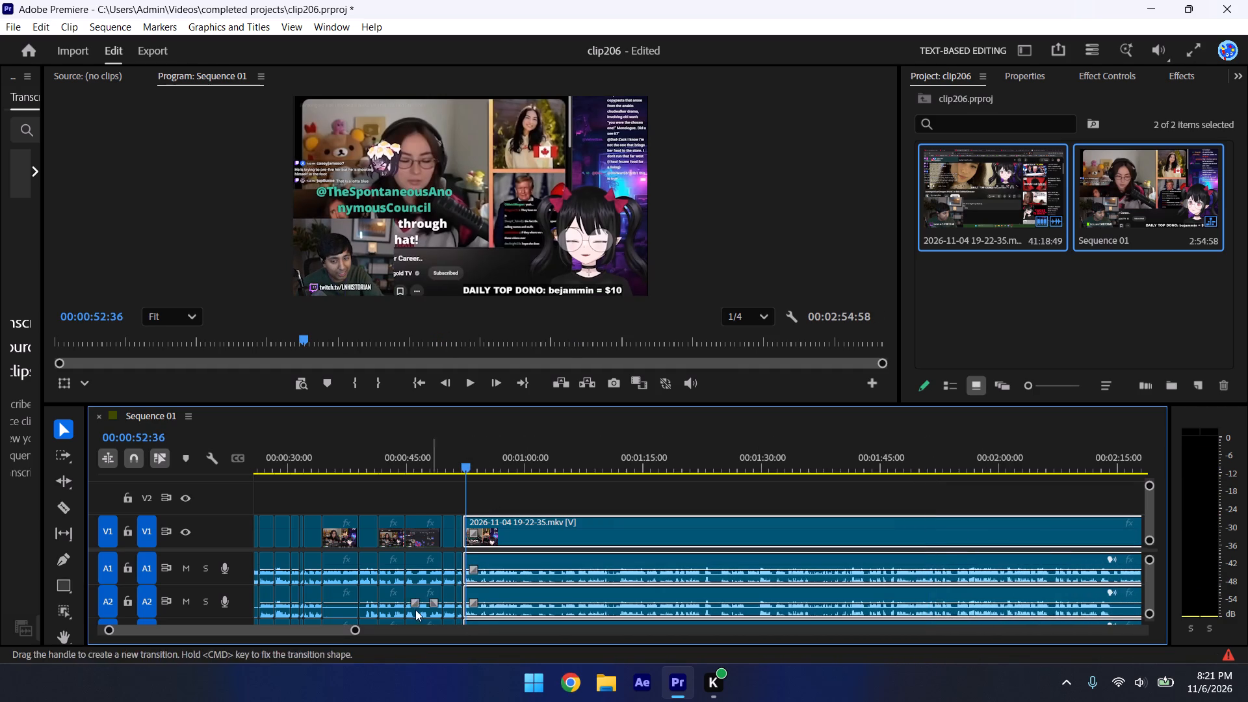
left_click_drag(357, 634, 190, 609)
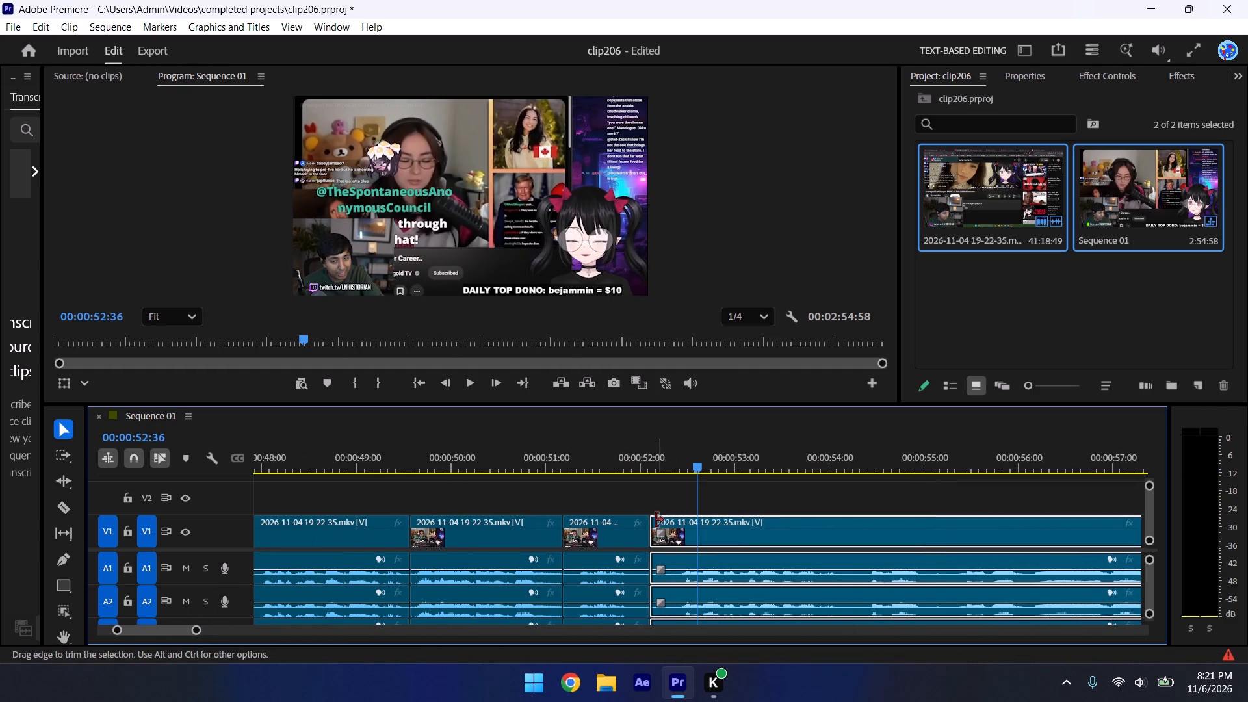
left_click_drag(655, 525, 681, 520)
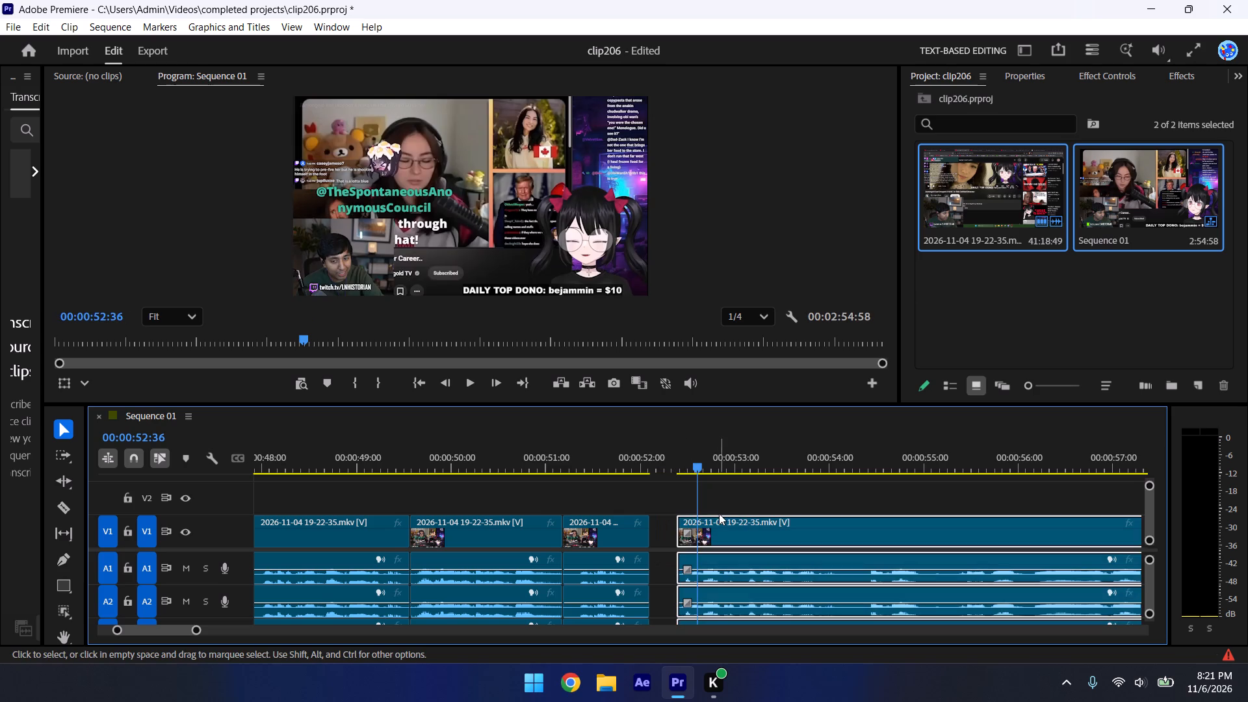
left_click_drag(718, 513, 691, 519)
left_click_drag(721, 526, 701, 528)
left_click(619, 461)
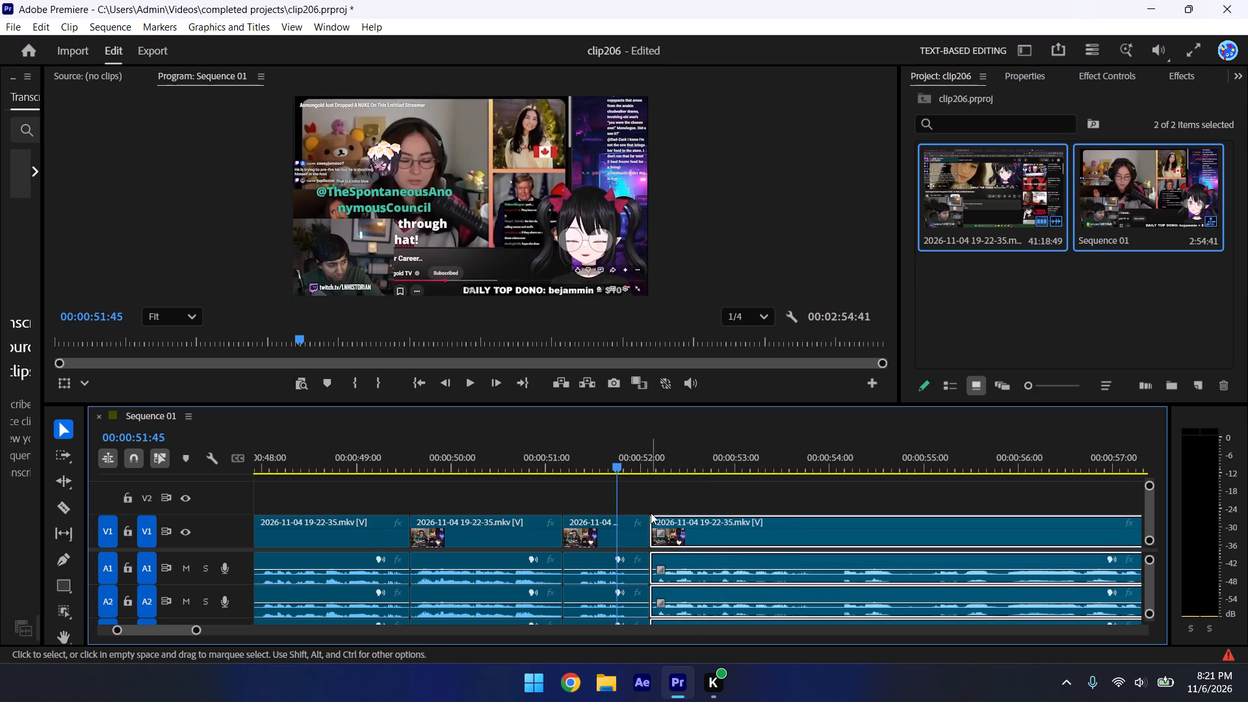
Trim the end of the clip before the last one slightly, move the last clip back against it at about 00:00:52, and replay the cut.
key("space")
key("space")
left_click_drag(649, 526, 642, 524)
left_click_drag(688, 530, 679, 531)
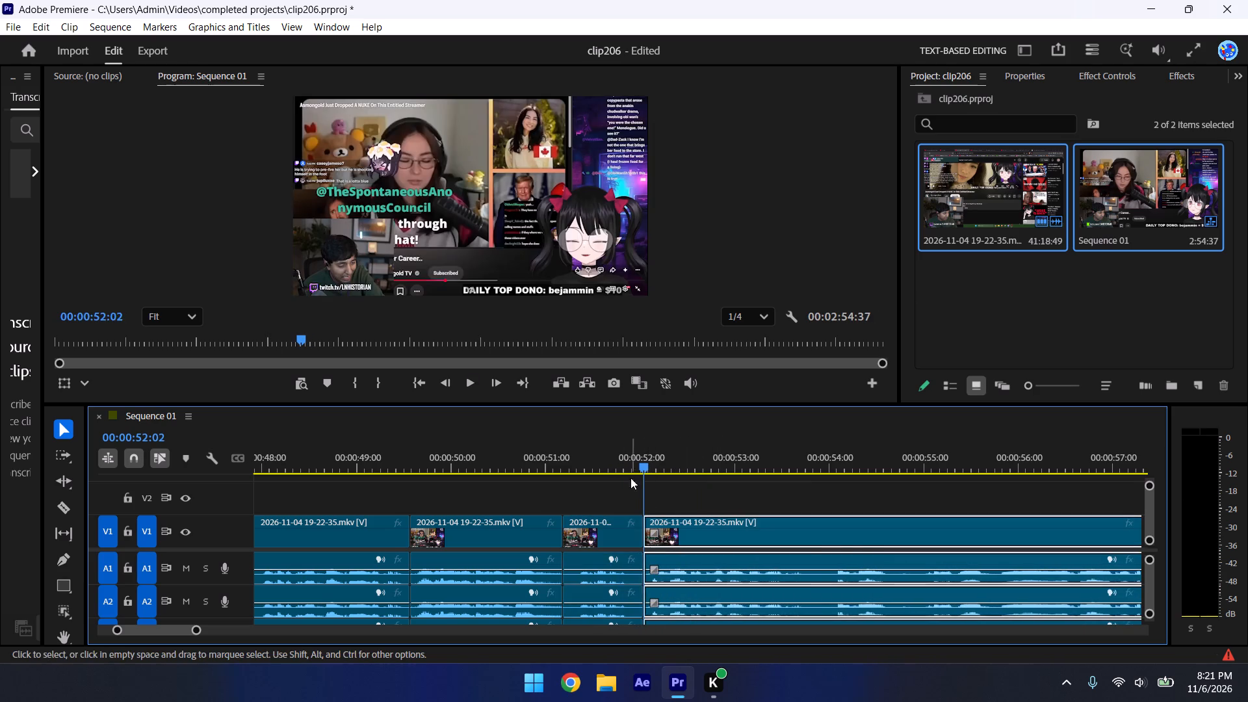
left_click(631, 462)
key("space")
left_click(656, 499)
key("space")
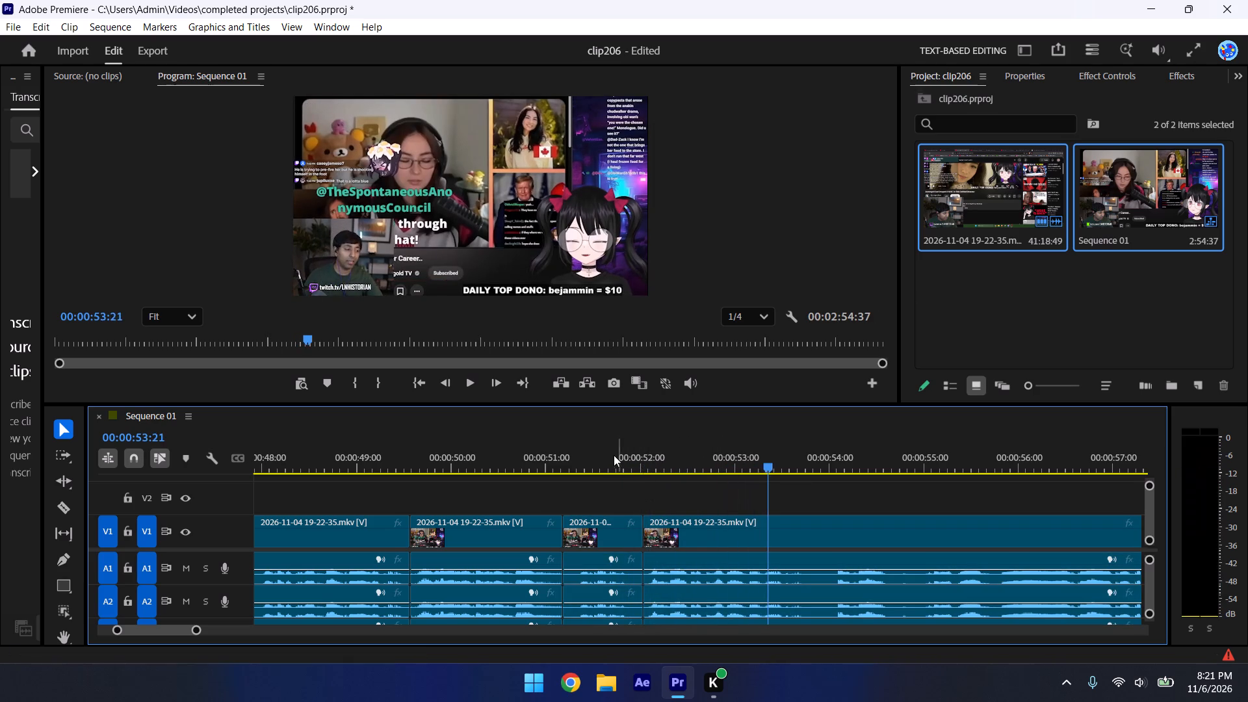
left_click(608, 450)
key("space")
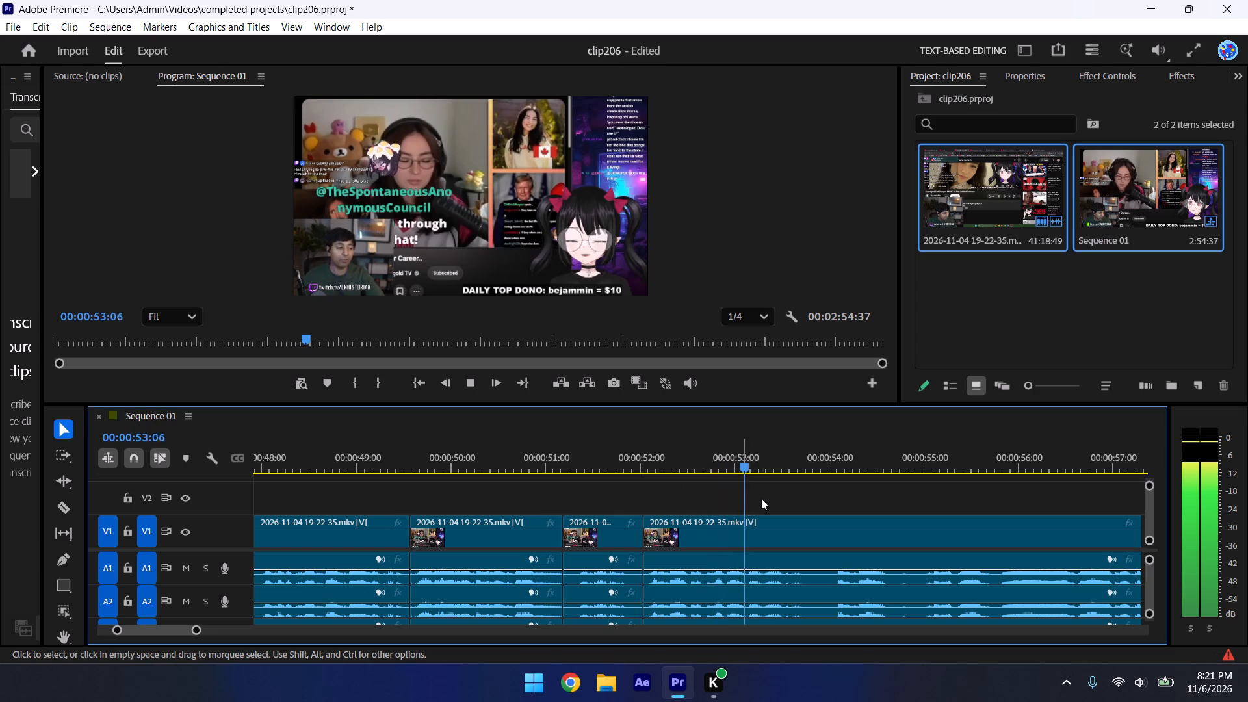
left_click(760, 498)
key("space")
Play on through the last clip, split it at about 00:00:58.5, and save the project.
key("space")
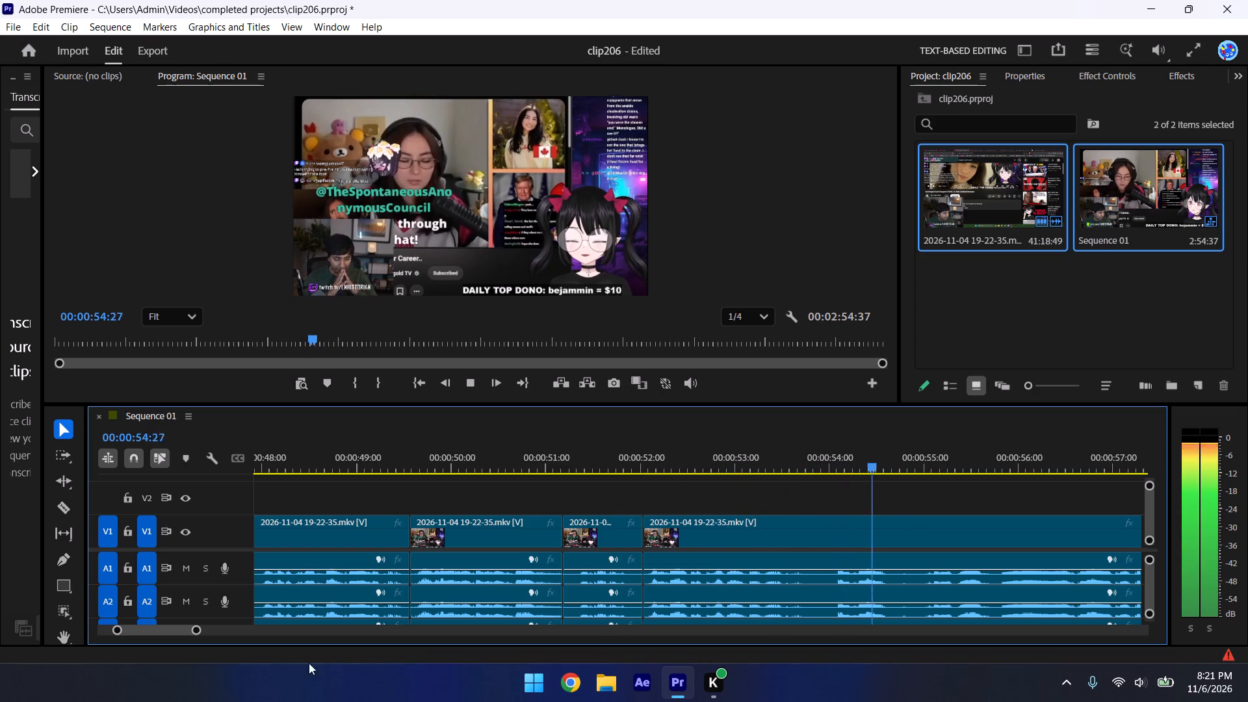
left_click_drag(197, 632, 237, 654)
left_click(760, 542)
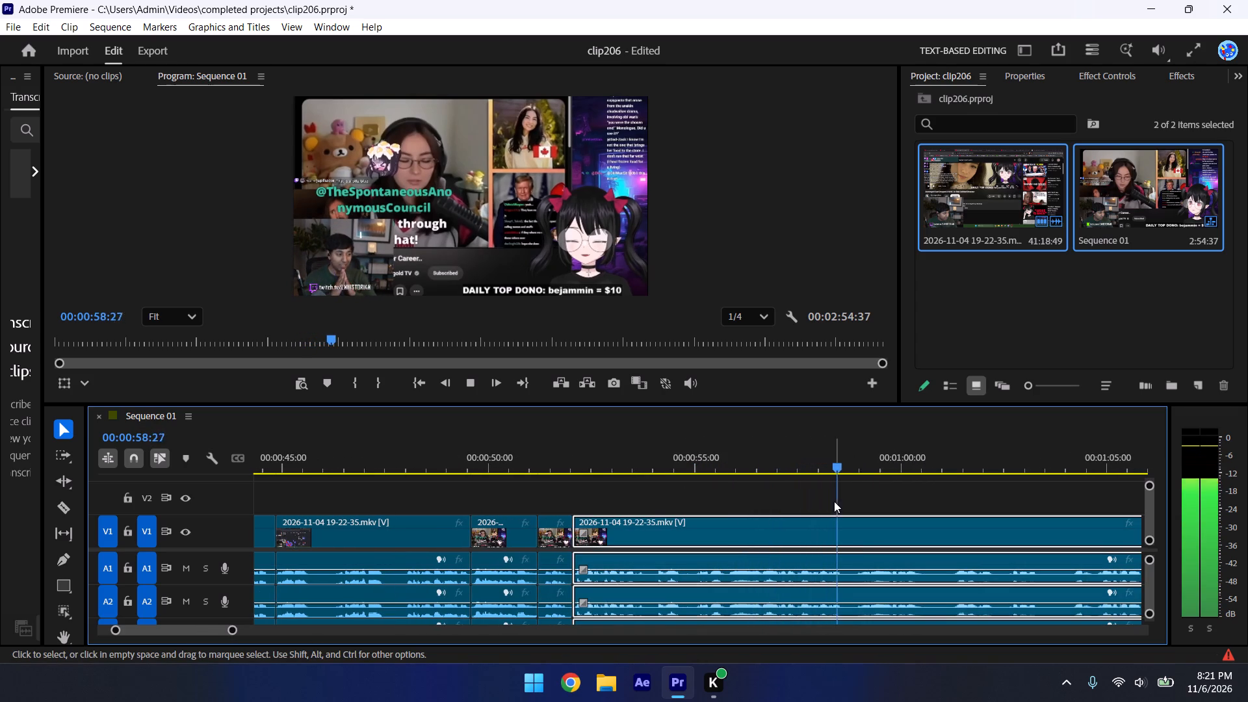
key("space")
key("ctrl+k")
key("ctrl+s")
Trim about 0.3 seconds off the last clip's start and move it back against the preceding clip at about 00:00:58.5.
key("space")
key("space")
key("space")
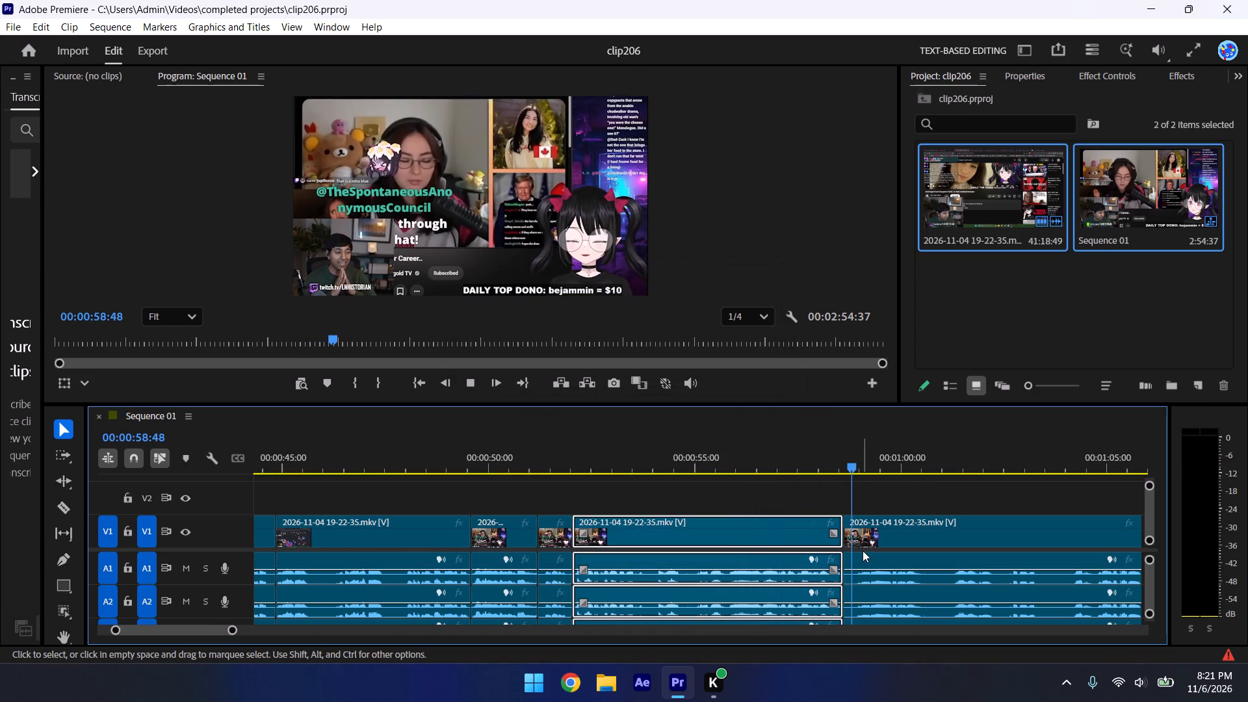
key("space")
key("Left")
key("Left")
key("Left")
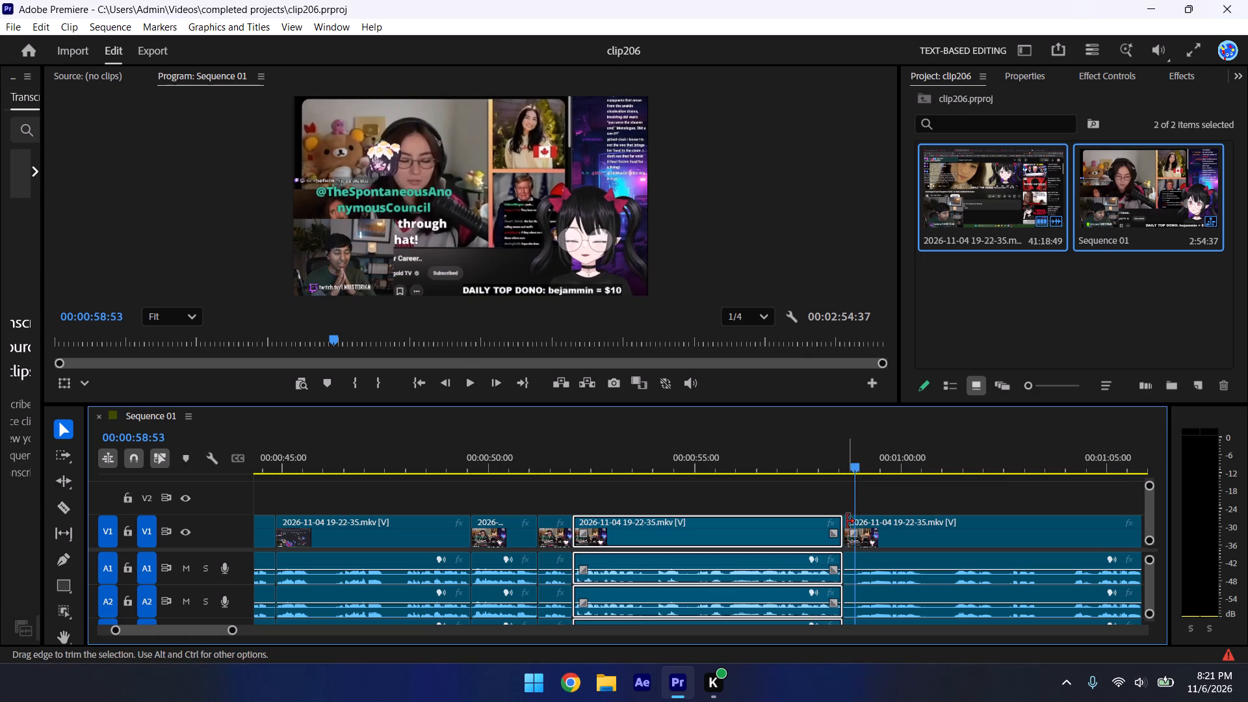
left_click_drag(847, 521, 854, 526)
left_click_drag(890, 533, 877, 531)
Replay from about 00:00:58.5, split the last clip at about 00:01:00.2, and save the project.
left_click(855, 452)
left_click(842, 448)
left_click(877, 484)
key("space")
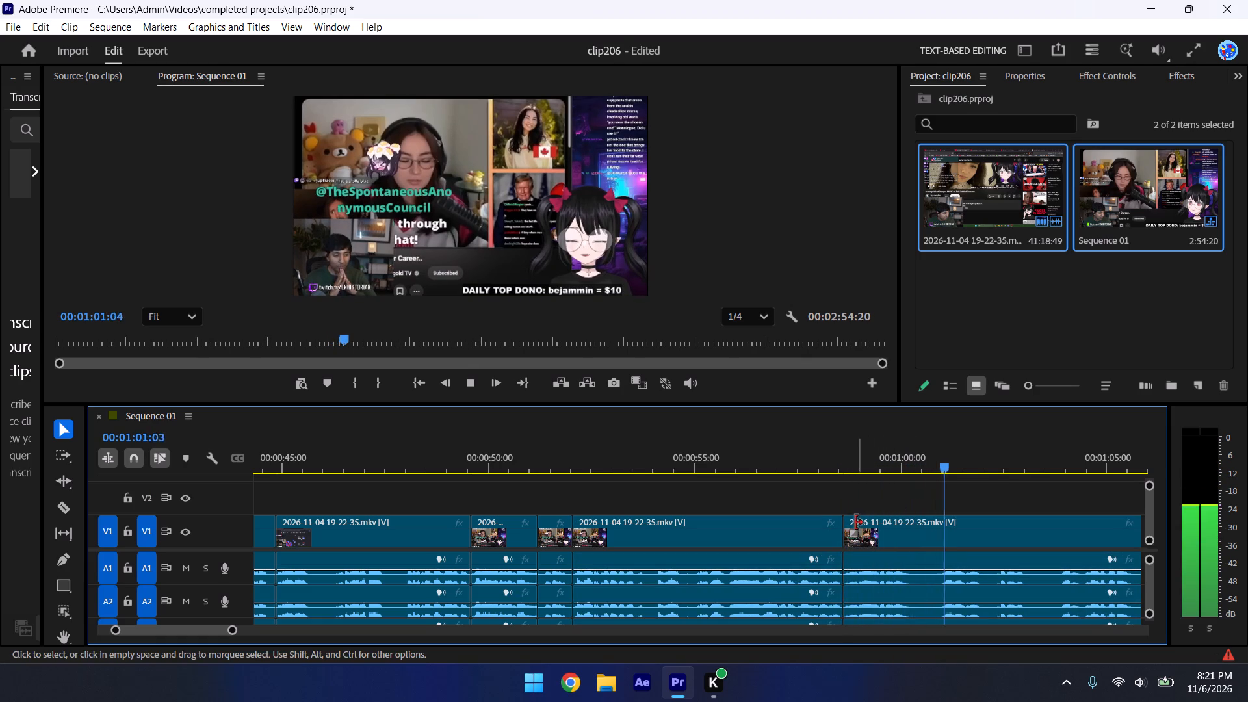
key("space")
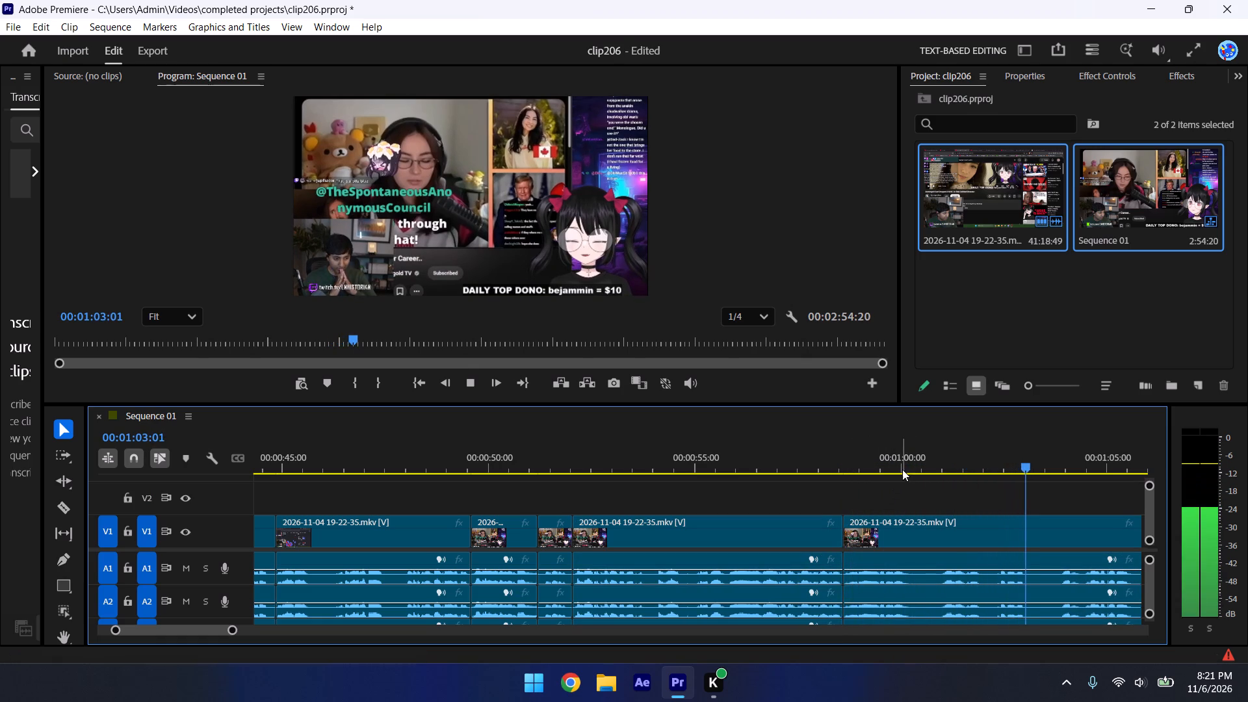
left_click(913, 465)
key("ctrl+k")
key("ctrl+s")
Trim about 0.7 seconds off the last clip's start and move it back against the preceding clip at about 00:01:00.2.
key("space")
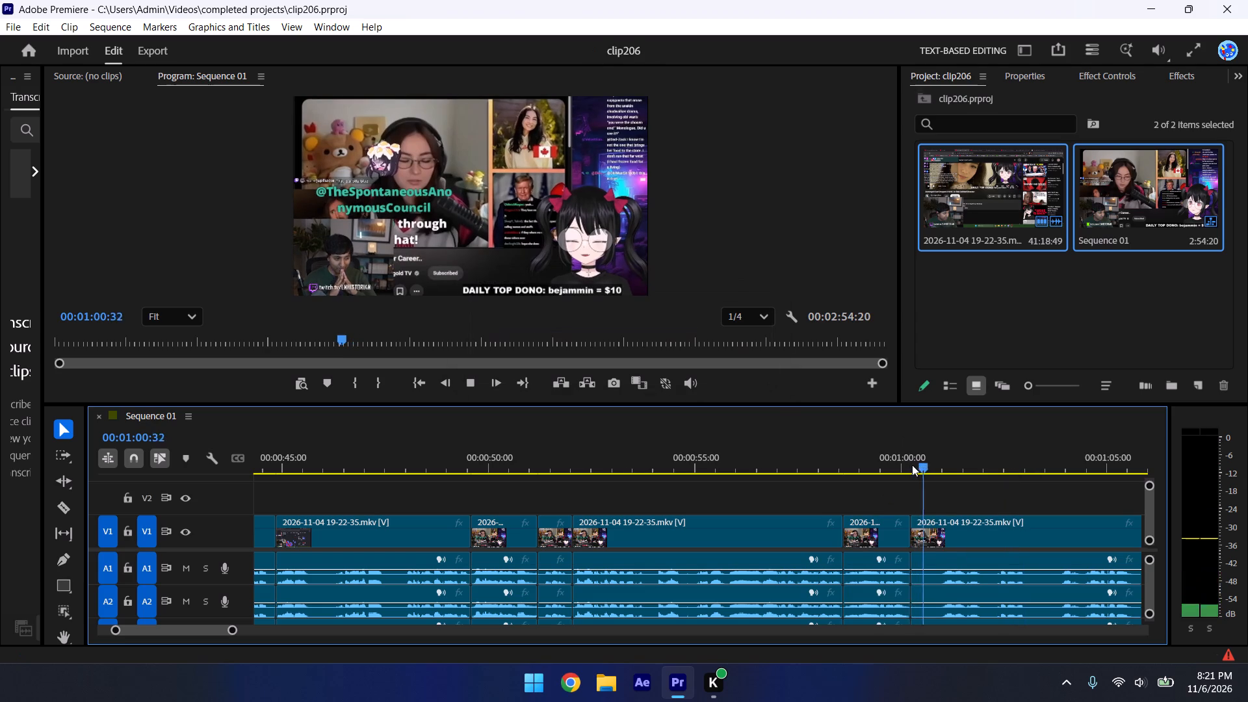
key("space")
key("space")
left_click_drag(917, 518, 953, 528)
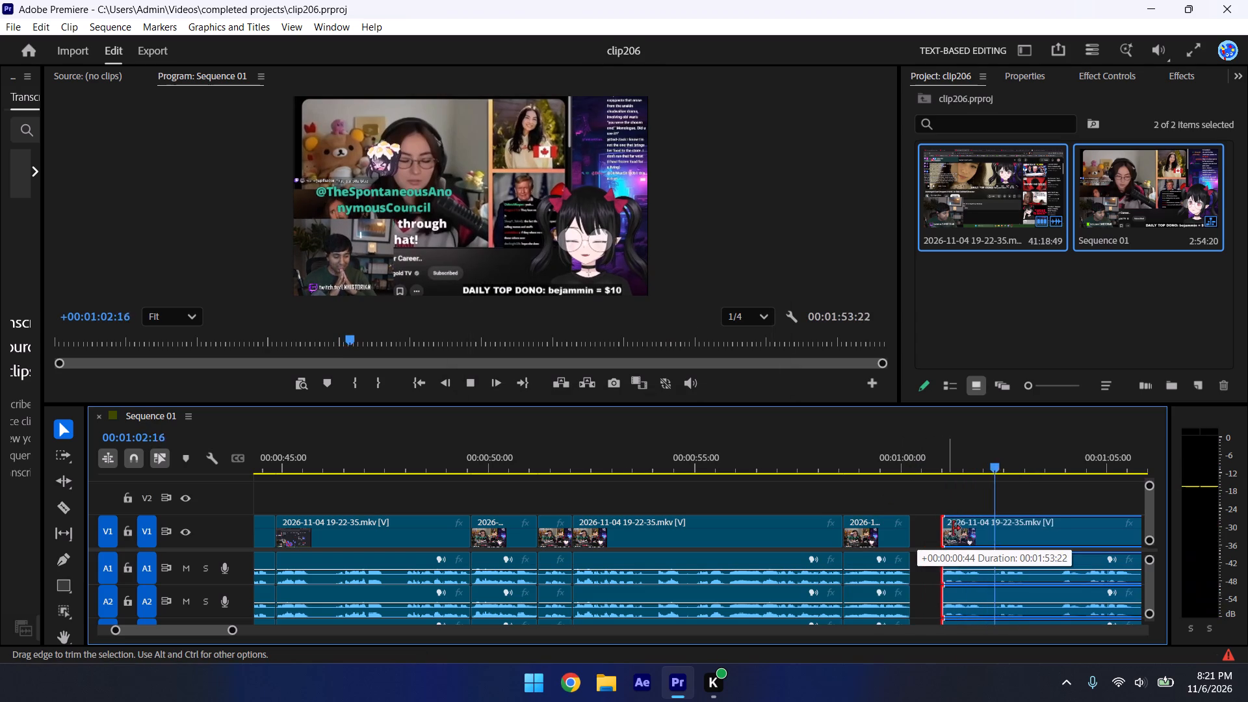
left_click_drag(953, 528, 946, 523)
key("space")
left_click_drag(989, 530, 965, 530)
Play from about 00:01:01, split the last clip at about 00:01:01.2, and save the project.
left_click(948, 460)
key("space")
key("space")
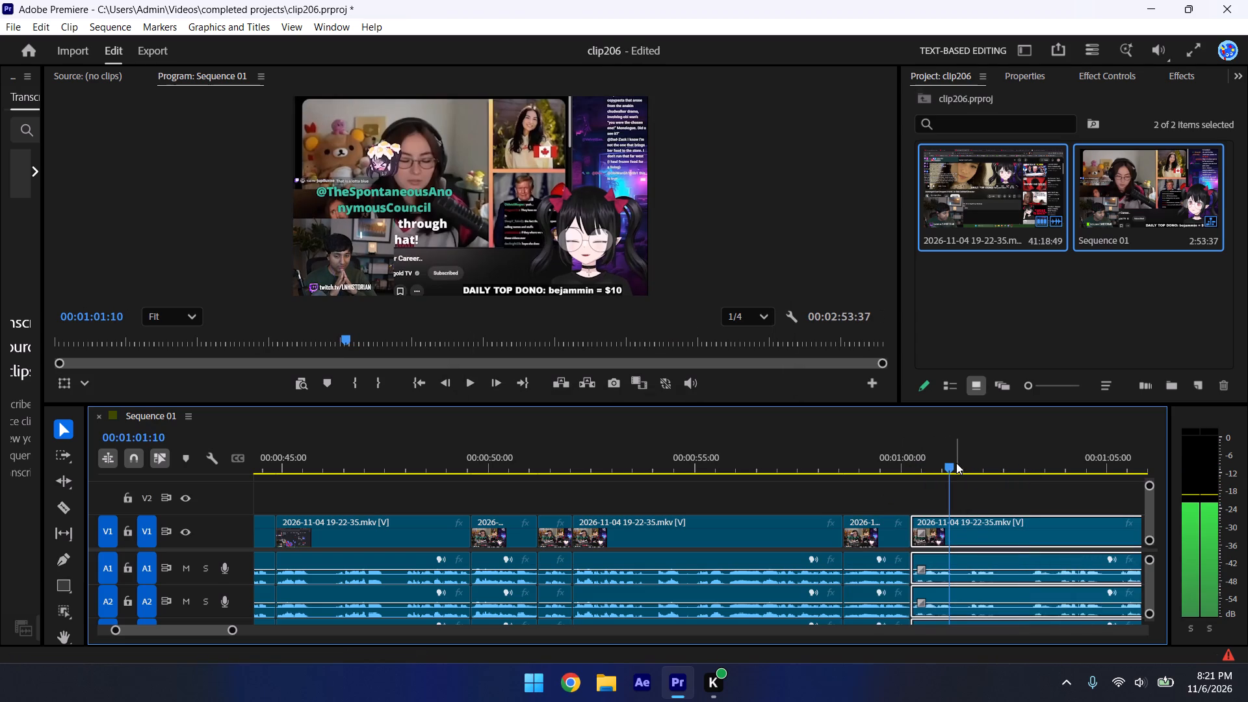
key("space")
key("space")
key("ctrl+k")
key("ctrl+s")
Trim about 0.3 seconds off the last clip's start and move it back against the preceding clip at about 00:01:01.2.
key("space")
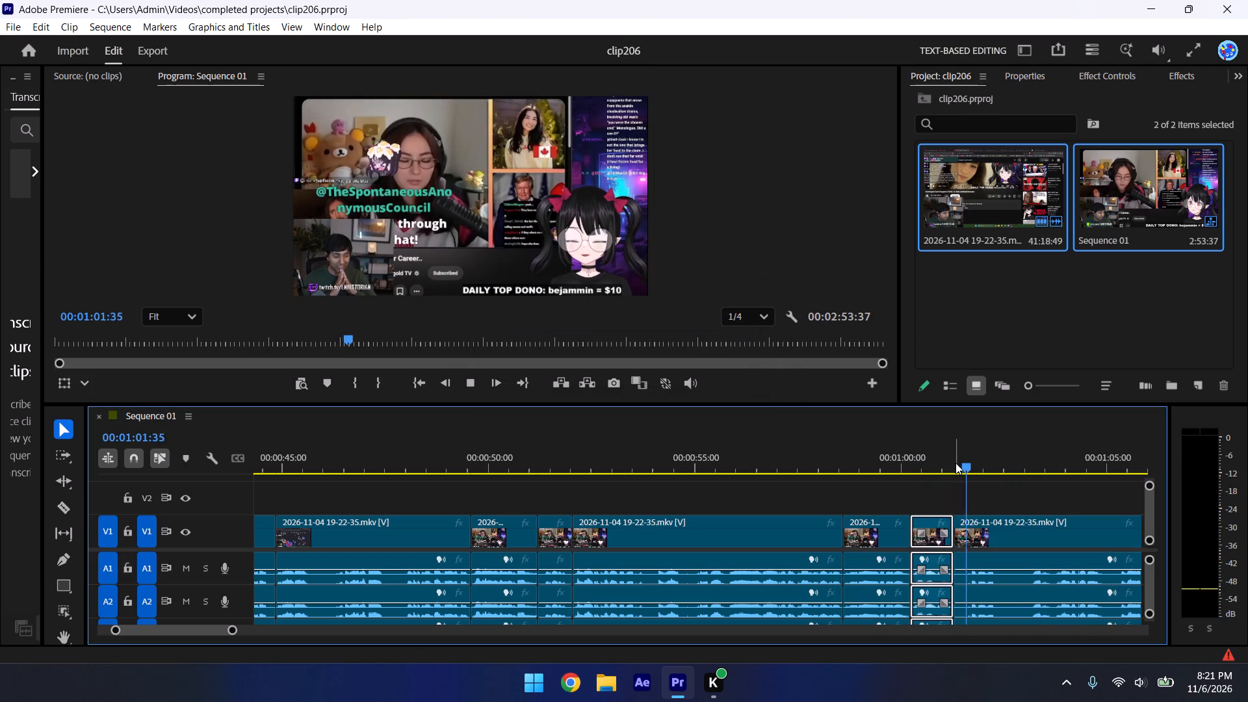
left_click_drag(959, 523, 973, 523)
key("space")
left_click_drag(997, 525, 985, 523)
Replay from about 00:01:01 and 00:01:02, split the last clip at 00:01:02:03, and save the project.
left_click(939, 457)
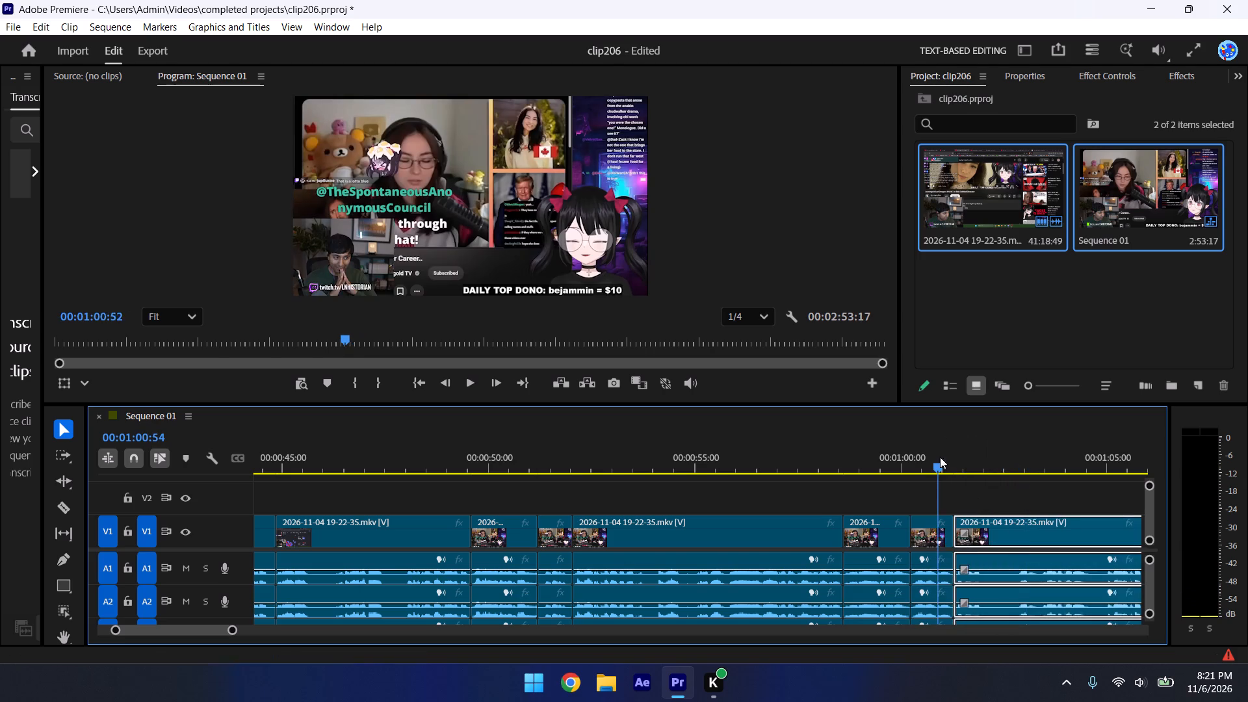
left_click(968, 490)
key("space")
key("space")
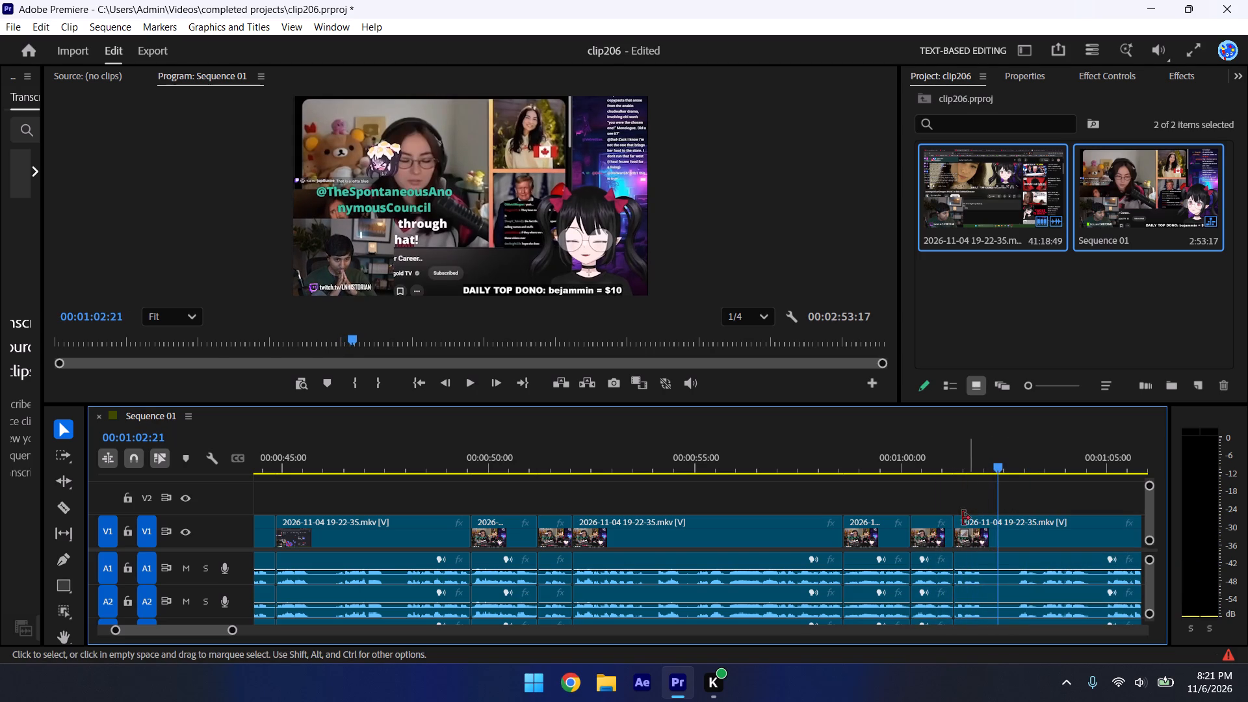
left_click(995, 471)
left_click(991, 458)
key("space")
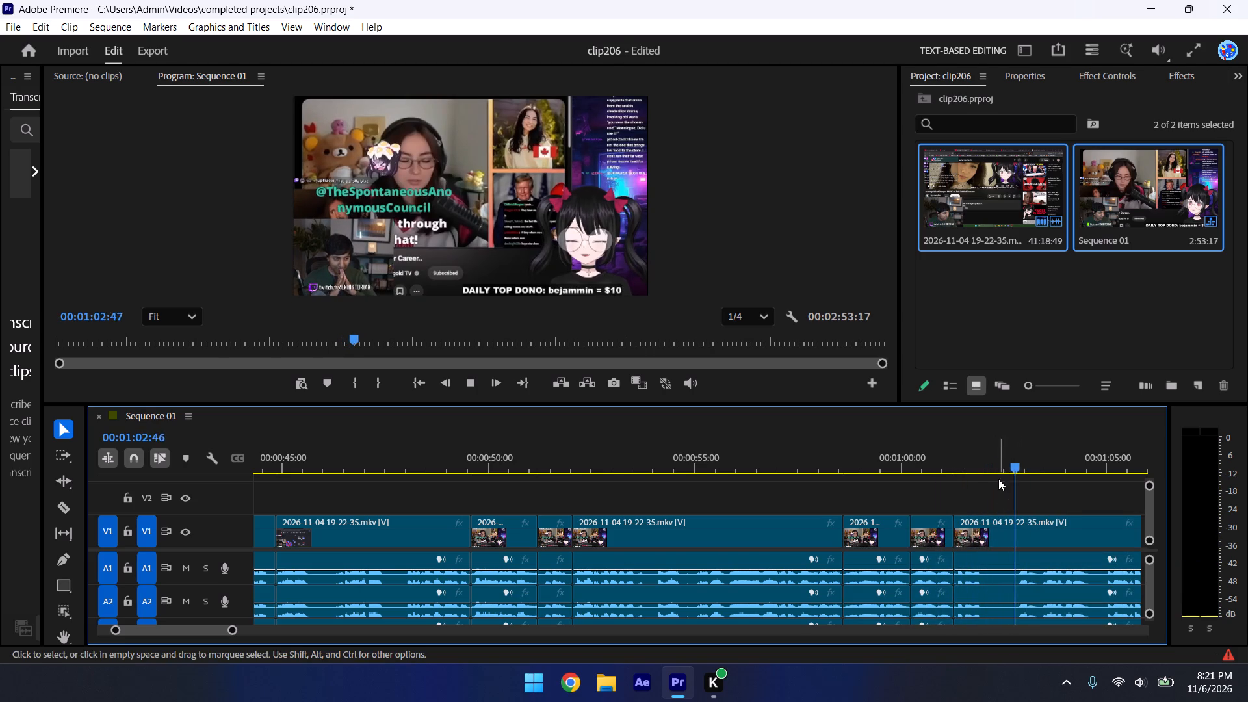
left_click(987, 468)
key("ctrl+k")
key("ctrl+s")
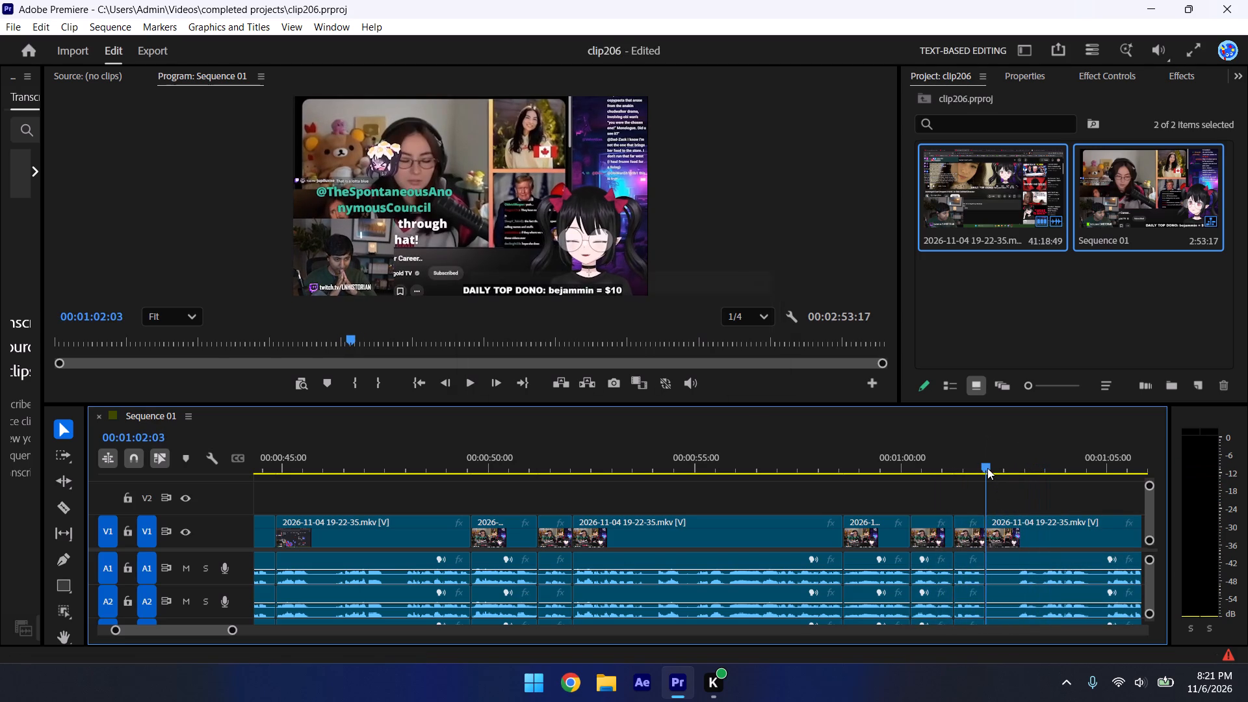
Trim the last clip's start to about 00:01:22, play from about 00:01:25, and save the project.
key("space")
left_click_drag(992, 525, 1019, 531)
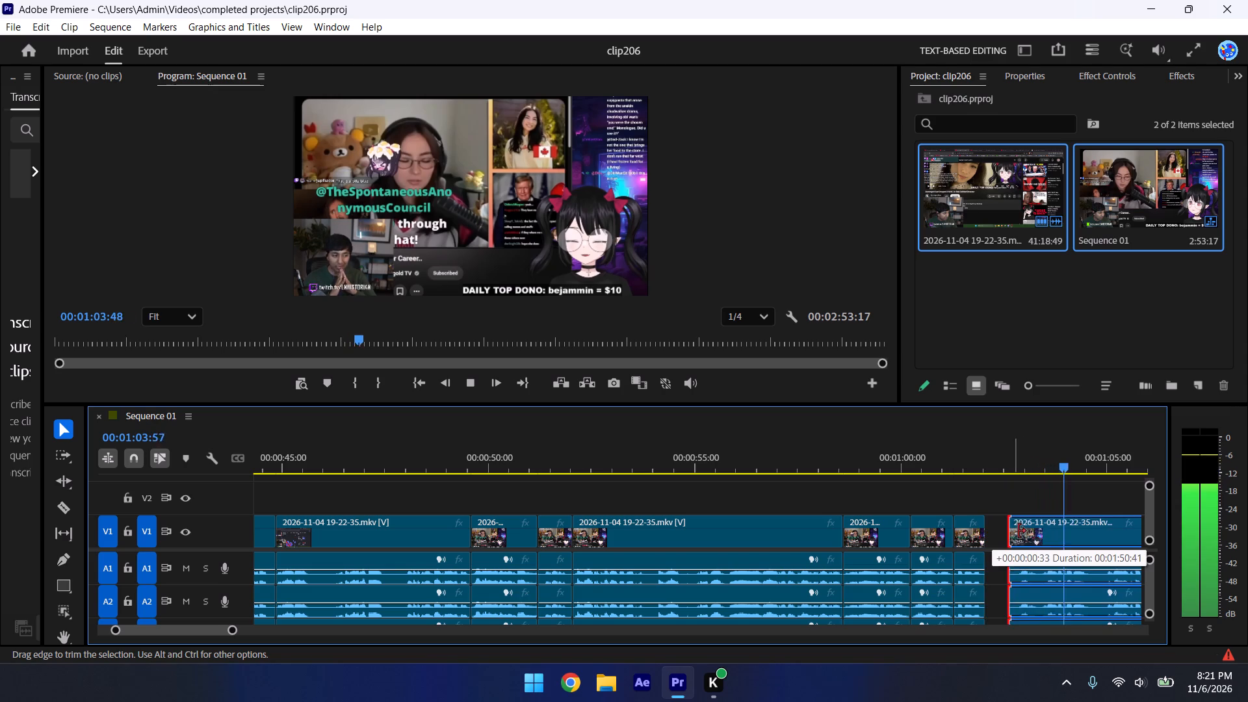
left_click_drag(1019, 531, 1020, 532)
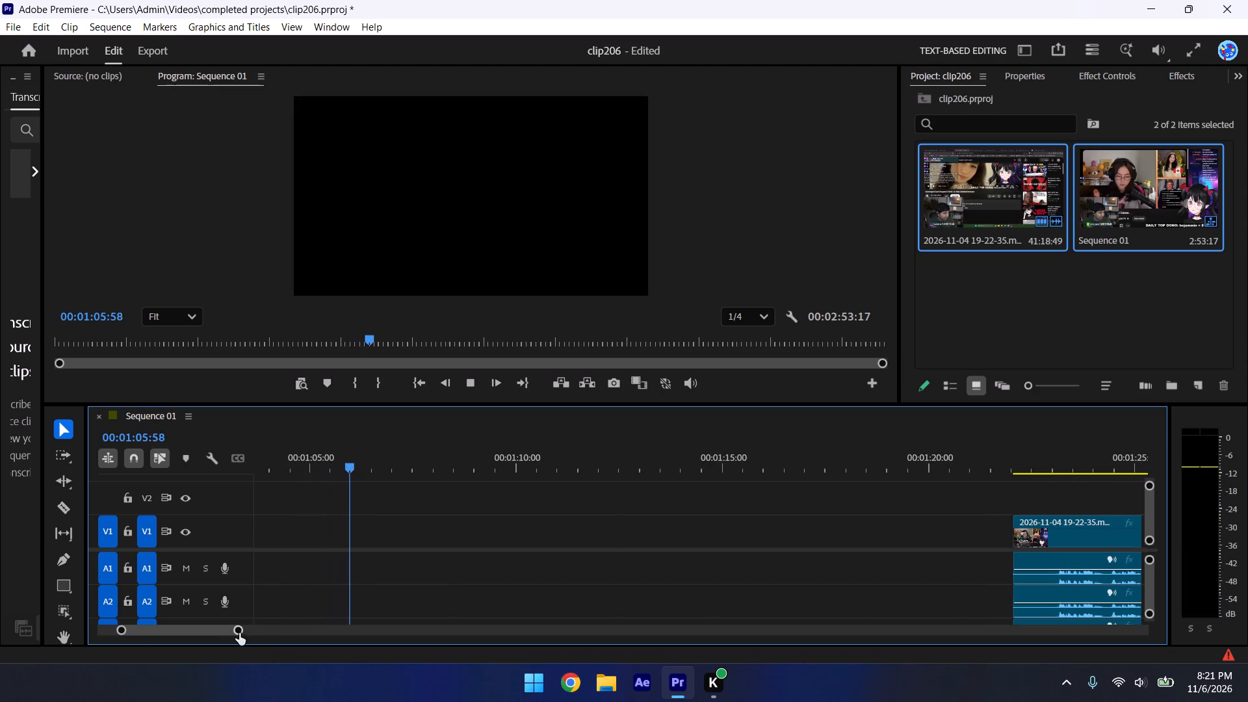
left_click_drag(237, 633, 284, 648)
left_click(1064, 466)
key("space")
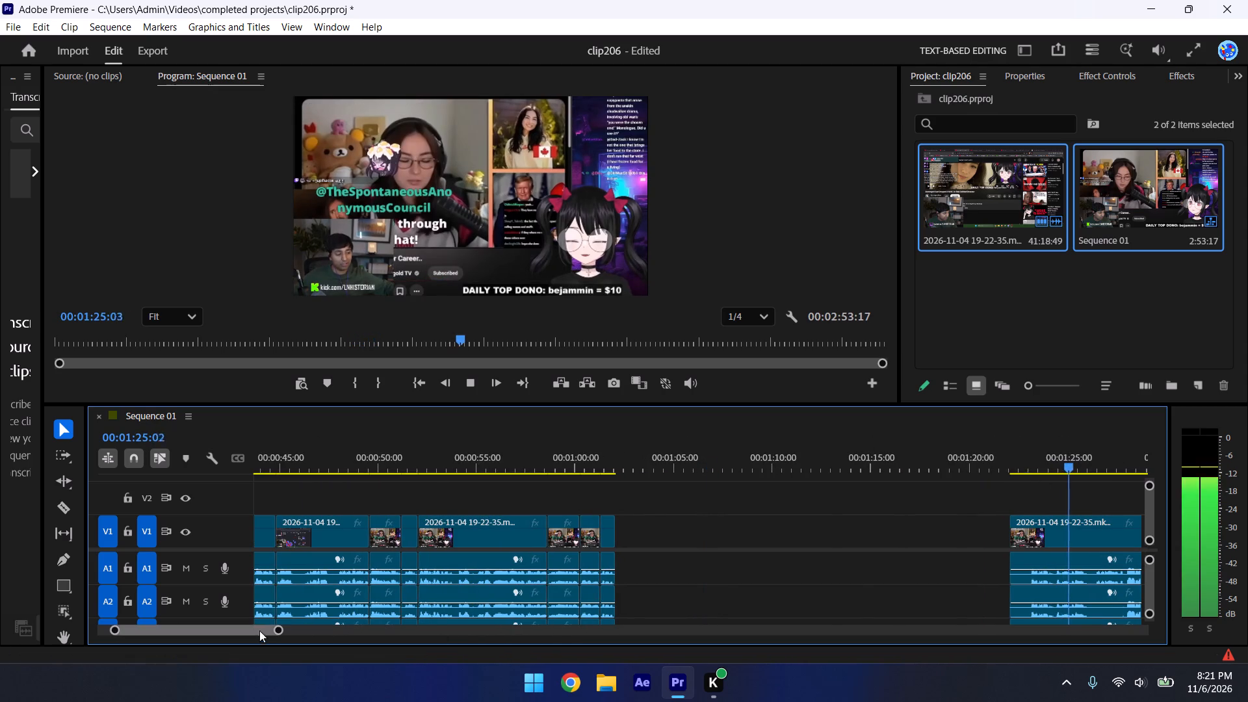
left_click_drag(278, 634, 372, 669)
key("ctrl+s")
Sample the last clip around 00:01:43, 00:02:20 and 00:02:23, and trim its start to about 00:01:46.
key("space")
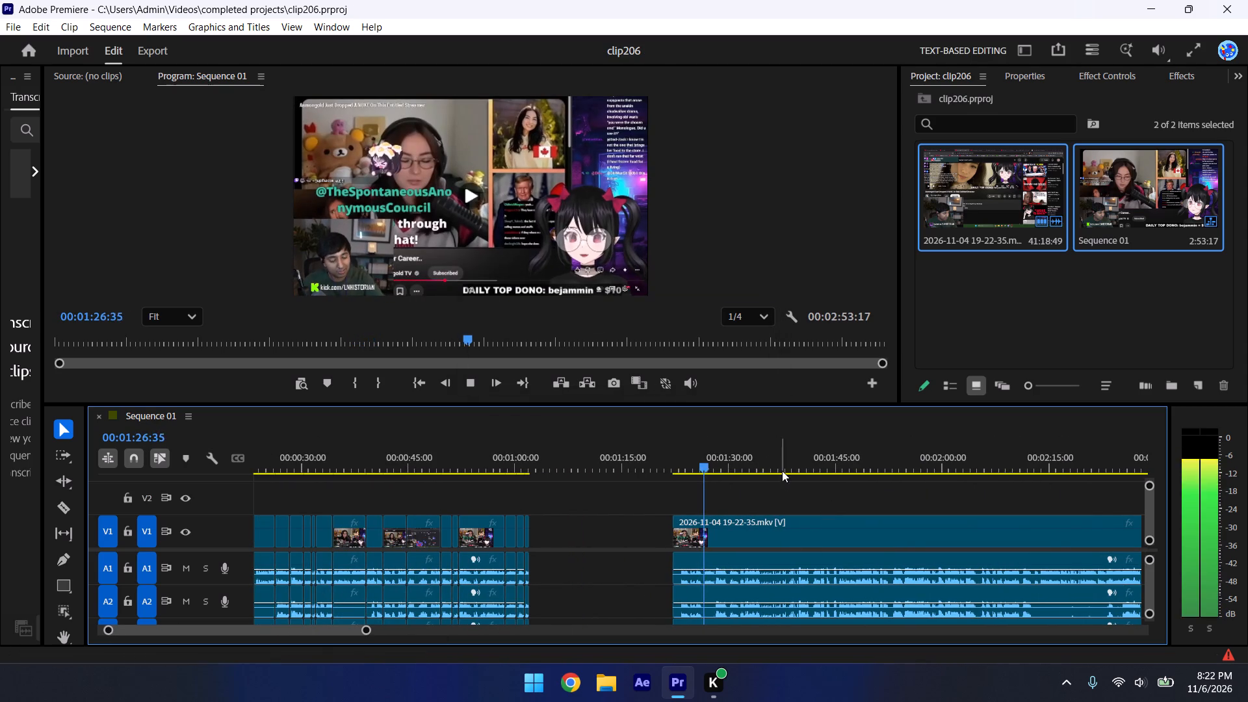
left_click(827, 456)
key("space")
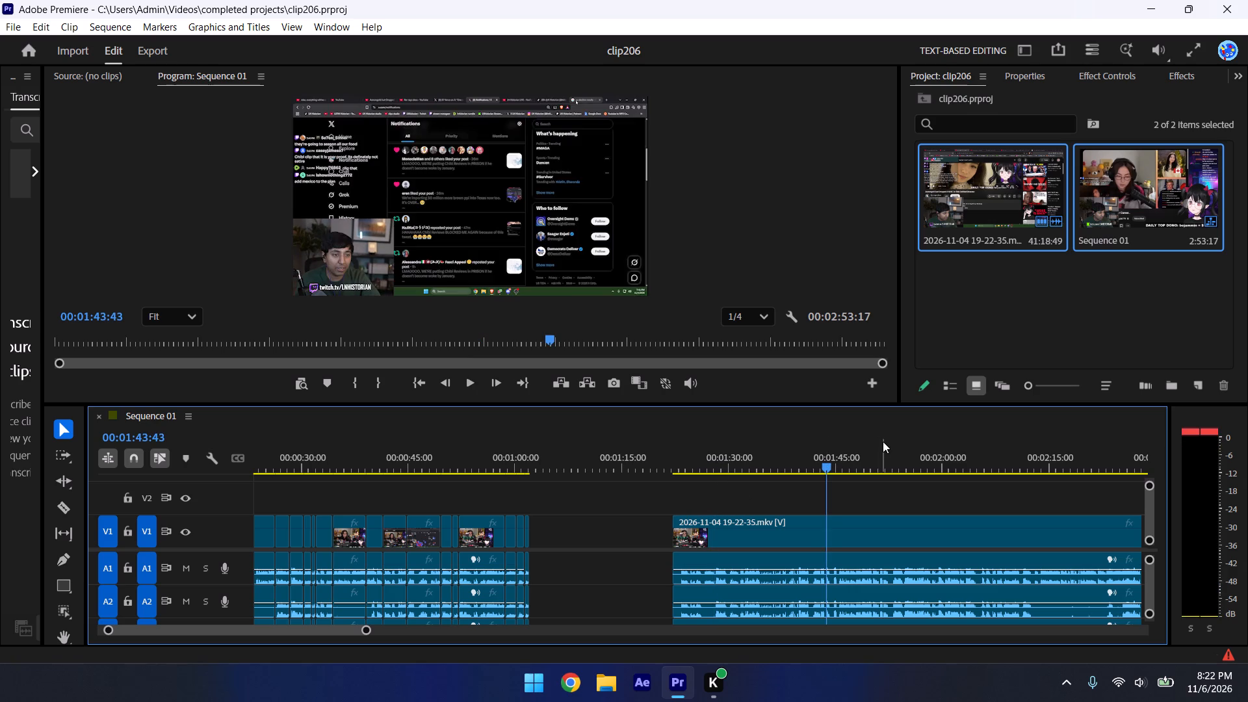
left_click_drag(365, 632, 402, 643)
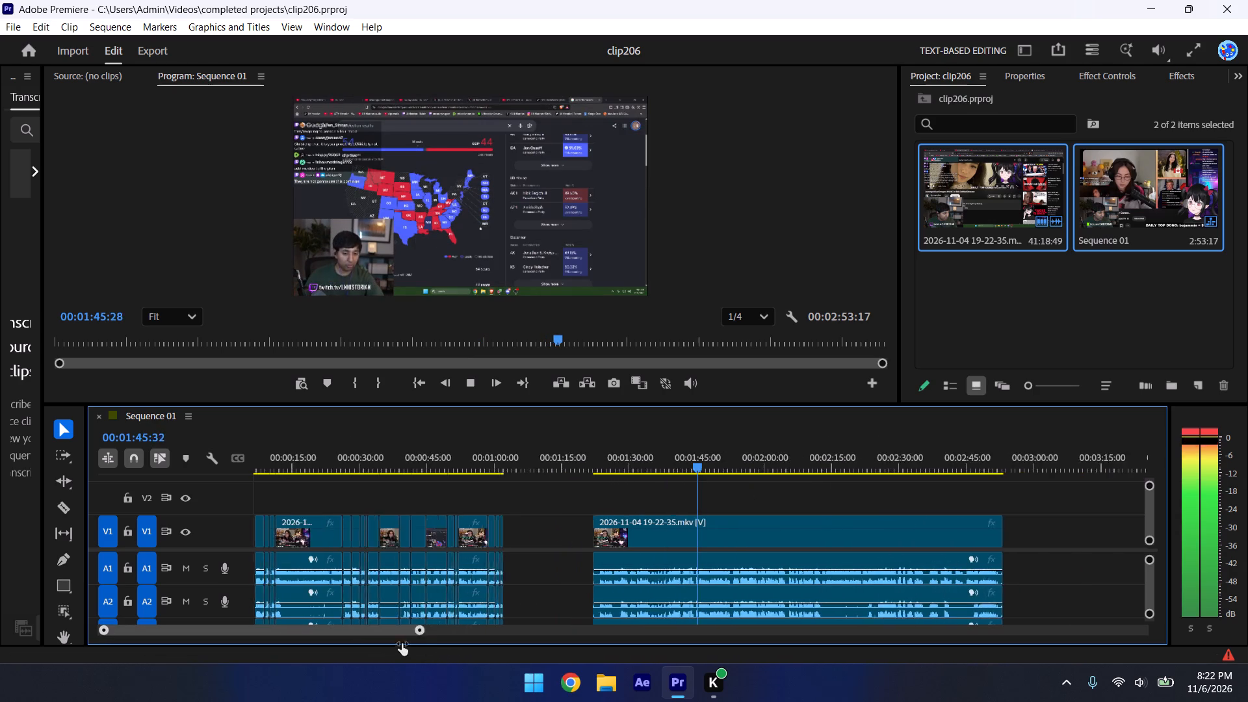
left_click_drag(402, 643, 390, 638)
left_click(924, 413)
left_click(909, 463)
key("space")
left_click(932, 458)
key("space")
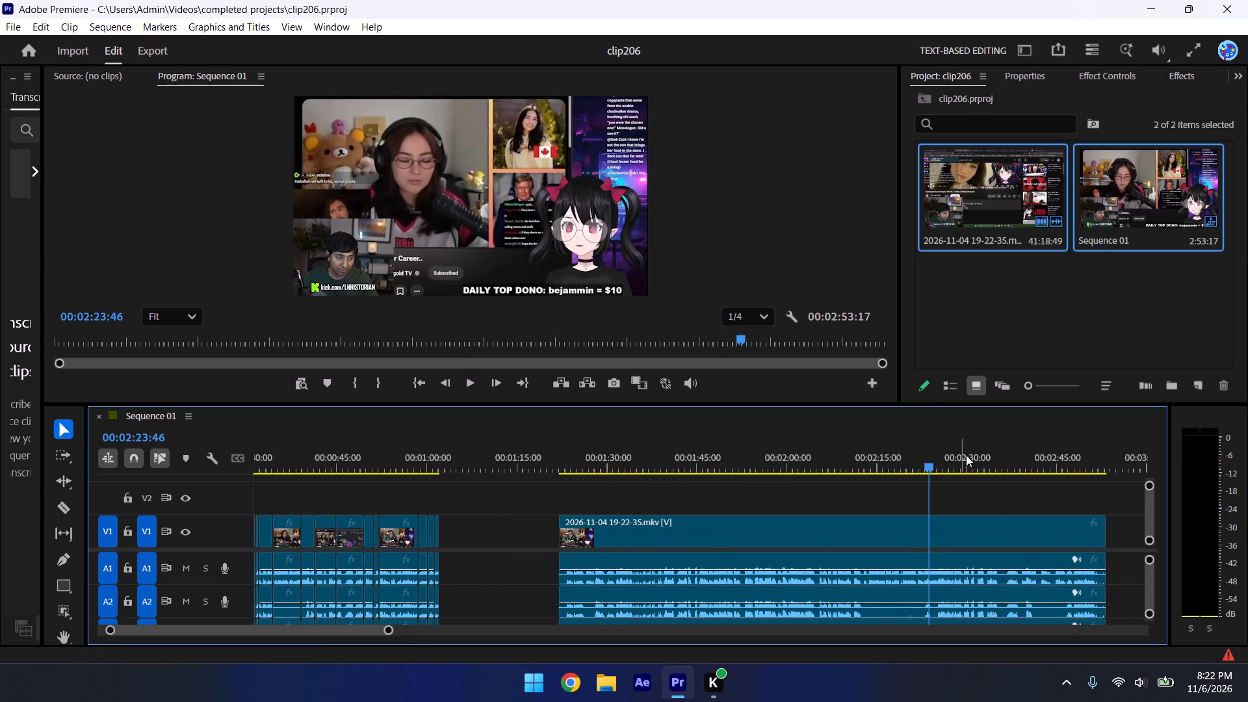
left_click_drag(556, 524, 930, 701)
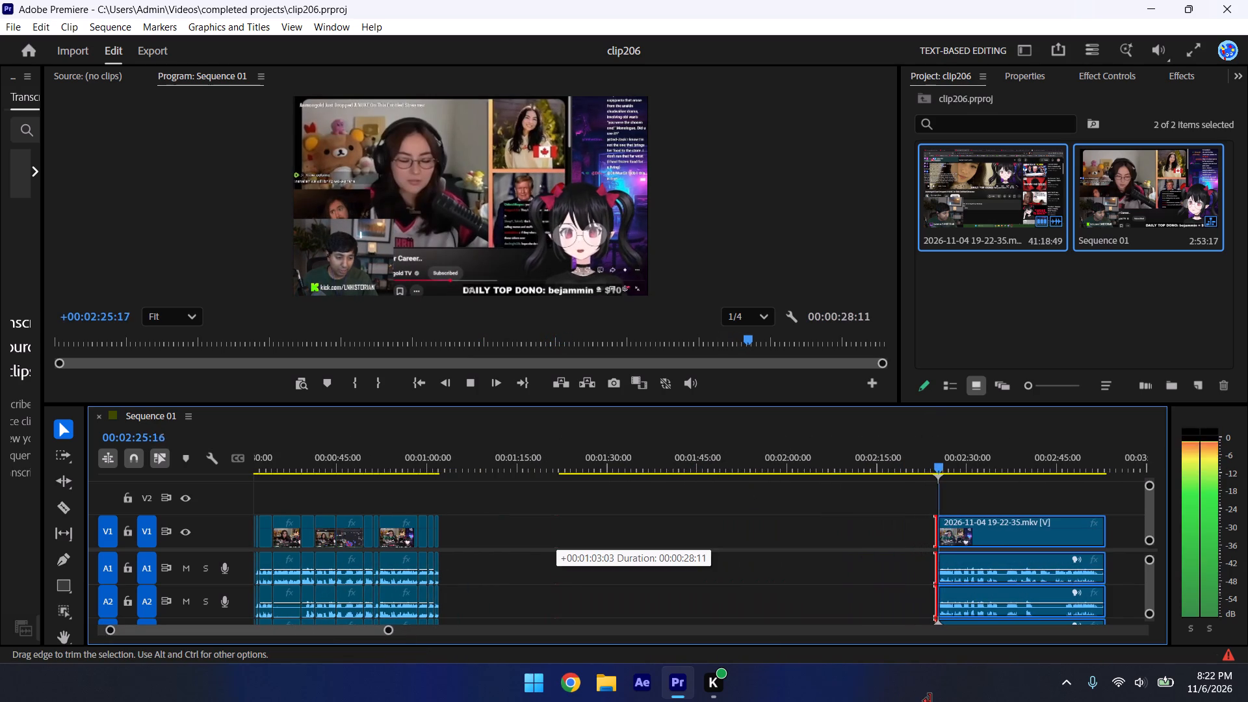
left_click_drag(930, 701, 925, 696)
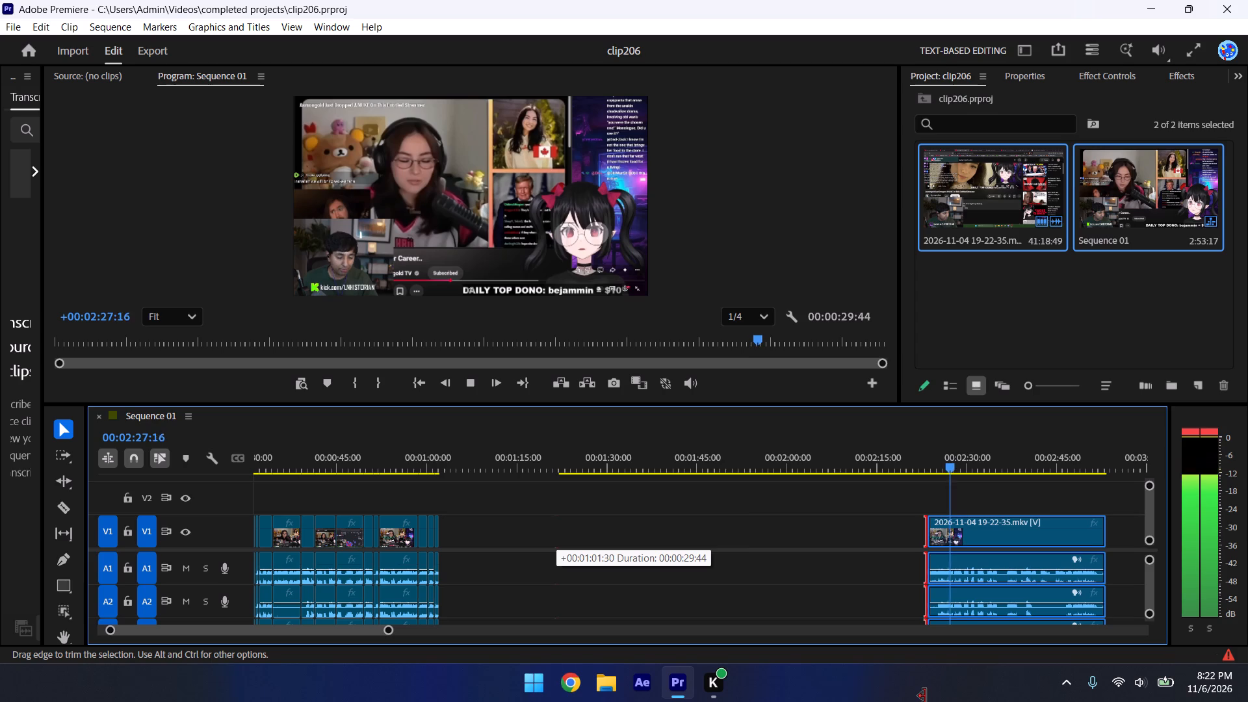
left_click_drag(925, 696, 701, 647)
Play the last clip from about 00:02:05 and 00:02:48, and extend its end to about 00:03:13.
left_click(821, 461)
key("space")
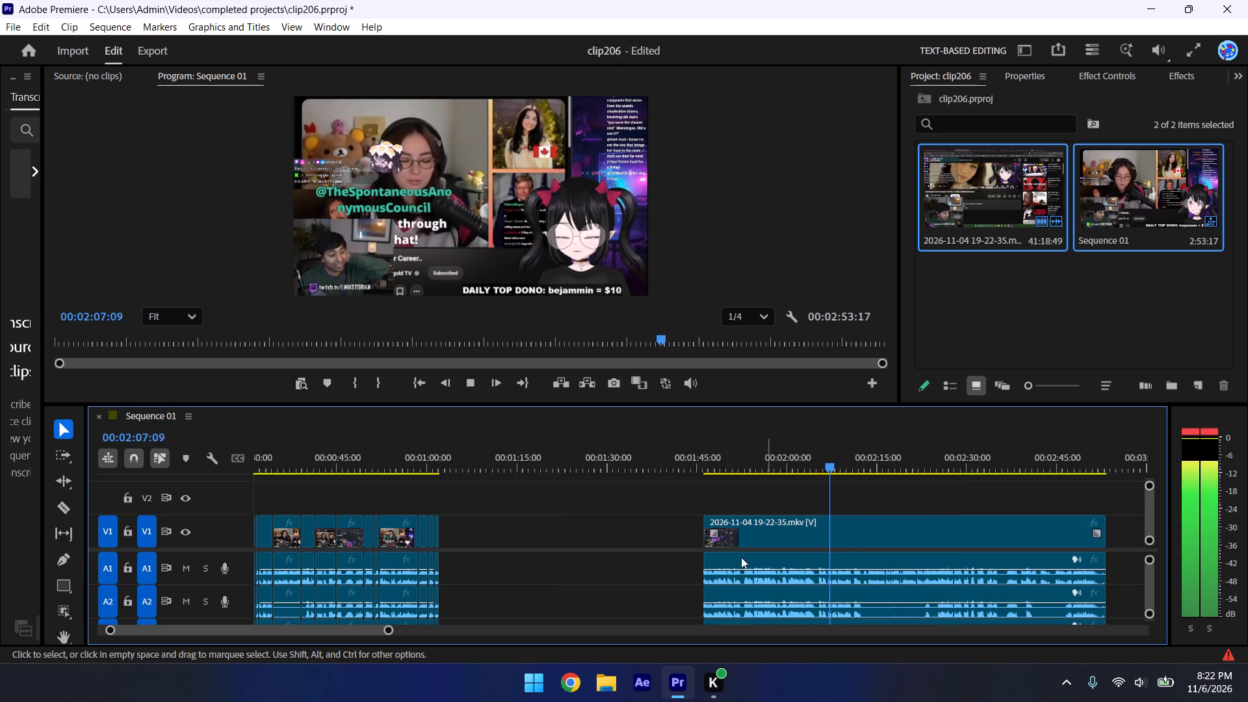
left_click_drag(389, 629, 311, 620)
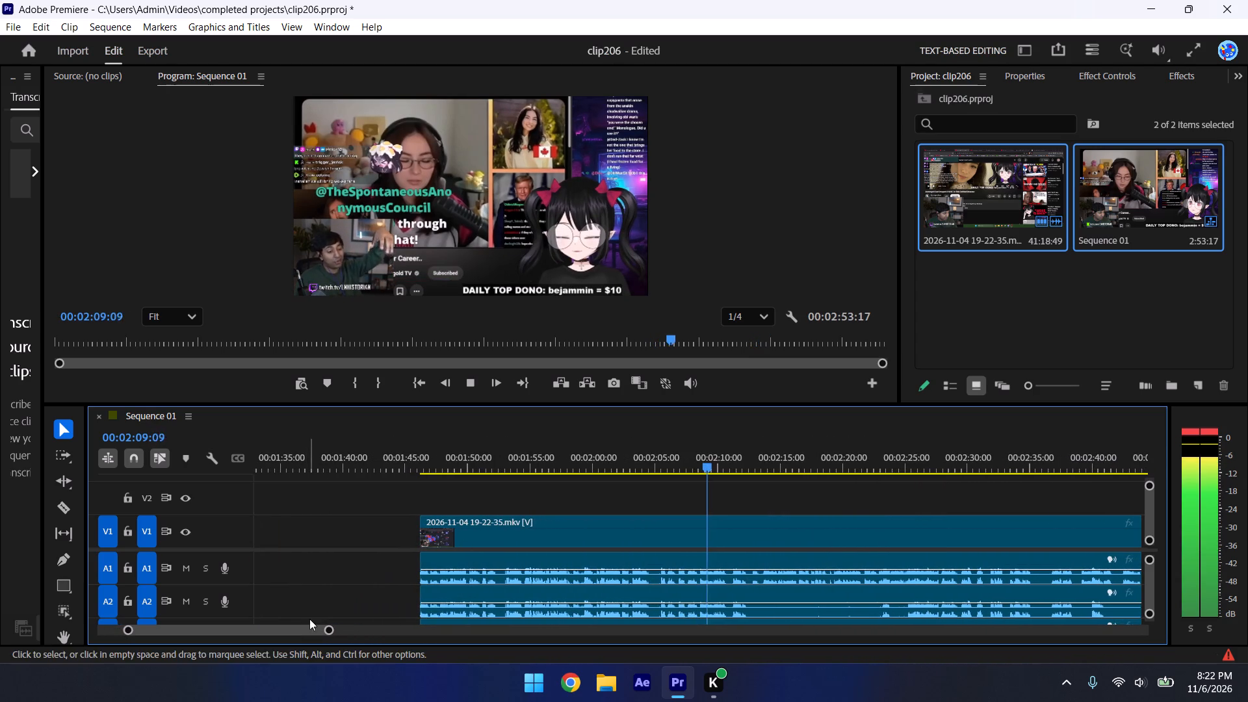
left_click_drag(329, 628, 430, 660)
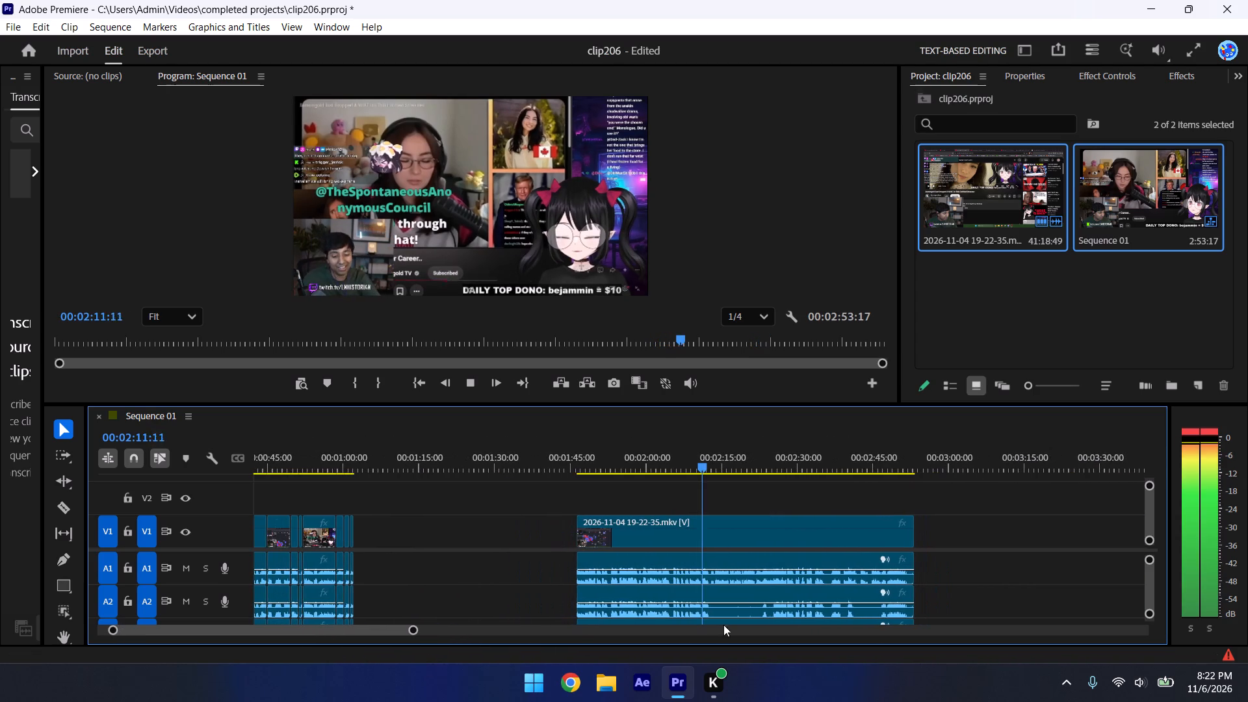
left_click(890, 466)
key("space")
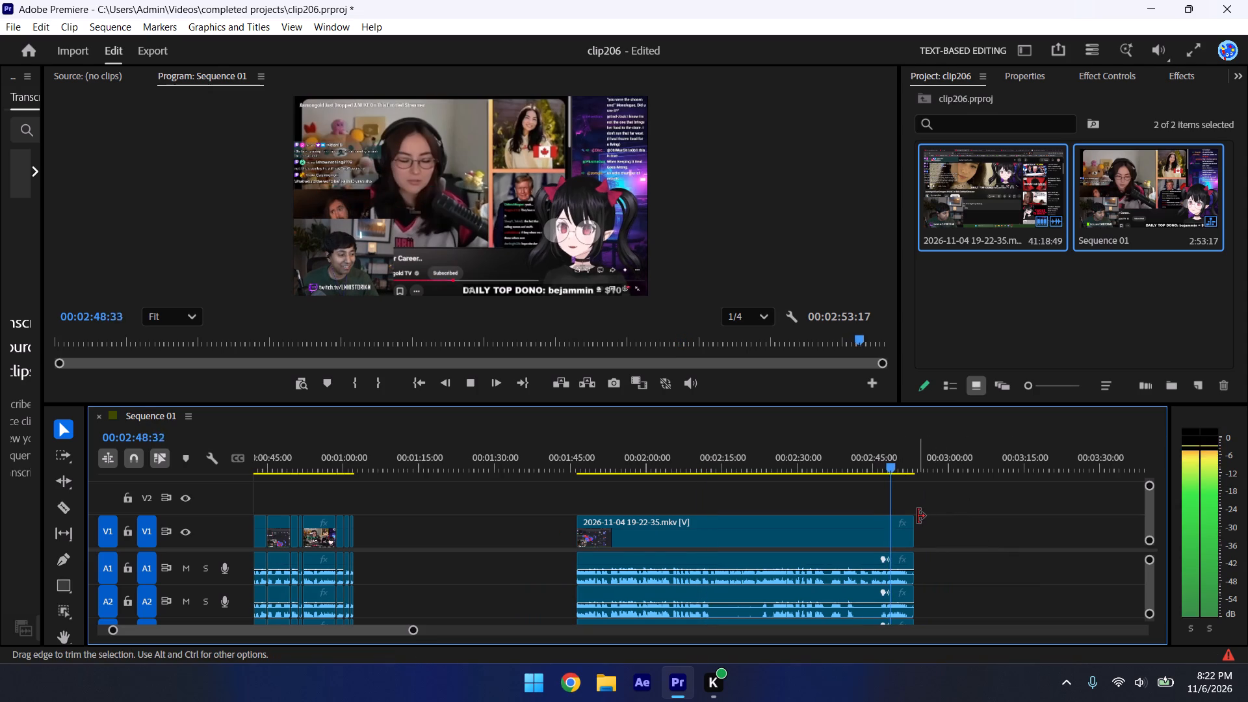
left_click_drag(918, 516, 1019, 523)
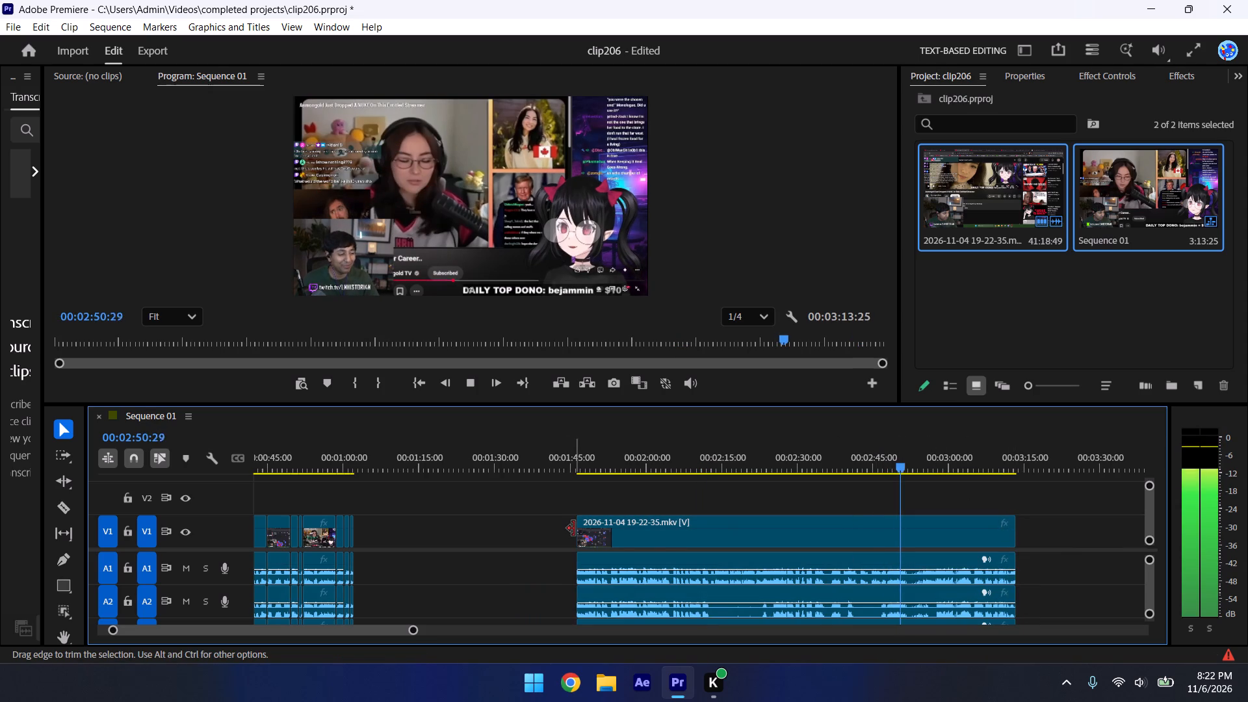
Trim the last clip's start to about 00:02:46, play from there, and trim it further to about 00:02:47.6.
left_click_drag(575, 528, 877, 646)
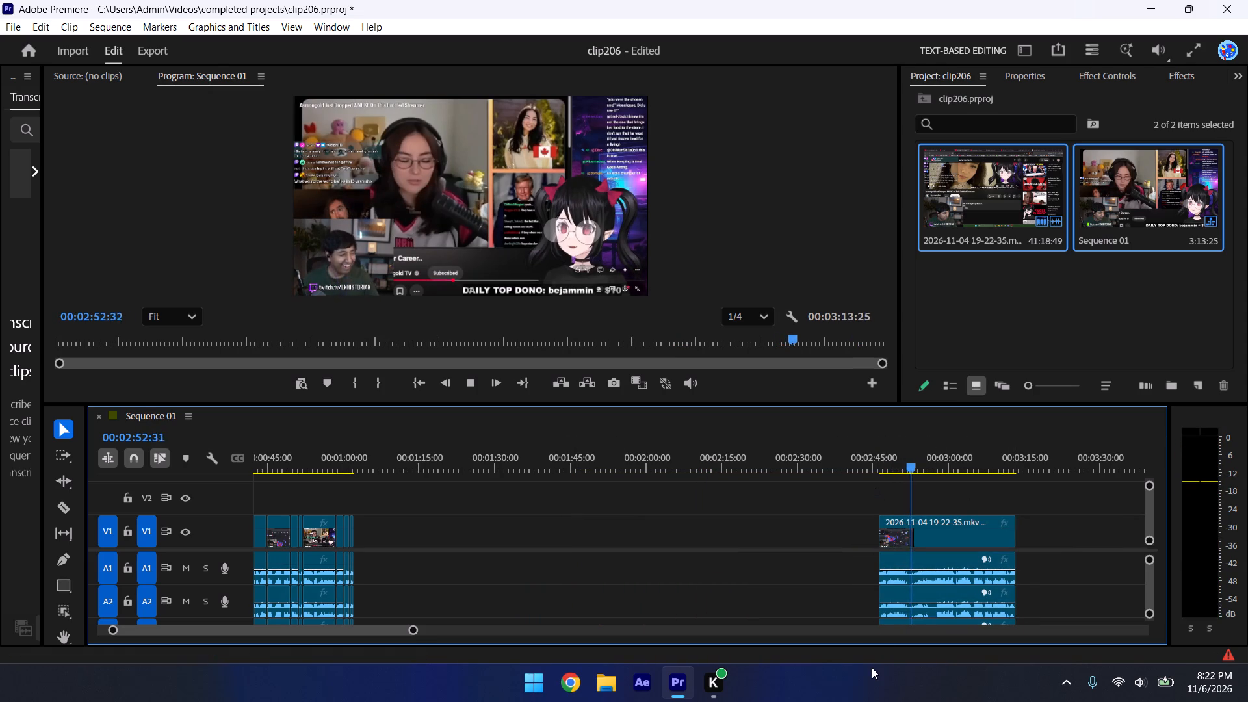
left_click(878, 463)
key("space")
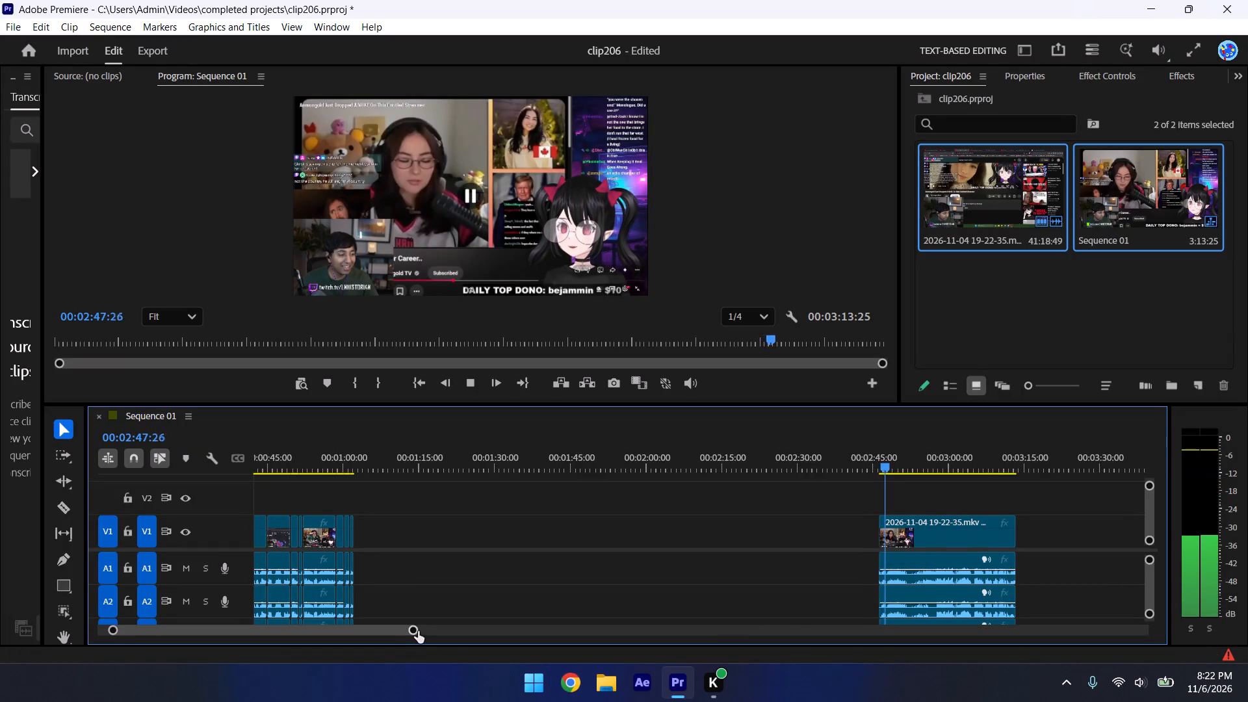
left_click_drag(415, 631, 208, 644)
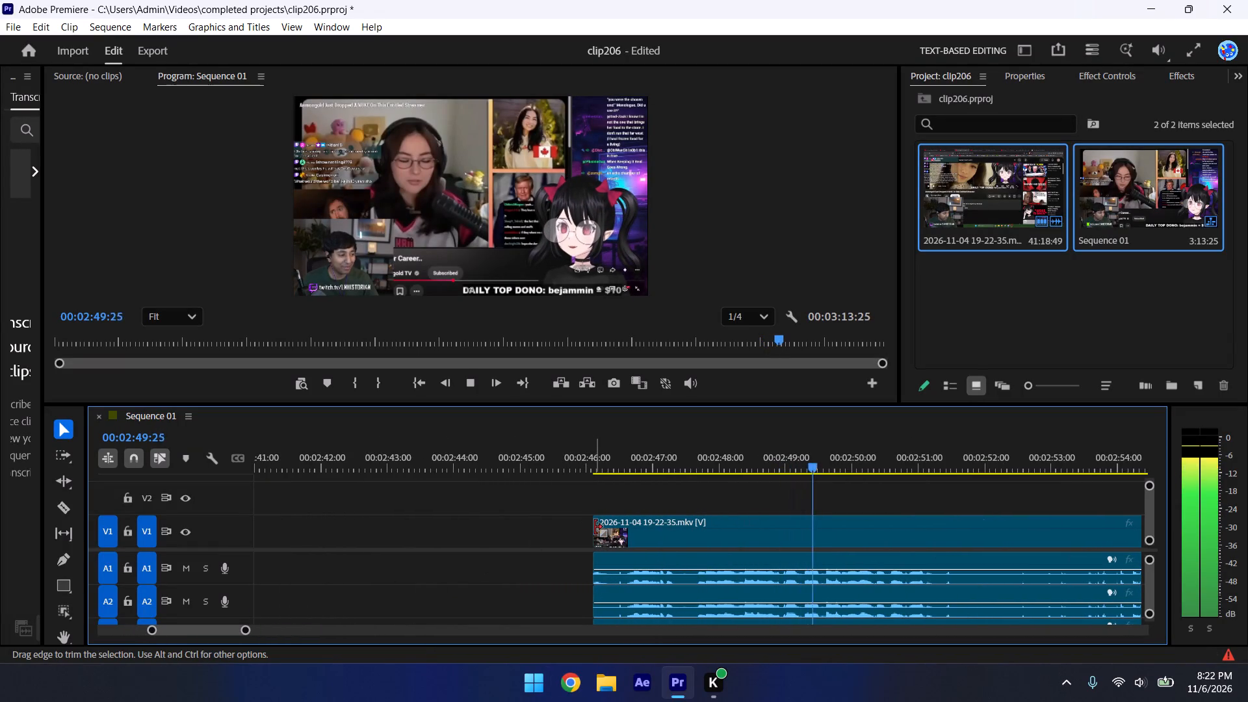
key("space")
left_click_drag(595, 527, 694, 616)
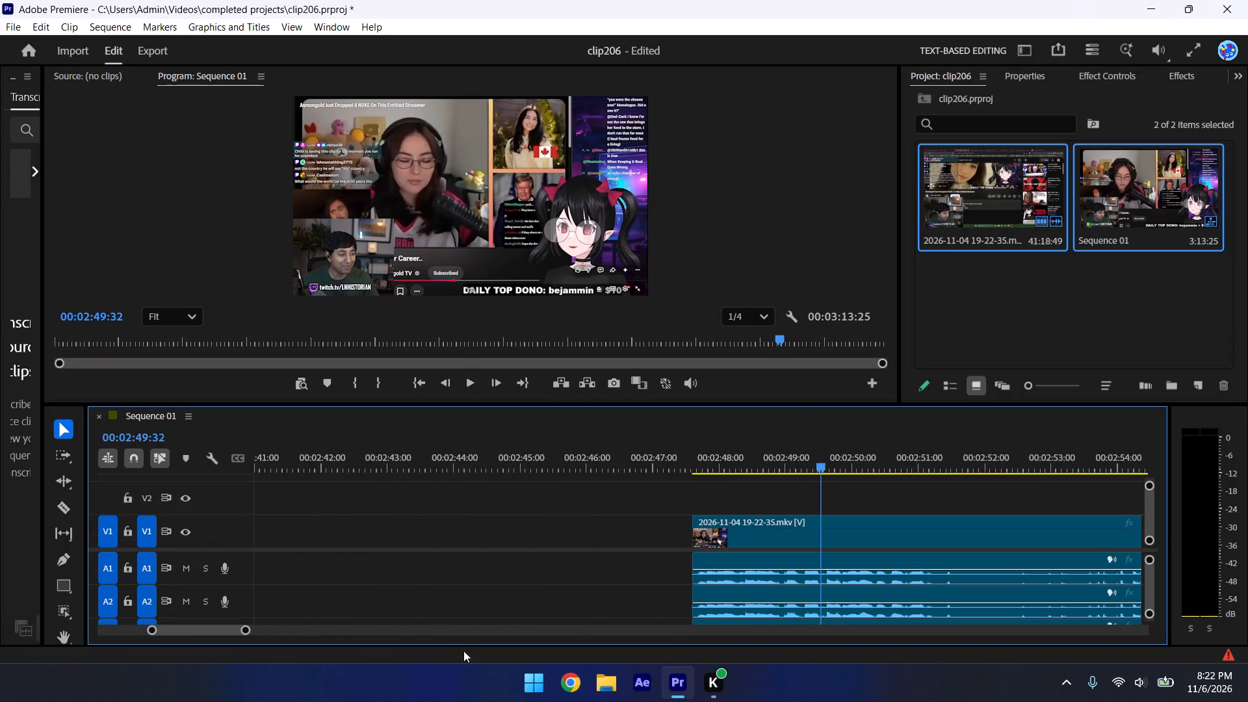
Save the project and move the last clip back against the preceding clips at about 00:01:02 to close the gap.
key("ctrl+s")
left_click_drag(247, 627, 394, 669)
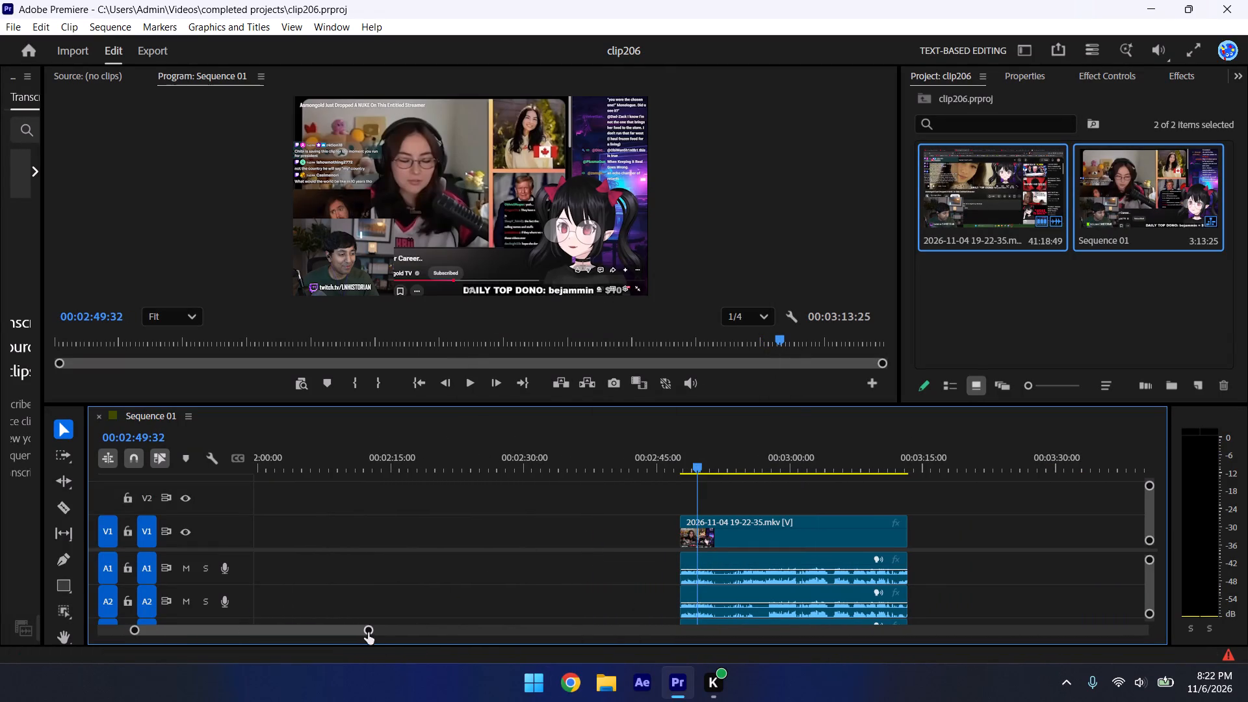
left_click_drag(369, 632, 462, 657)
left_click_drag(443, 631, 508, 649)
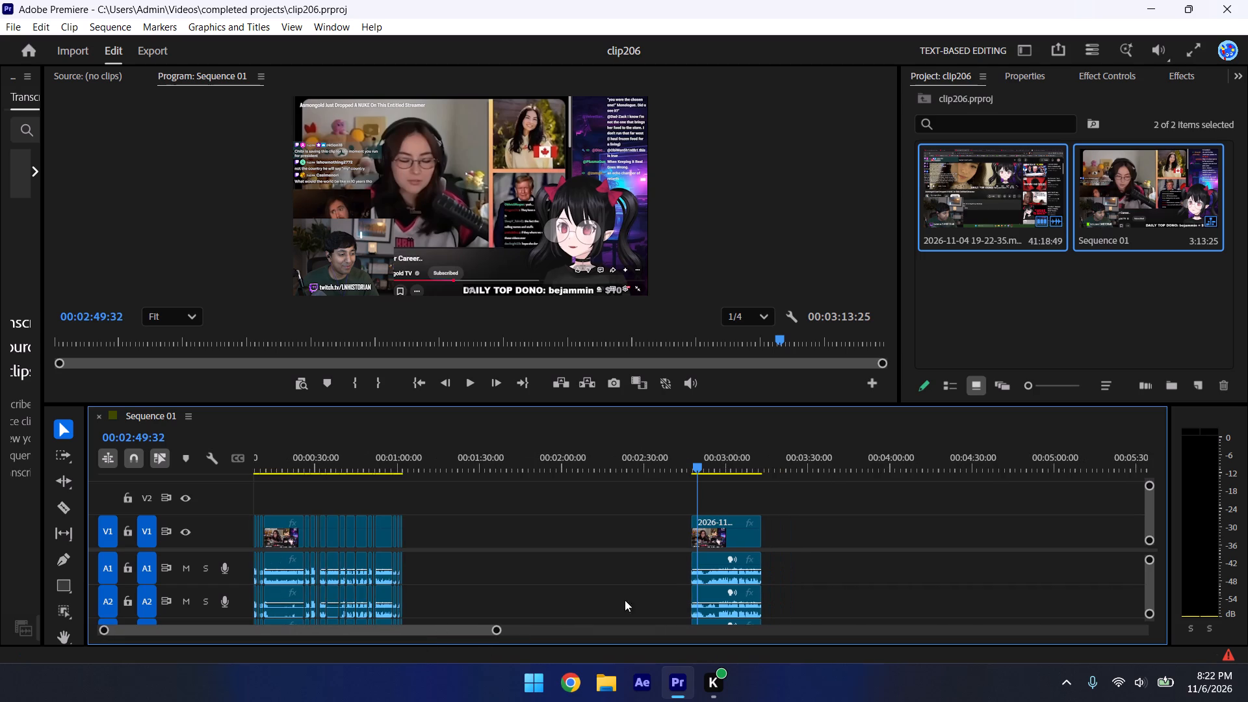
left_click_drag(717, 519, 434, 568)
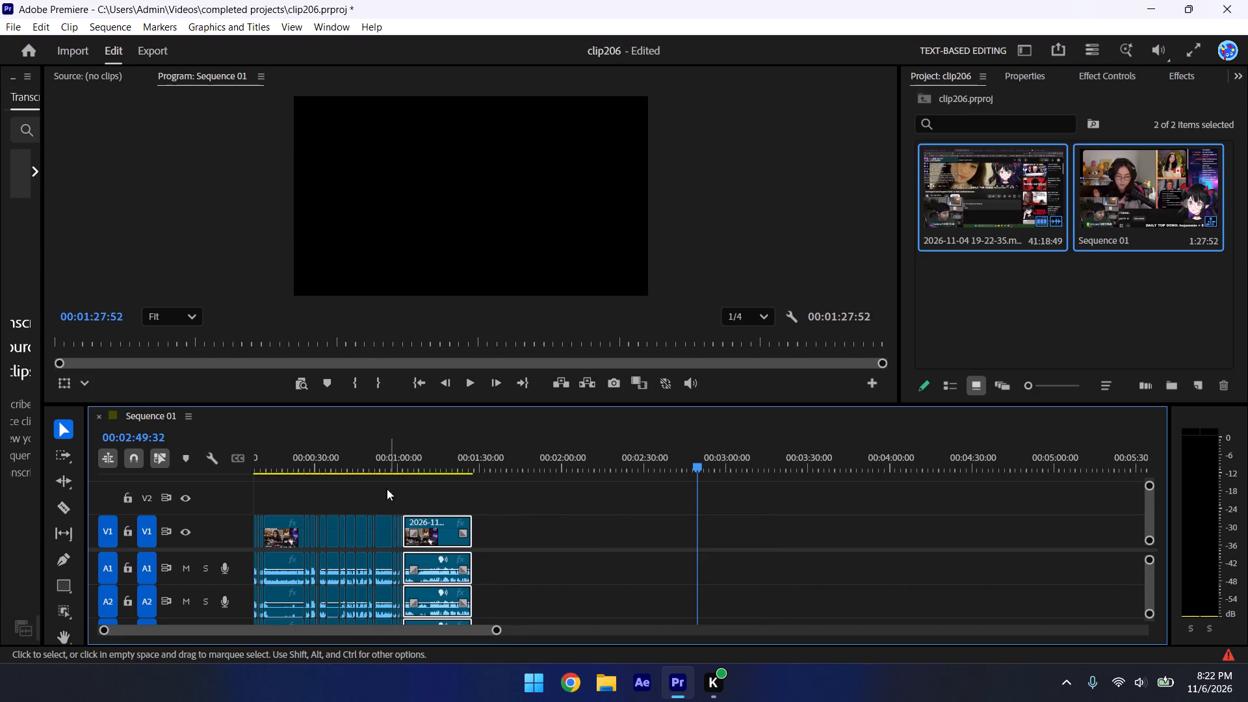
Play the moved clip from its start, split it at 00:01:08:43, unlink it, save, and delete the section after the cut.
left_click(402, 458)
key("space")
left_click_drag(498, 630, 452, 626)
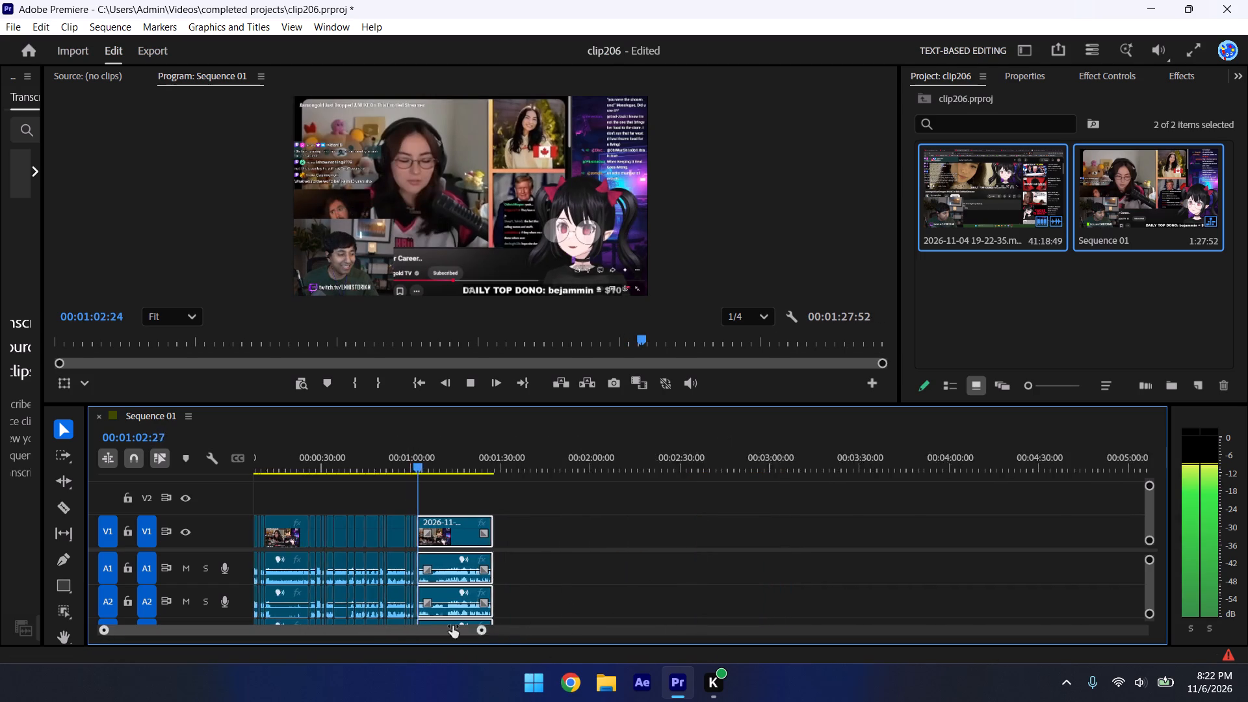
left_click_drag(452, 626, 273, 597)
left_click(808, 502)
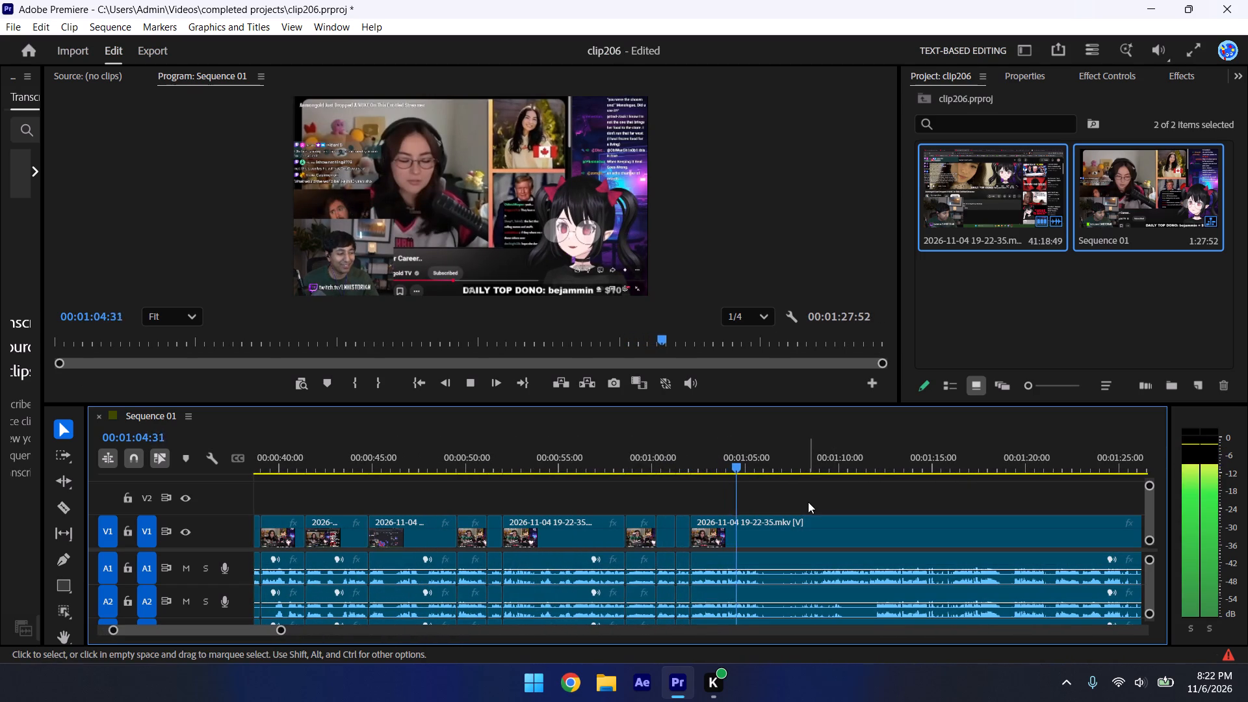
left_click(799, 547)
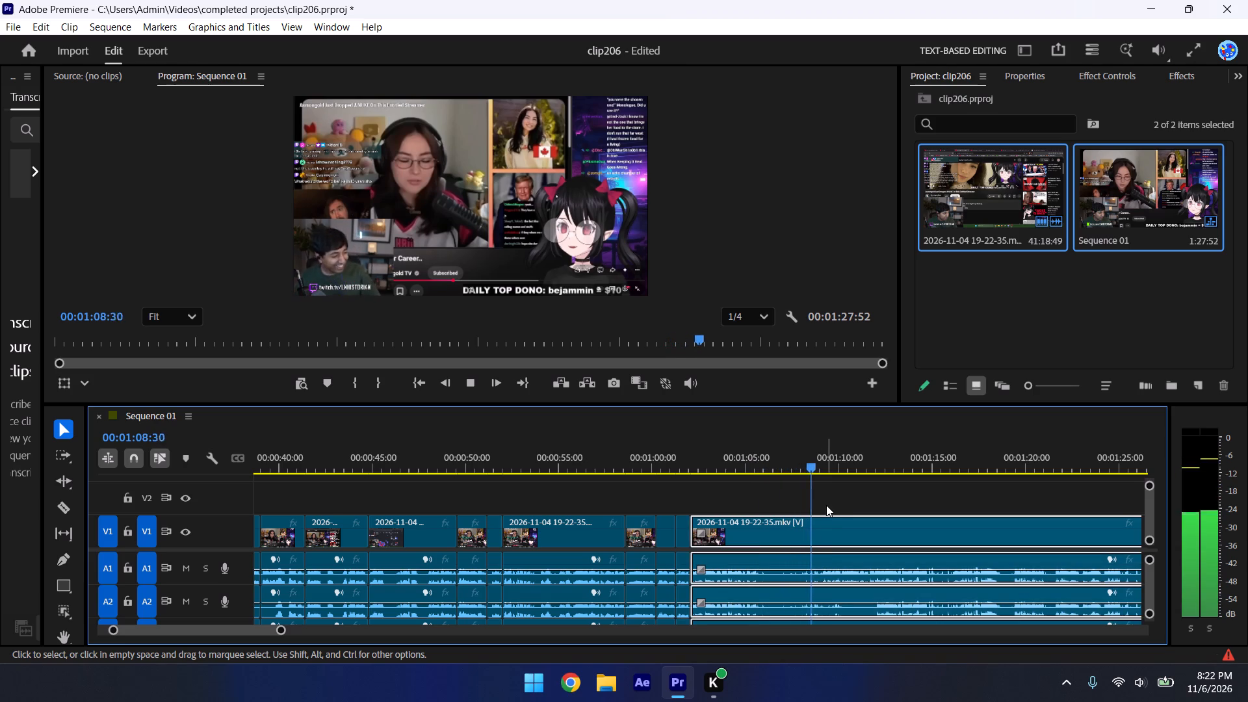
key("space")
left_click(816, 460)
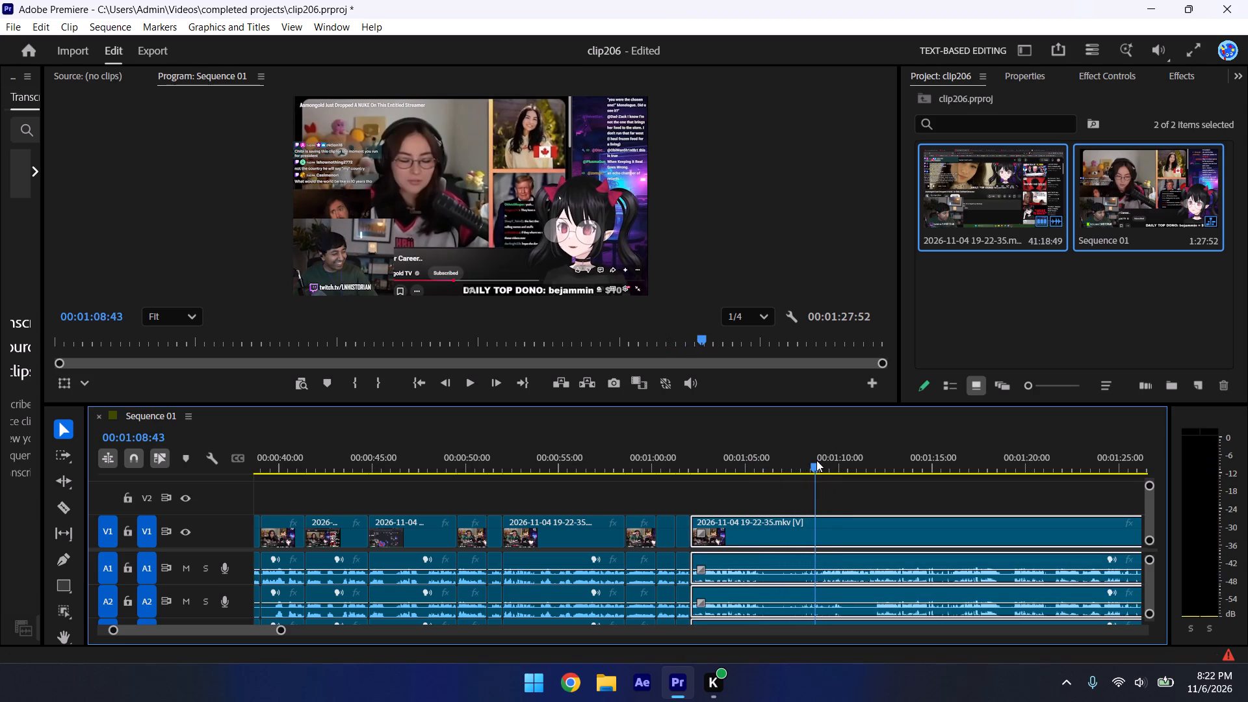
key("ctrl+k")
key("ctrl+l")
key("ctrl+s")
left_click(848, 547)
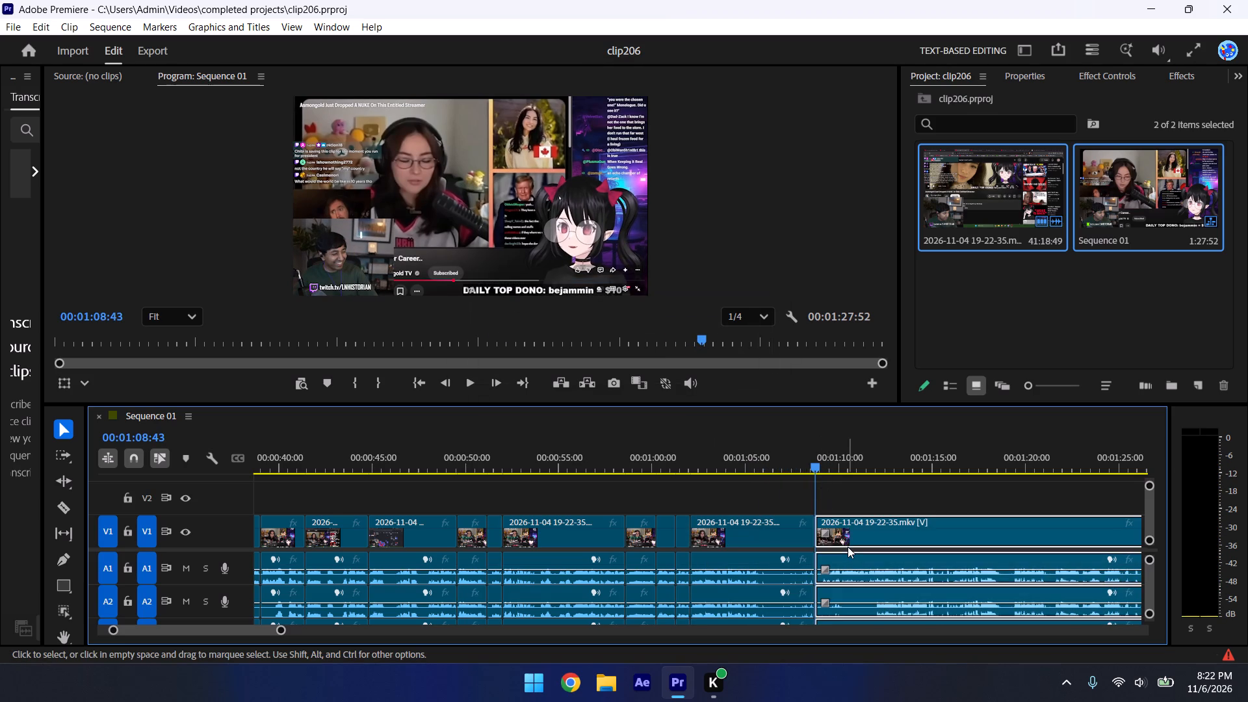
key("Delete")
Play the sequence's ending from about 00:01:07 and save the project.
left_click(788, 501)
left_click(794, 469)
key("space")
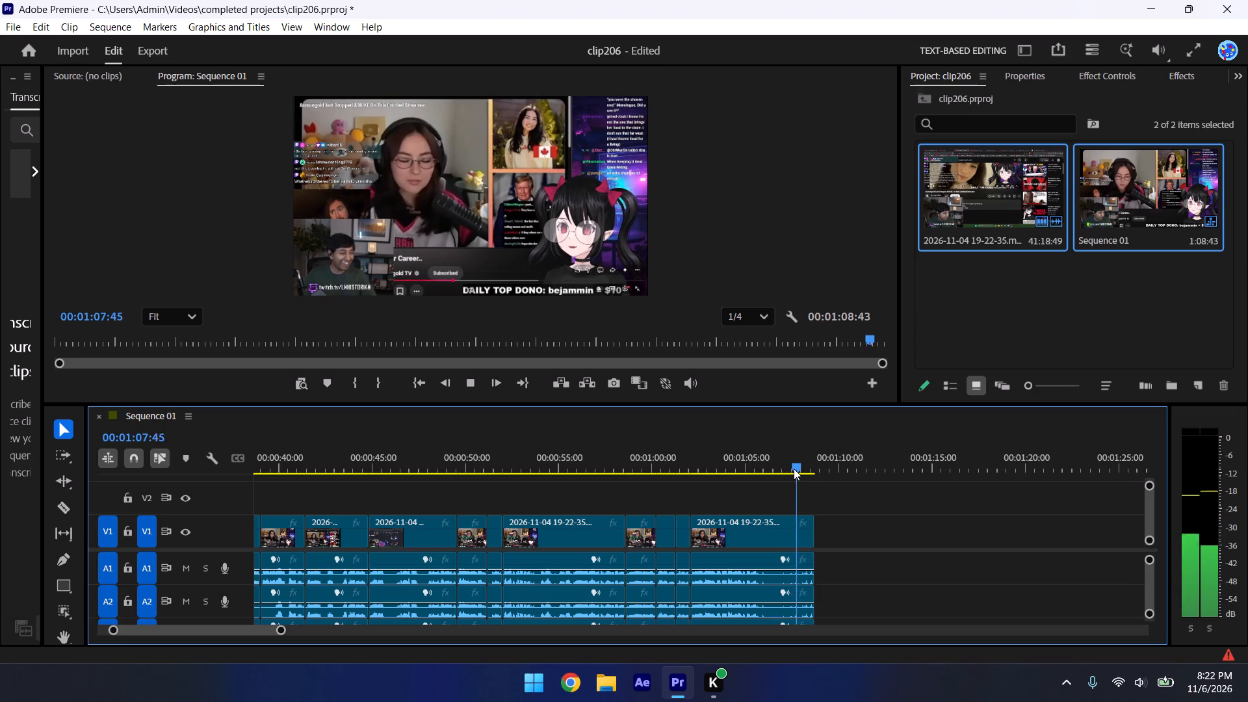
key("ctrl+s")
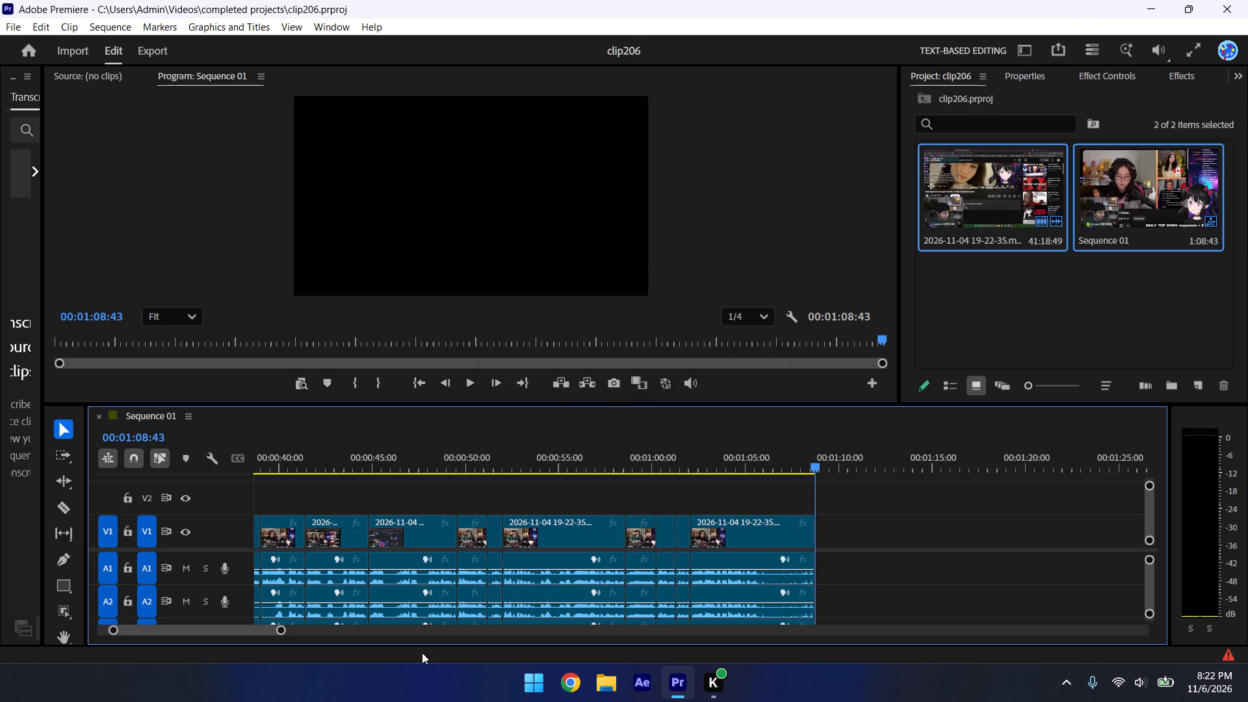
Extend the ends of the last clip's V1 video and its A1 and A2 audio to about 00:01:08:51.
left_click_drag(283, 629, 183, 612)
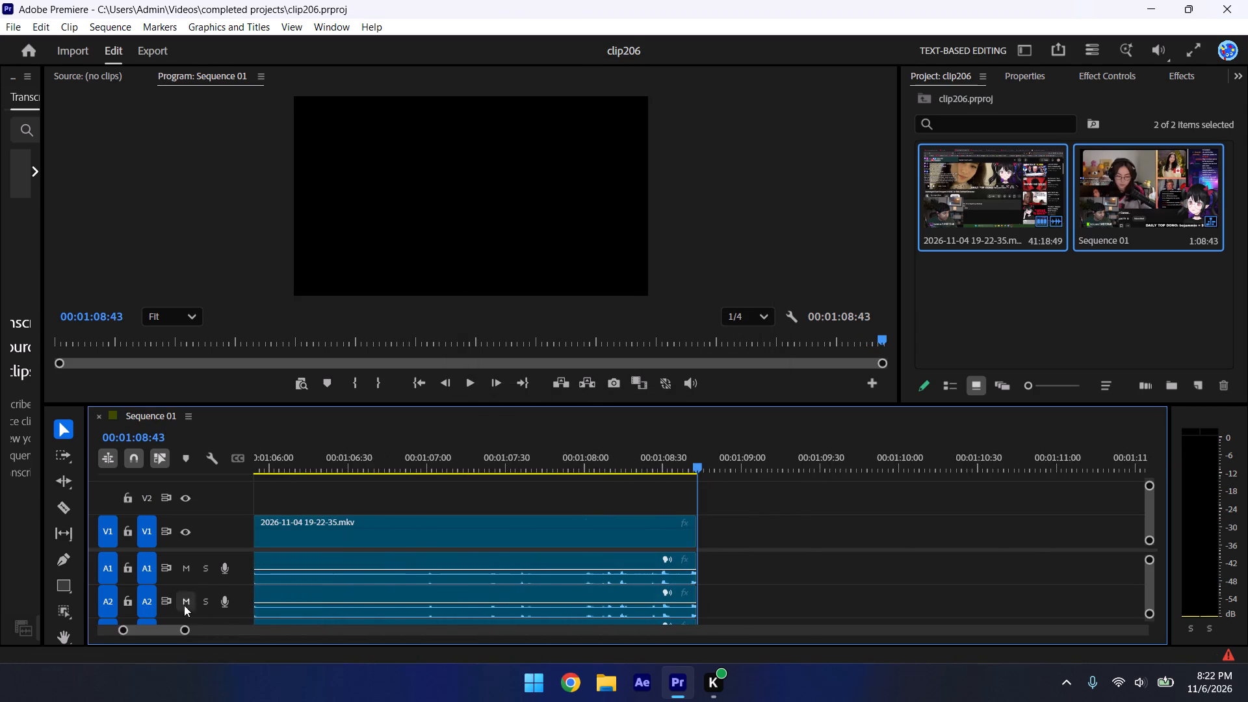
left_click_drag(698, 521, 719, 519)
left_click_drag(696, 554, 713, 555)
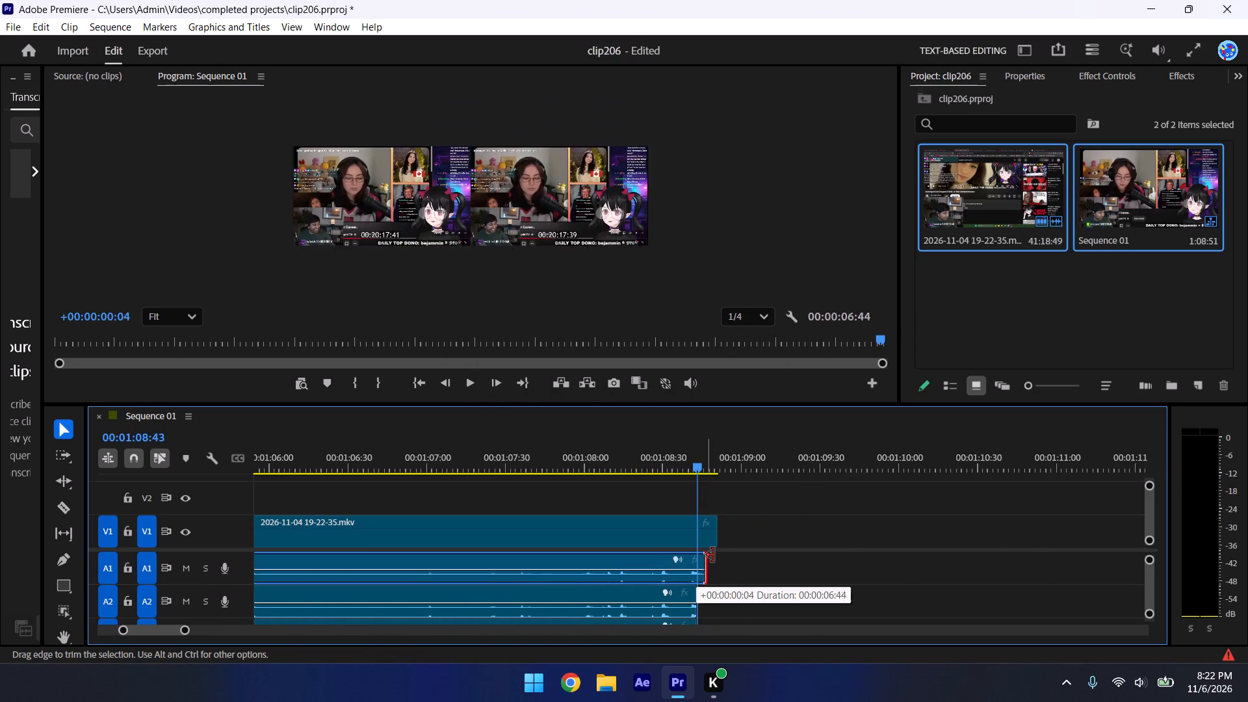
left_click_drag(713, 555, 714, 555)
left_click_drag(703, 589, 734, 593)
left_click_drag(734, 593, 721, 593)
Play the opening briefly, and review the sequence's ending from about 00:01:03 to 00:01:06:50.
key("space")
key("space")
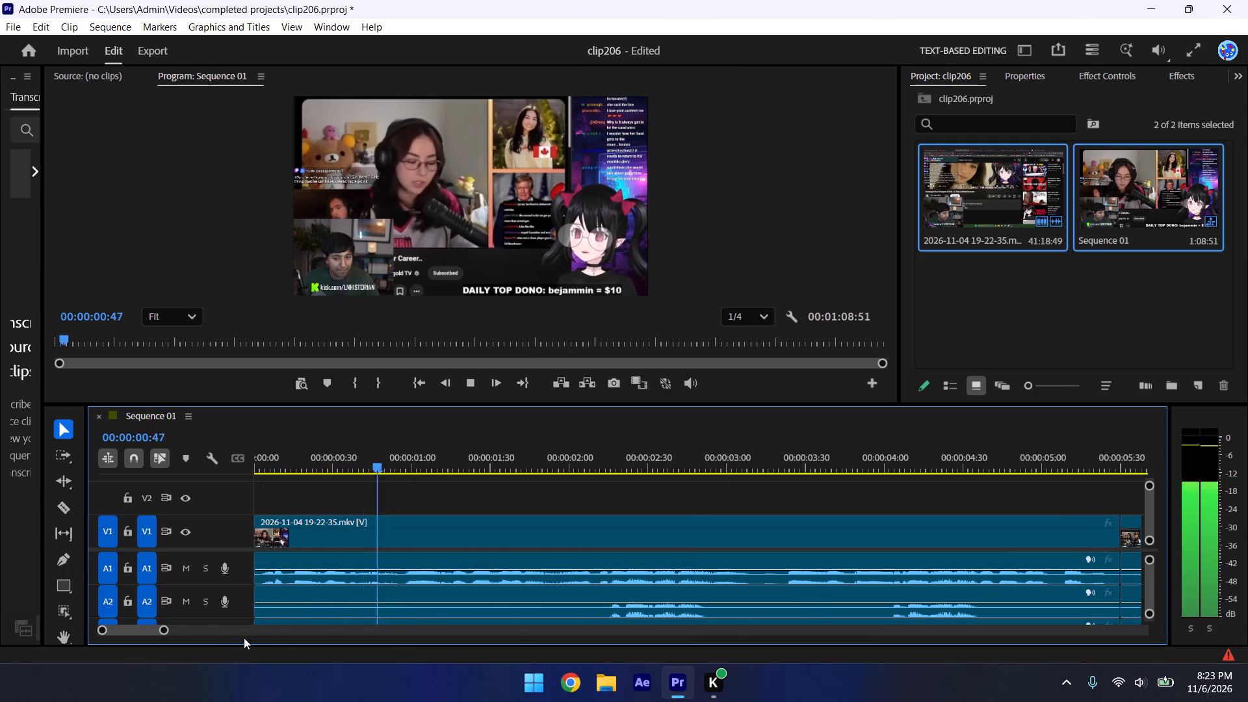
left_click_drag(163, 634, 602, 666)
left_click(355, 440)
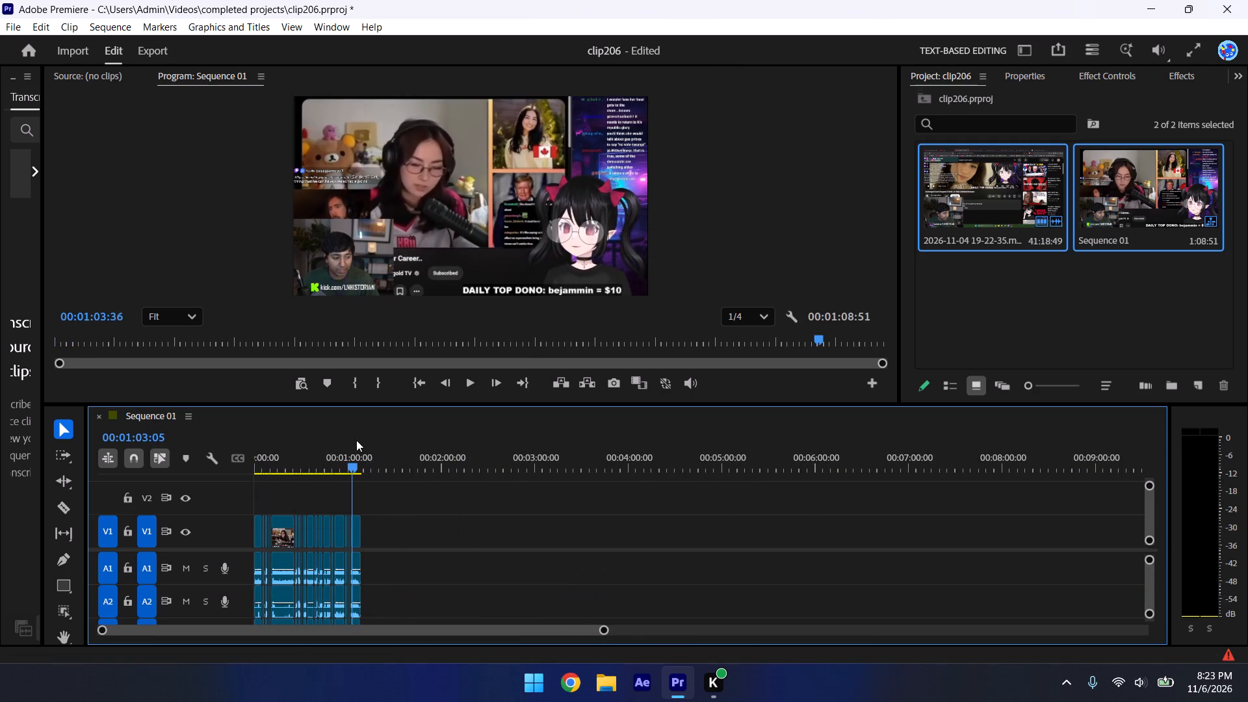
key("space")
left_click_drag(606, 630, 381, 610)
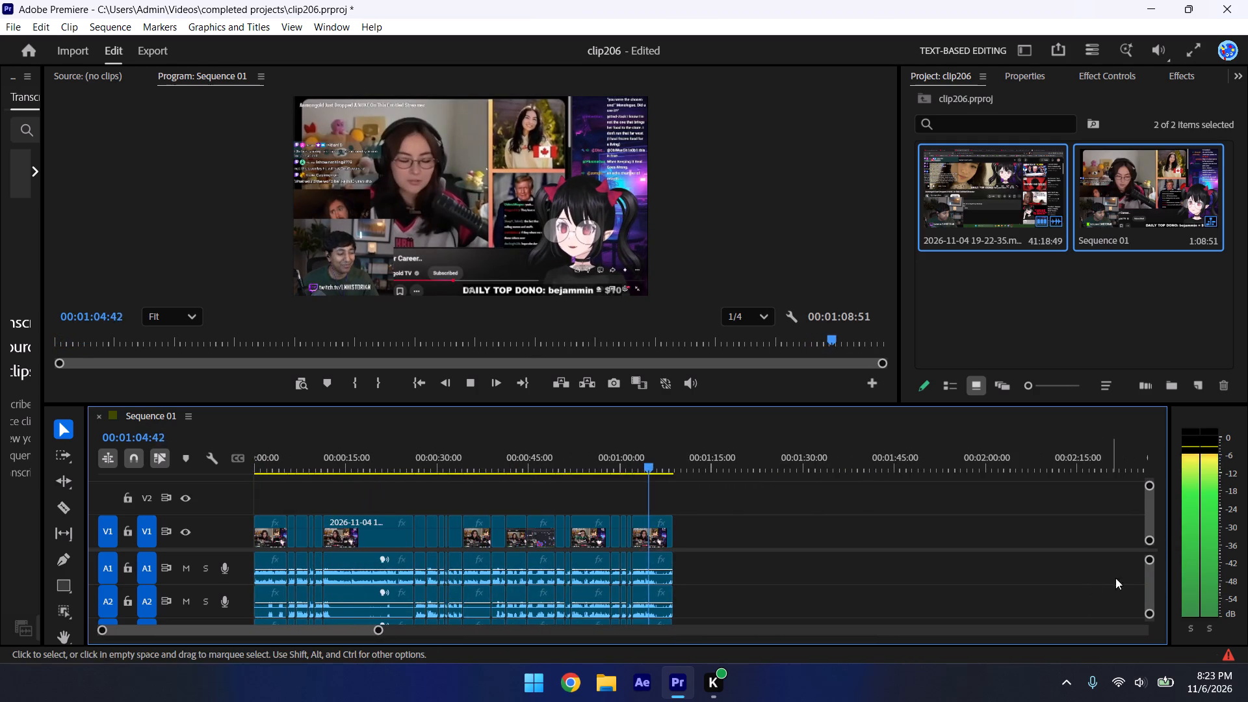
left_click(1148, 577)
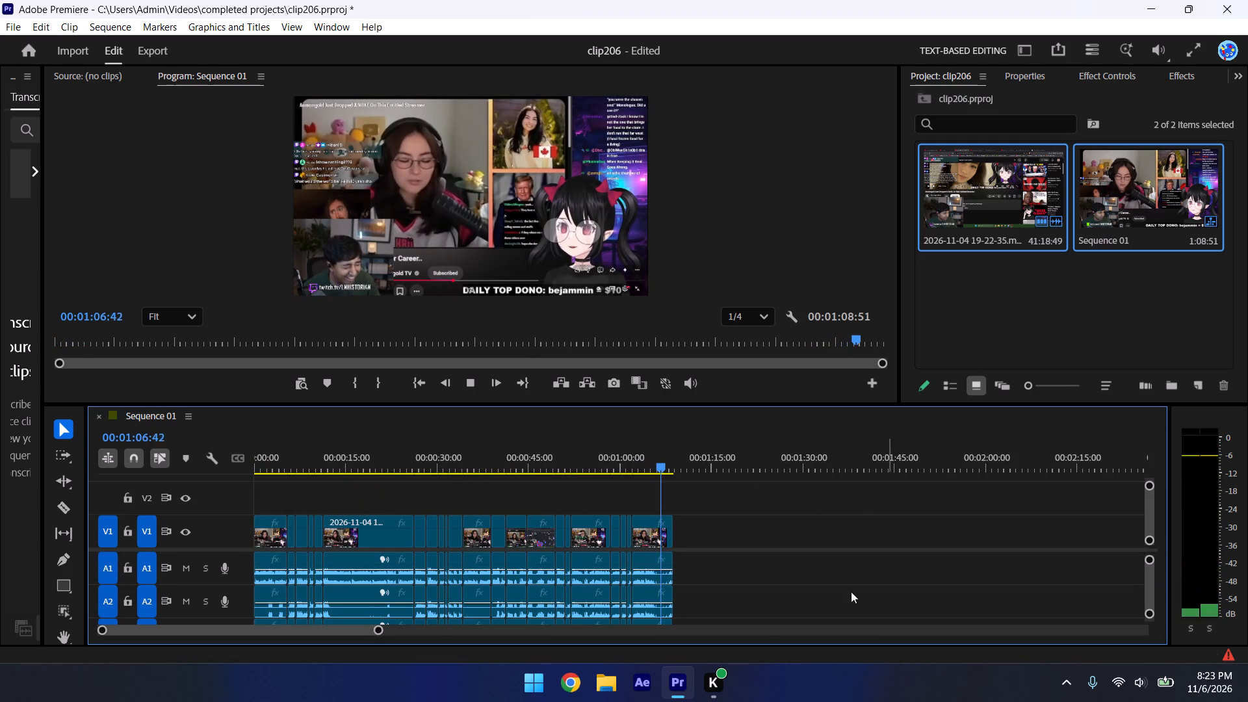
key("space")
Extend the end of the last clip's A3 audio to match the video's end and save the project.
left_click_drag(380, 628, 189, 607)
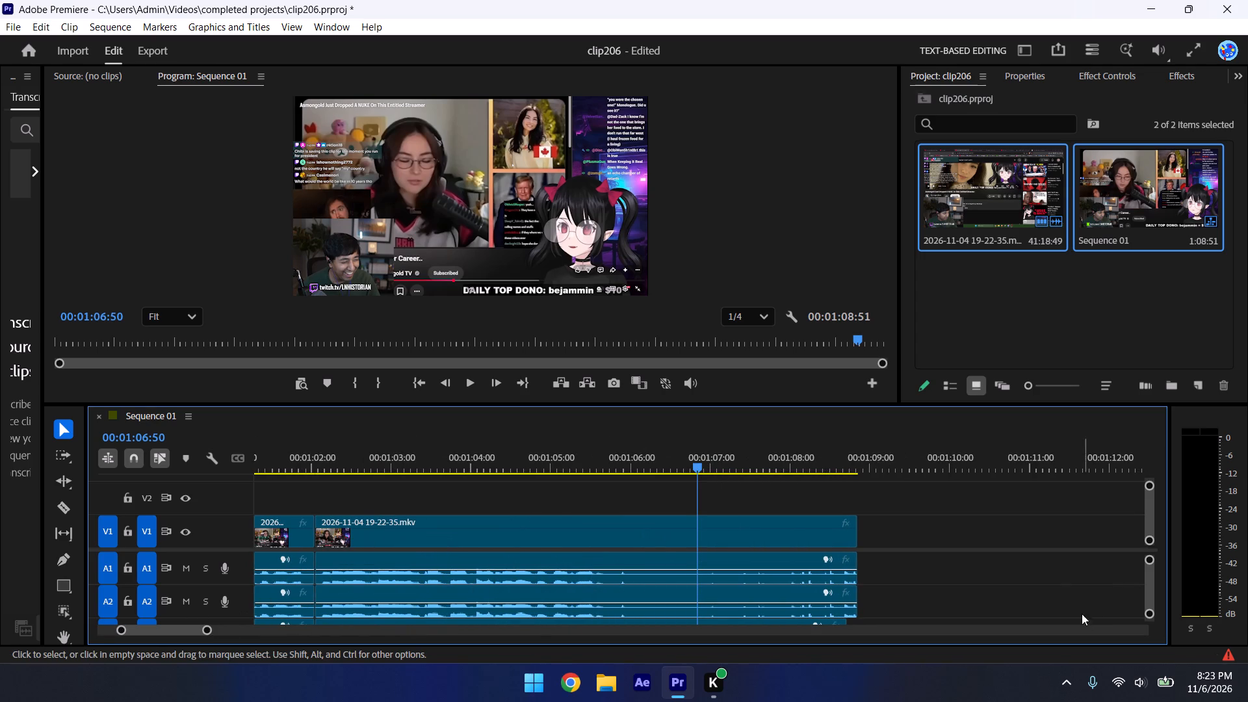
left_click(1143, 578)
left_click_drag(1149, 576, 1146, 591)
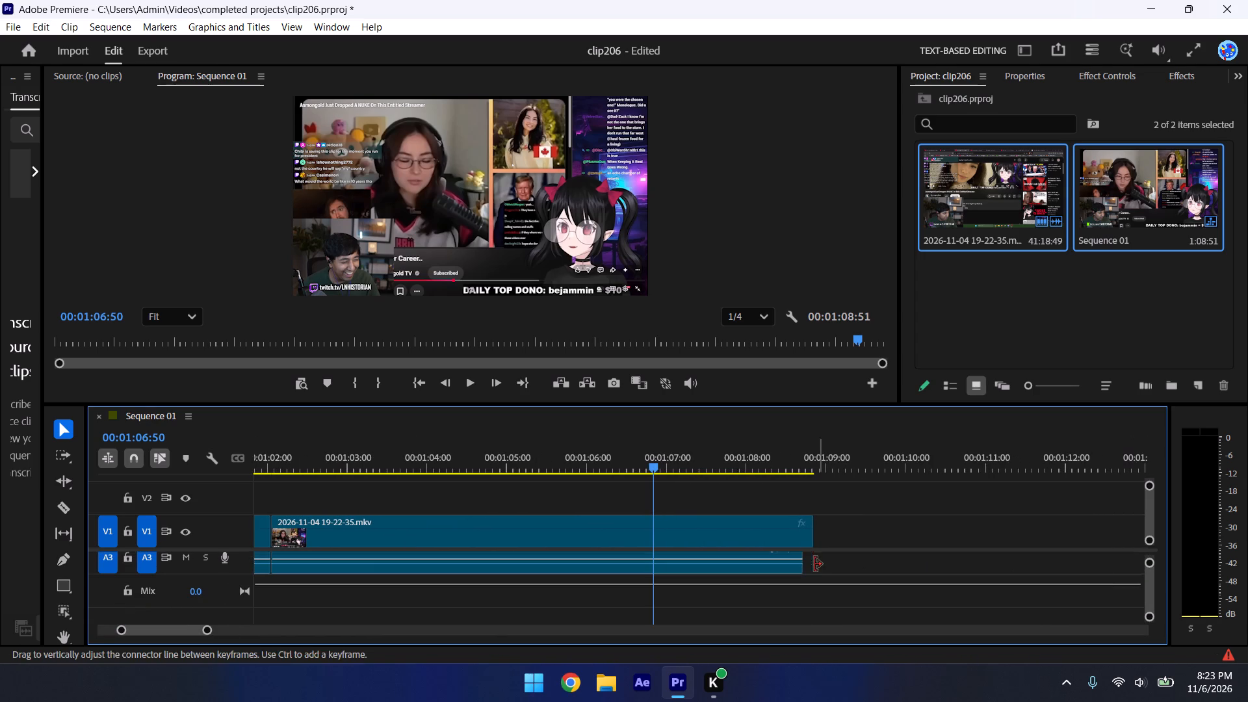
left_click_drag(805, 564, 814, 565)
key("ctrl+s")
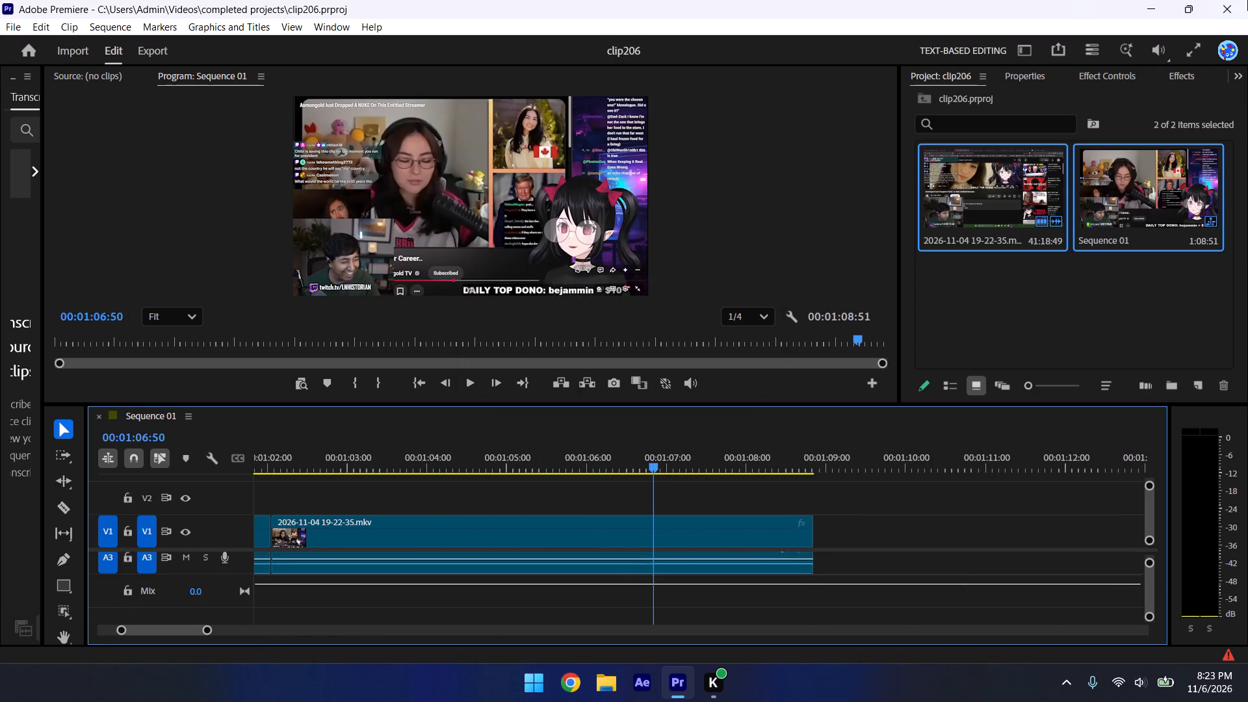
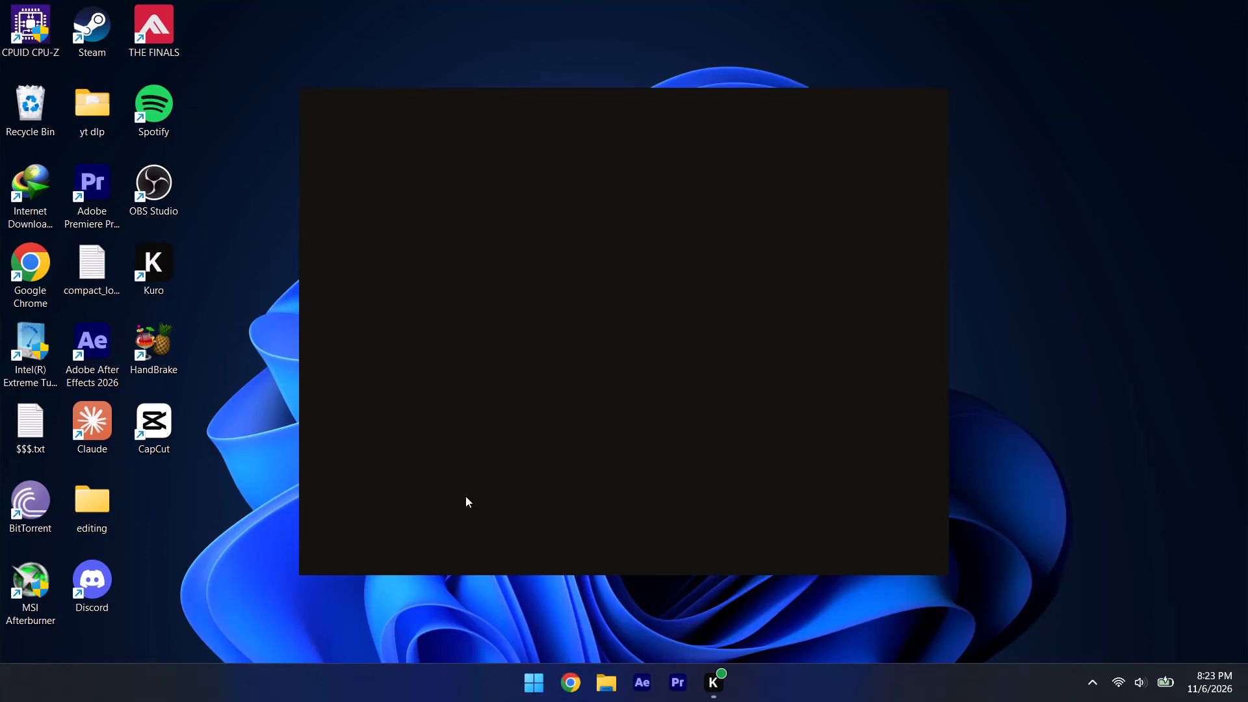
Open Google Chrome with the profile labelled "Your Chrome".
left_click(850, 333)
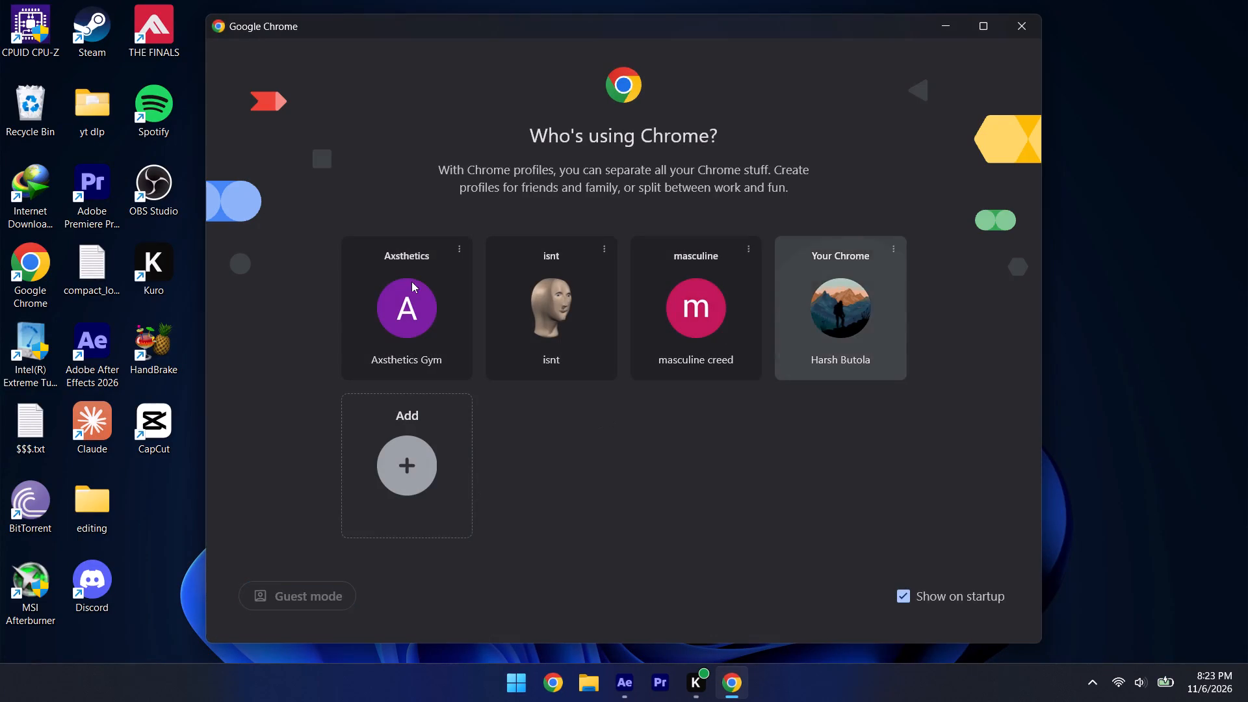
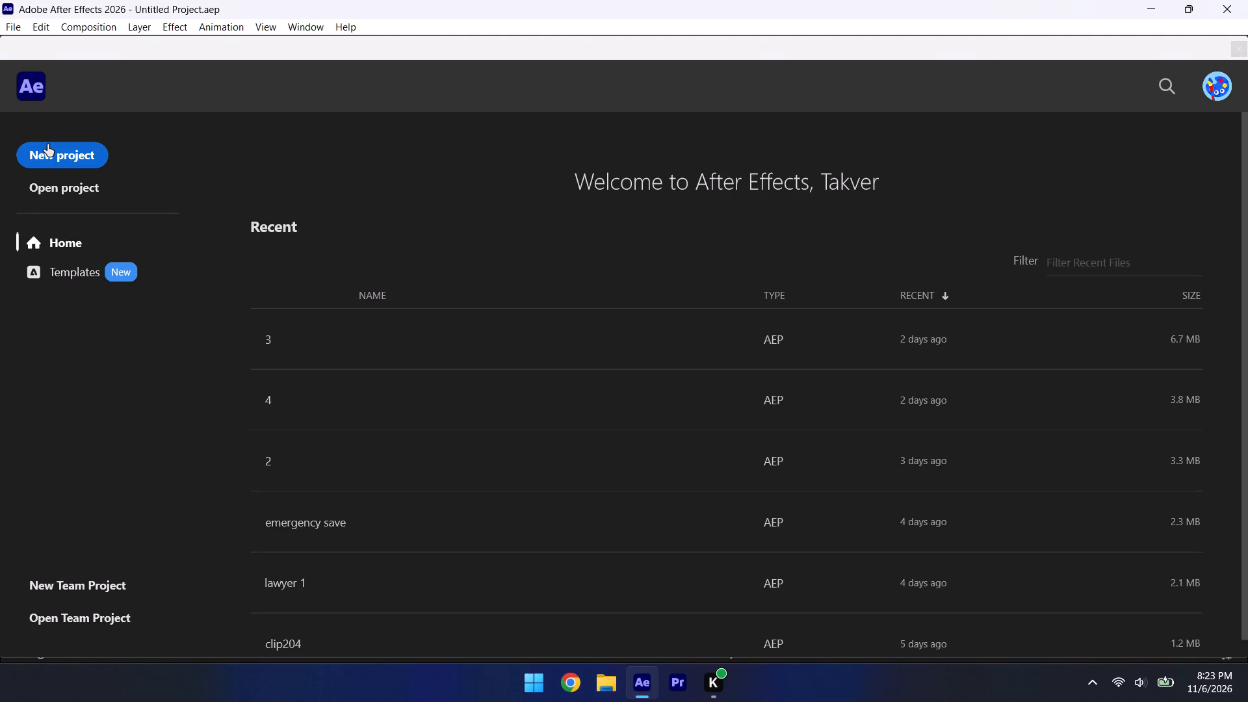
Start a new After Effects project and import the Premiere project clip206.prproj into it.
double_click(1085, 682)
left_click(49, 380)
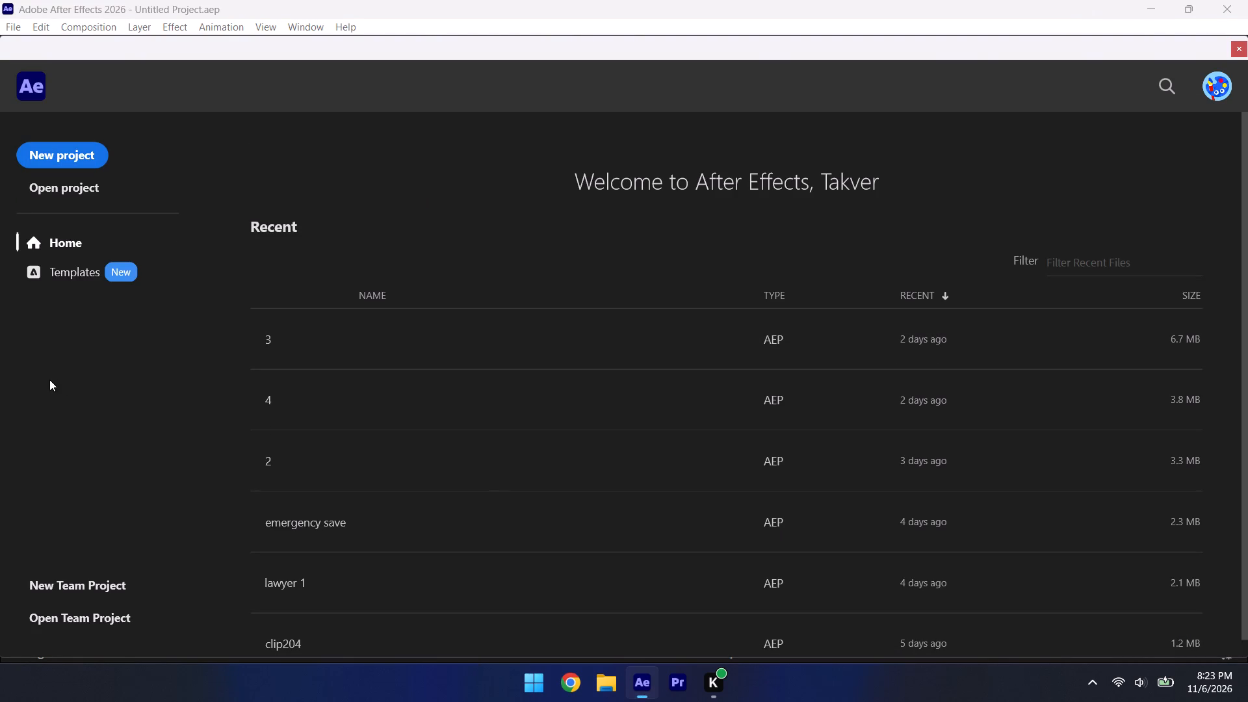
left_click(58, 164)
left_click(16, 30)
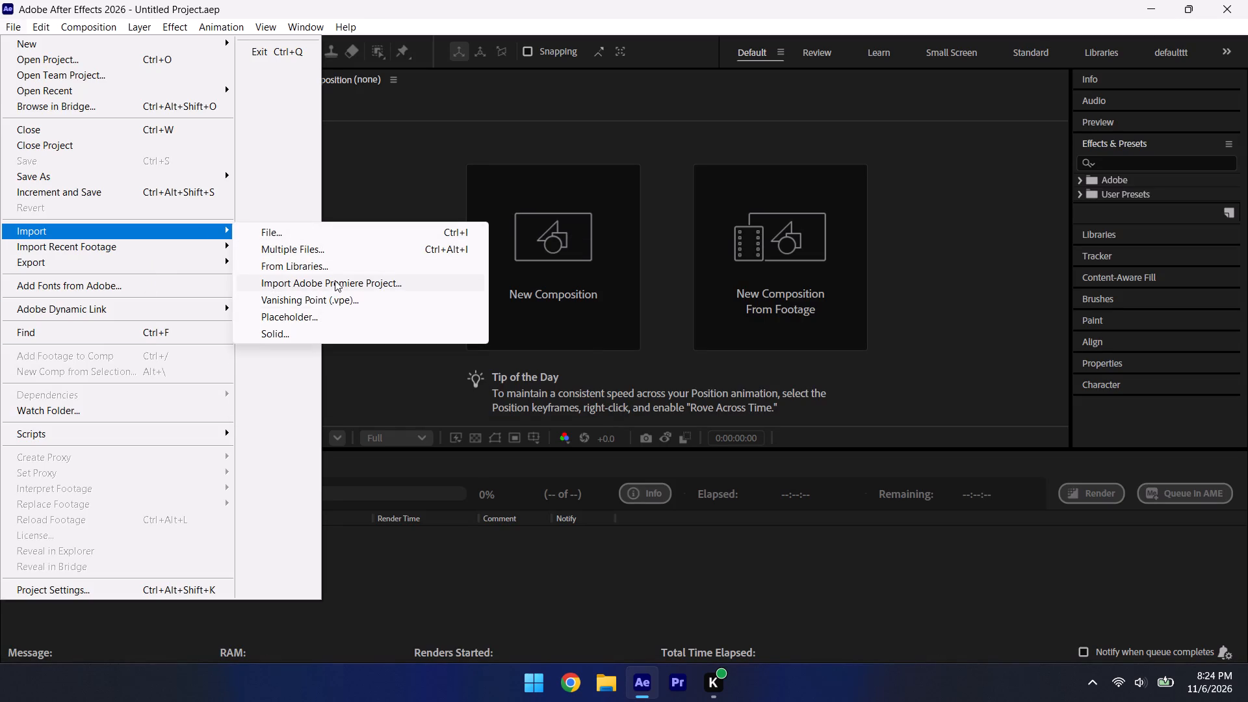
left_click(333, 281)
left_click(353, 129)
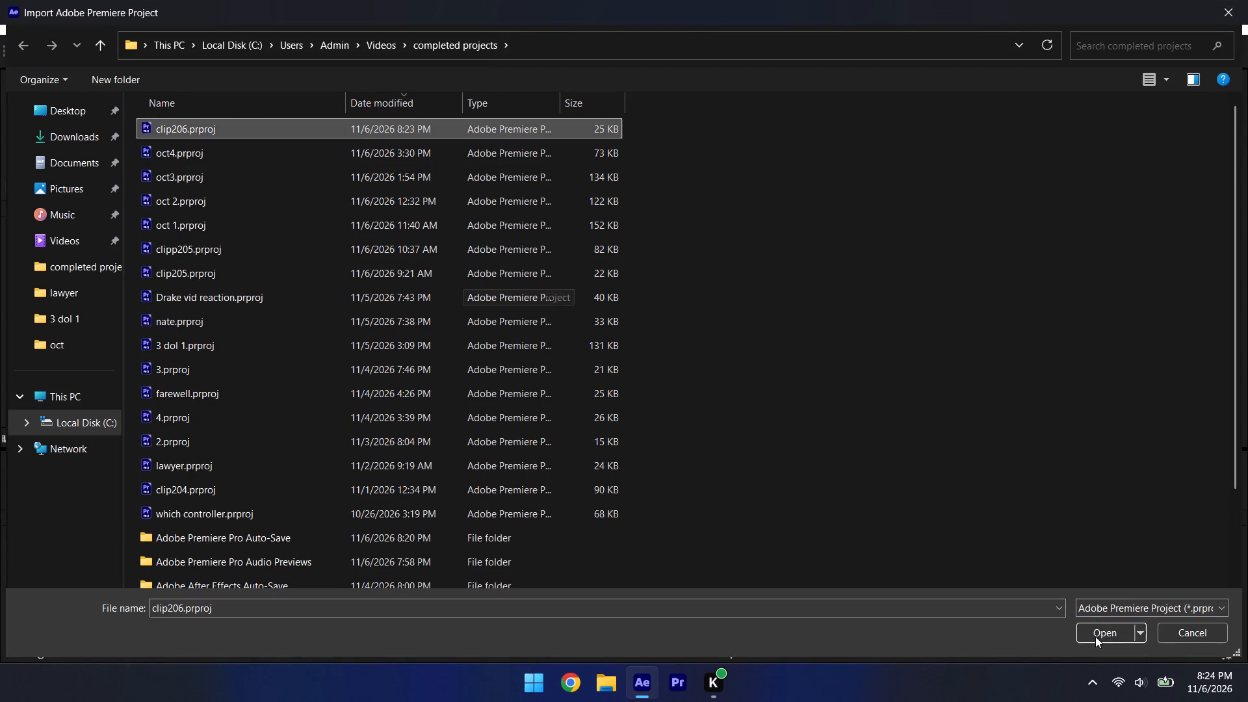
left_click(1095, 638)
left_click(651, 368)
left_click(15, 396)
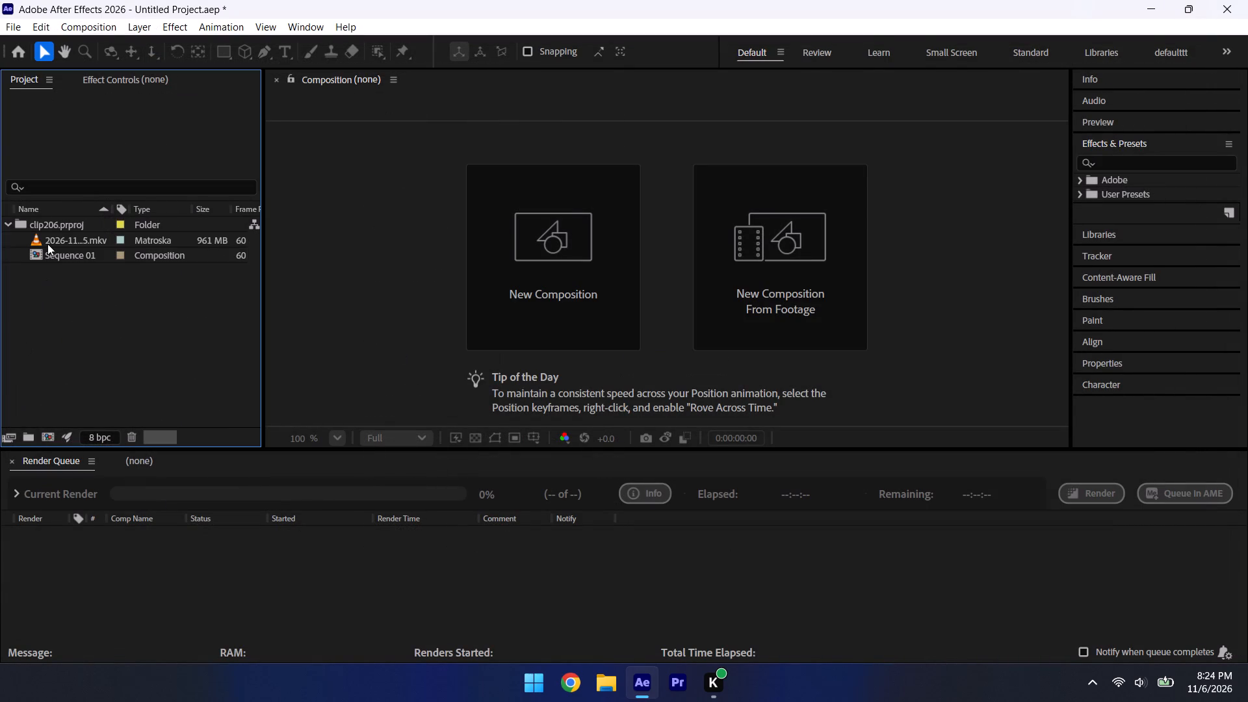
Create a composition from Sequence 01, duplicate its layer and mute the lower copy's audio.
left_click_drag(51, 248, 509, 280)
key("ctrl+d")
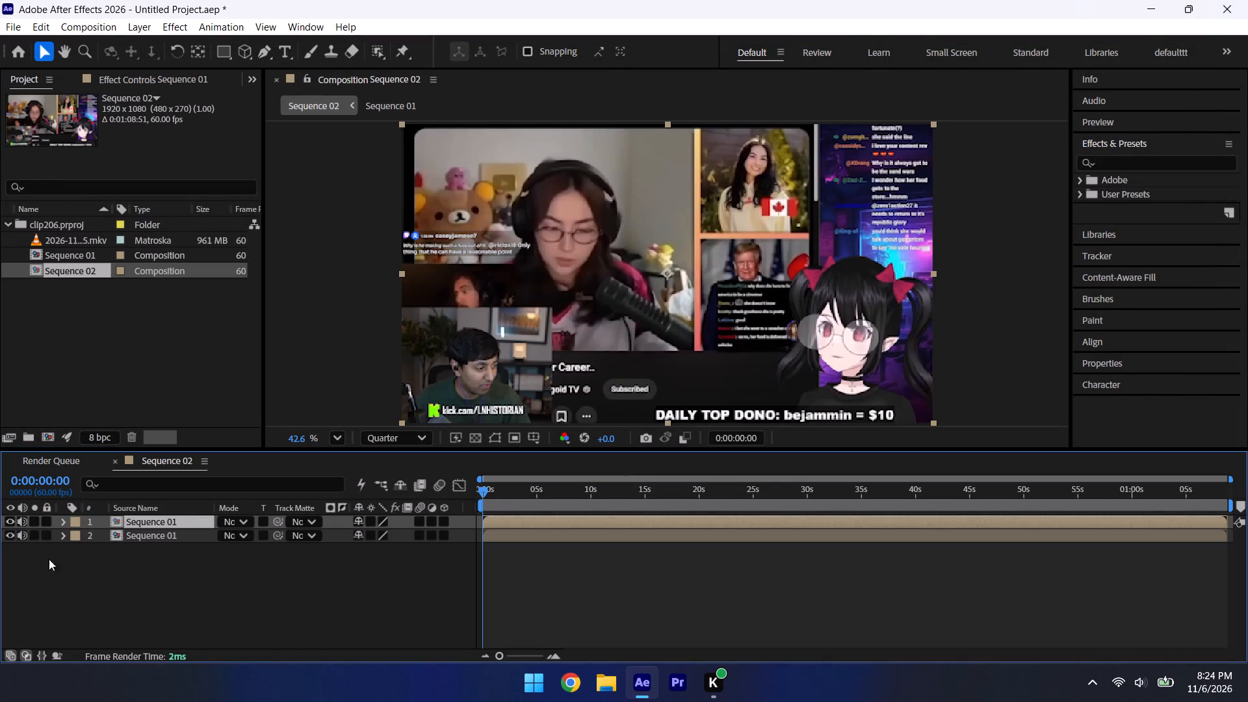
left_click(16, 528)
left_click(19, 532)
Set the audio level of the upper Sequence 01 layer to -4 dB.
key("l")
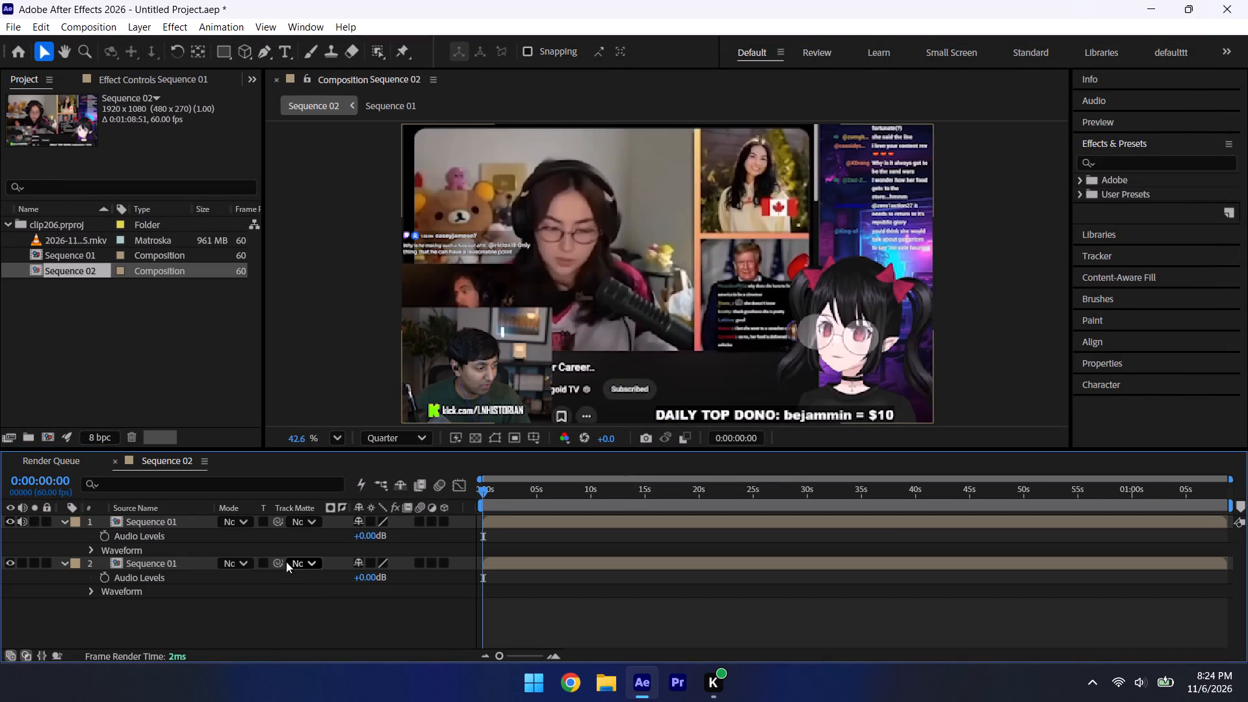
left_click_drag(362, 538, 356, 537)
left_click(369, 543)
triple_click(374, 539)
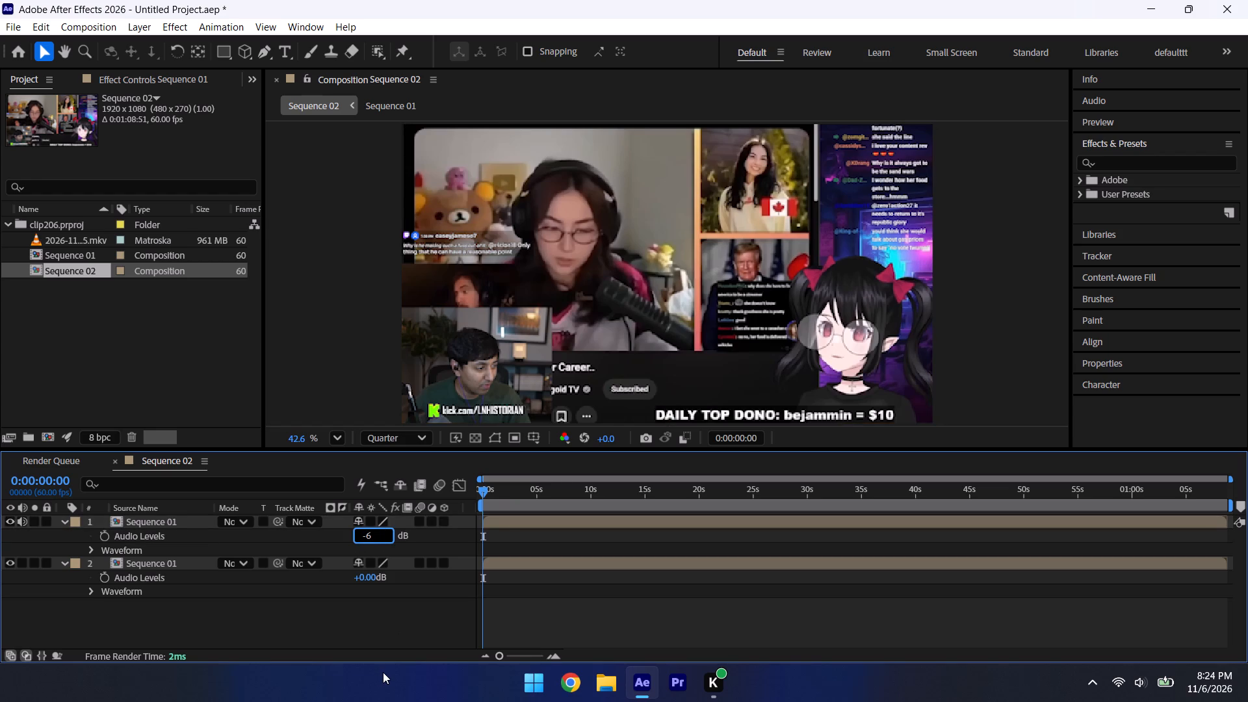
key("BackSpace")
key("4")
key("Return")
left_click(323, 634)
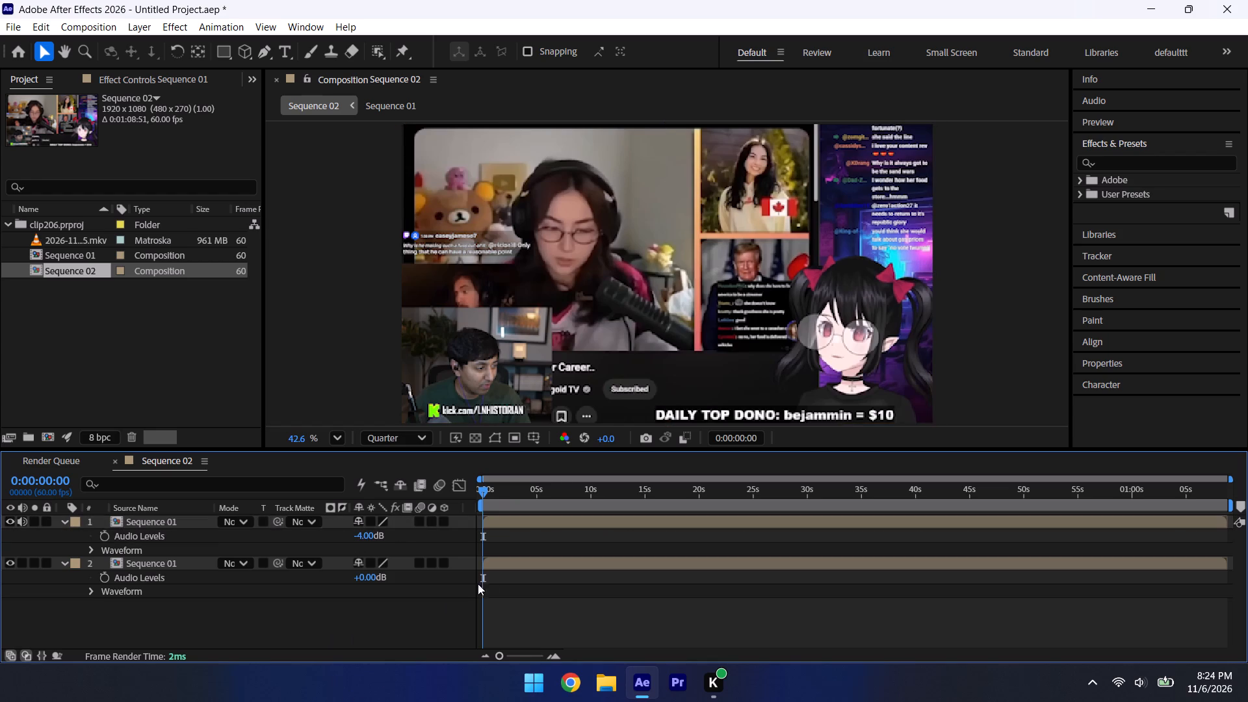
left_click(66, 563)
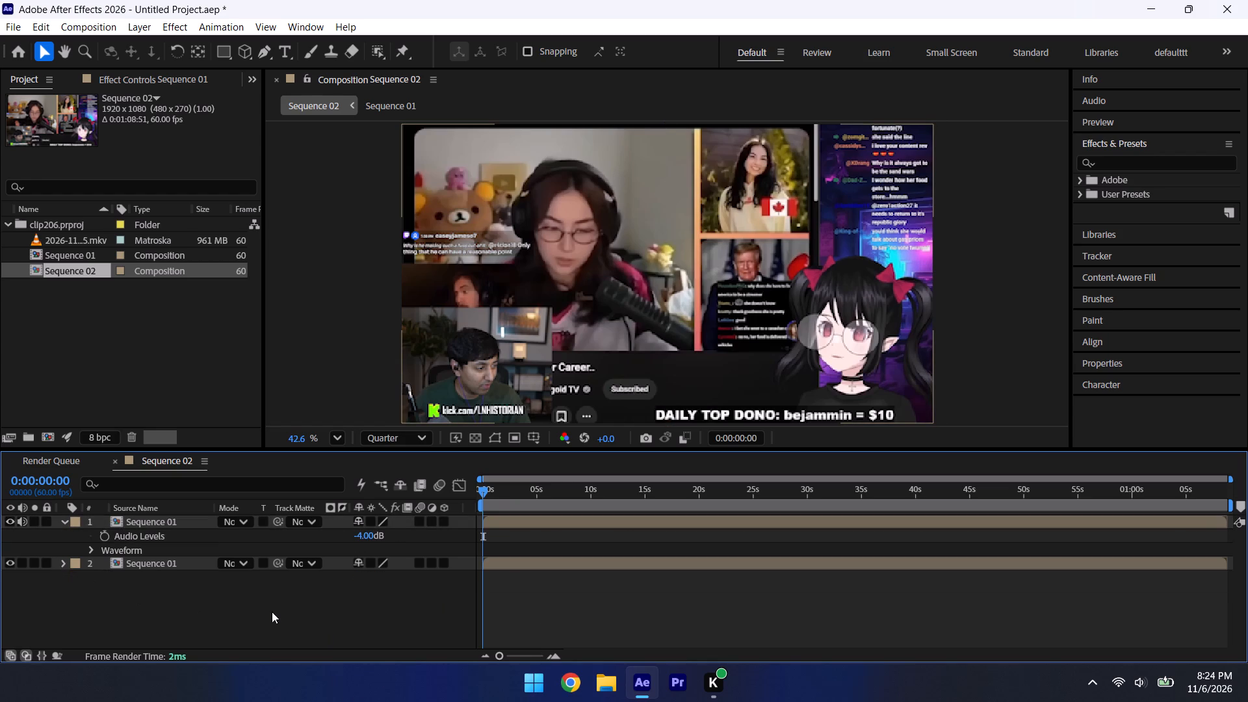
Change the new composition's settings to the Social Media Portrait HD preset, 1080x1920 at 30 fps.
key("ctrl+k")
key("ctrl+k")
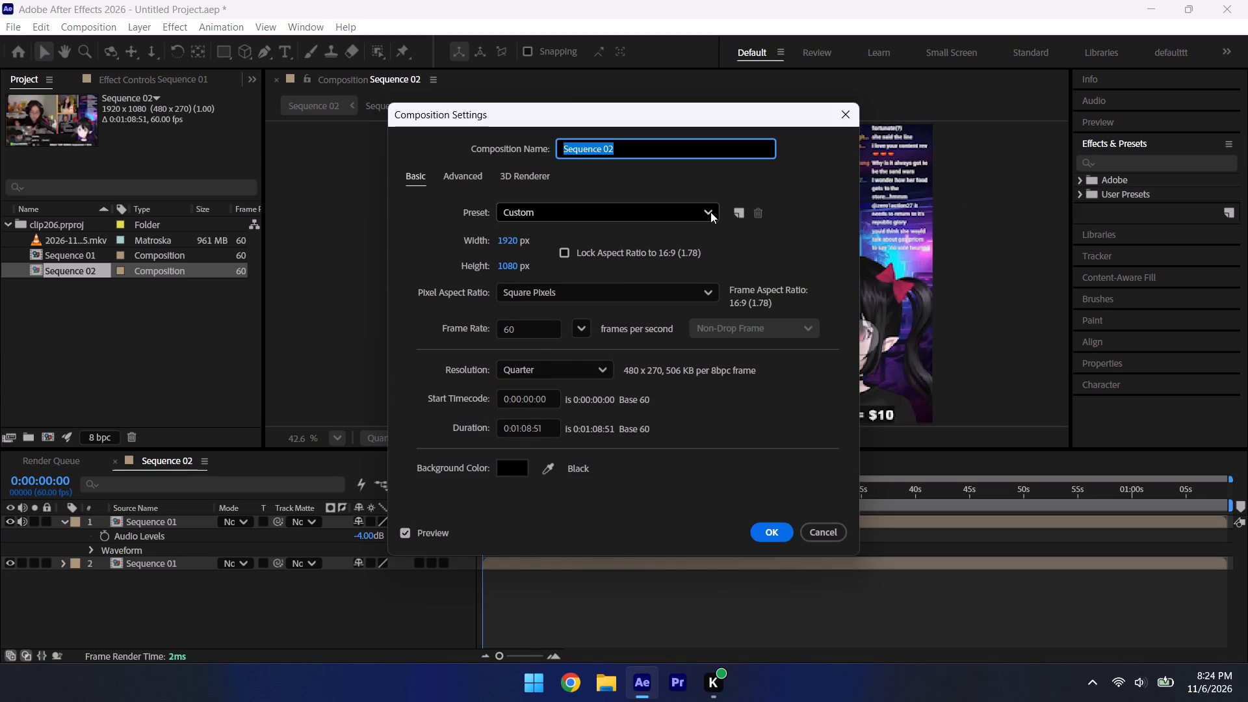
left_click(710, 213)
left_click(706, 396)
left_click(694, 406)
left_click(777, 545)
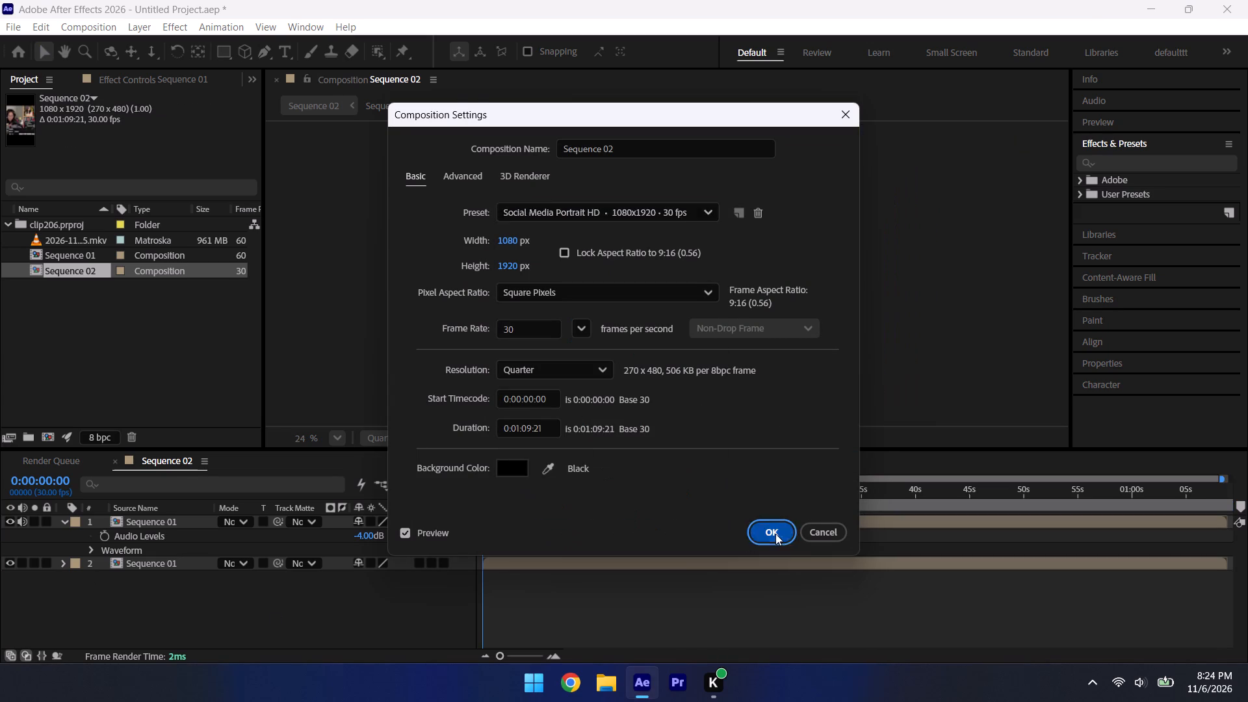
left_click(775, 534)
Add two white full-frame 1080x1920 solids above the Sequence 01 layers.
left_click(270, 607)
right_click(268, 607)
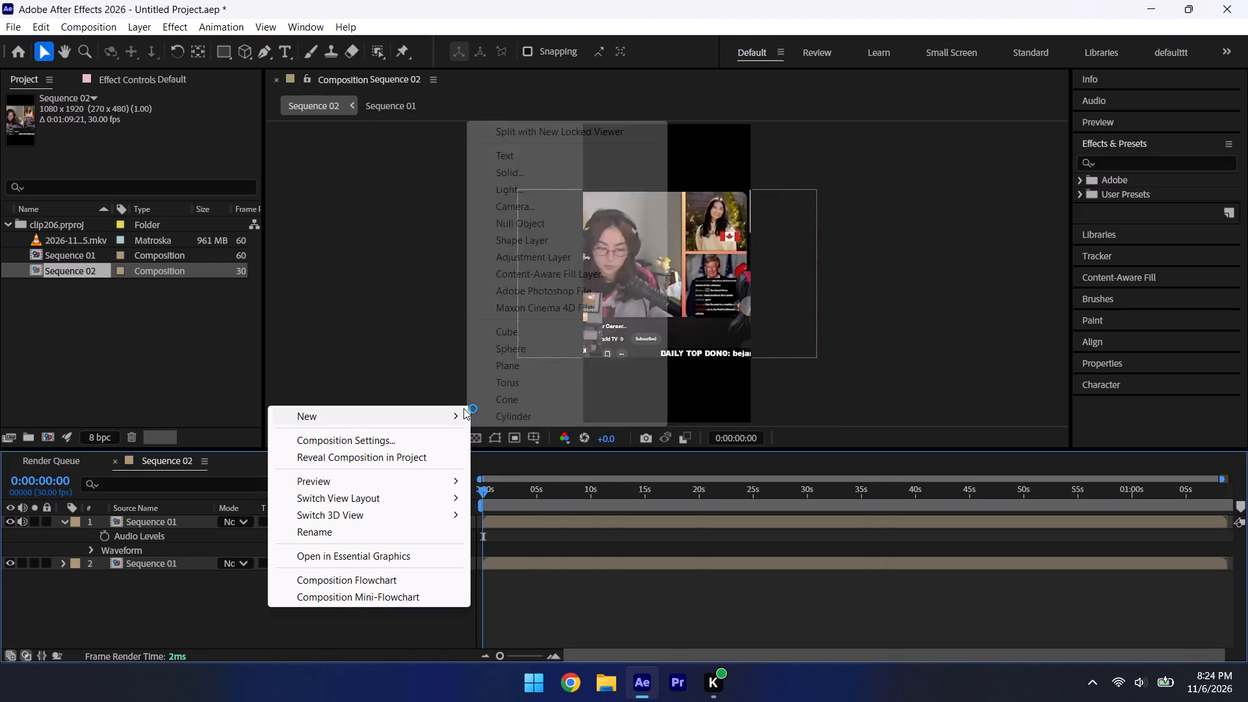
left_click(532, 171)
left_click(734, 483)
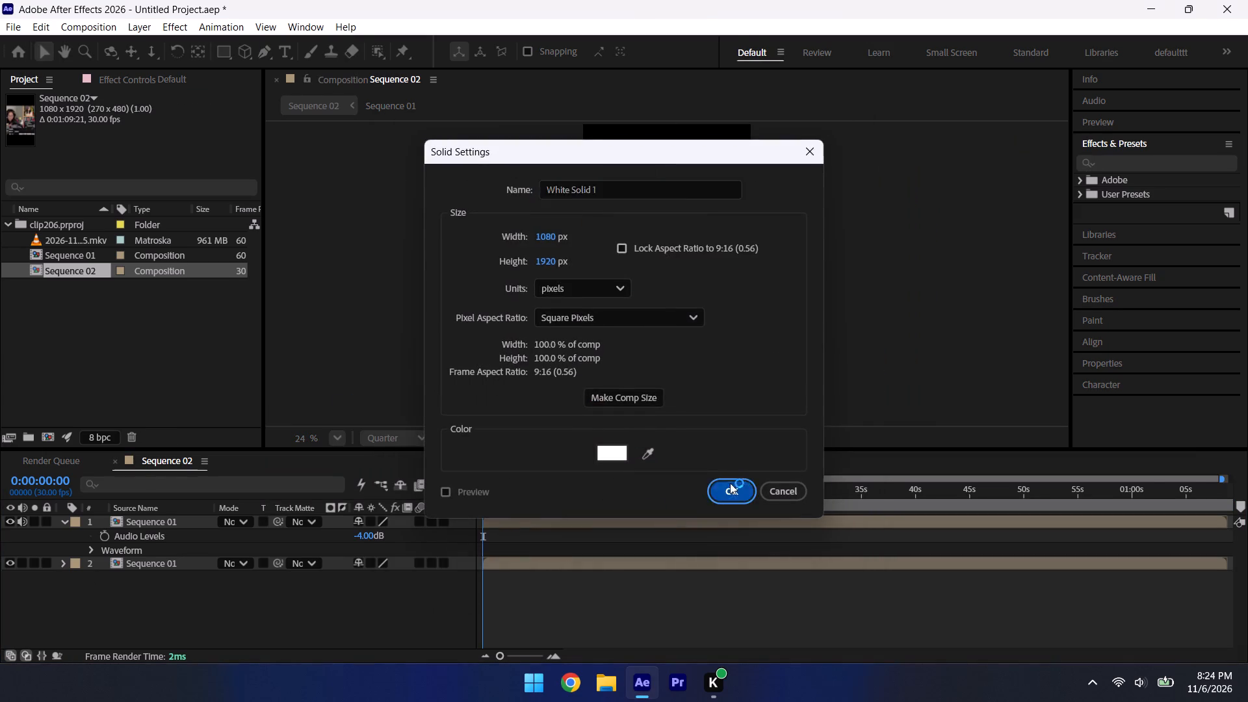
left_click(257, 618)
right_click(261, 618)
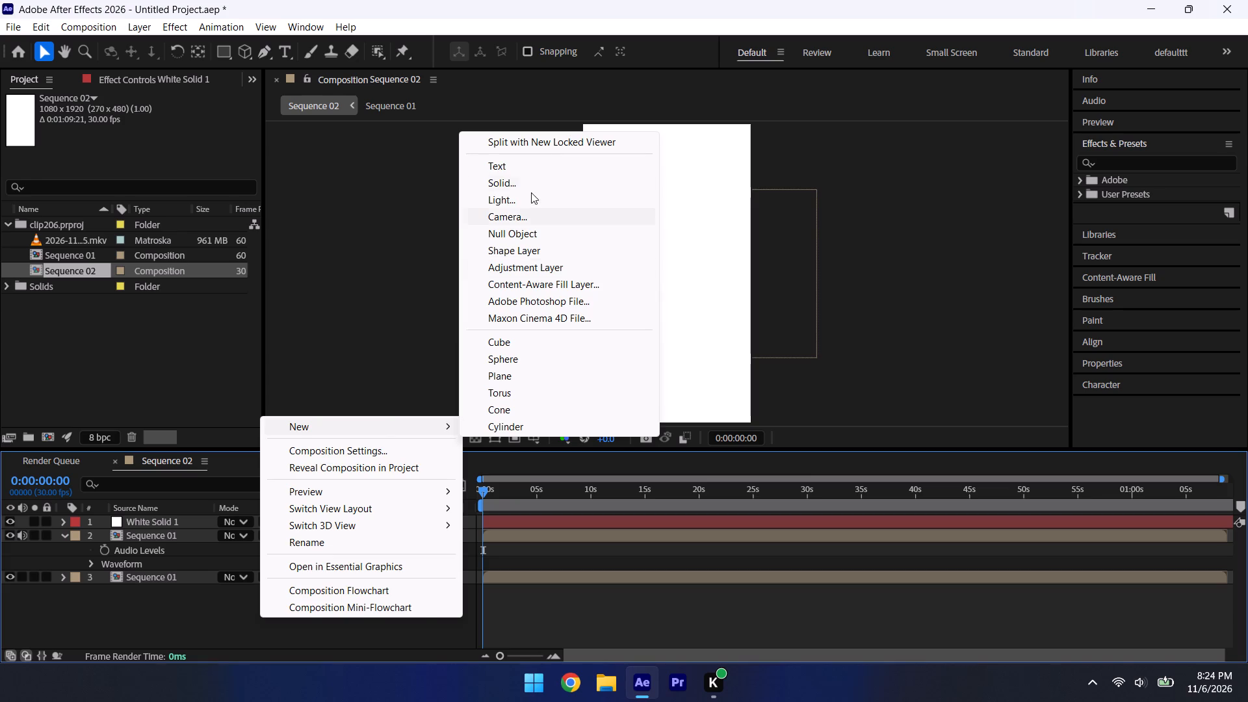
left_click(528, 180)
left_click(733, 491)
Set the vertical position of White Solid 2 to 0 so it covers only the frame's upper half.
left_click(62, 525)
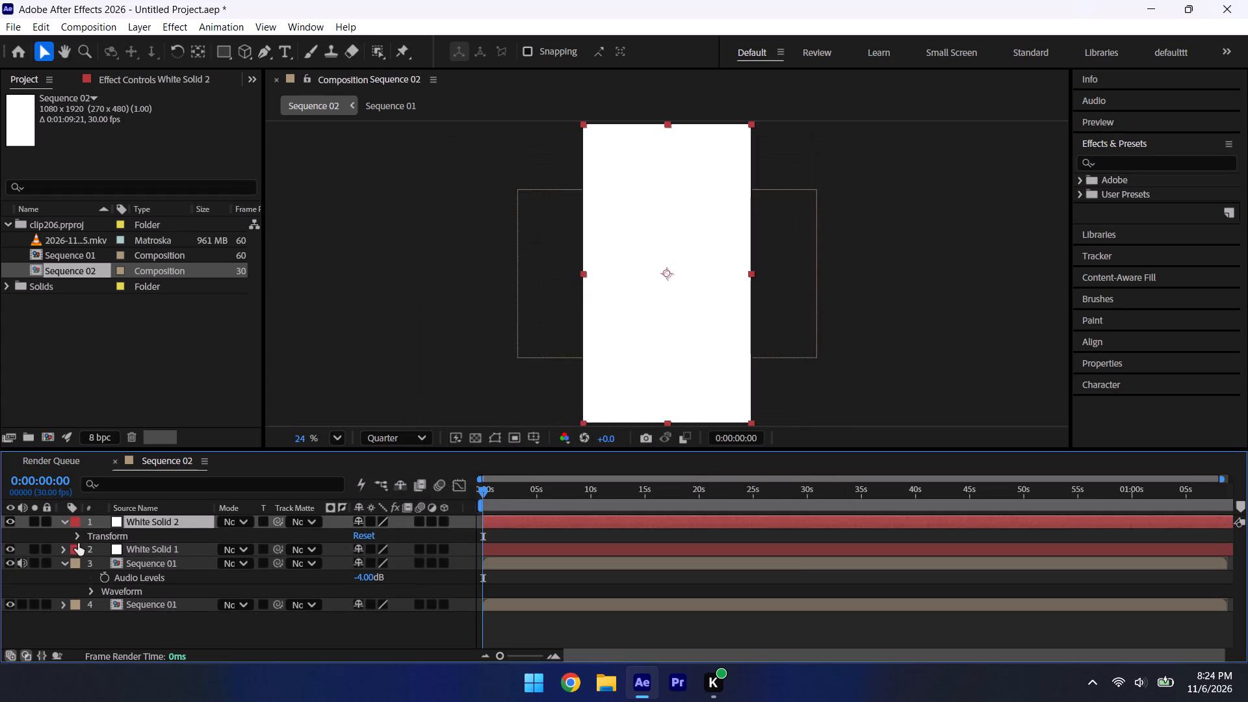
left_click(78, 545)
left_click(56, 539)
left_click(77, 539)
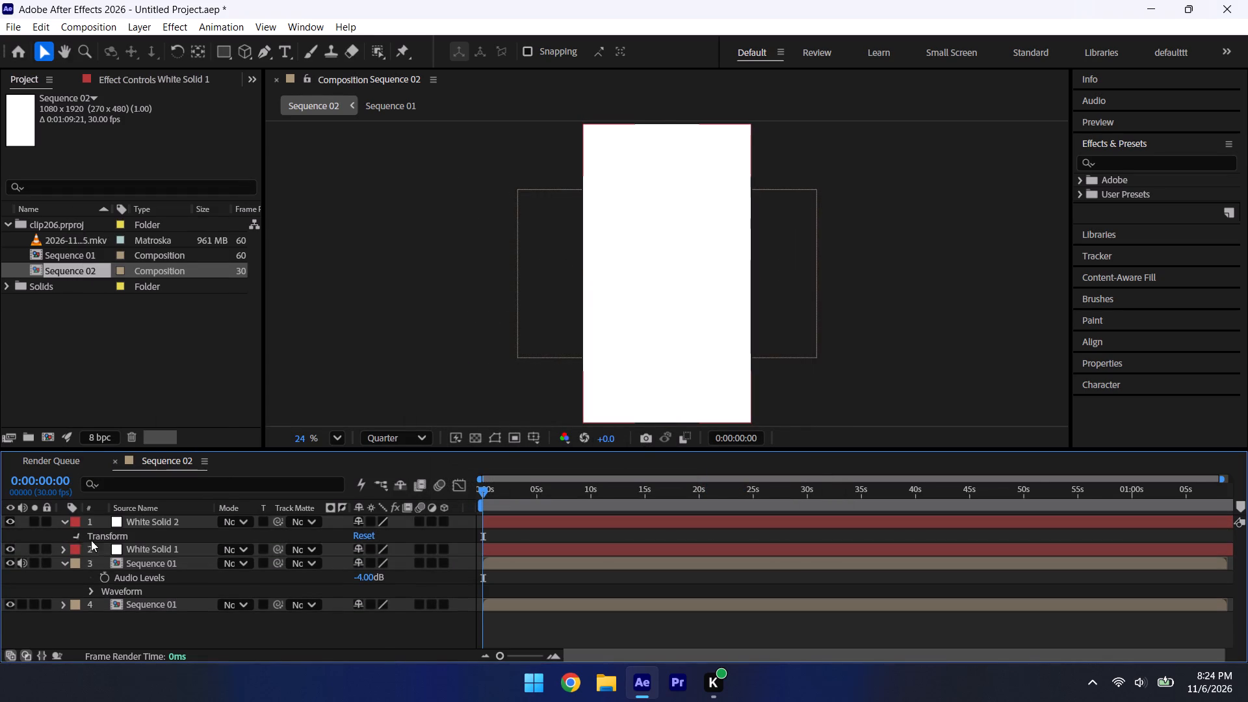
left_click(395, 562)
type("00")
key("Return")
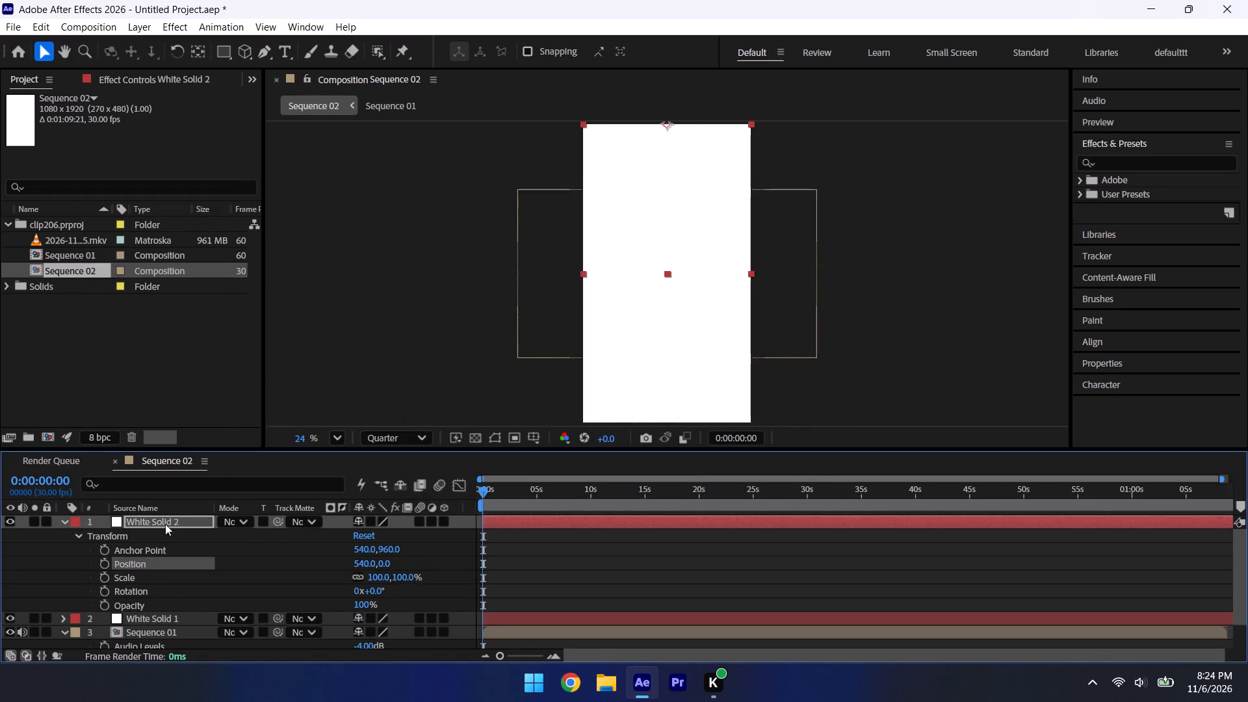
left_click(63, 519)
Set the vertical position of White Solid 1 to 1920 so it covers only the frame's lower half.
left_click(64, 532)
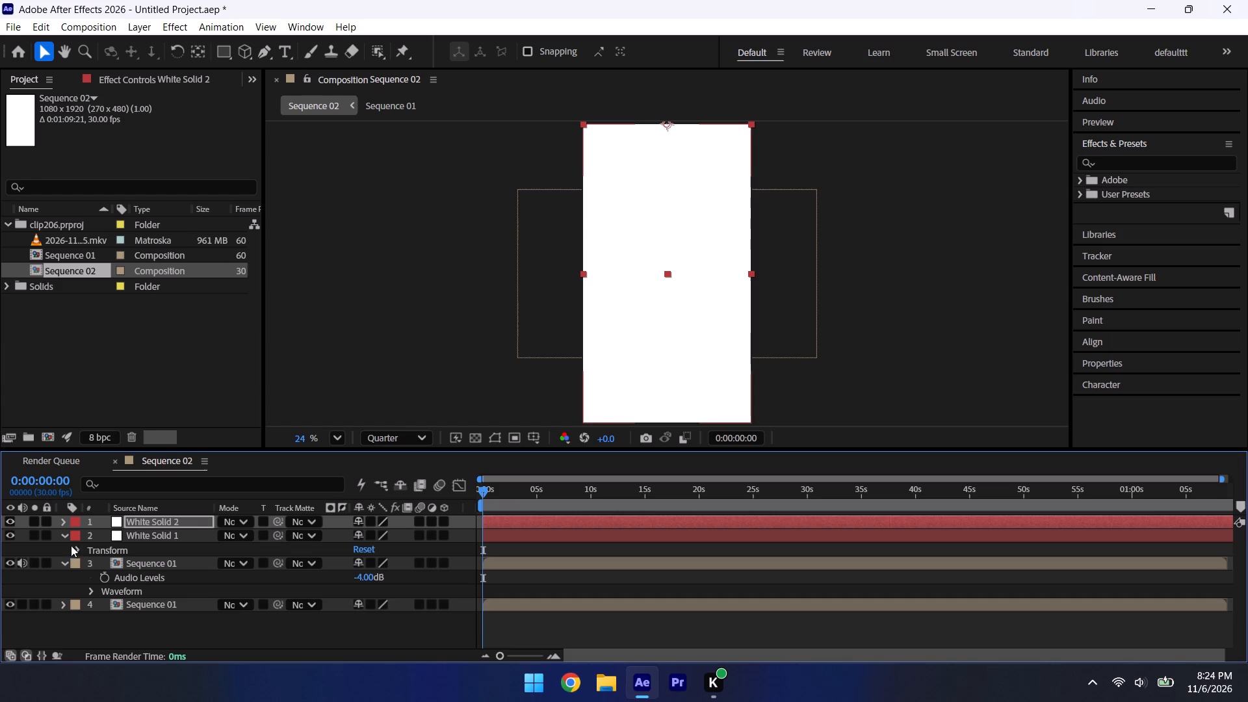
left_click(74, 551)
left_click(382, 584)
left_click(388, 575)
left_click(383, 579)
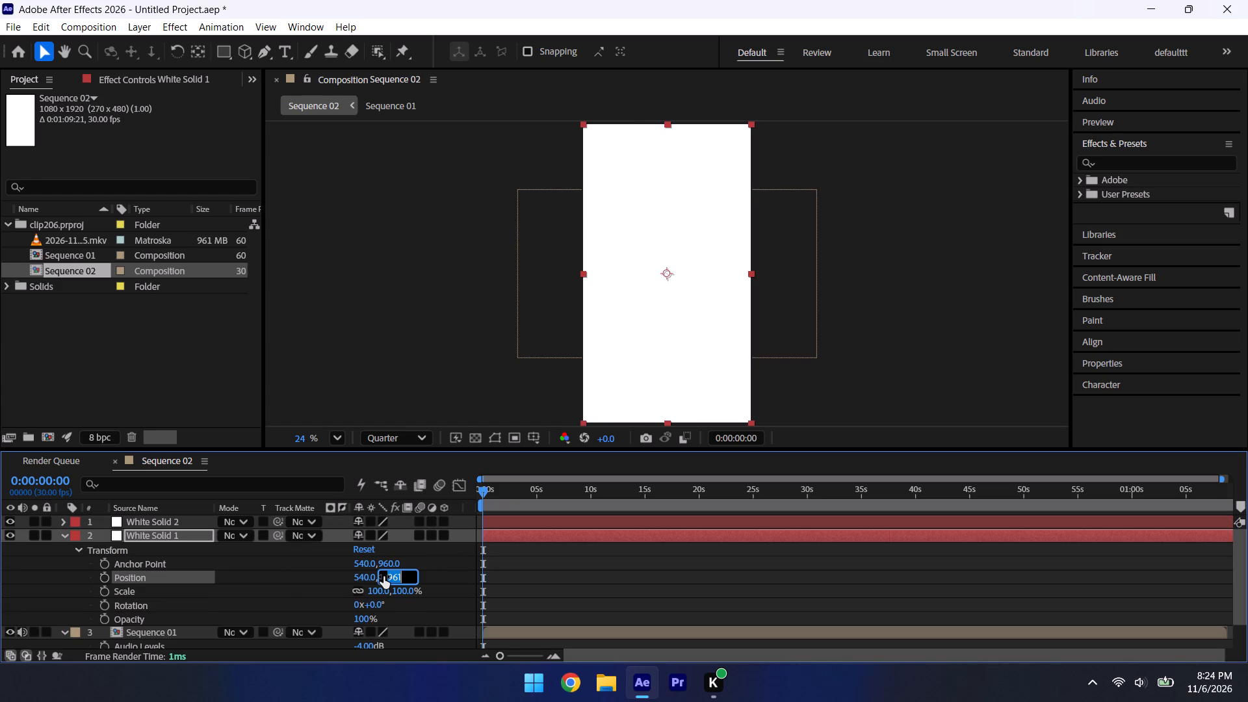
left_click(383, 577)
left_click(387, 575)
key("1")
key("Right")
key("Right")
key("BackSpace")
key("2")
key("Right")
key("Insert")
key("BackSpace")
key("0")
key("Return")
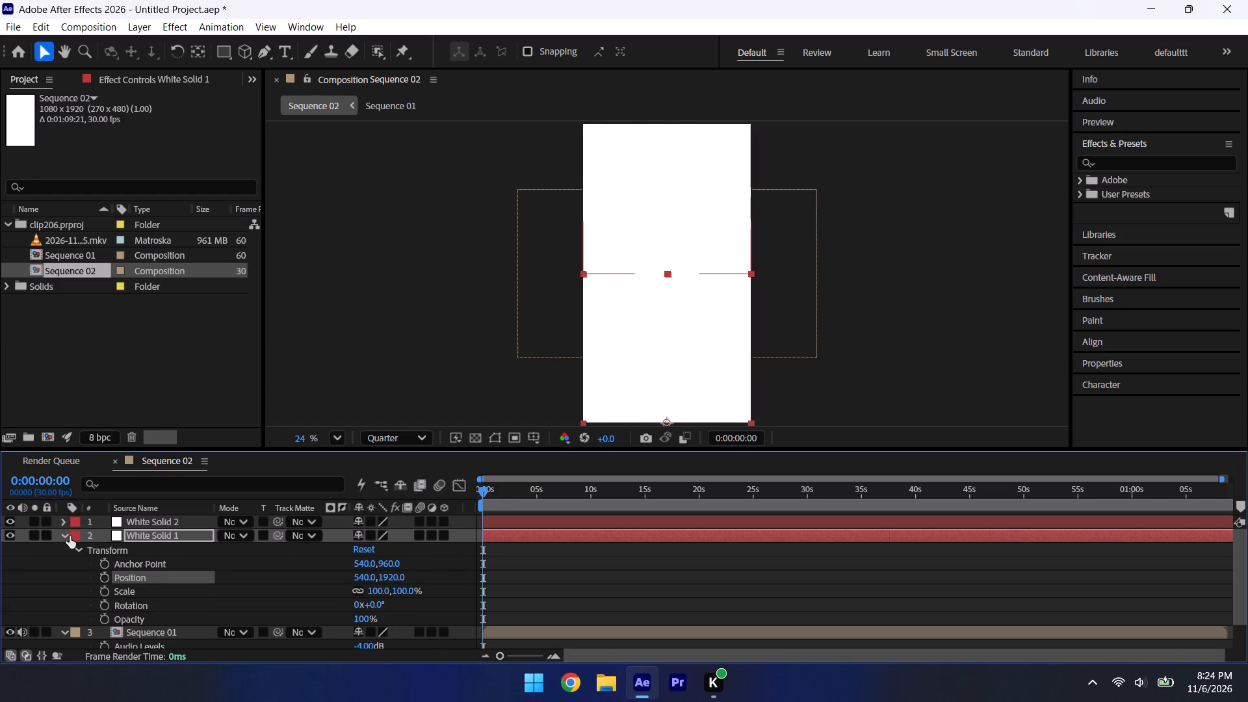
left_click(70, 536)
left_click(64, 532)
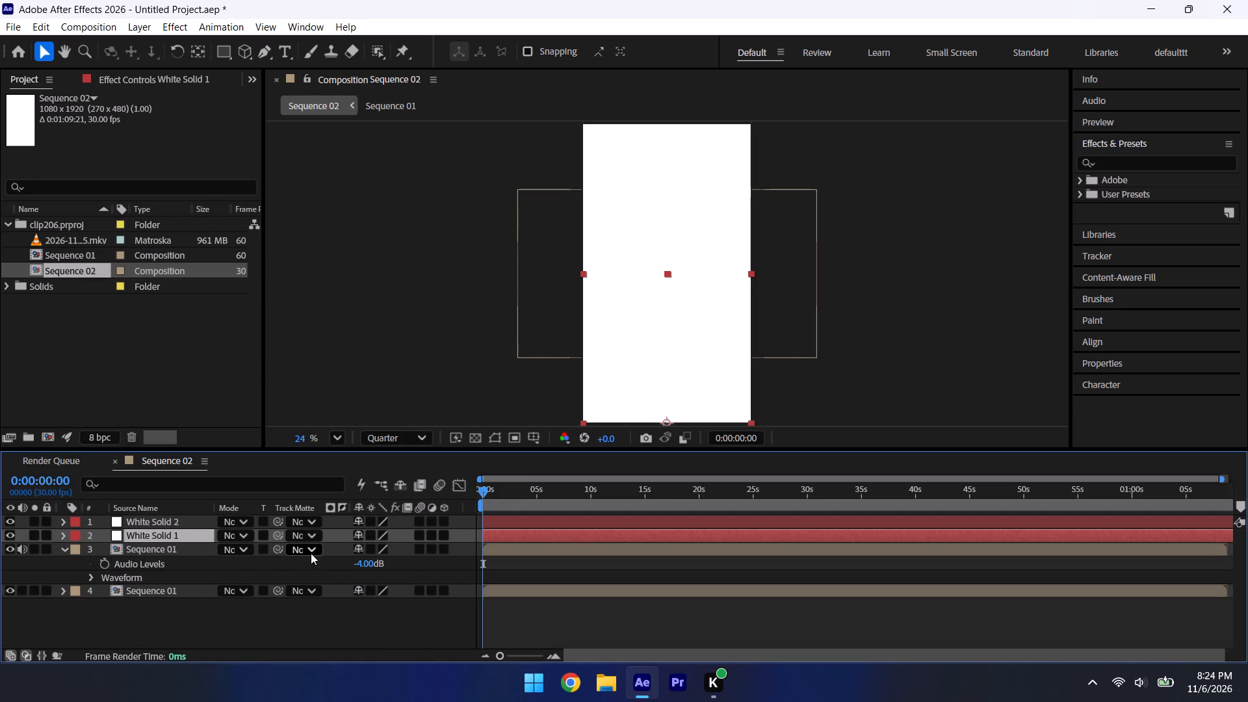
Use White Solid 2 as the track matte of the upper Sequence 01 layer.
left_click(310, 553)
left_click(349, 591)
Set the upper Sequence 01 layer's position to -1111, -307 and its scale to 235%.
double_click(67, 552)
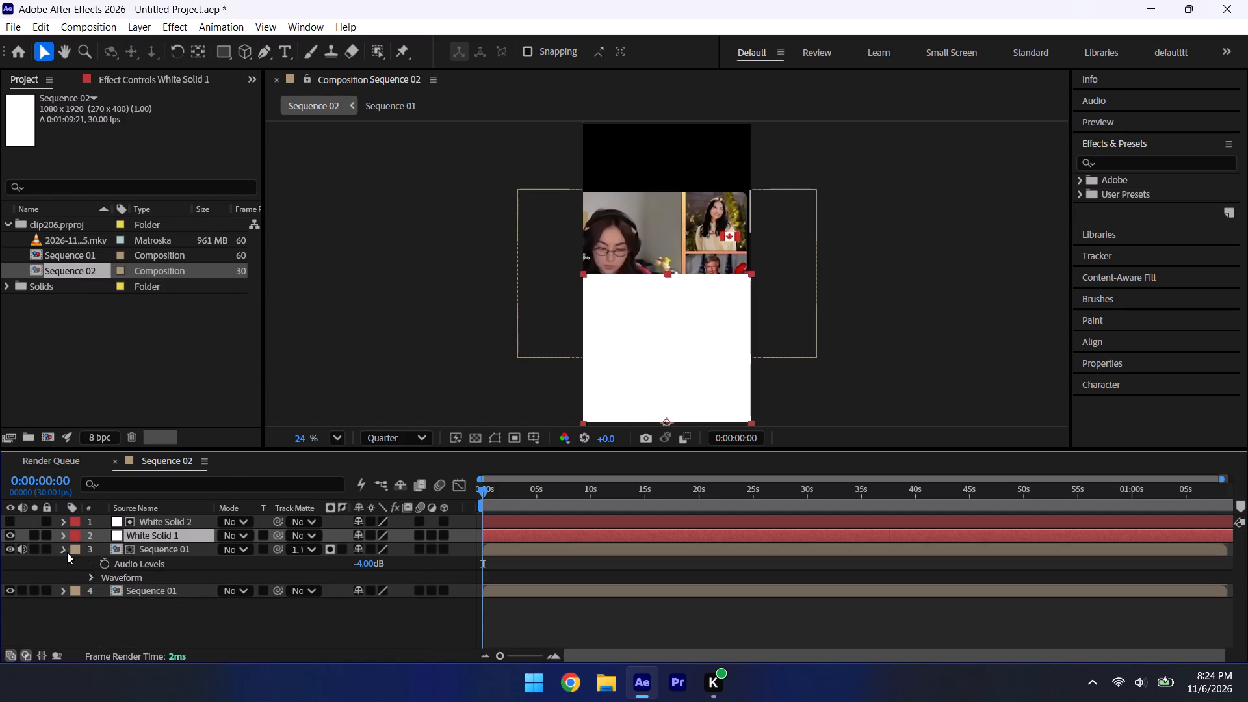
left_click(80, 562)
left_click(363, 595)
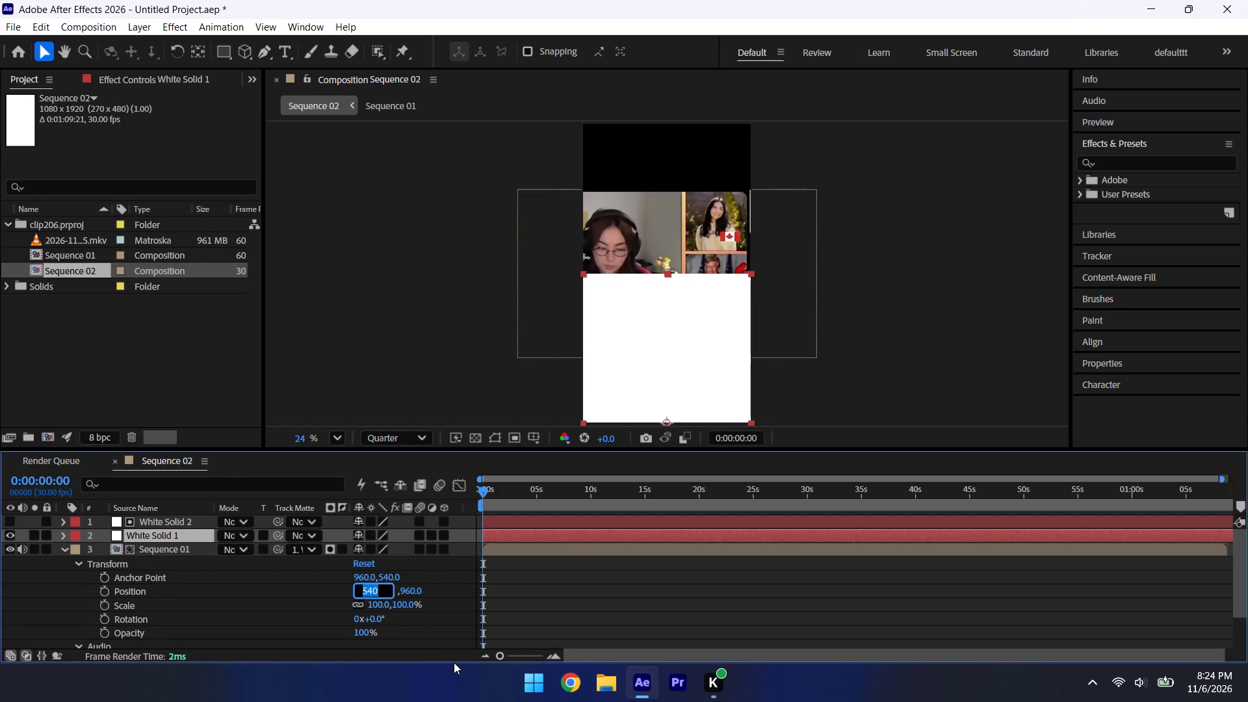
type("-1111")
key("Return")
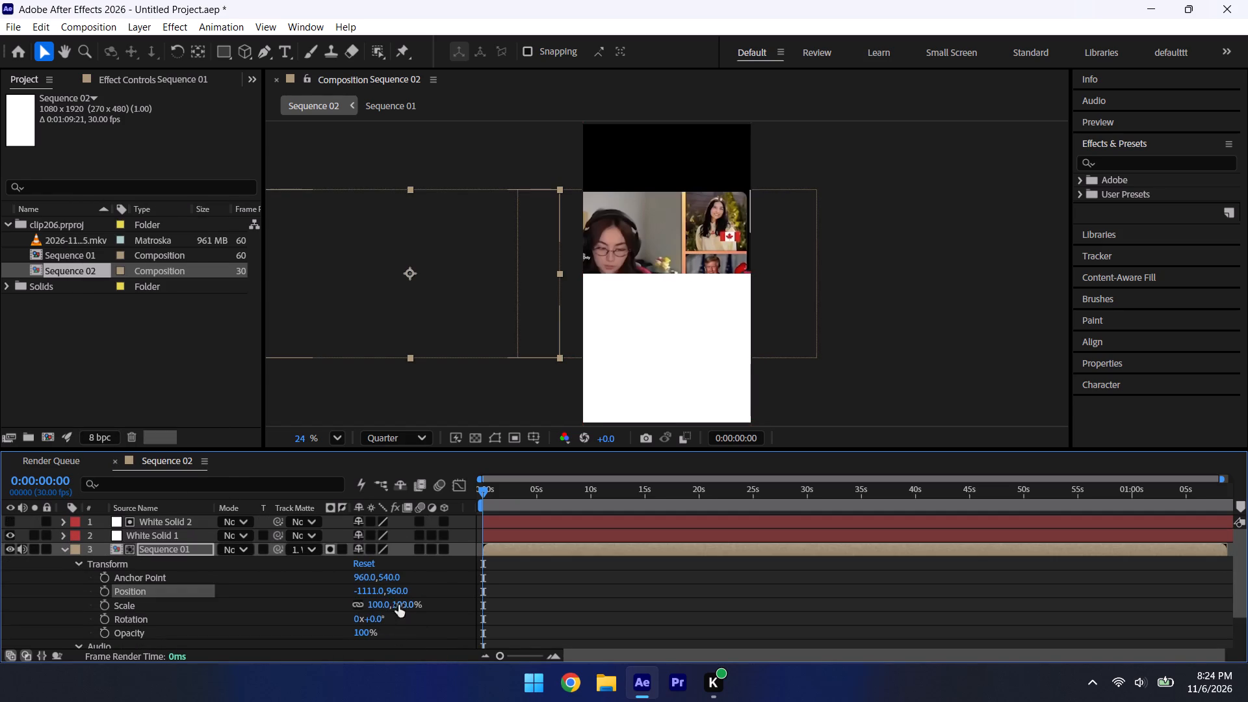
left_click(389, 593)
type("-307")
key("Return")
left_click(398, 605)
type("235")
key("Return")
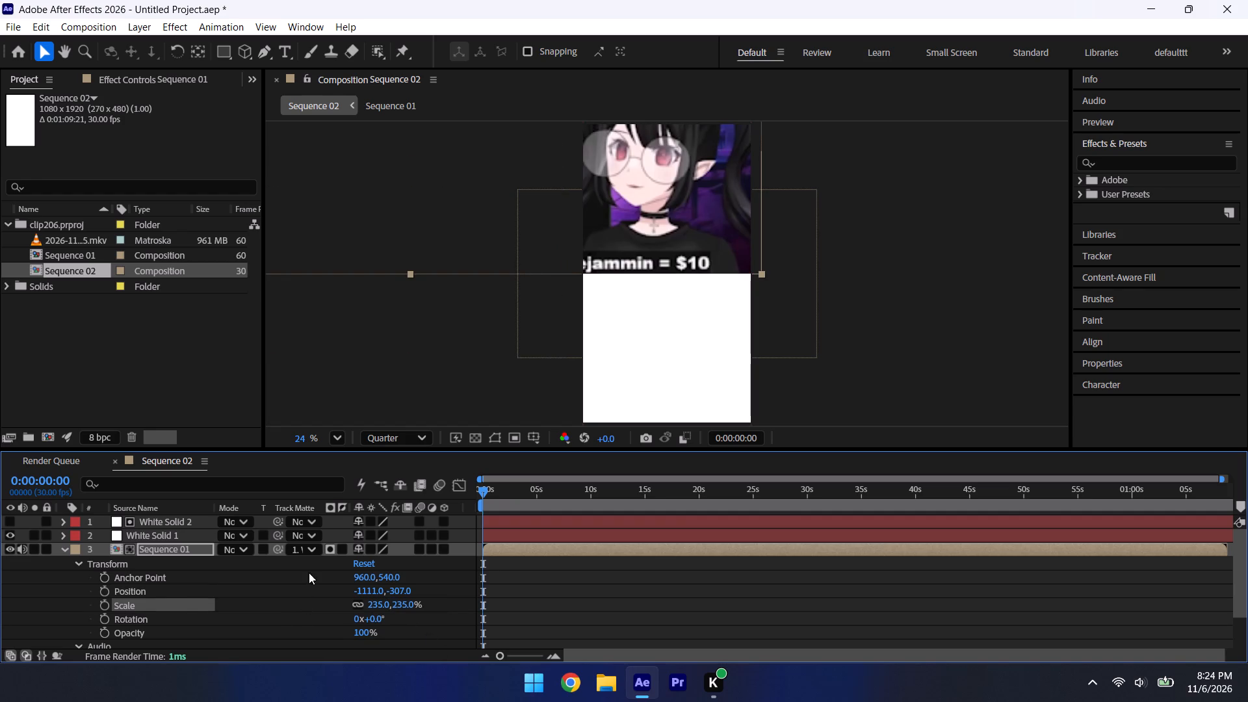
Shift the upper Sequence 01 layer horizontally until the kick.com/LNHISTORIAN webcam fills the frame's upper half.
left_click_drag(365, 593, 1247, 669)
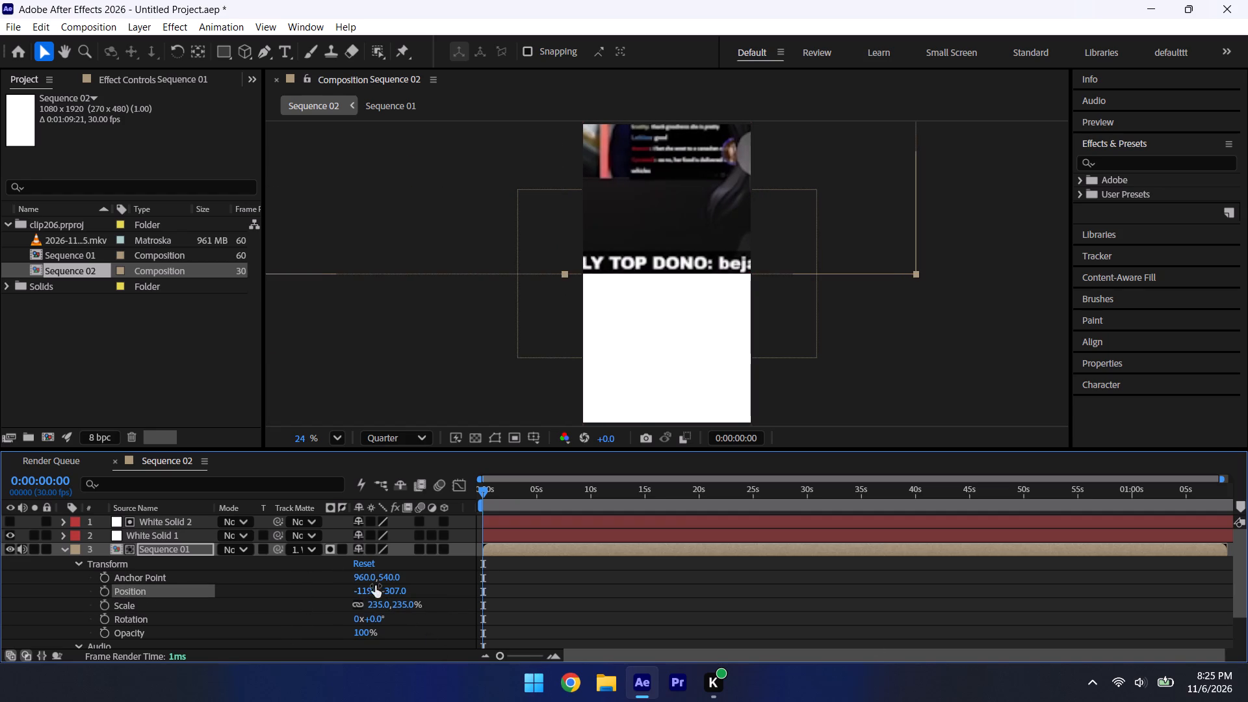
left_click_drag(369, 590, 1247, 610)
left_click_drag(361, 591, 532, 623)
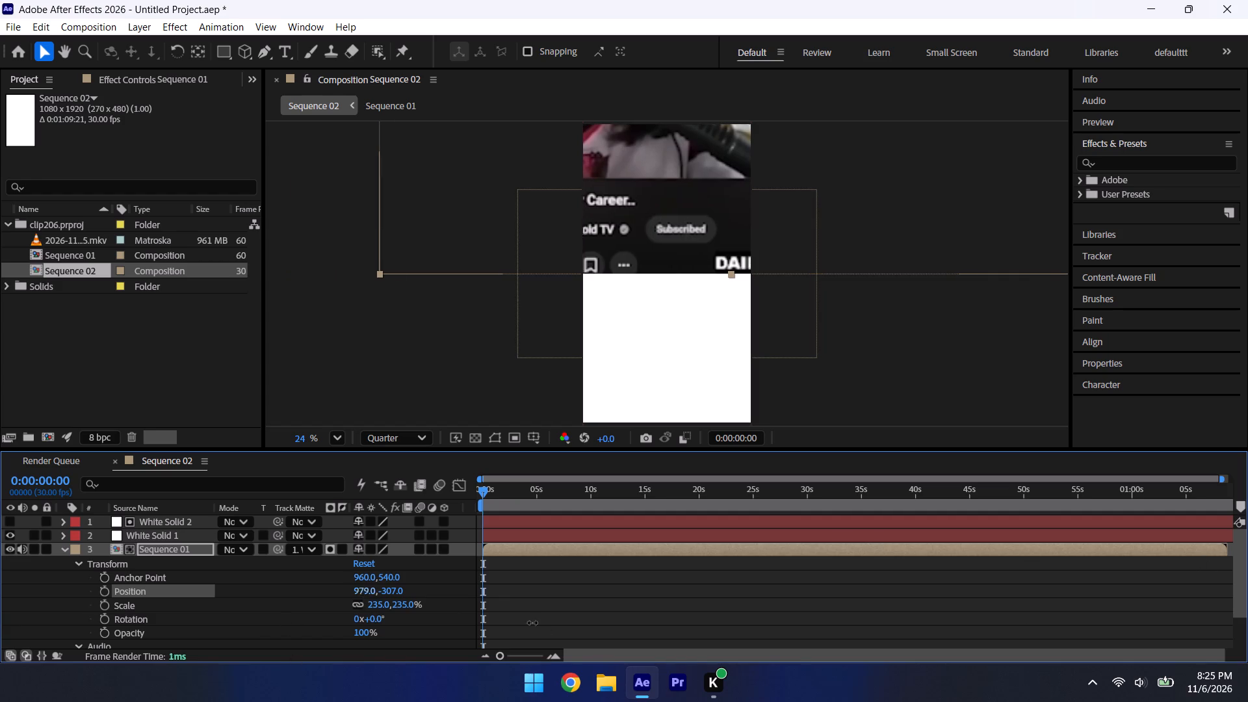
left_click_drag(532, 623, 1247, 626)
left_click_drag(371, 592, 511, 604)
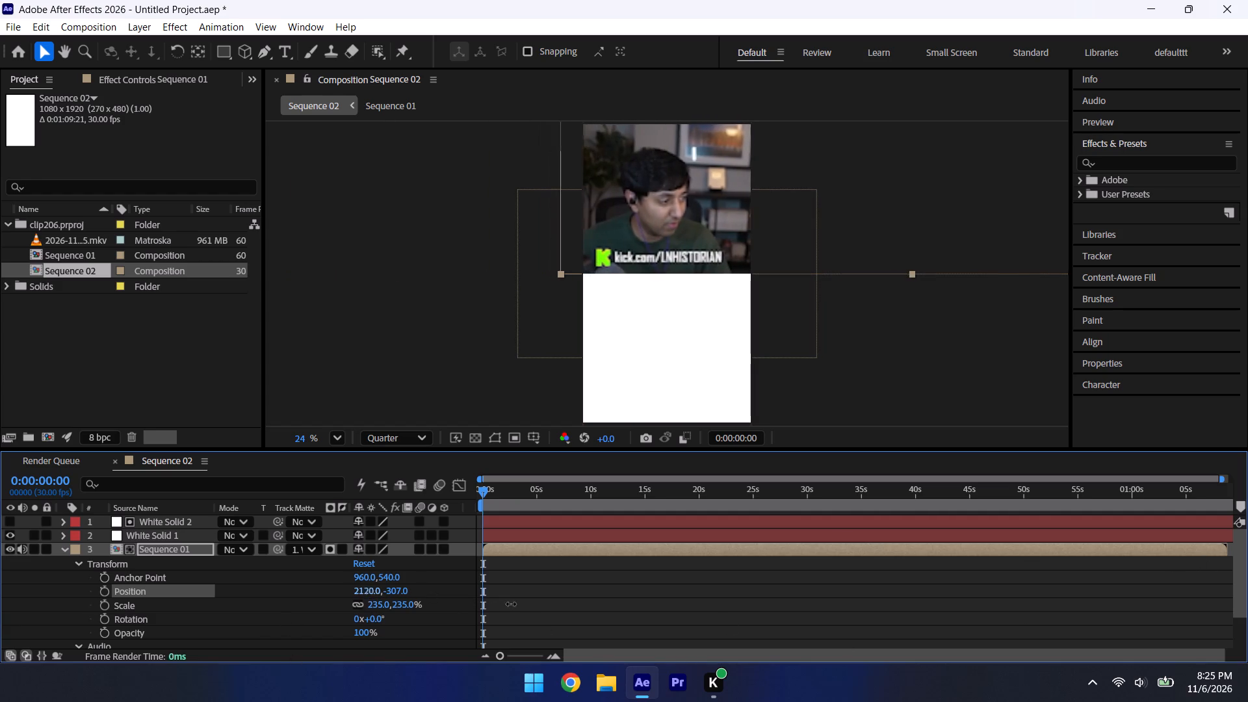
left_click_drag(511, 604, 540, 613)
left_click_drag(370, 590, 374, 588)
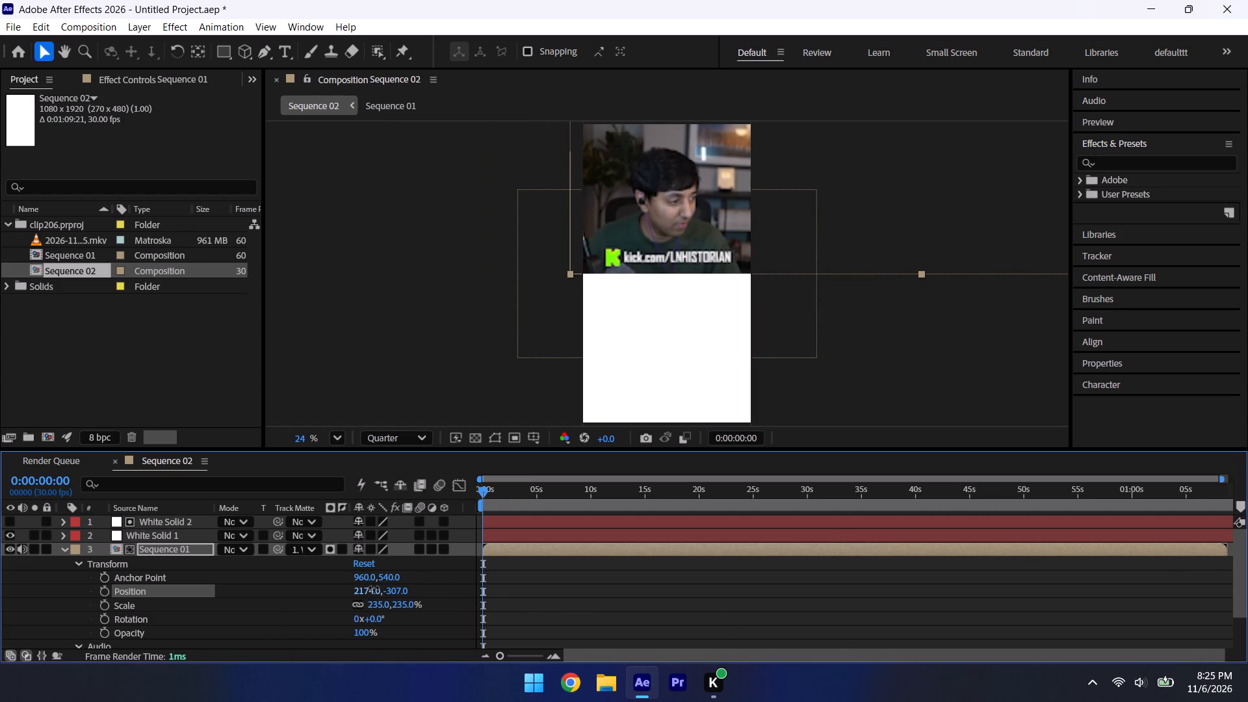
left_click_drag(374, 588, 383, 590)
left_click(59, 551)
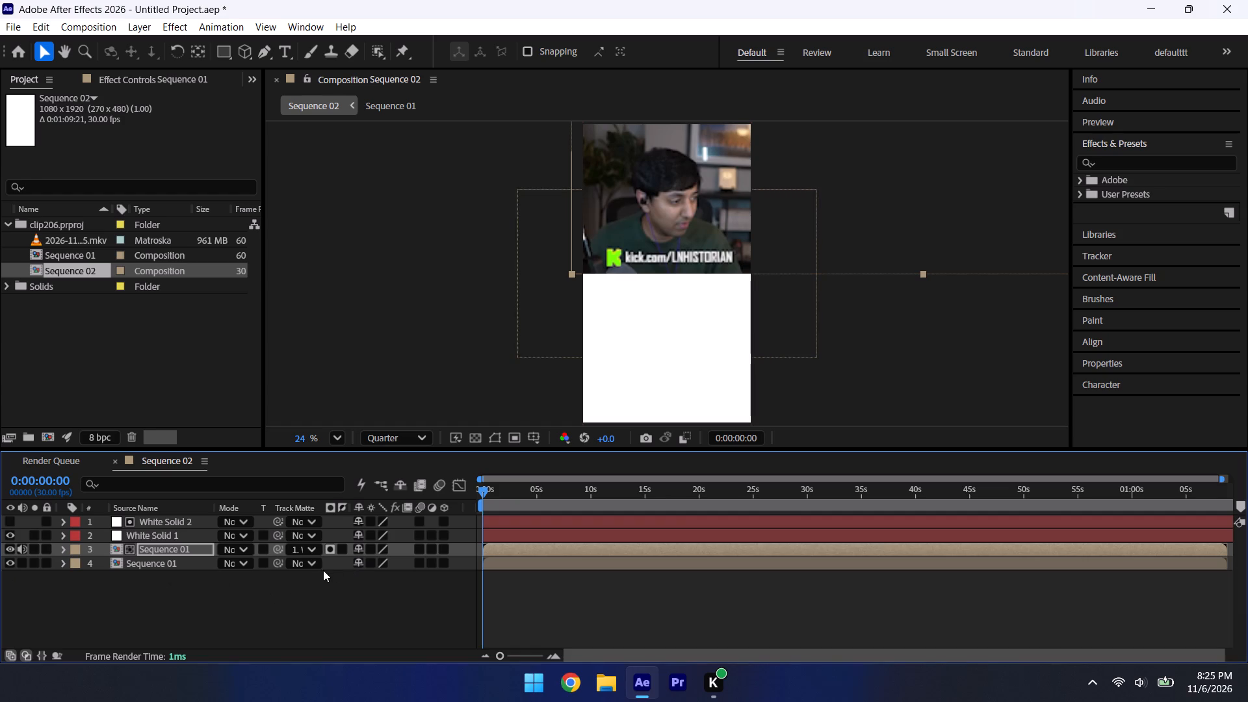
Use White Solid 1 as the track matte of the lower Sequence 01 layer.
left_click(316, 567)
left_click(383, 518)
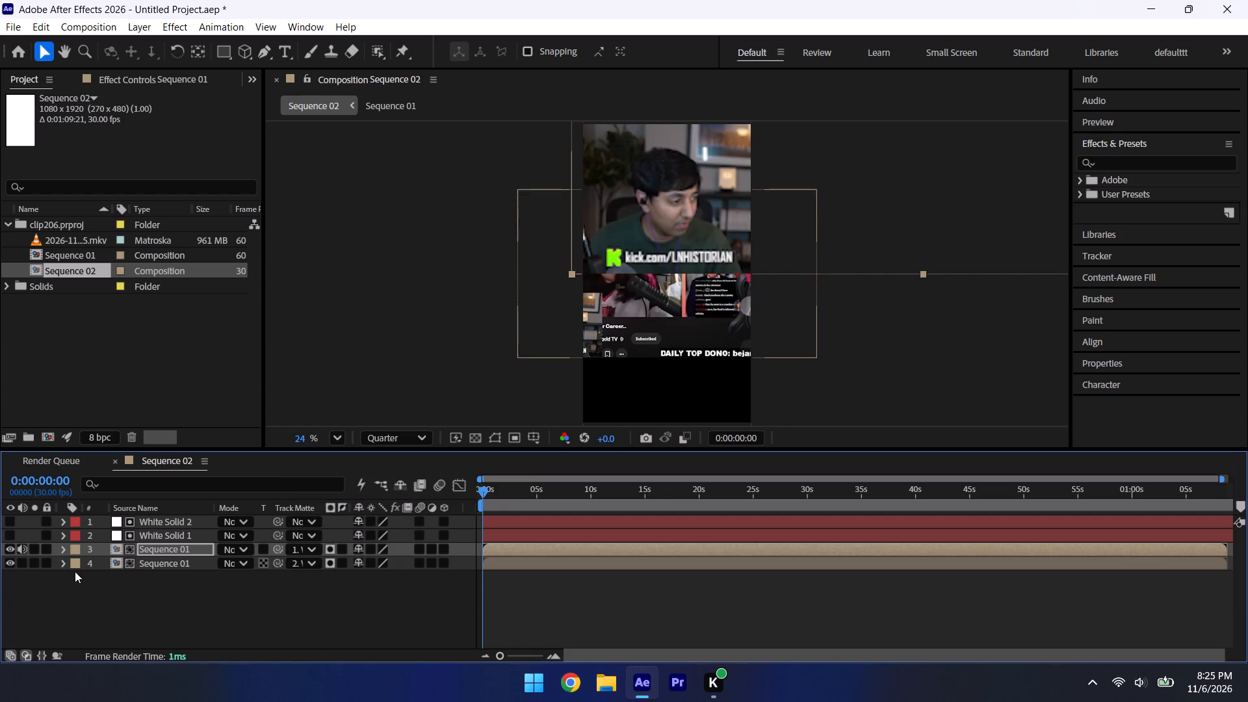
Scale the lower Sequence 01 layer to 92% and position it at 372, 1465 so the stream content fills the frame's lower half.
left_click(63, 562)
left_click(78, 577)
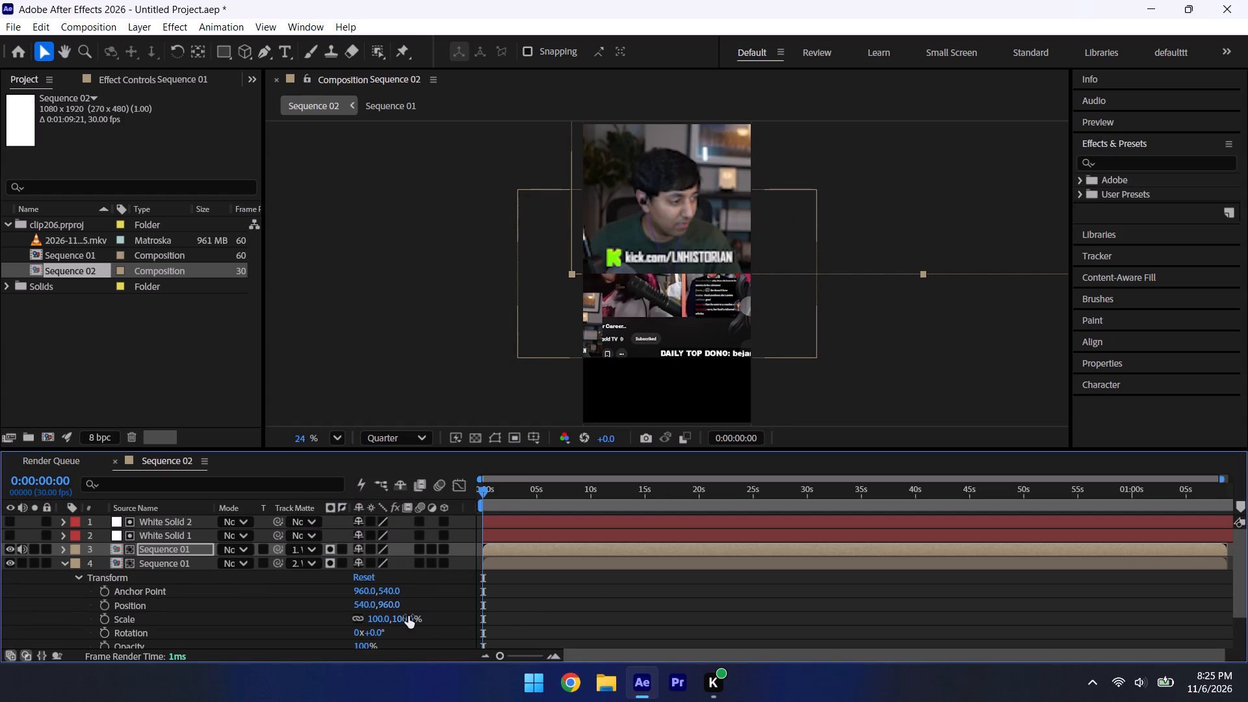
left_click_drag(408, 616, 438, 626)
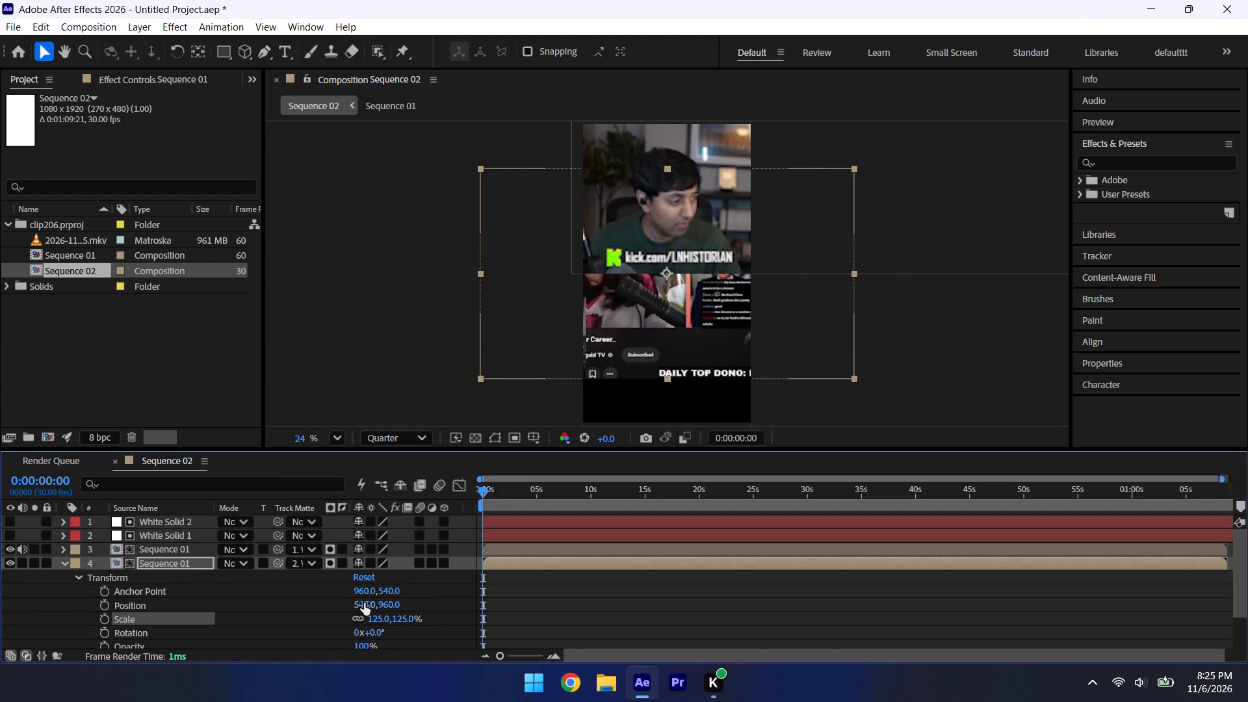
left_click_drag(364, 603, 344, 608)
left_click_drag(383, 605, 566, 701)
left_click_drag(409, 619, 383, 622)
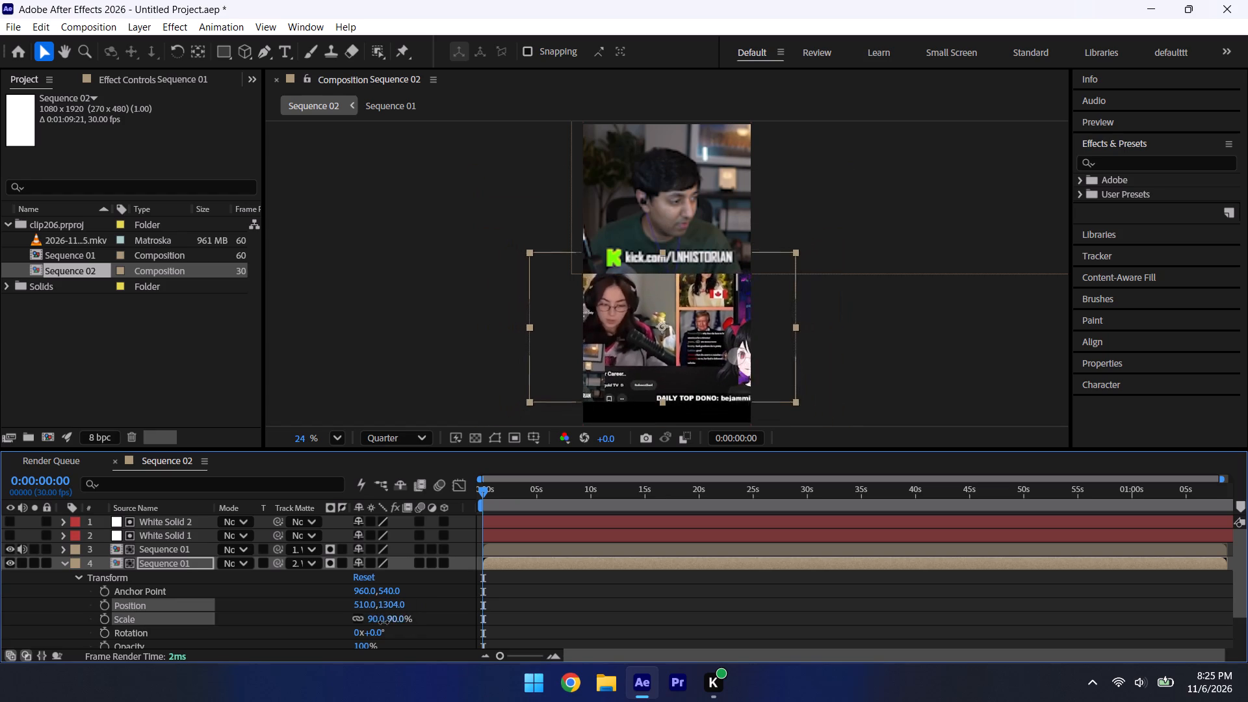
left_click_drag(383, 622, 394, 622)
left_click_drag(368, 603, 270, 589)
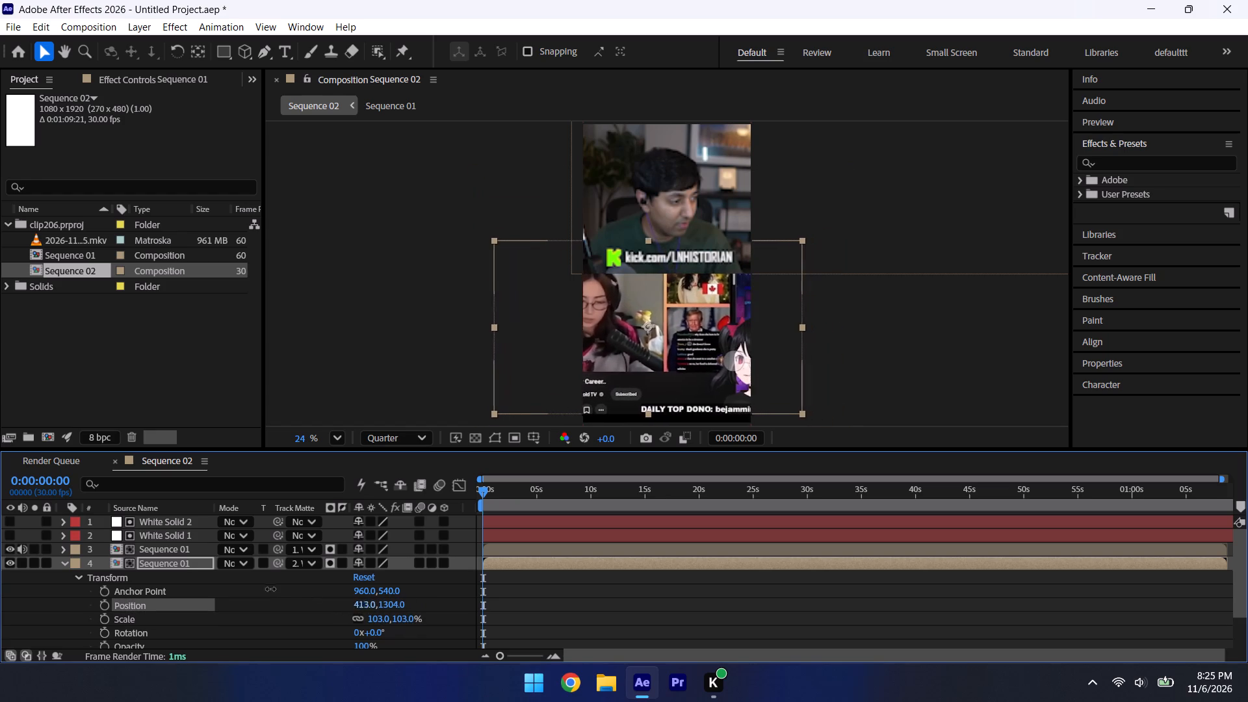
left_click_drag(270, 589, 260, 608)
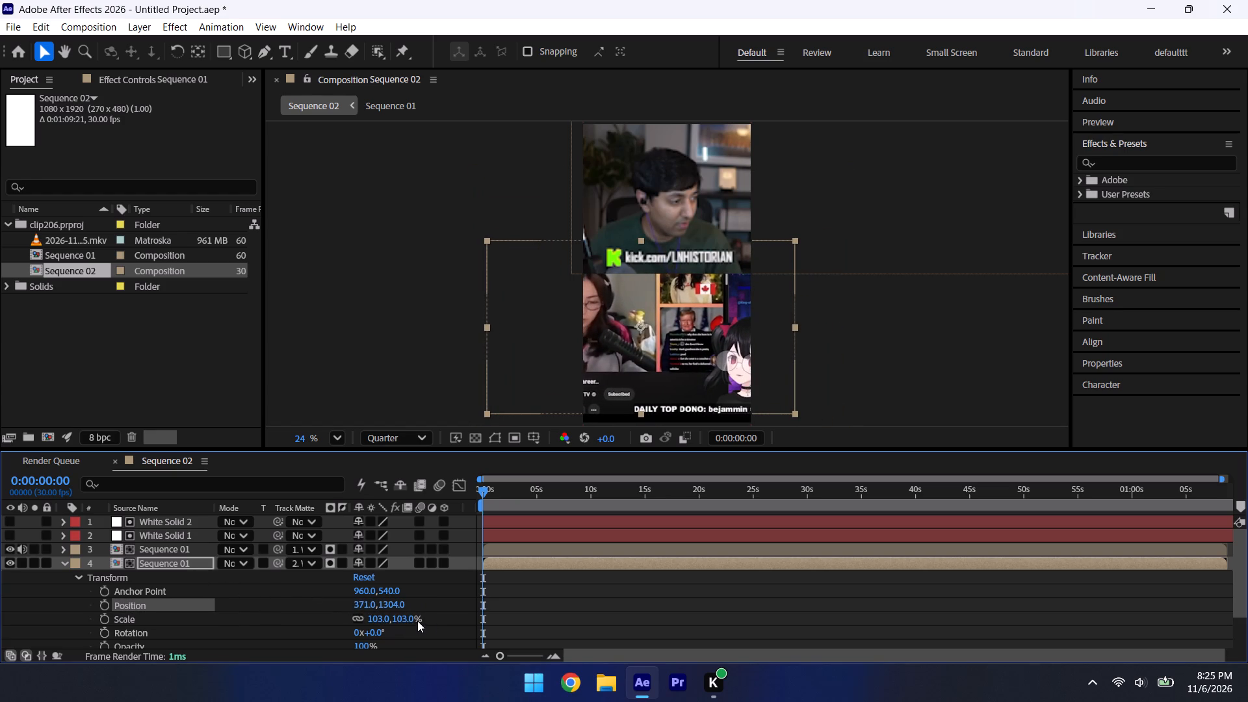
left_click_drag(403, 622, 392, 619)
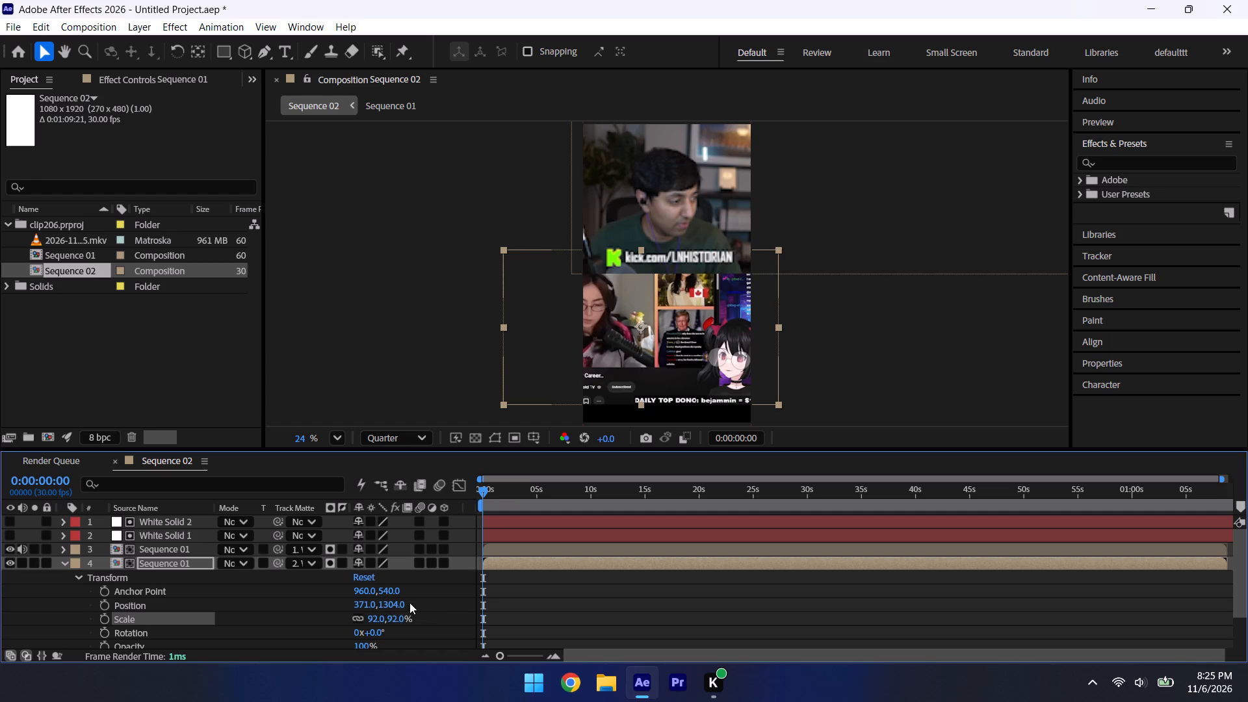
left_click_drag(393, 607, 468, 651)
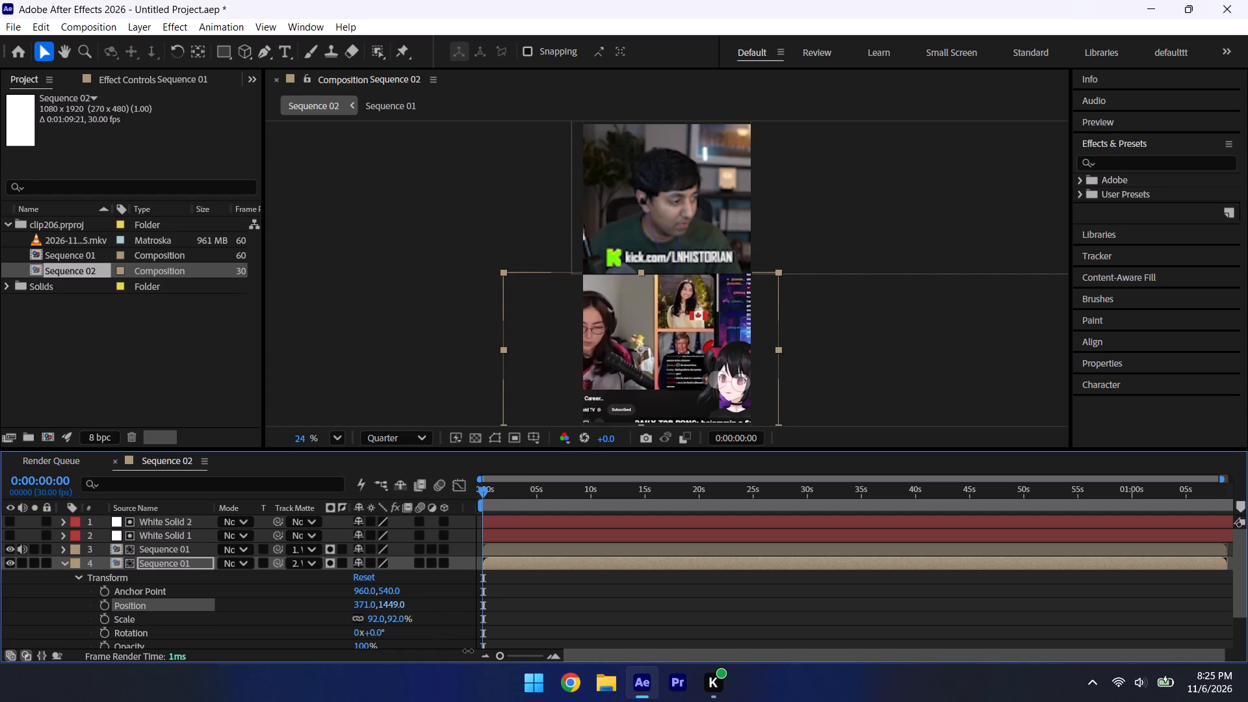
left_click_drag(468, 651, 478, 653)
left_click_drag(369, 600, 353, 601)
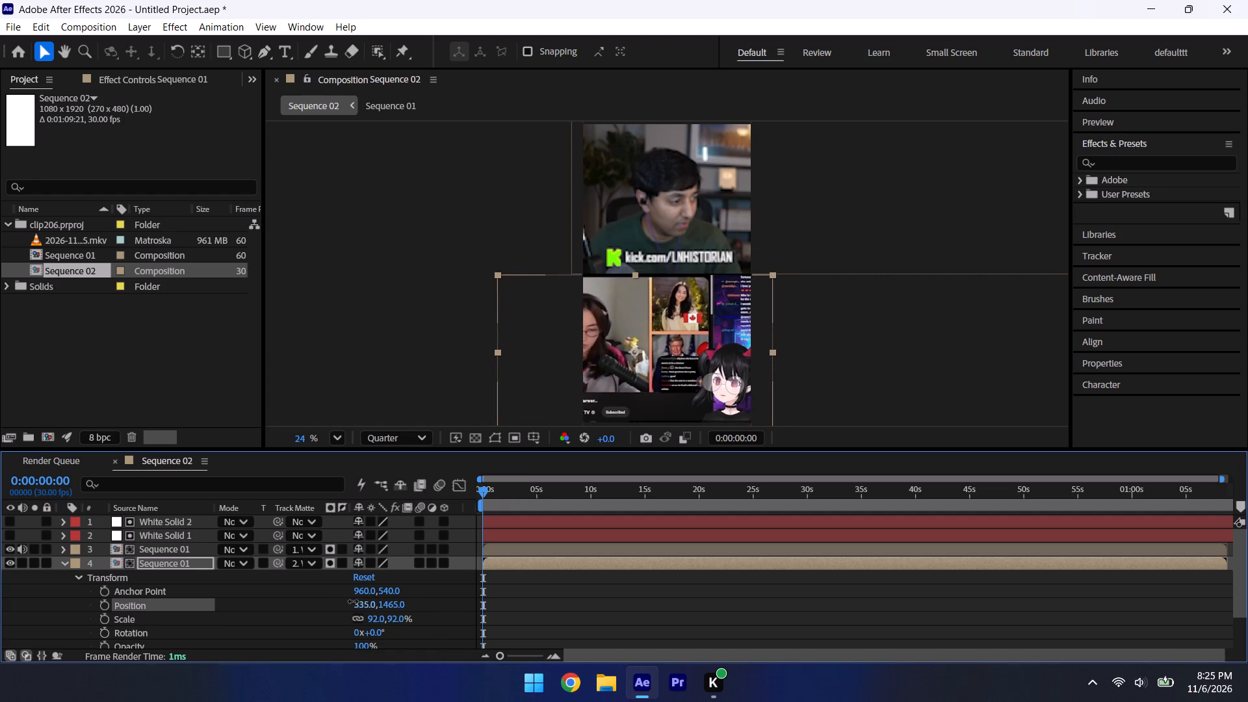
left_click_drag(353, 601, 421, 651)
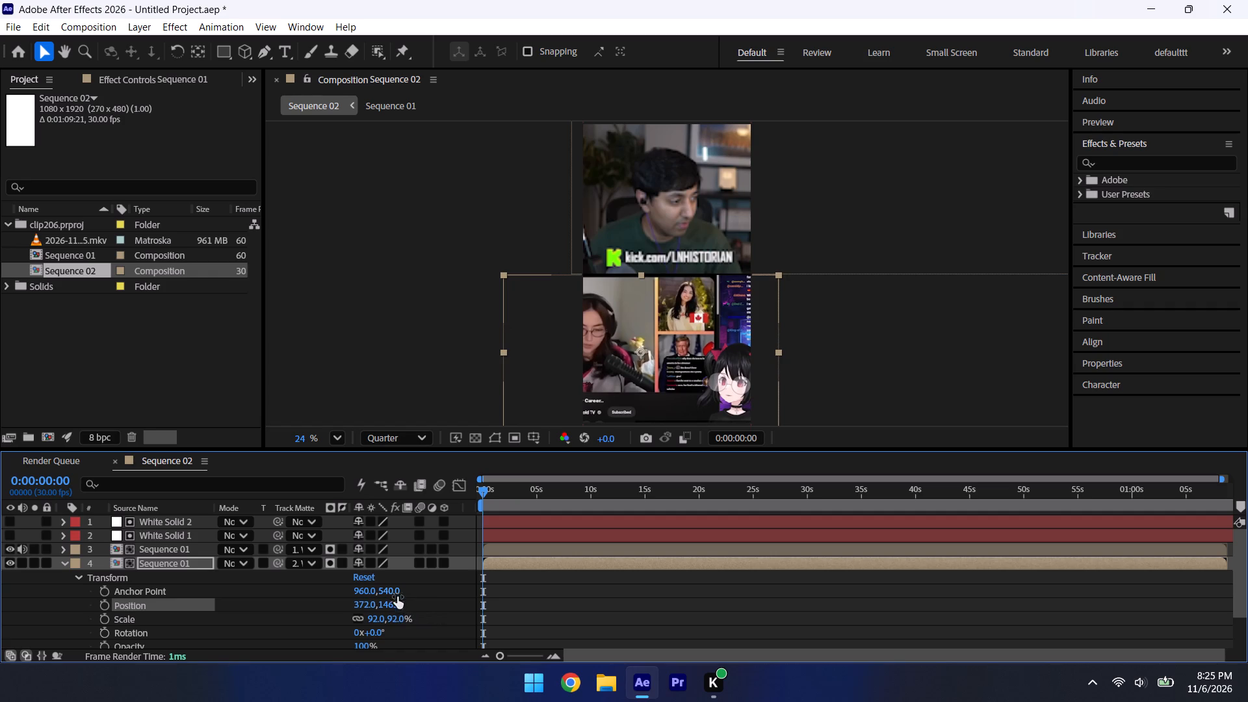
Set the lower Sequence 01 layer's scale to 95% and its vertical position to 1453, and collapse its properties.
double_click(401, 617)
left_click(408, 619)
key("BackSpace")
key("5")
key("Return")
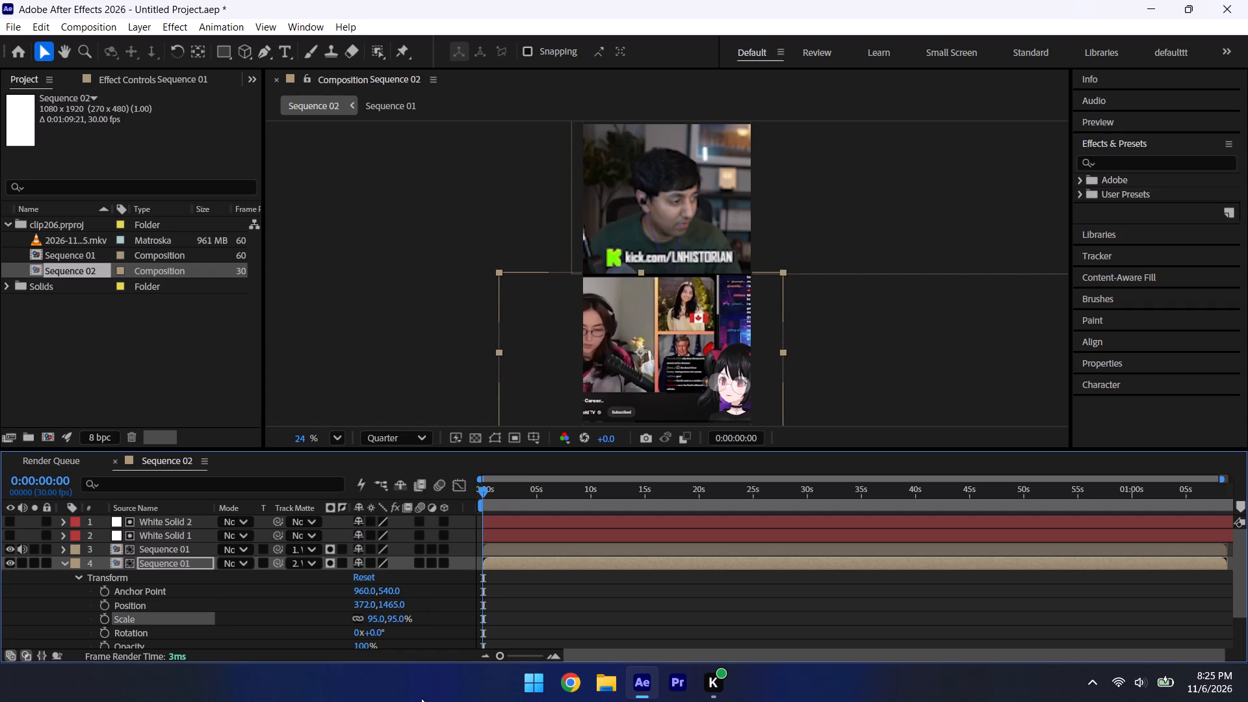
left_click(395, 603)
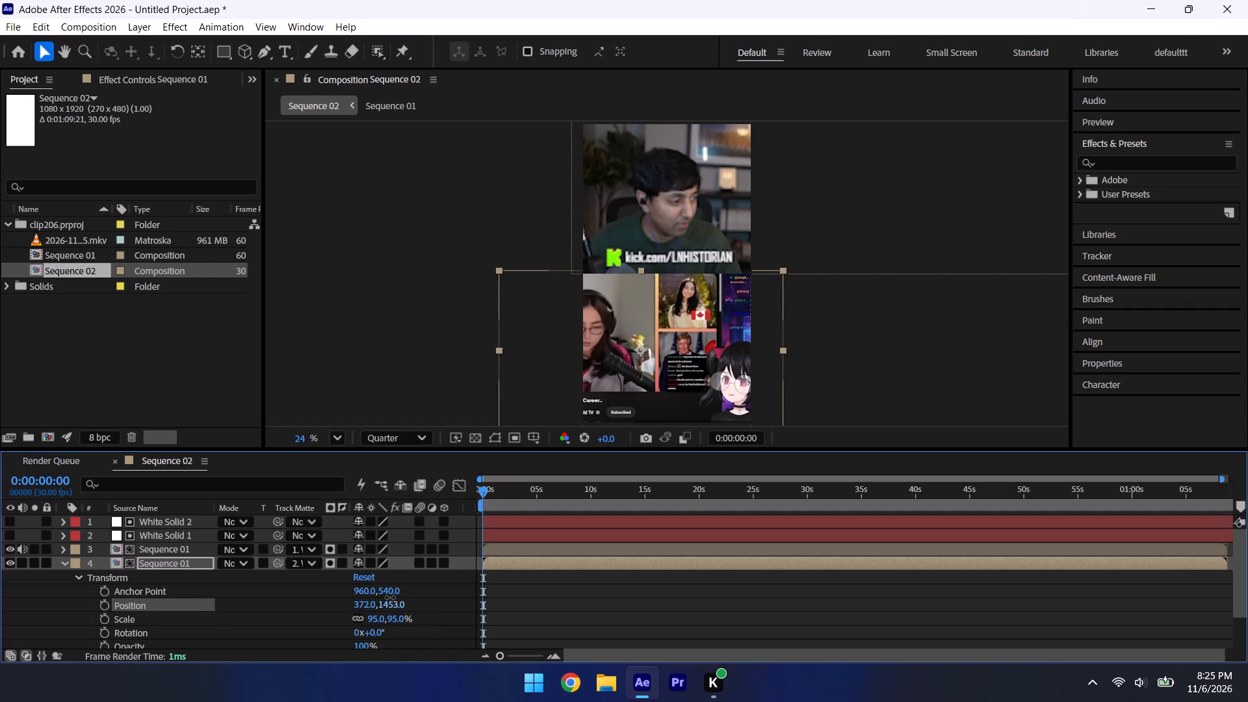
left_click_drag(482, 489, 342, 515)
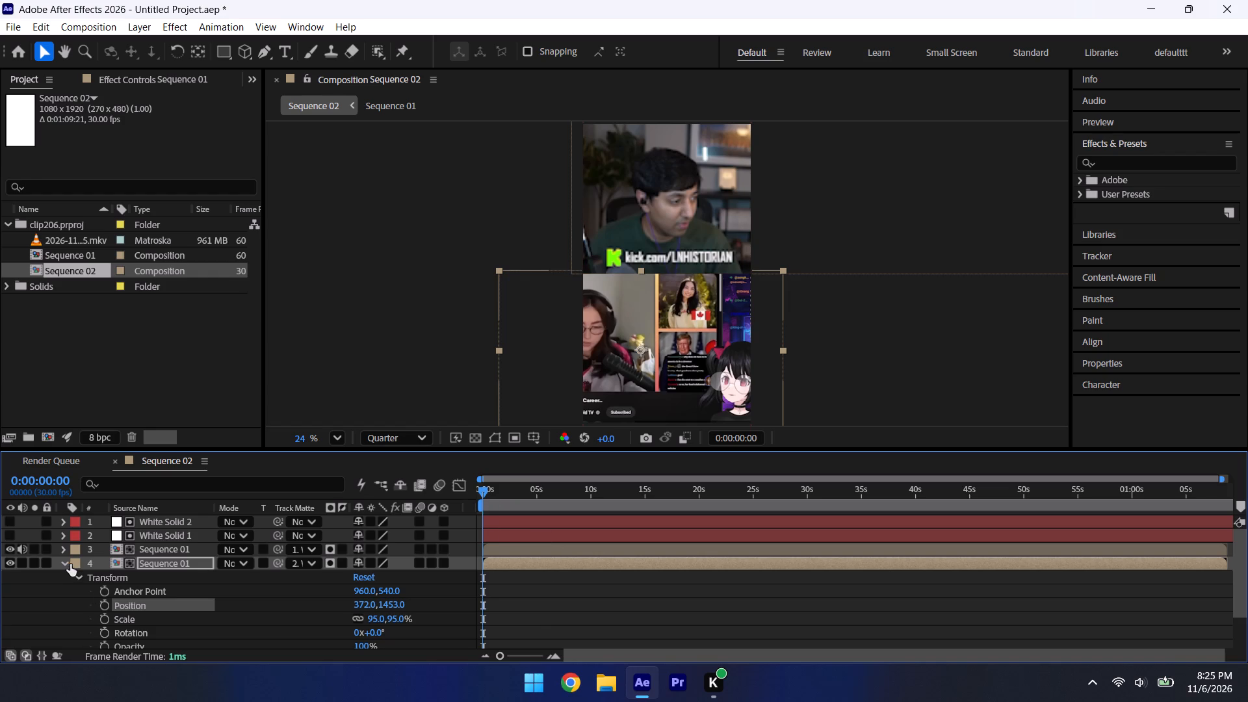
left_click(69, 563)
left_click(58, 569)
double_click(65, 565)
Play back the Sequence 02 composition in sections up to about 32 seconds to check the split-screen framing and look for a cut point.
key("space")
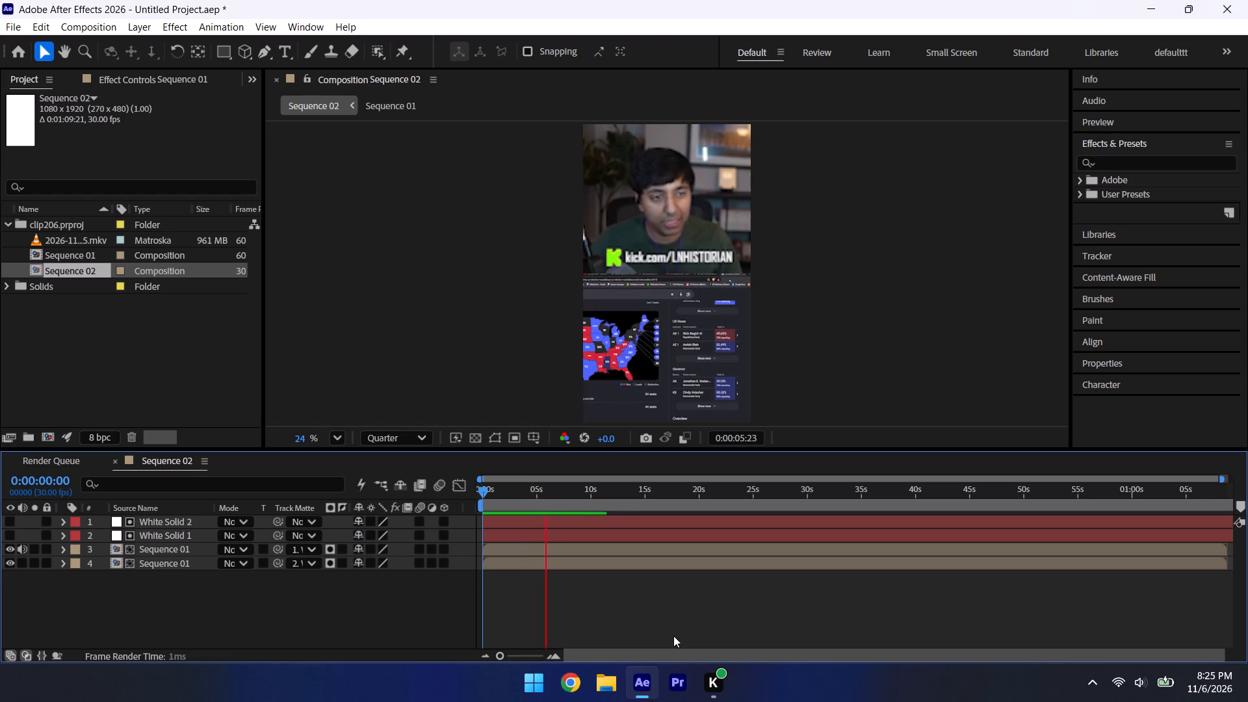
key("space")
left_click(530, 486)
key("space")
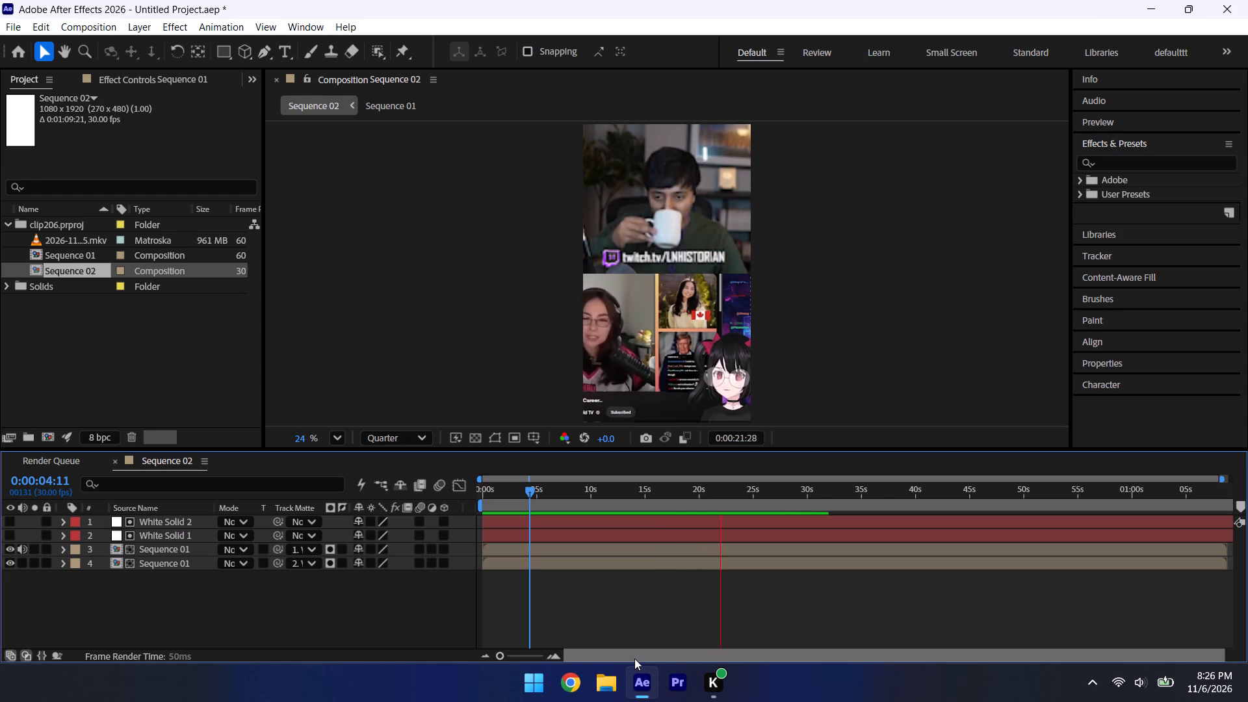
key("space")
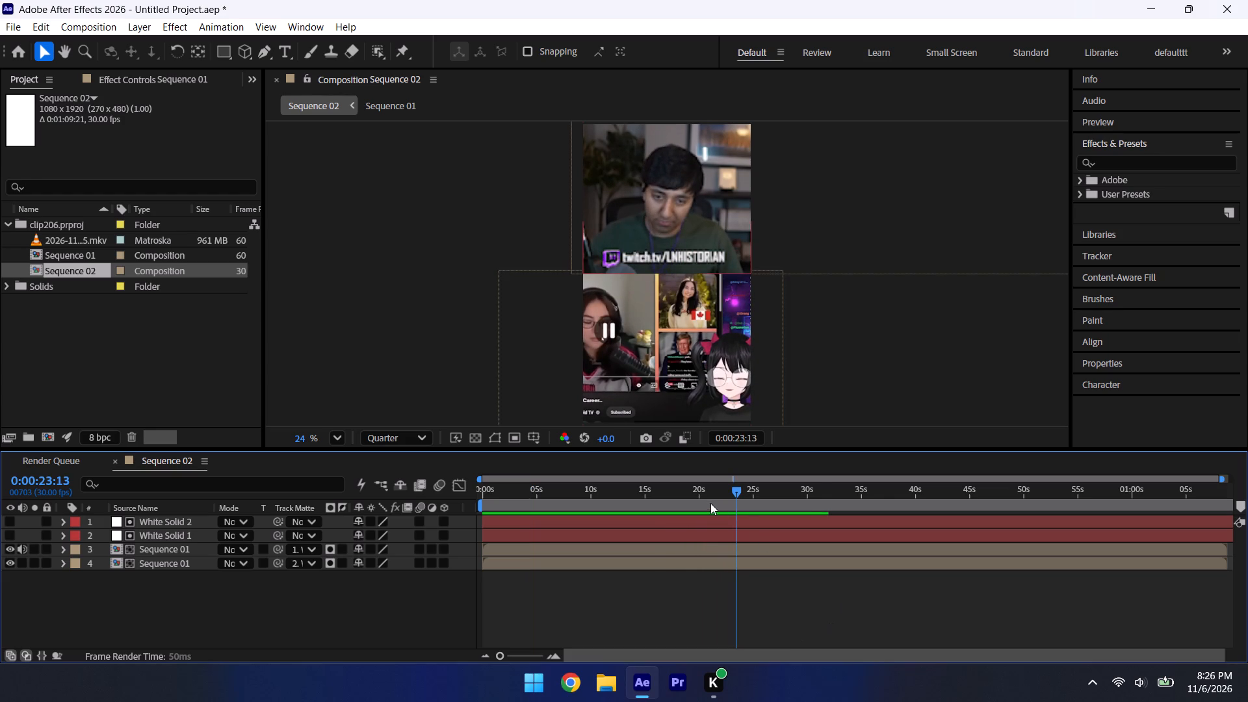
left_click(692, 483)
key("space")
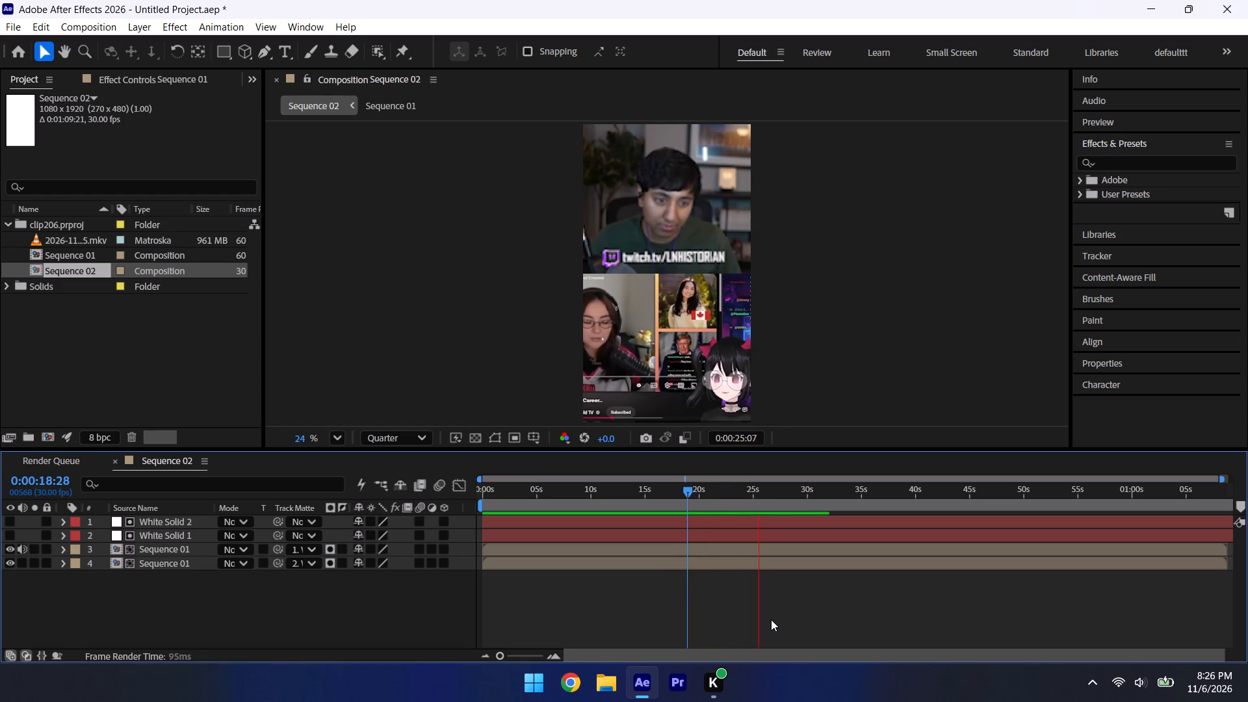
key("space")
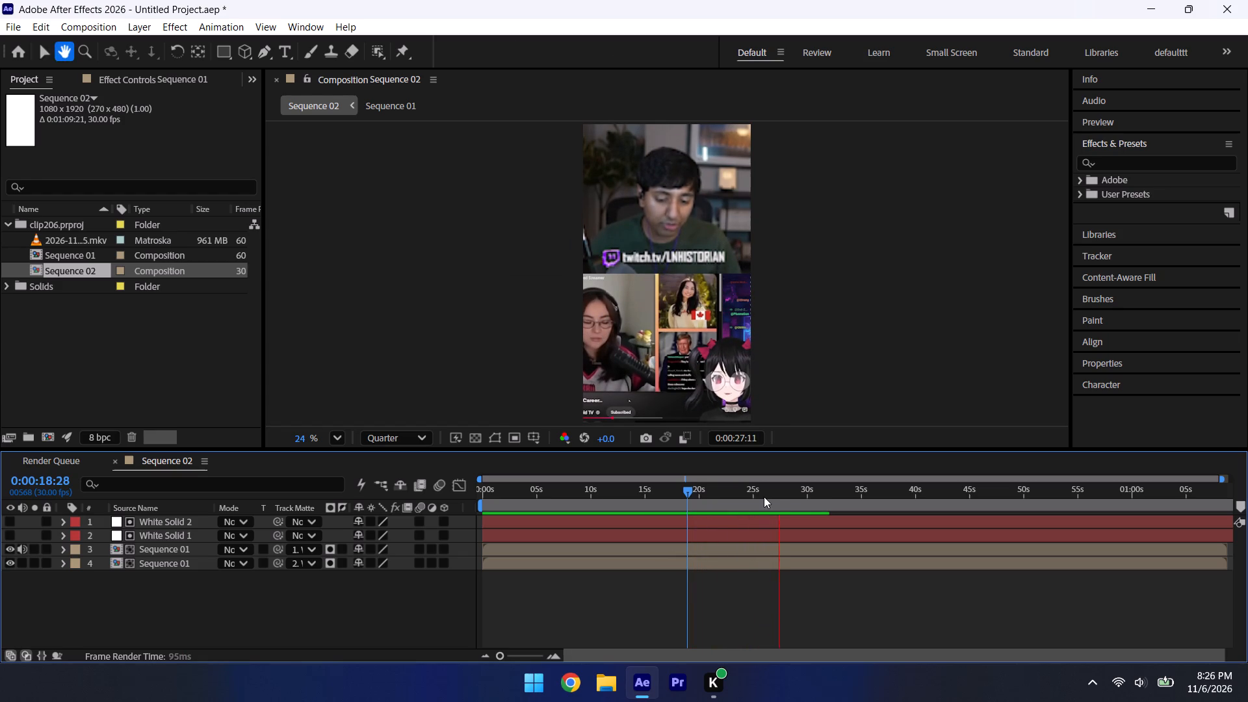
left_click(762, 495)
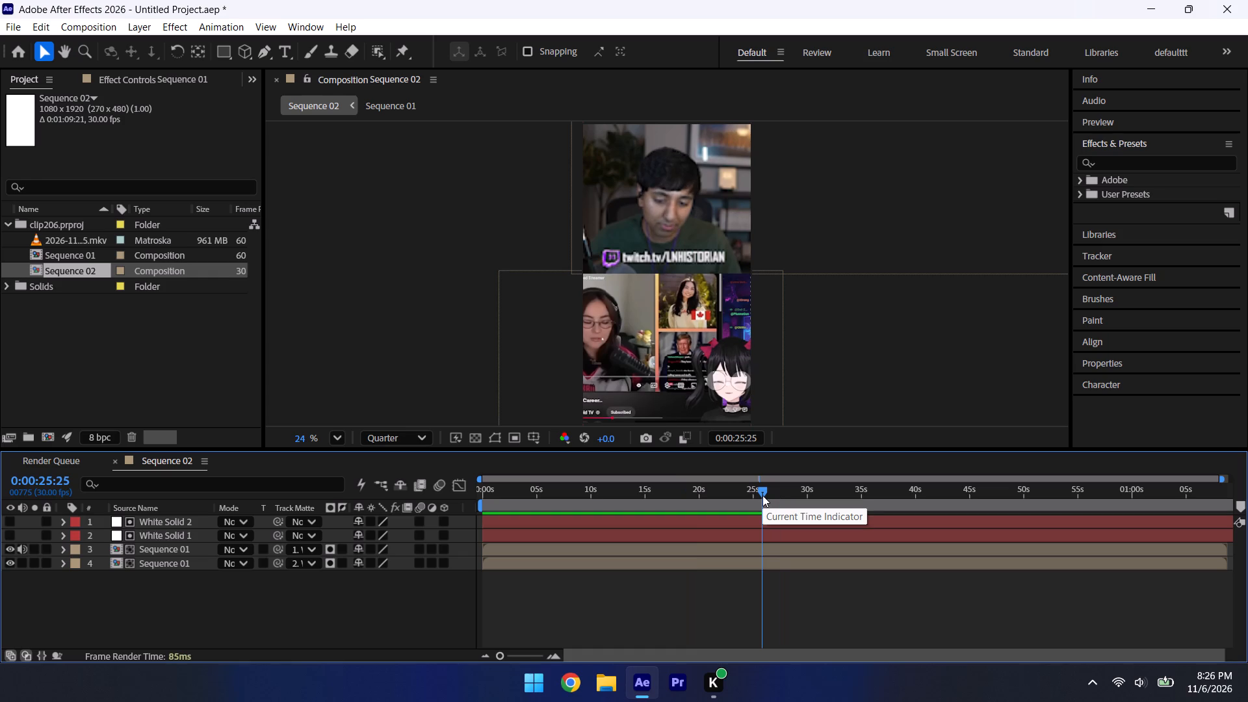
key("space")
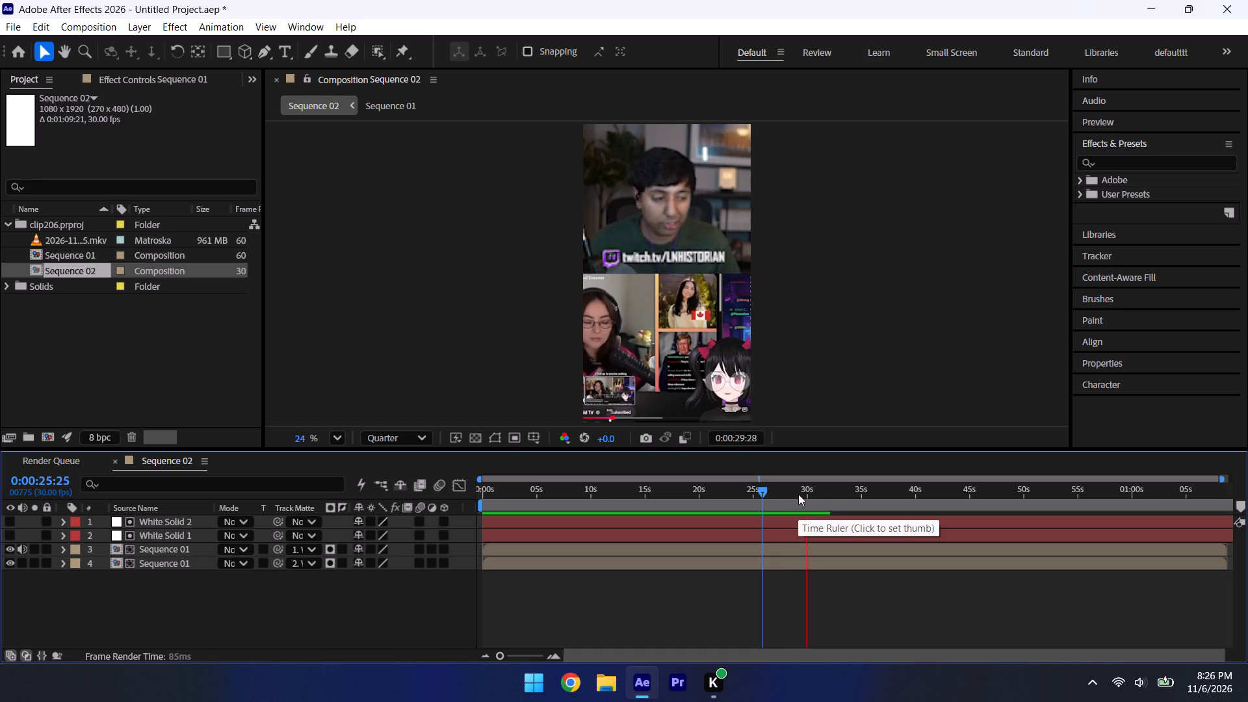
key("space")
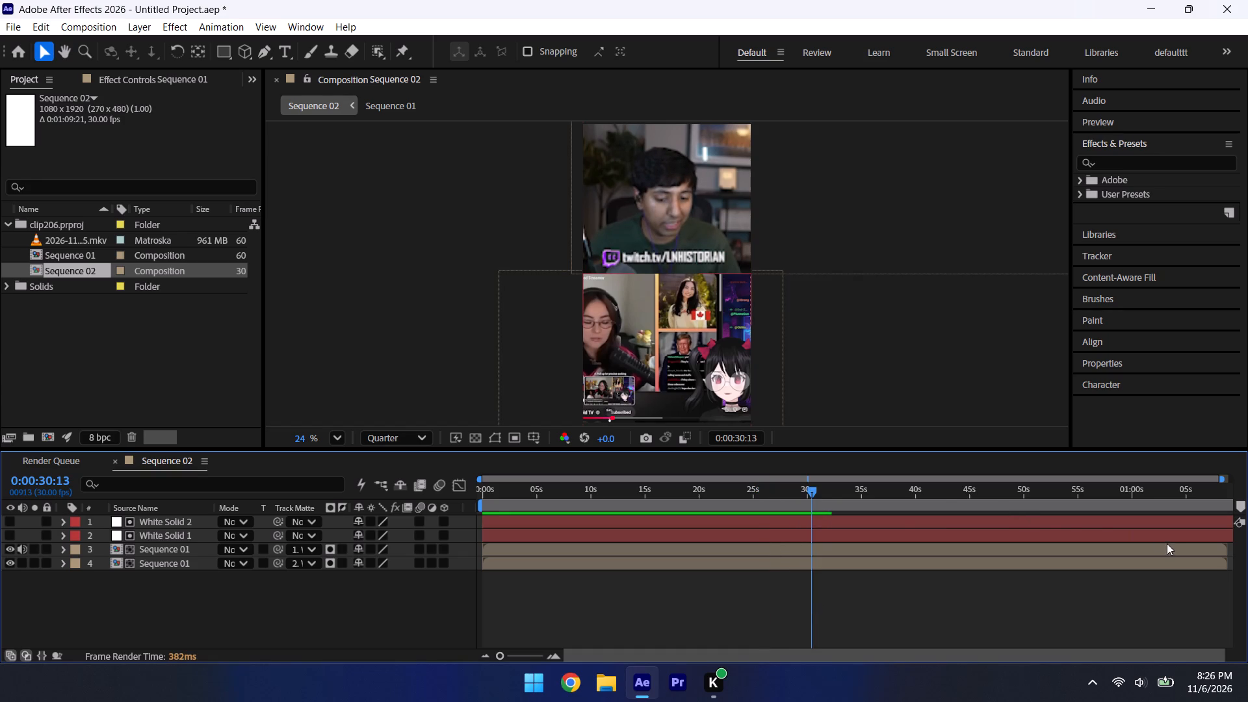
key("space")
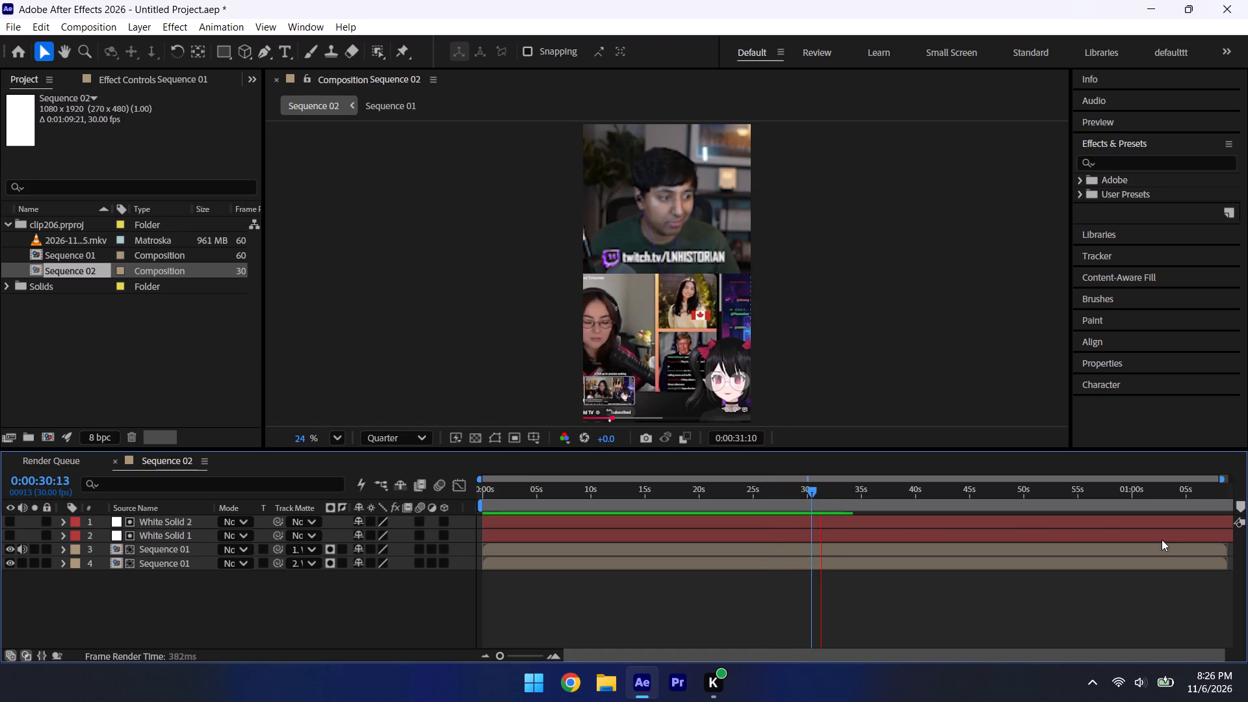
key("space")
left_click(827, 487)
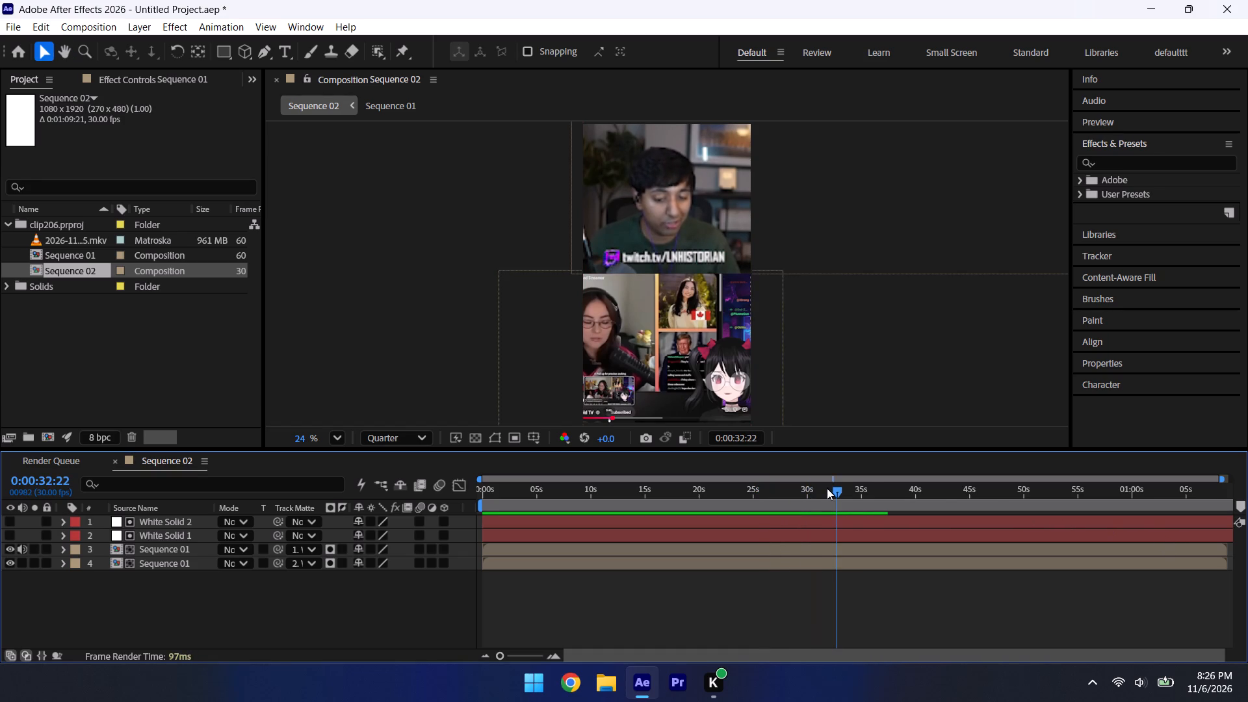
left_click(818, 493)
key("space")
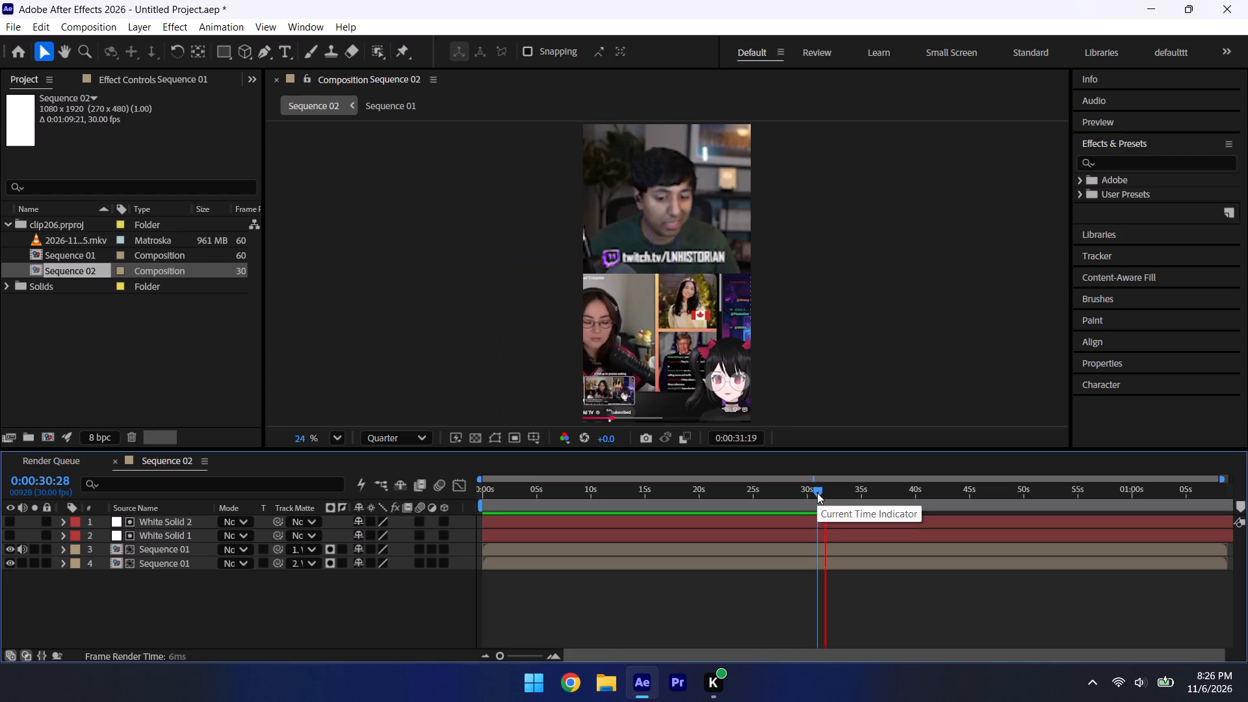
key("space")
left_click(825, 498)
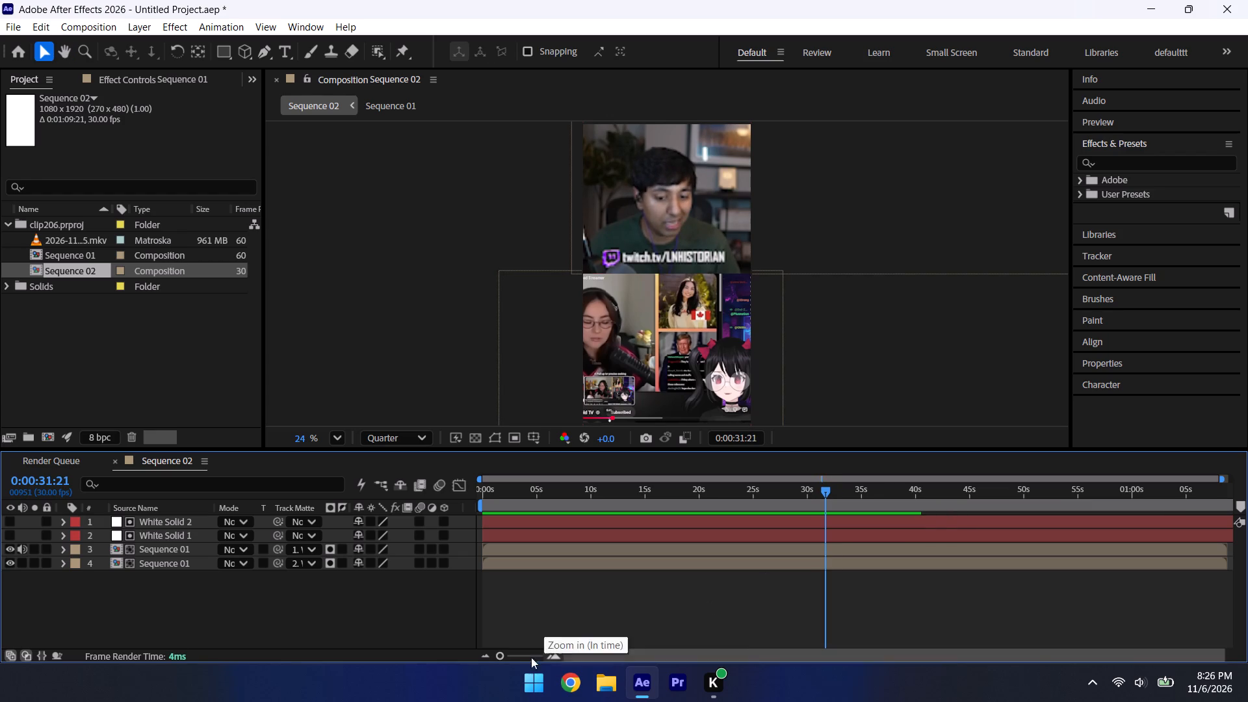
Find the exact cut frame and split the upper Sequence 01 layer at 0:00:31:28.
double_click(554, 660)
left_click(554, 660)
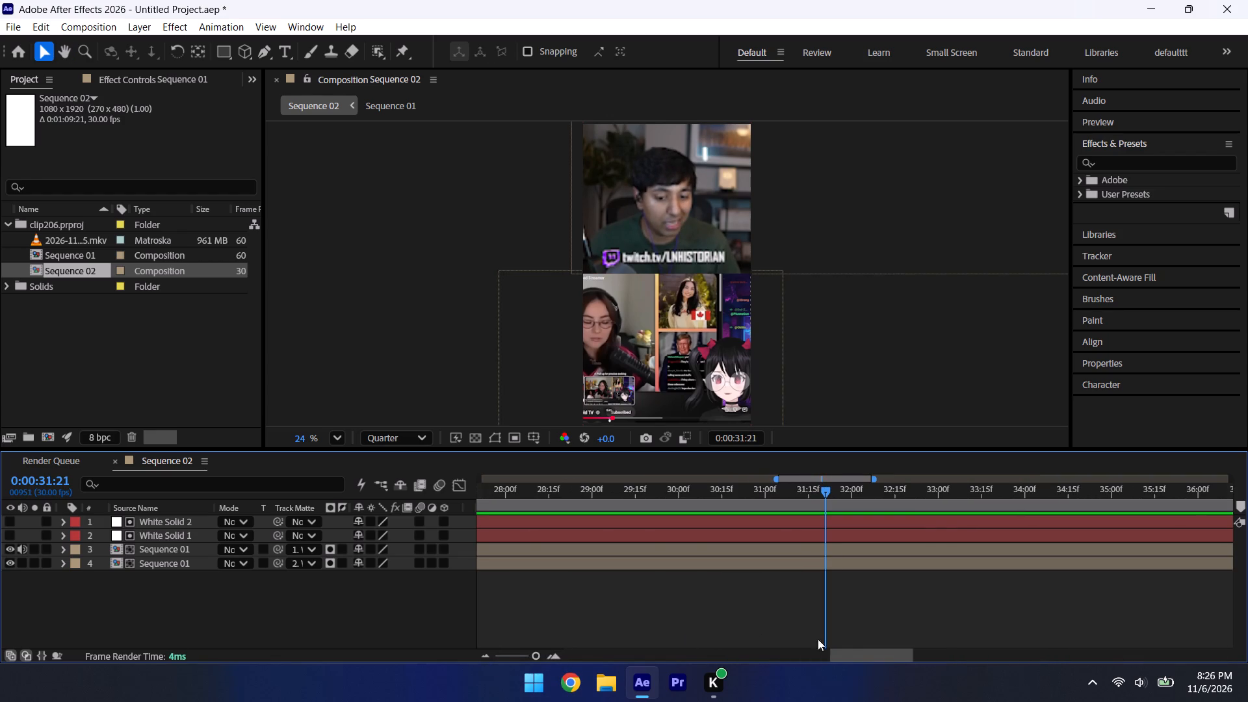
key("ctrl+Right")
key("ctrl+Right")
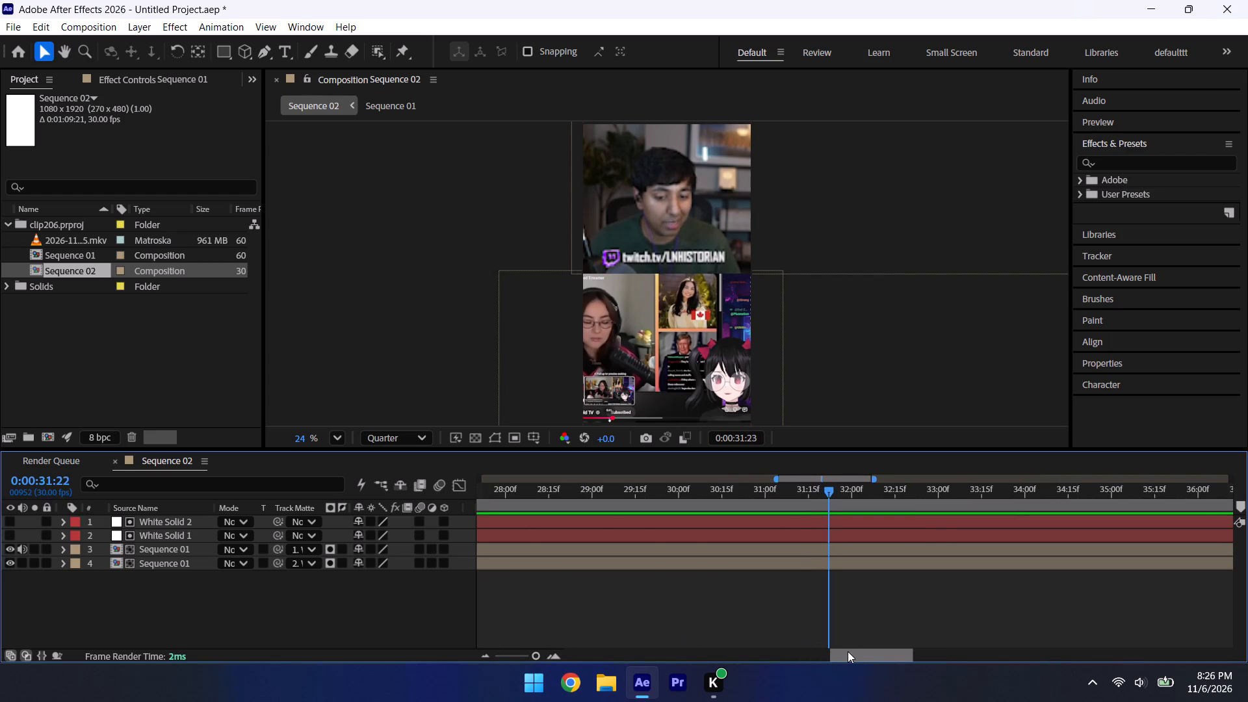
key("ctrl+Right")
key("ctrl+Right")
key("ctrl+Right")
key("ctrl+Right")
key("ctrl+Right")
key("ctrl+Right")
key("ctrl+Right")
key("ctrl+Right")
key("ctrl+Right")
key("ctrl+Right")
key("ctrl+Right")
key("ctrl+Right")
key("ctrl+Right")
key("ctrl+Right")
key("ctrl+Right")
key("ctrl+Right")
key("ctrl+Right")
key("ctrl+Left")
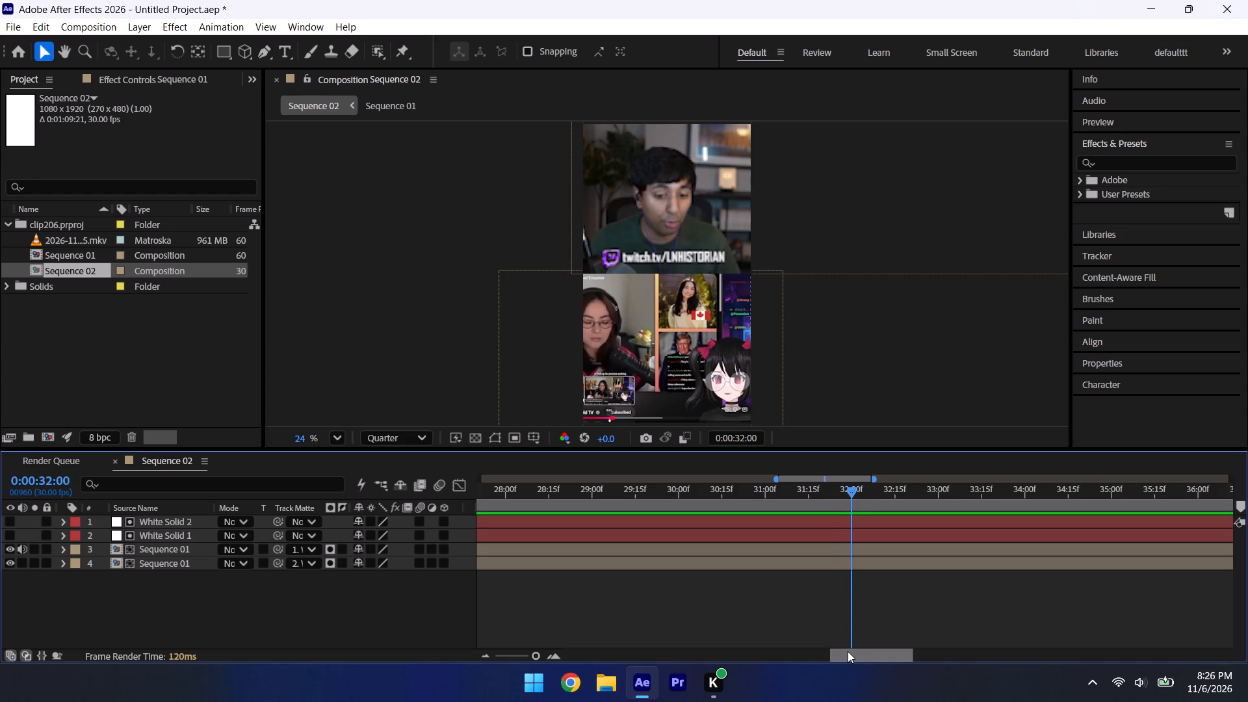
key("ctrl+Left")
key("ctrl+Left")
key("ctrl+Left")
key("ctrl+Right")
key("ctrl+Left")
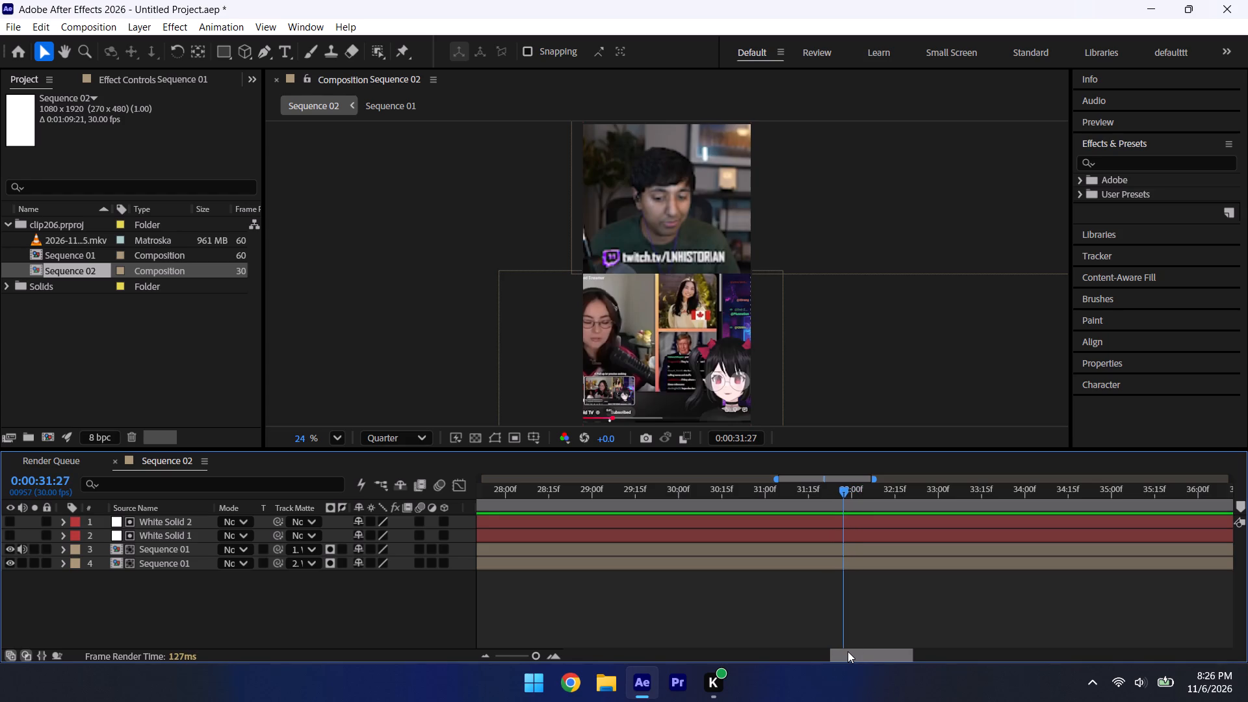
left_click(843, 562)
left_click(857, 552)
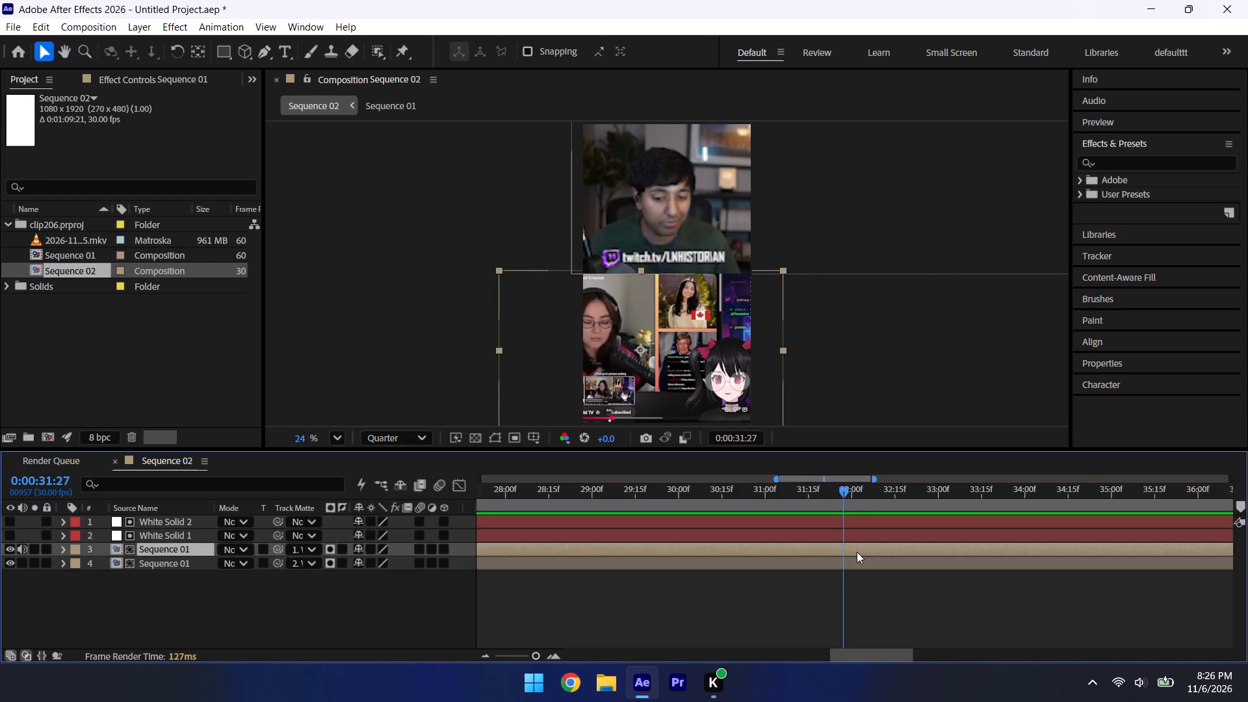
key("ctrl+Right")
key("ctrl+Left")
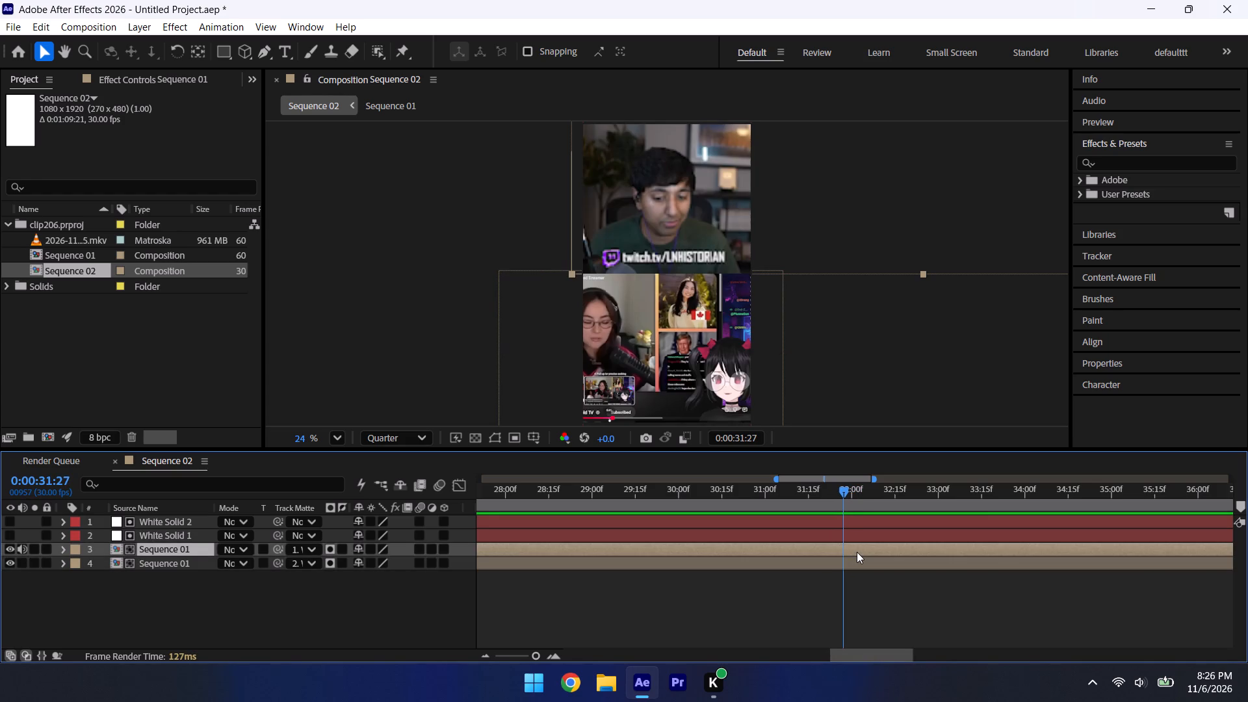
key("ctrl+Right")
key("ctrl+shift+d")
key("ctrl+shift+d")
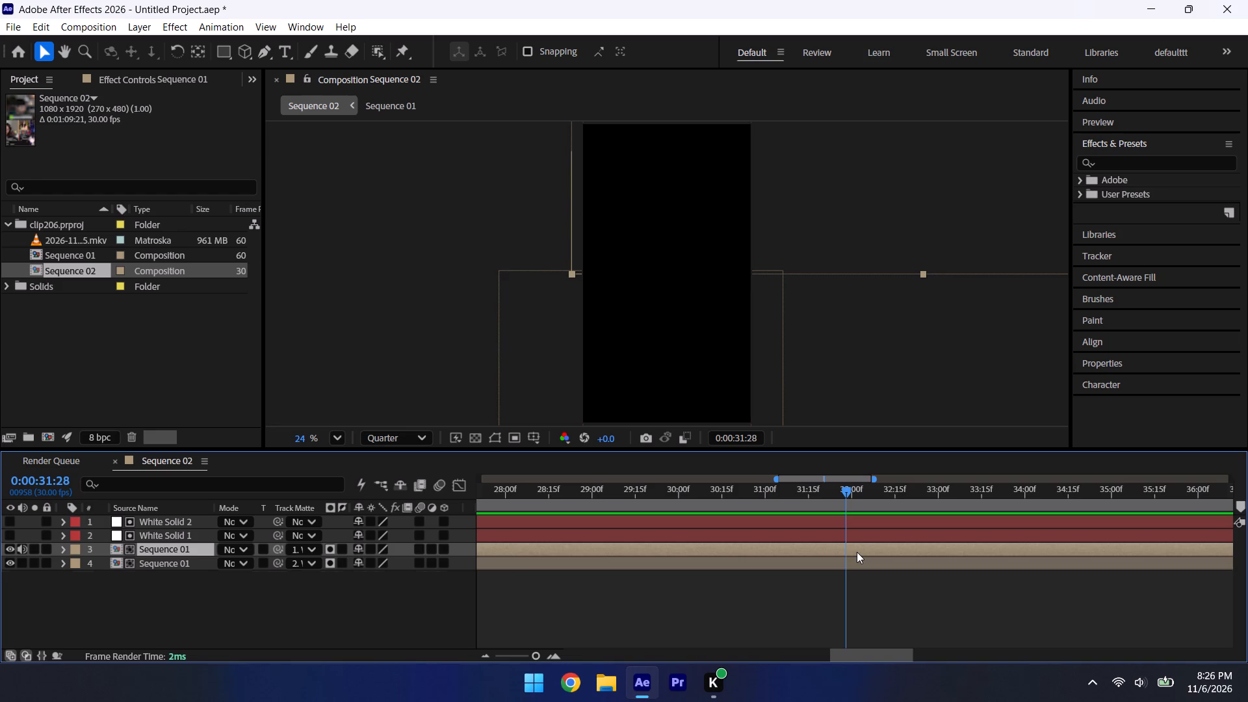
Split the lower Sequence 01 layer at 0:00:31:28 as well.
left_click(851, 580)
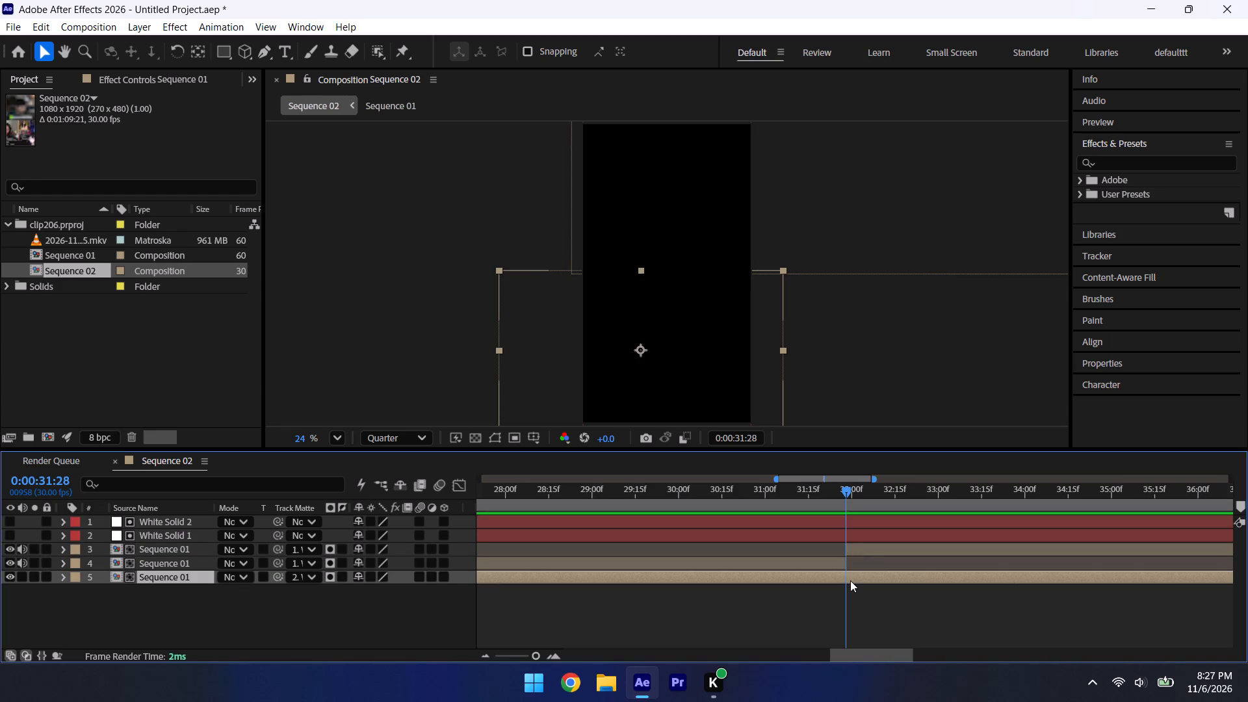
key("ctrl+shift+d")
Split the later segment of the lower Sequence 01 layer one frame further on, at 0:00:31:29.
key("ctrl+Right")
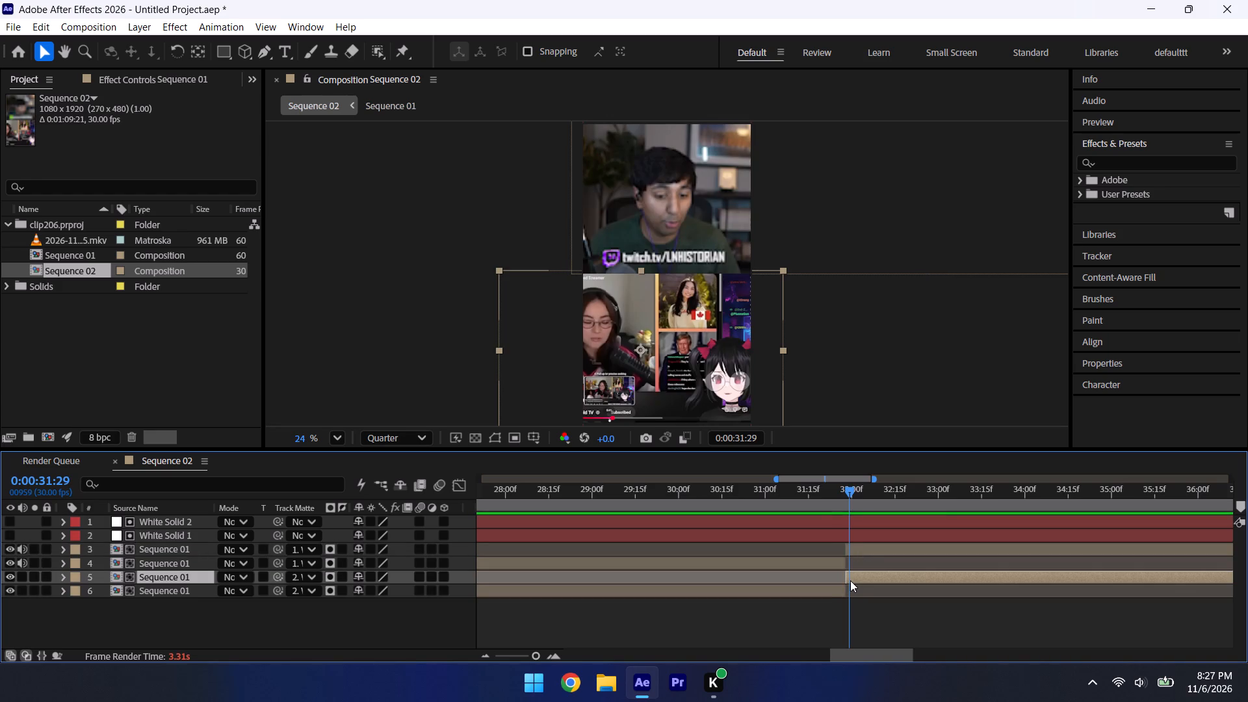
key("ctrl+Left")
key("ctrl+Right")
key("ctrl+shift+d")
key("ctrl+shift+d")
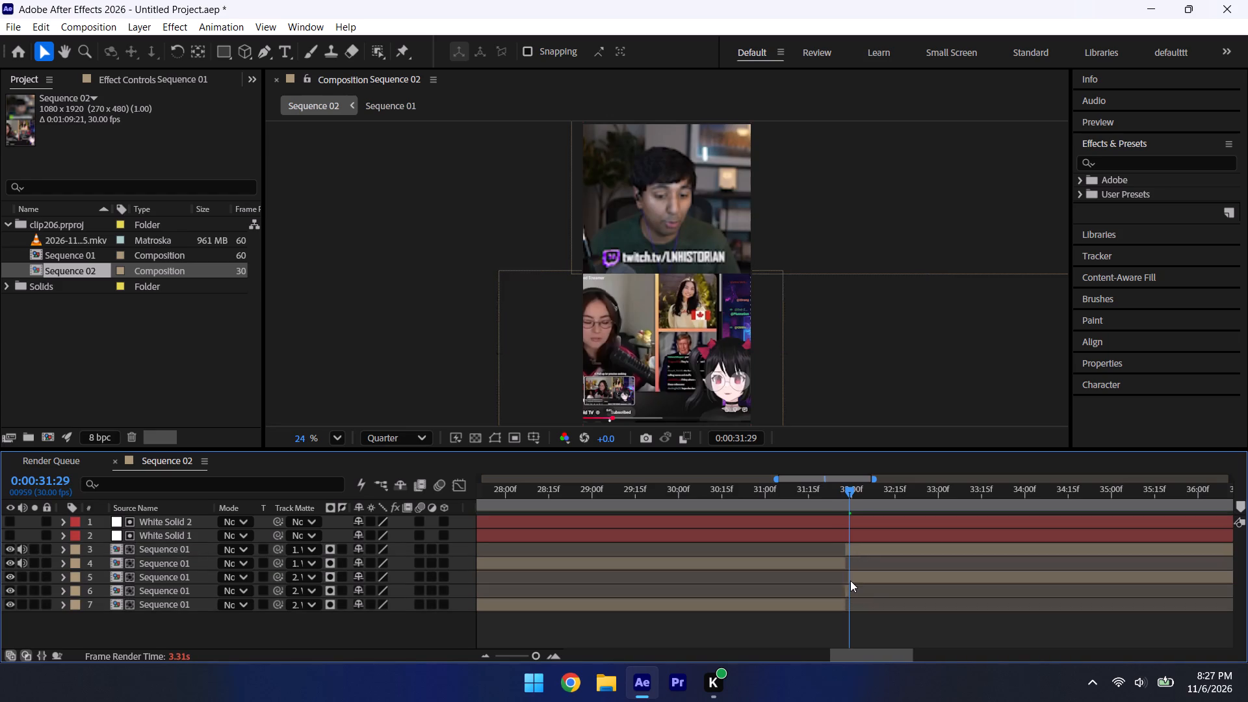
Split the later segment of the upper Sequence 01 layer at 0:00:31:29.
left_click(875, 549)
key("ctrl+shift+d")
key("ctrl+shift+d")
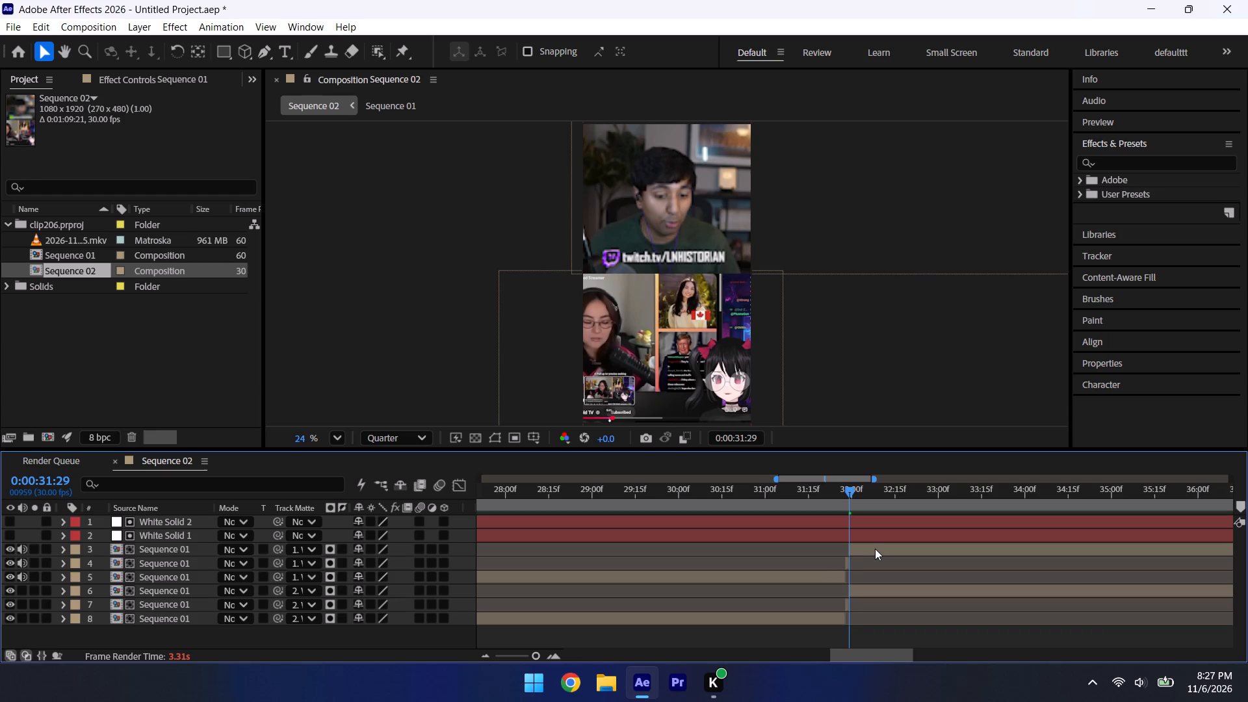
Delete the one-frame leftover pieces of the upper and lower Sequence 01 layers at the cut.
left_click(847, 562)
key("Delete")
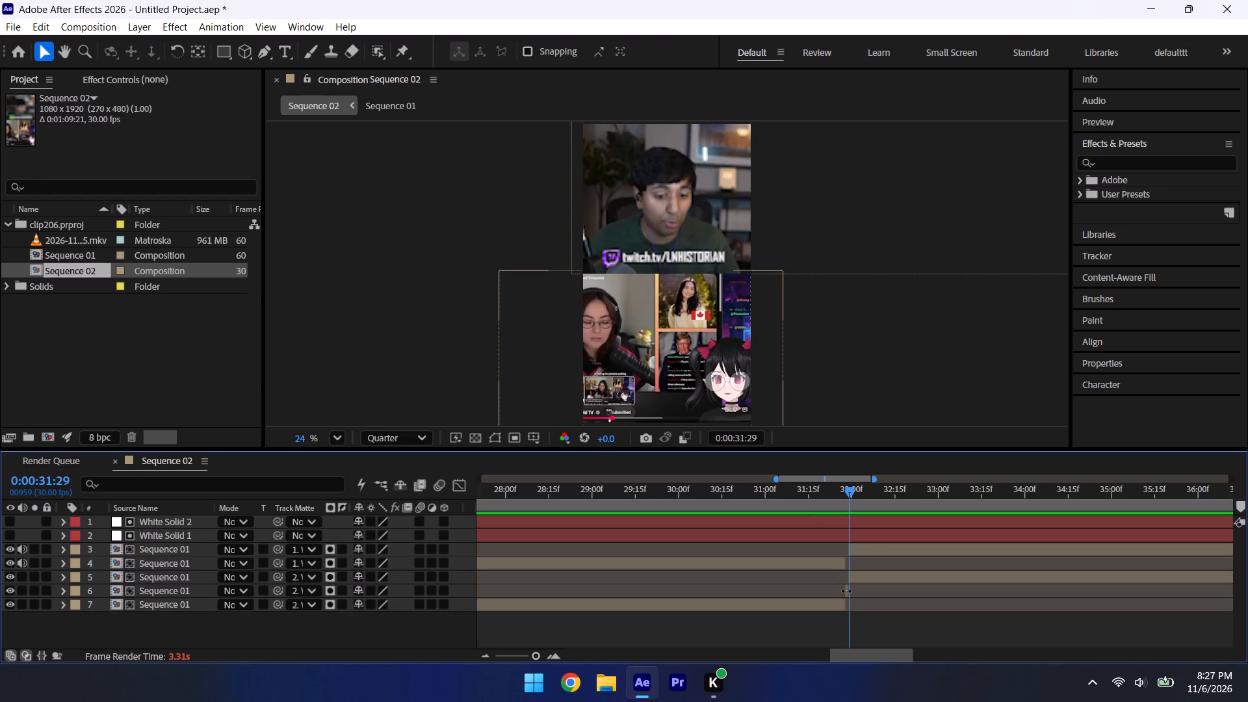
left_click(847, 591)
key("Delete")
Slide both later Sequence 01 segments earlier to start at 0:00:31:28, closing the gap with the earlier segments.
left_click(875, 578)
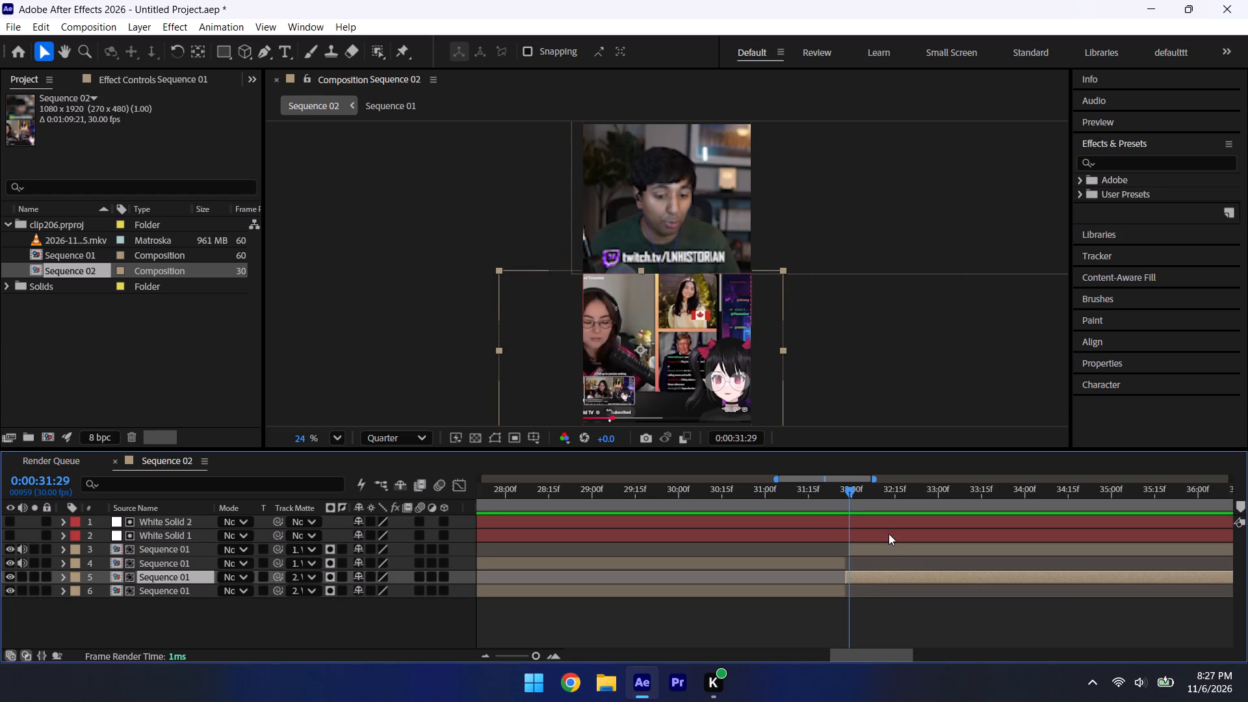
left_click(884, 541)
double_click(877, 550)
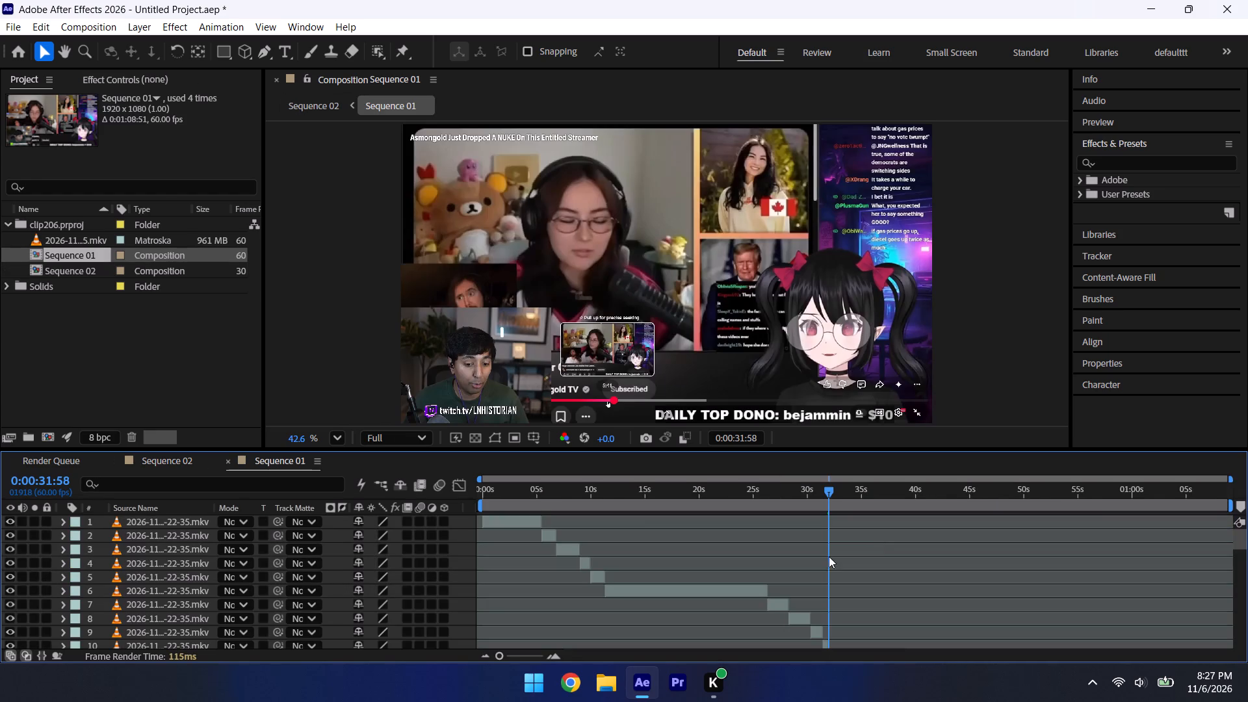
left_click(222, 464)
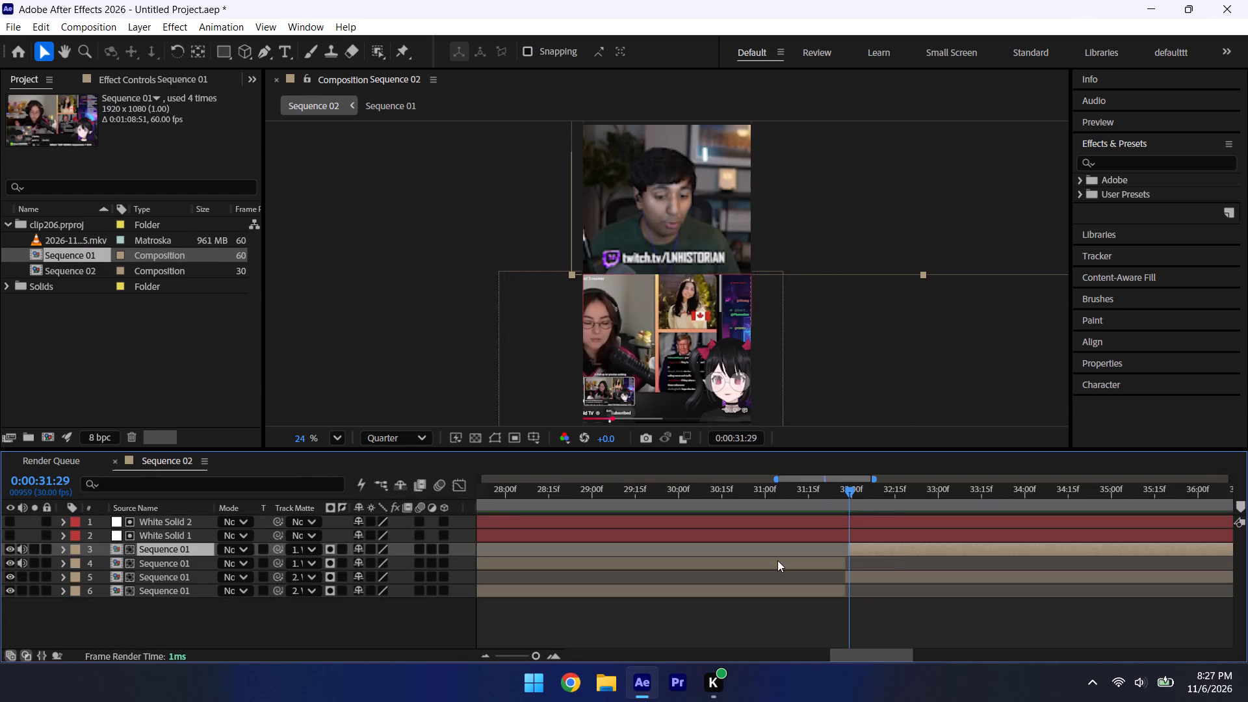
left_click_drag(898, 545, 892, 548)
triple_click(547, 656)
left_click(549, 655)
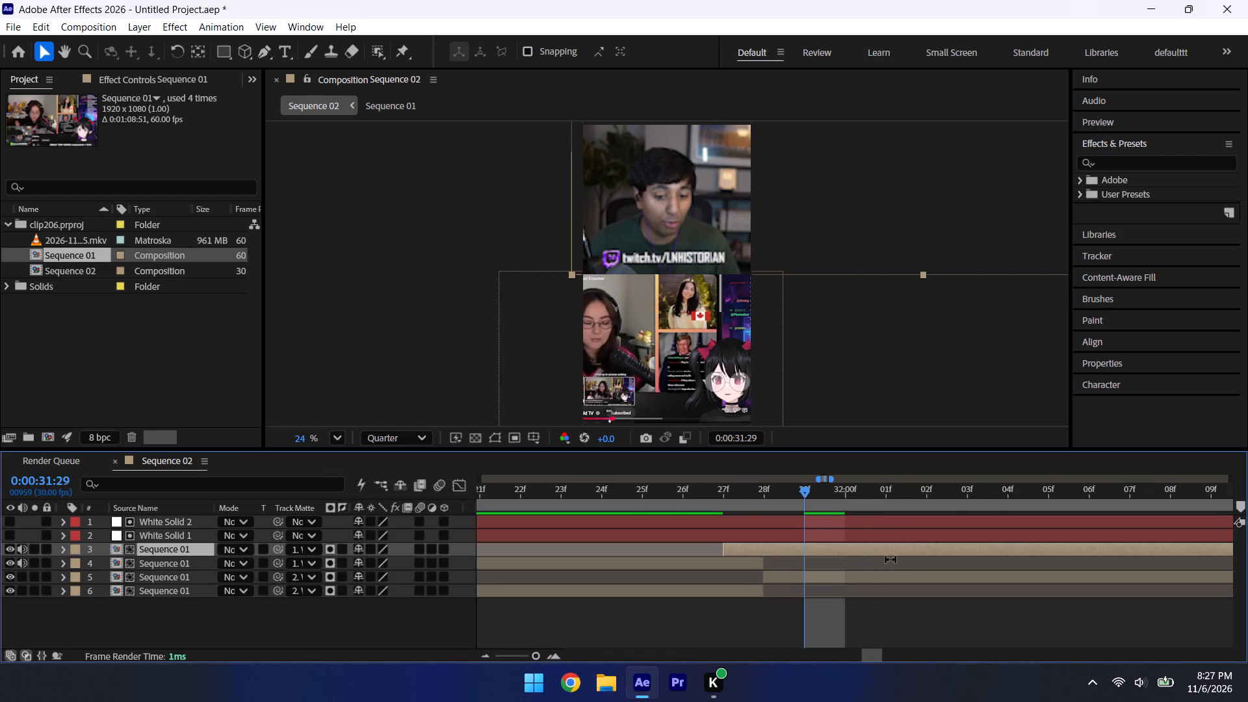
left_click_drag(840, 548, 865, 554, "shift")
left_click(820, 635)
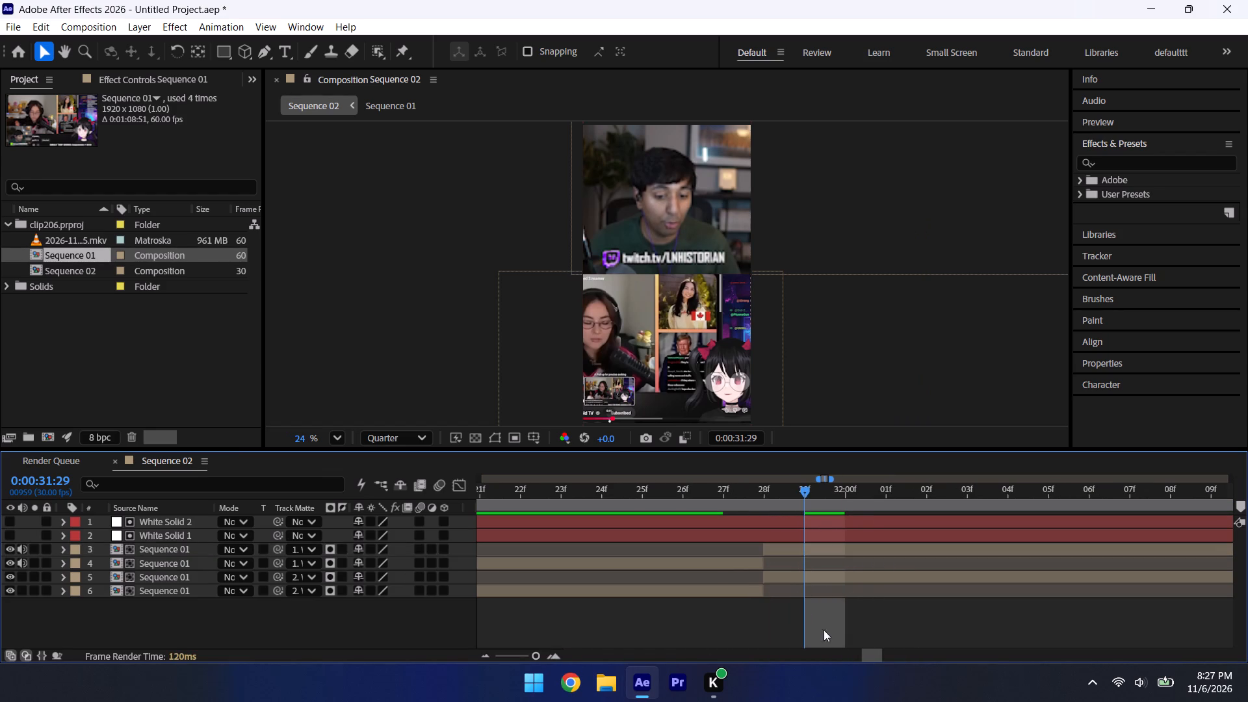
Play back Sequence 02 across the closed cut near 32 seconds and on to the end to check the edit.
left_click(706, 486)
key("space")
key("space")
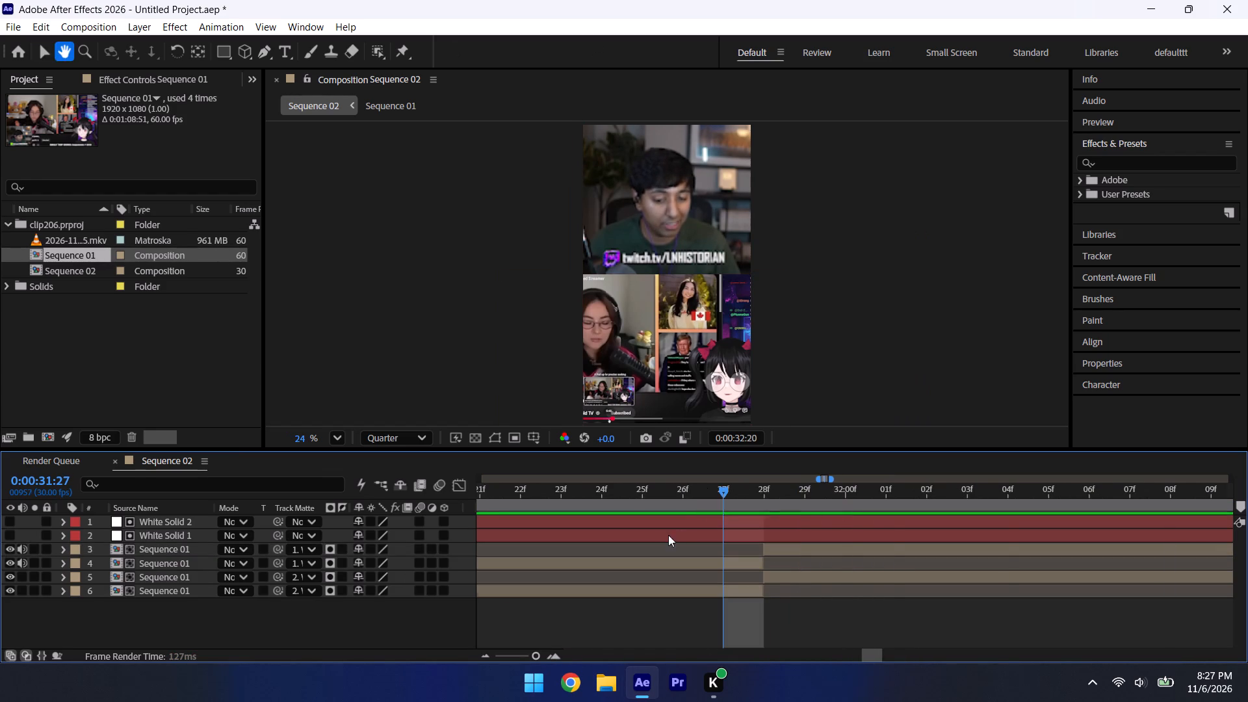
left_click(478, 658)
triple_click(486, 654)
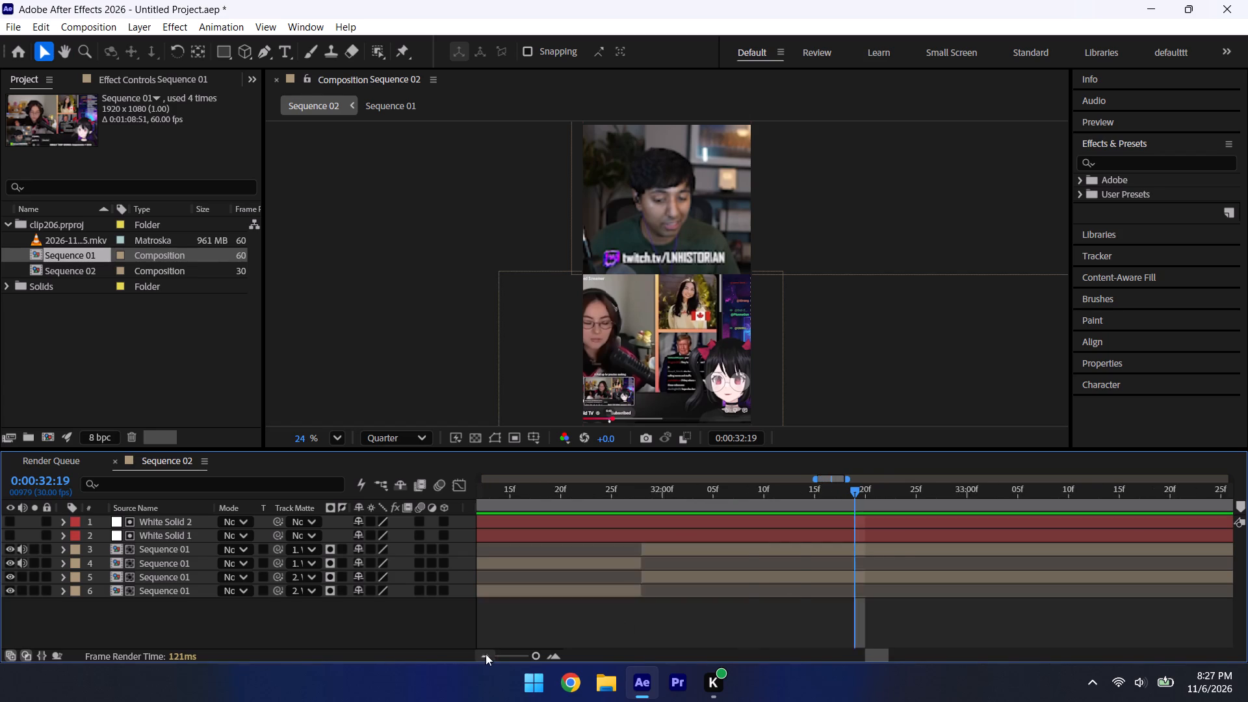
left_click(759, 491)
key("space")
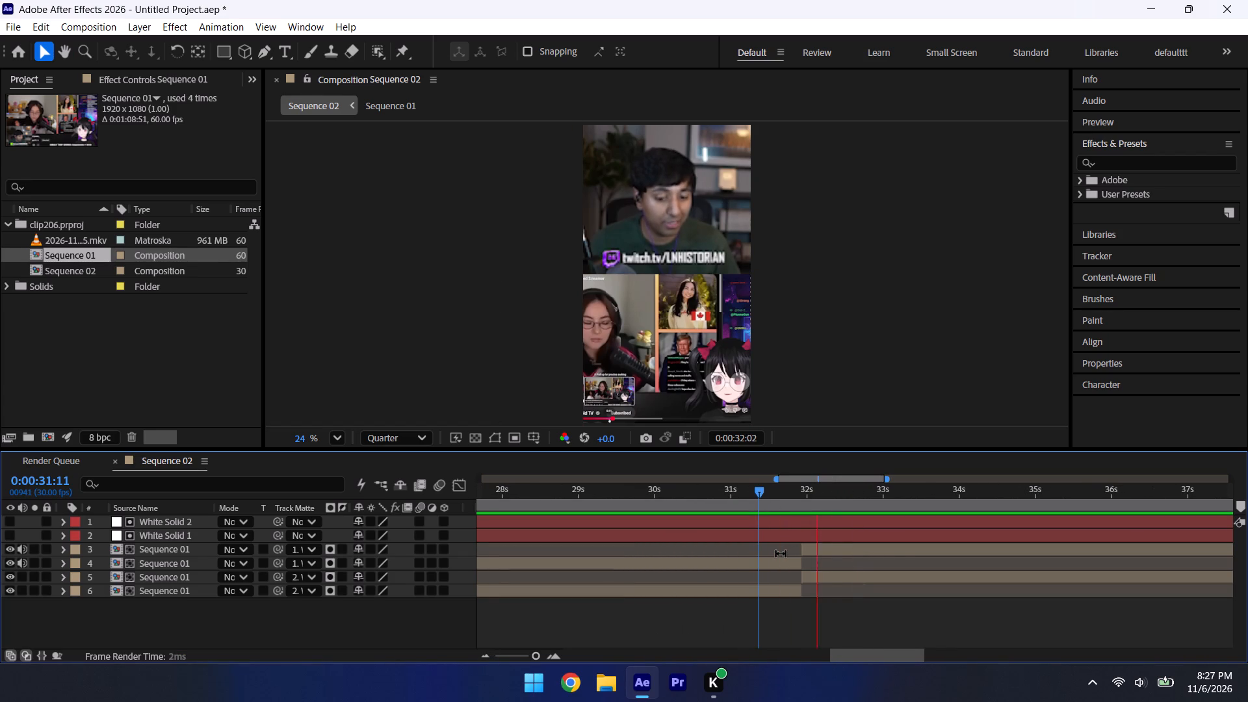
double_click(480, 658)
left_click(777, 493)
key("space")
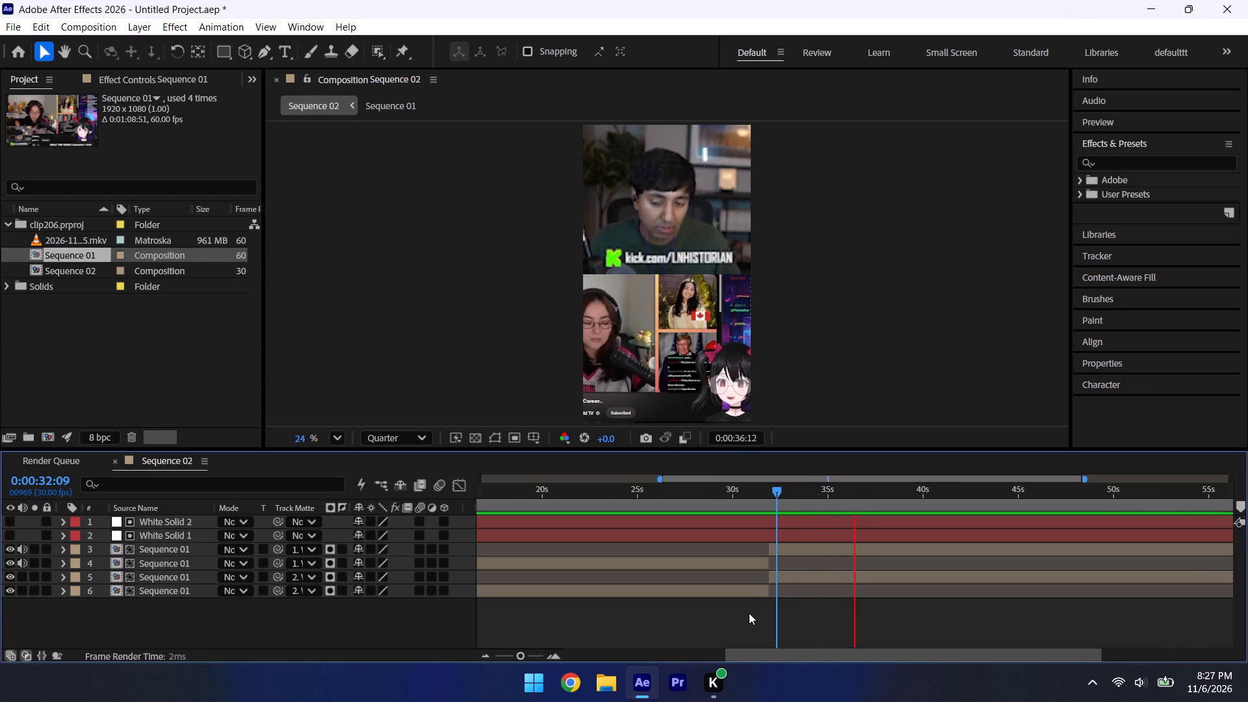
triple_click(487, 654)
left_click(487, 654)
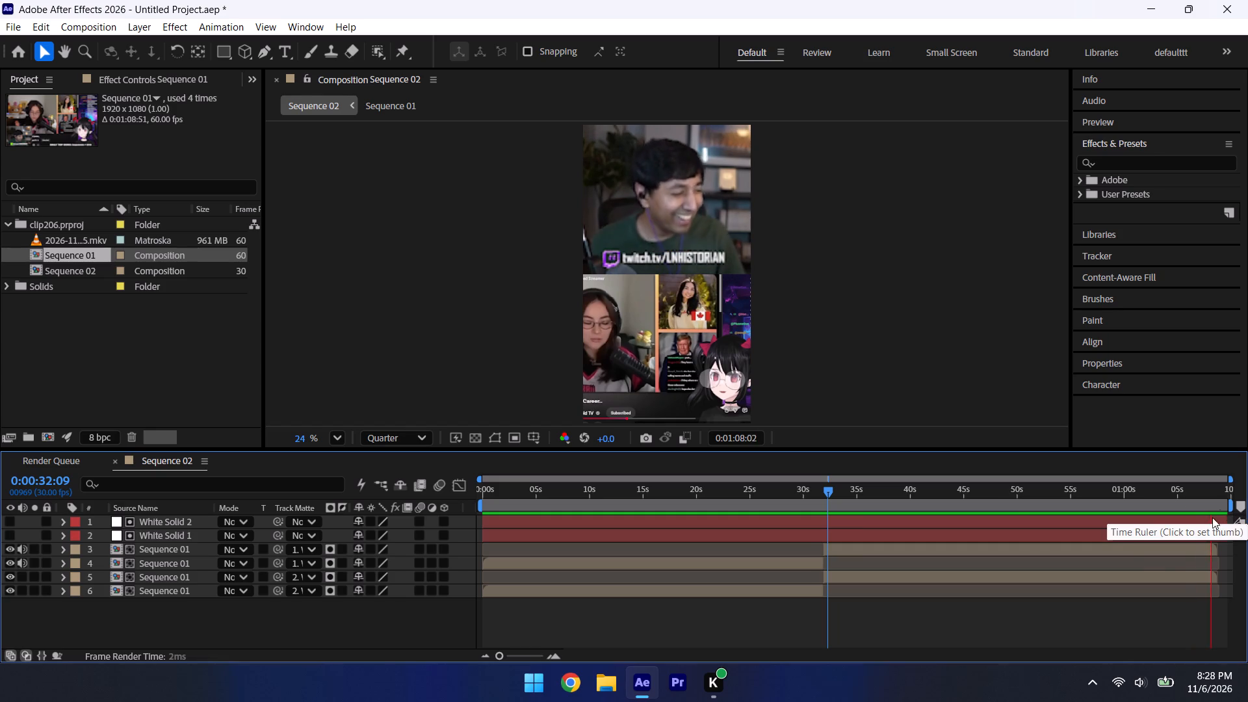
key("space")
Find the last frames with picture at the end of Sequence 02 and set the composition's duration to 0:01:08:24.
key("ctrl+Left")
key("ctrl+Left")
key("ctrl+Left")
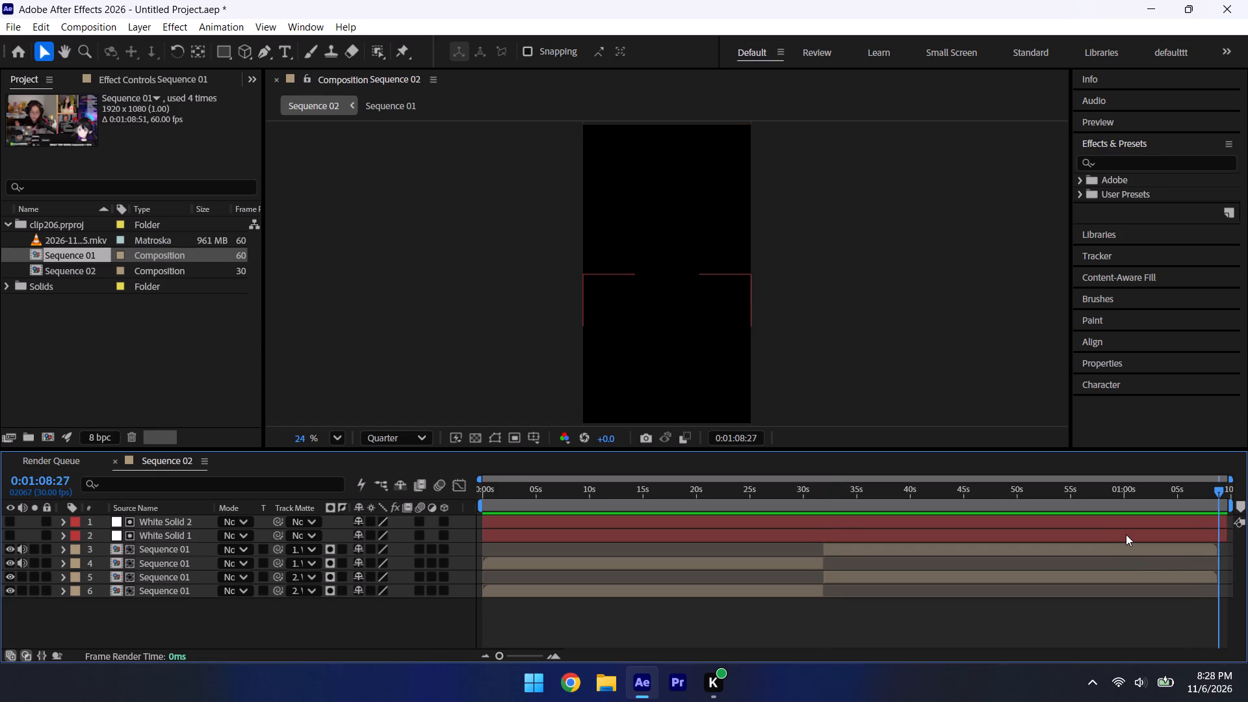
key("ctrl+Left")
key("ctrl+Left")
key("ctrl+Left")
key("ctrl+Right")
key("ctrl+Left")
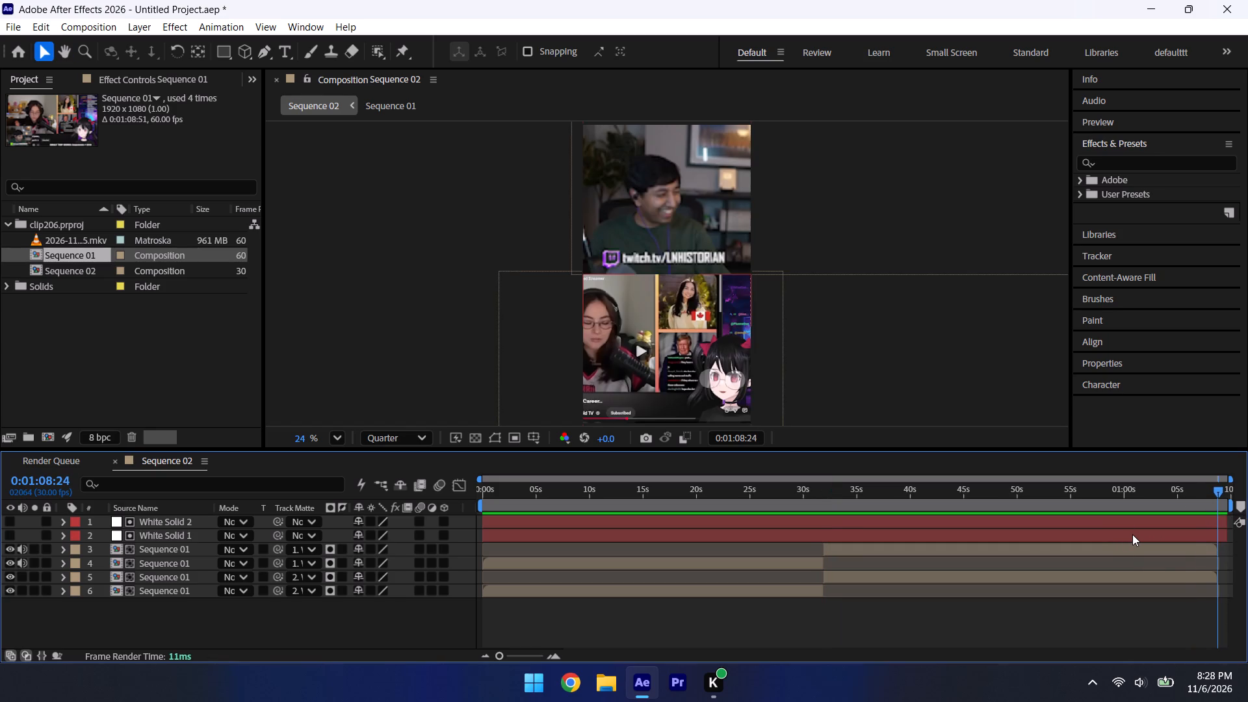
left_click(89, 25)
left_click(164, 76)
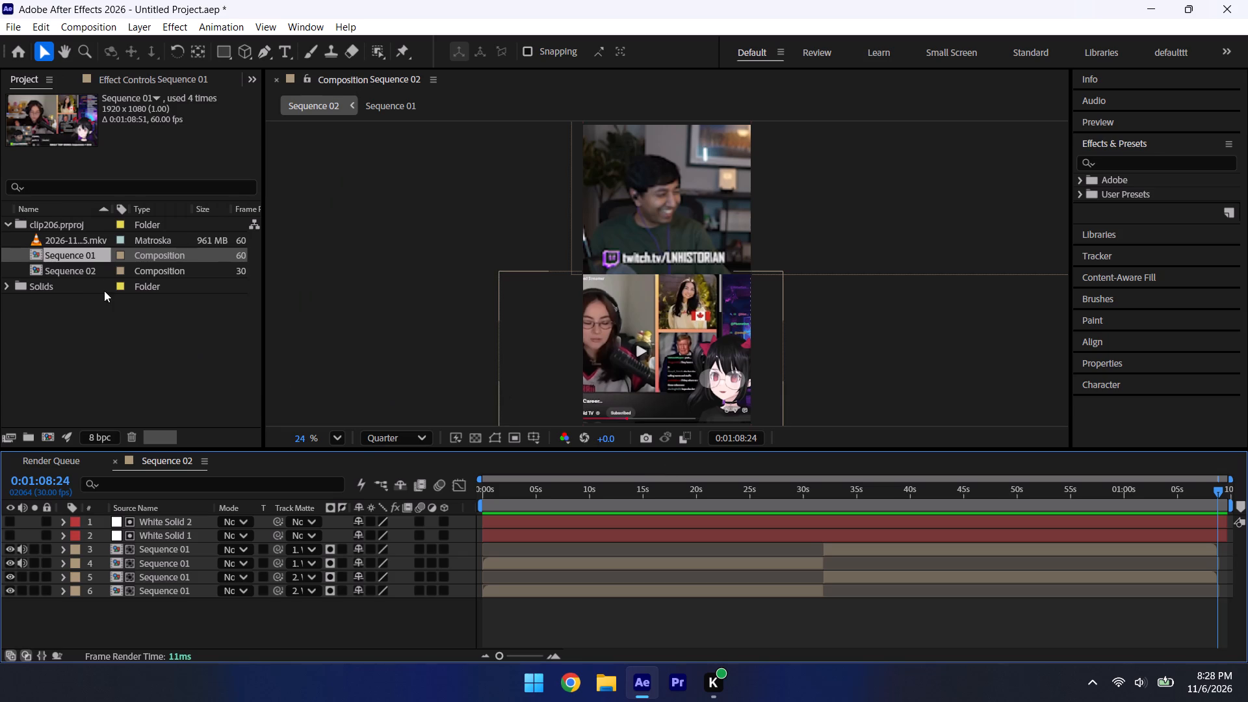
left_click(101, 23)
left_click(170, 68)
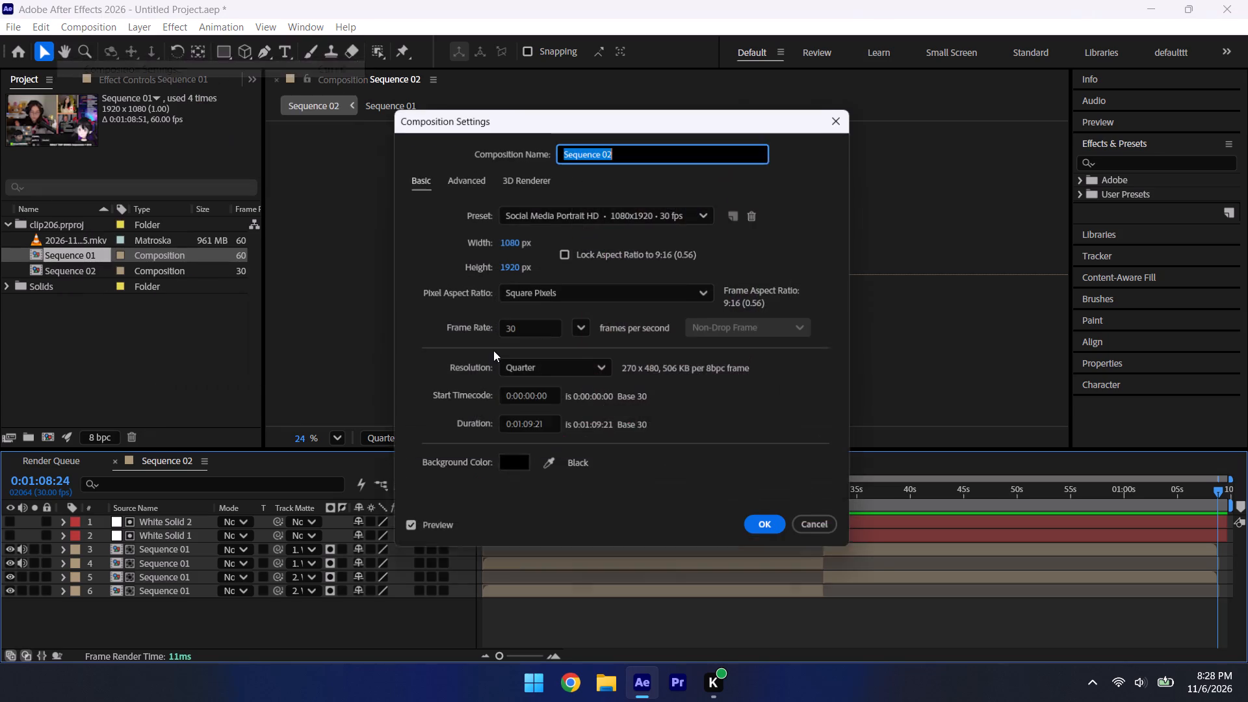
left_click(528, 432)
key("Right")
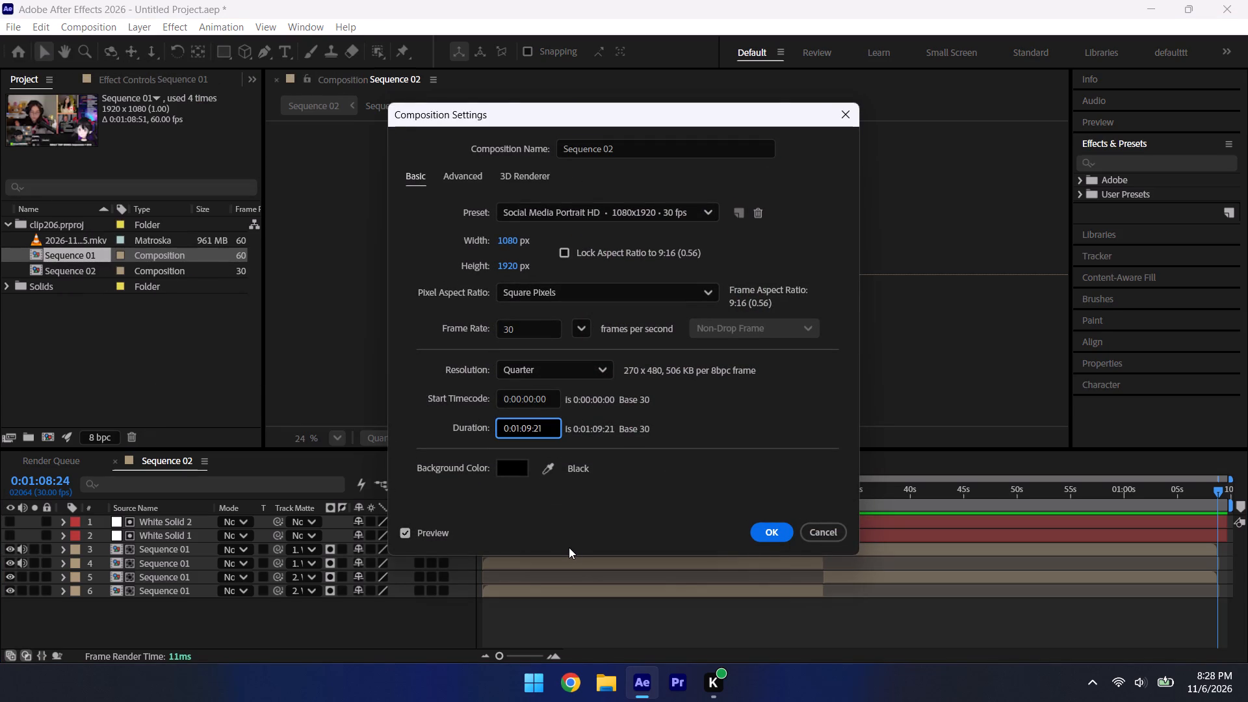
key("BackSpace")
key("8")
key("Right")
key("Right")
key("Right")
key("BackSpace")
key("3")
key("BackSpace")
key("4")
key("Return")
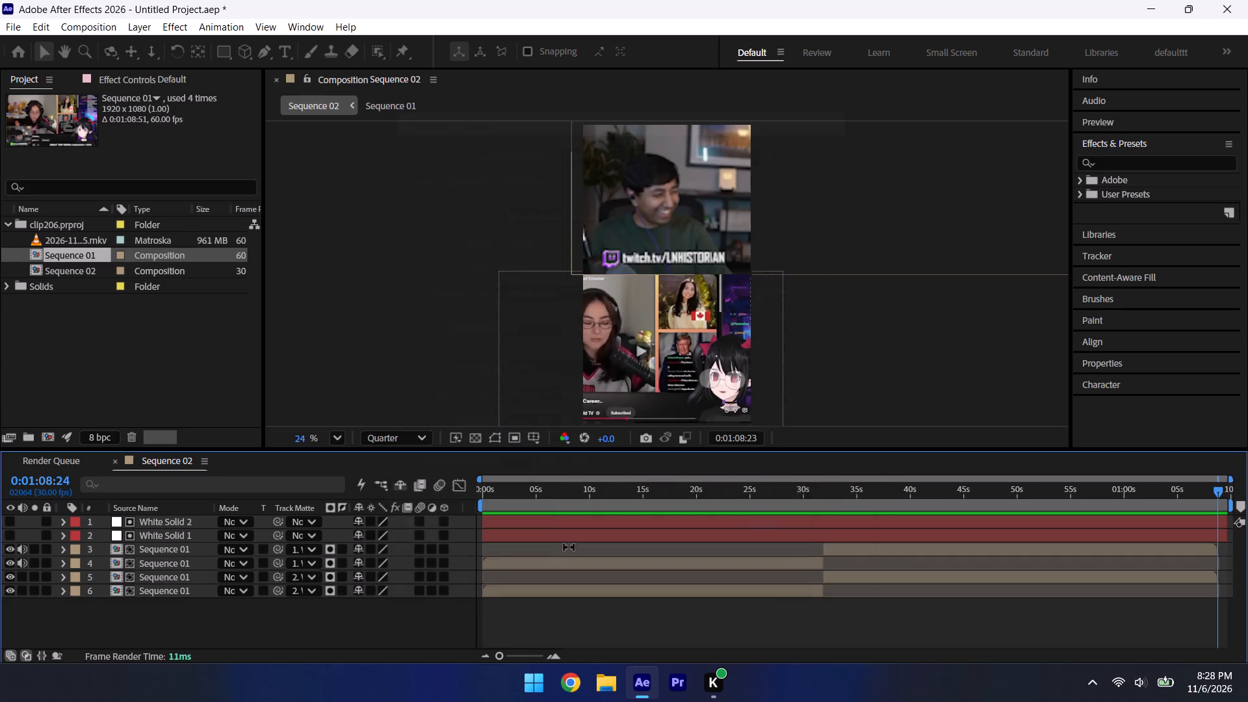
Return the playhead to 0:00:00:00 and add Sequence 02 to the render queue.
left_click(555, 493)
left_click_drag(554, 489, 506, 497)
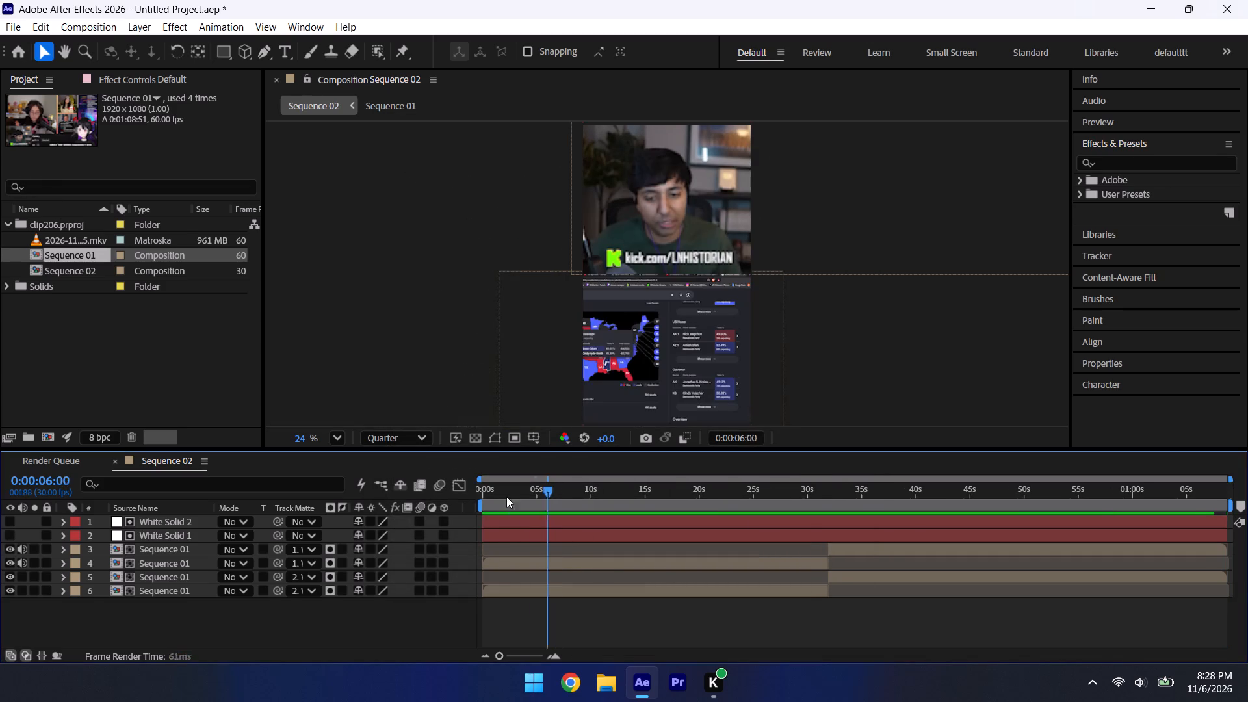
left_click_drag(506, 497, 211, 525)
left_click(13, 17)
left_click(12, 30)
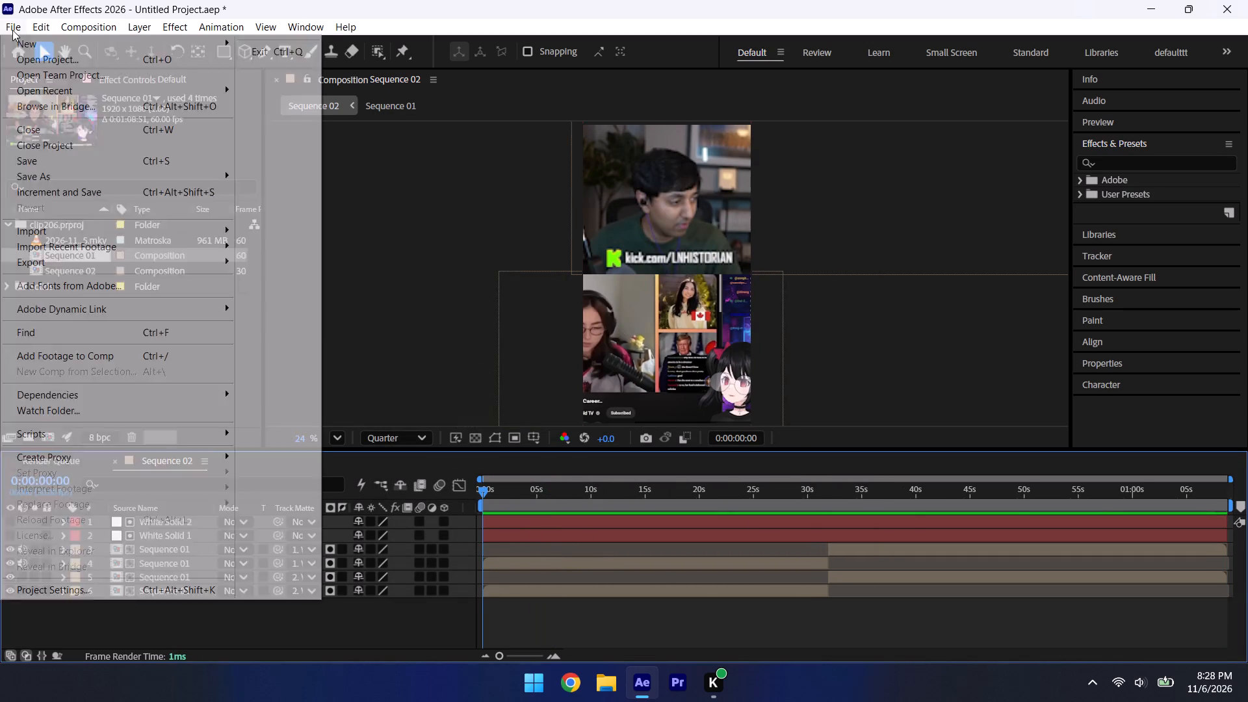
left_click(332, 277)
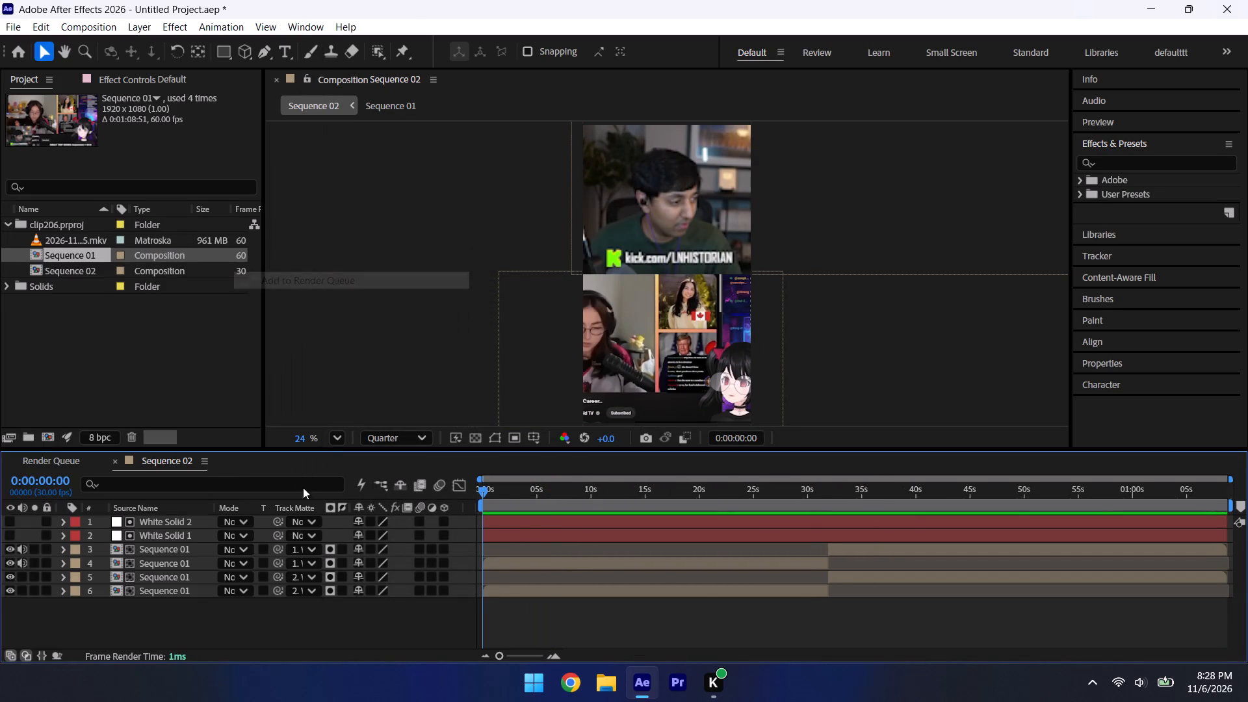
Change the queued render's output module format to H.264.
left_click(142, 562)
left_click(614, 113)
left_click(607, 121)
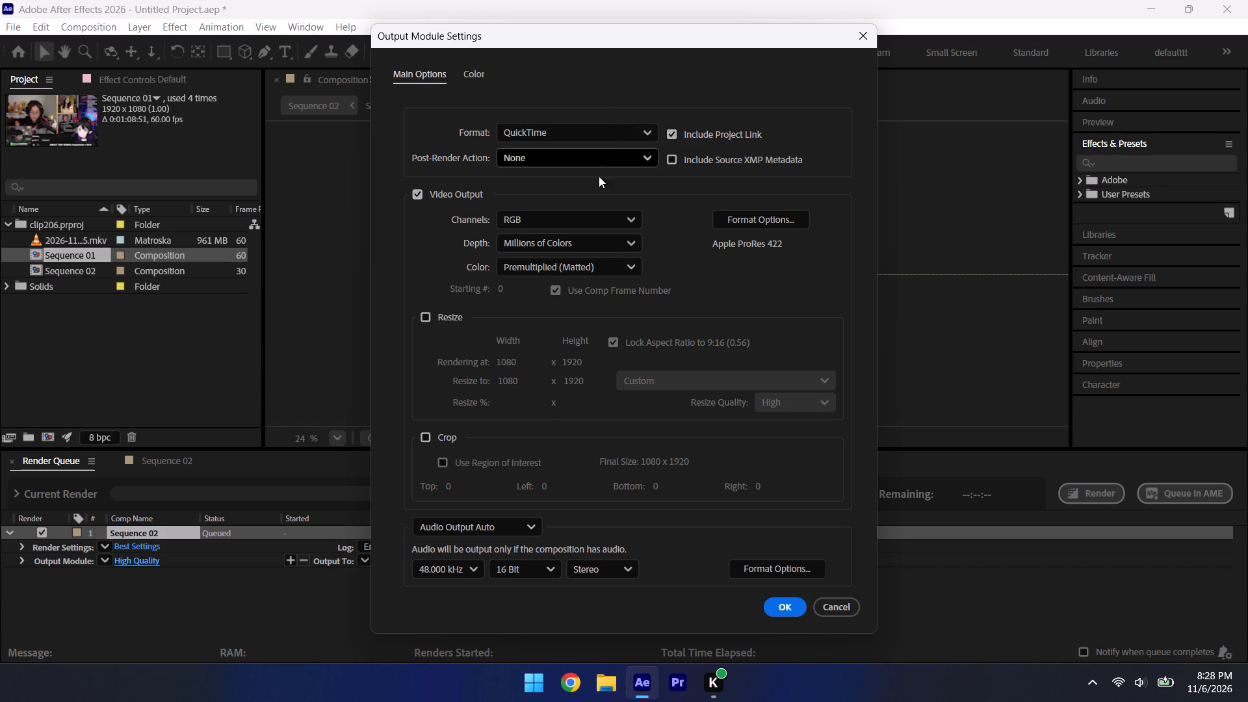
left_click(603, 128)
left_click(552, 215)
left_click(785, 609)
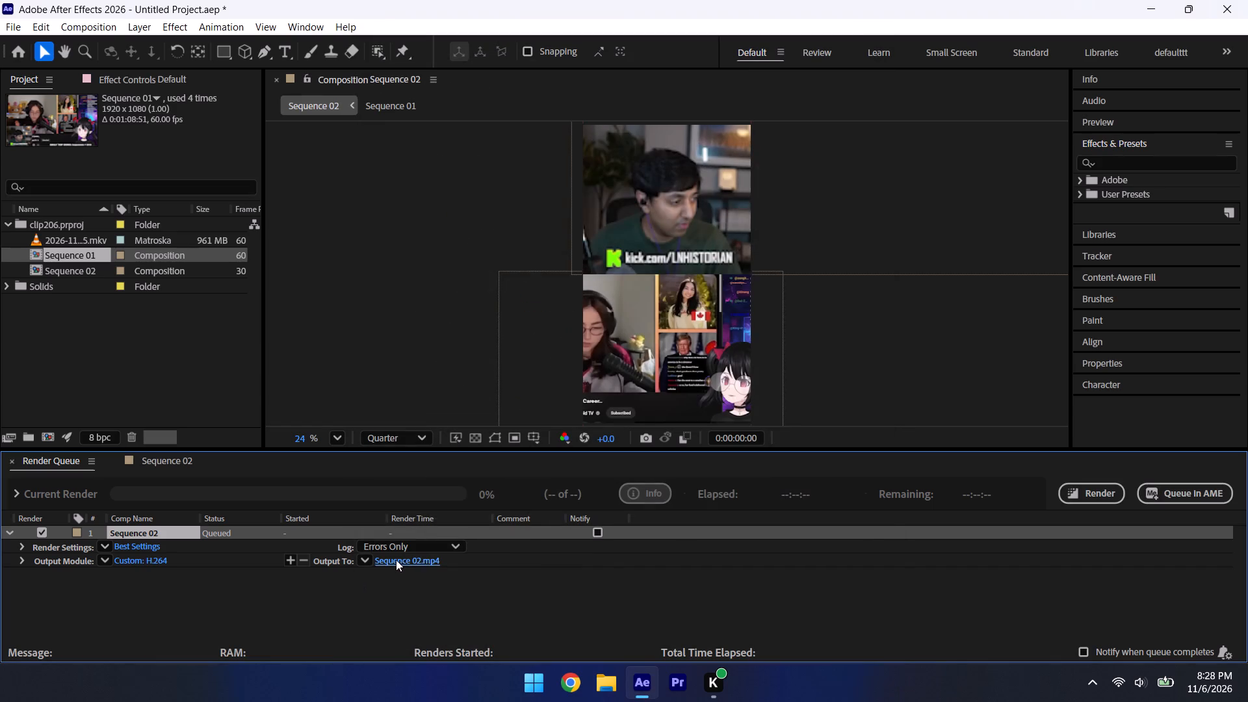
Name the output file clip206.mp4 and save it to the completed projects folder.
left_click(397, 560)
left_click(162, 495)
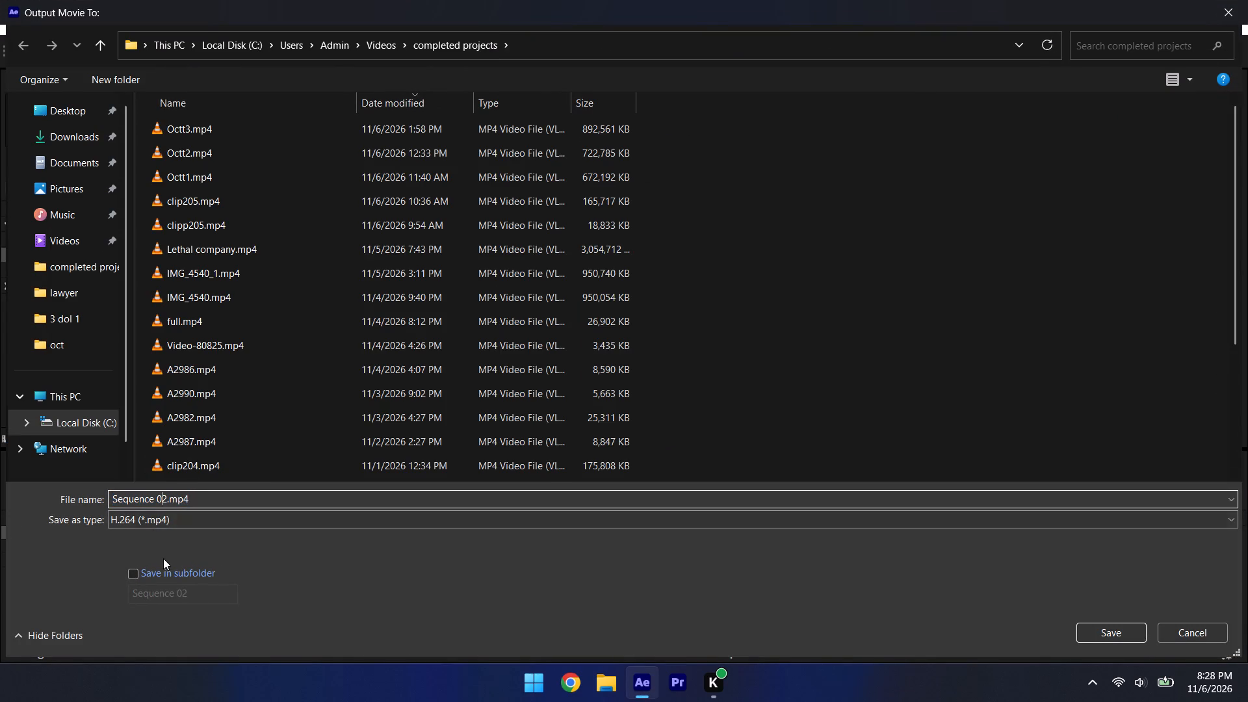
key("BackSpace")
key("BackSpace")
key("BackSpace")
key("BackSpace")
key("BackSpace")
key("BackSpace")
key("BackSpace")
key("BackSpace")
key("BackSpace")
key("BackSpace")
key("BackSpace")
key("BackSpace")
key("BackSpace")
key("BackSpace")
key("BackSpace")
key("BackSpace")
key("BackSpace")
key("BackSpace")
type("clip")
key("Right")
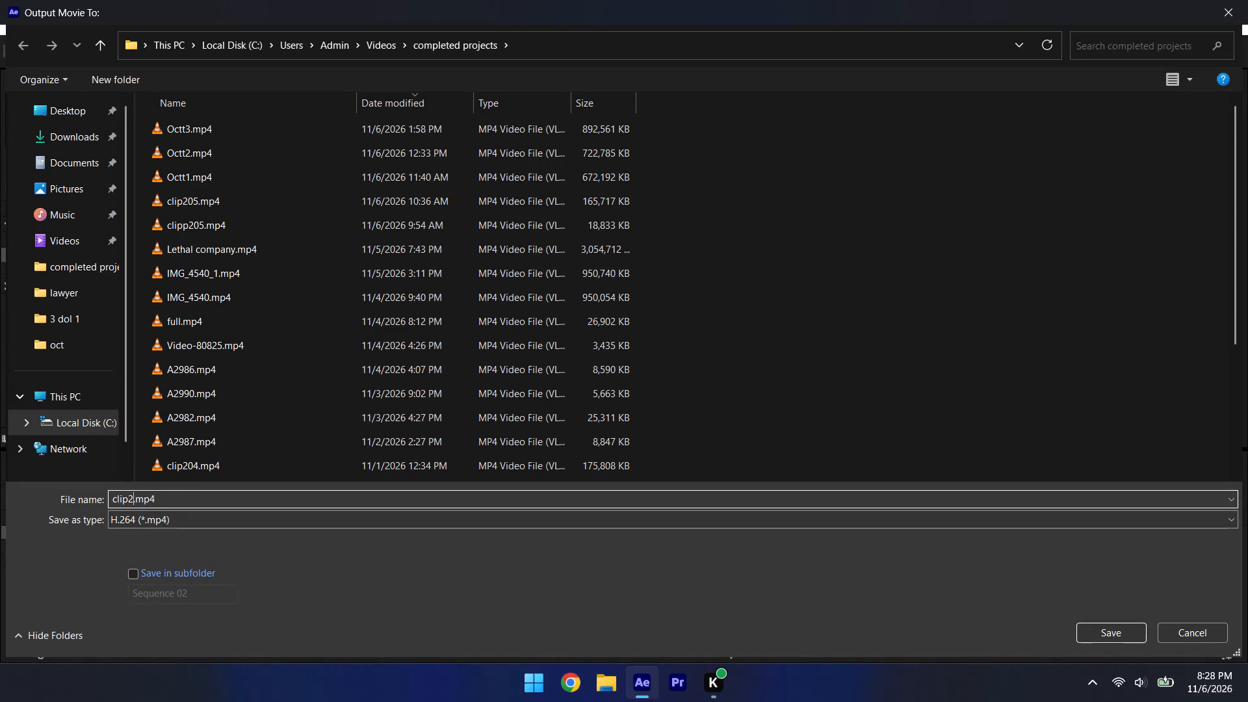
type("06")
key("Return")
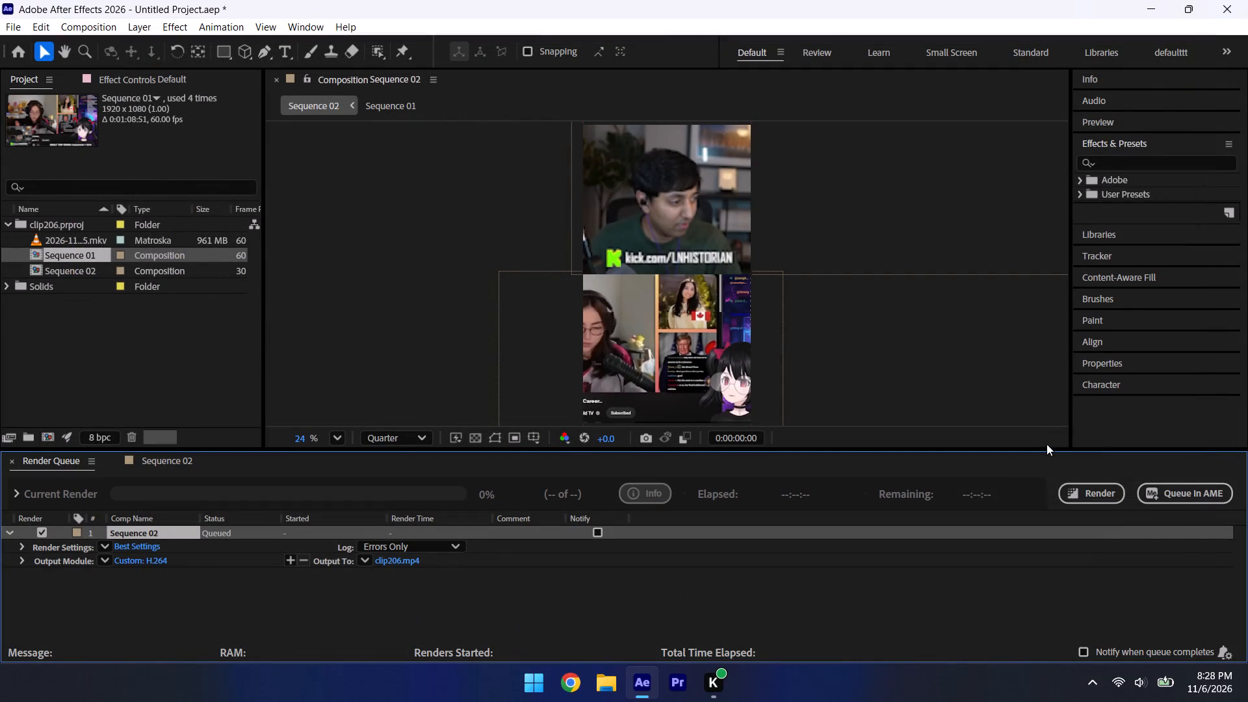
Start rendering the queued Sequence 02 composition.
left_click(1092, 483)
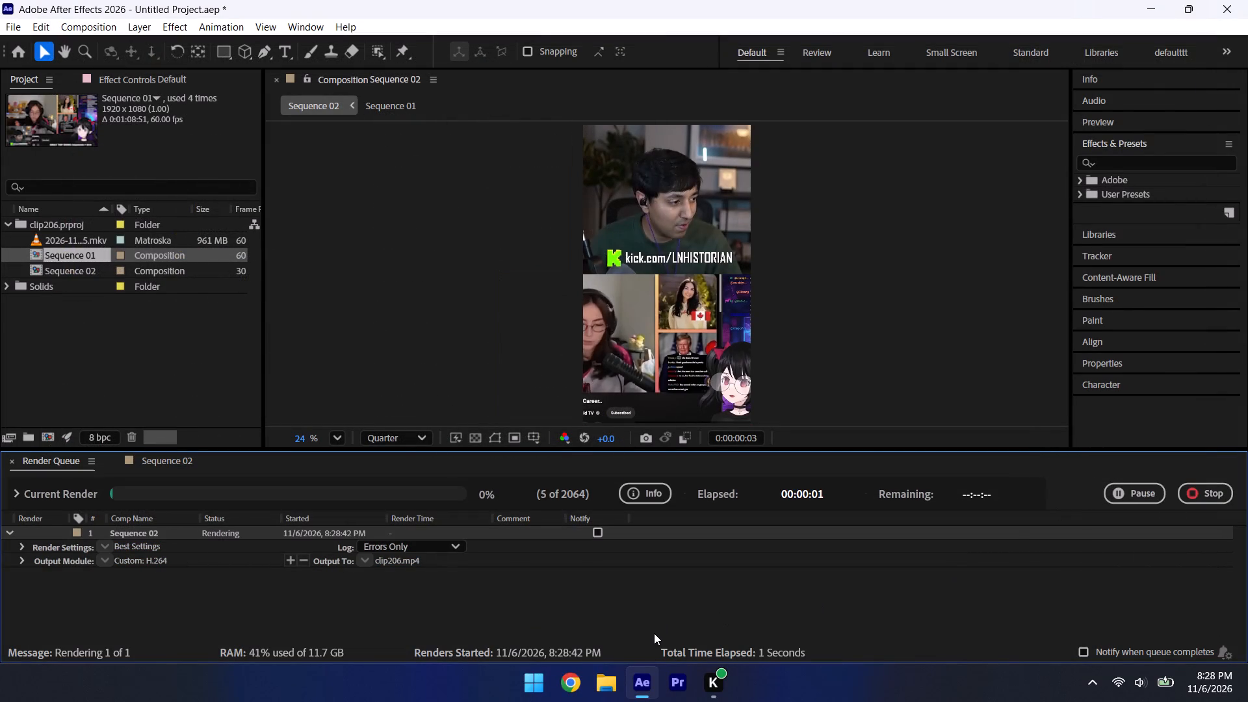
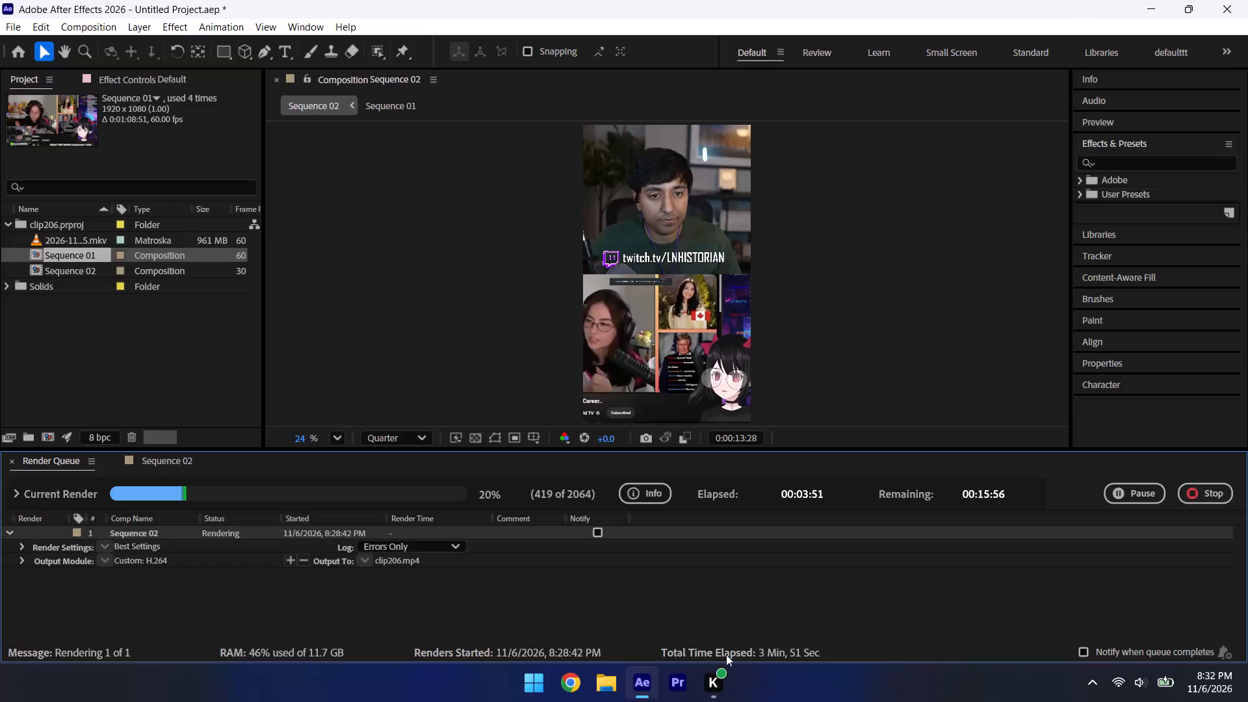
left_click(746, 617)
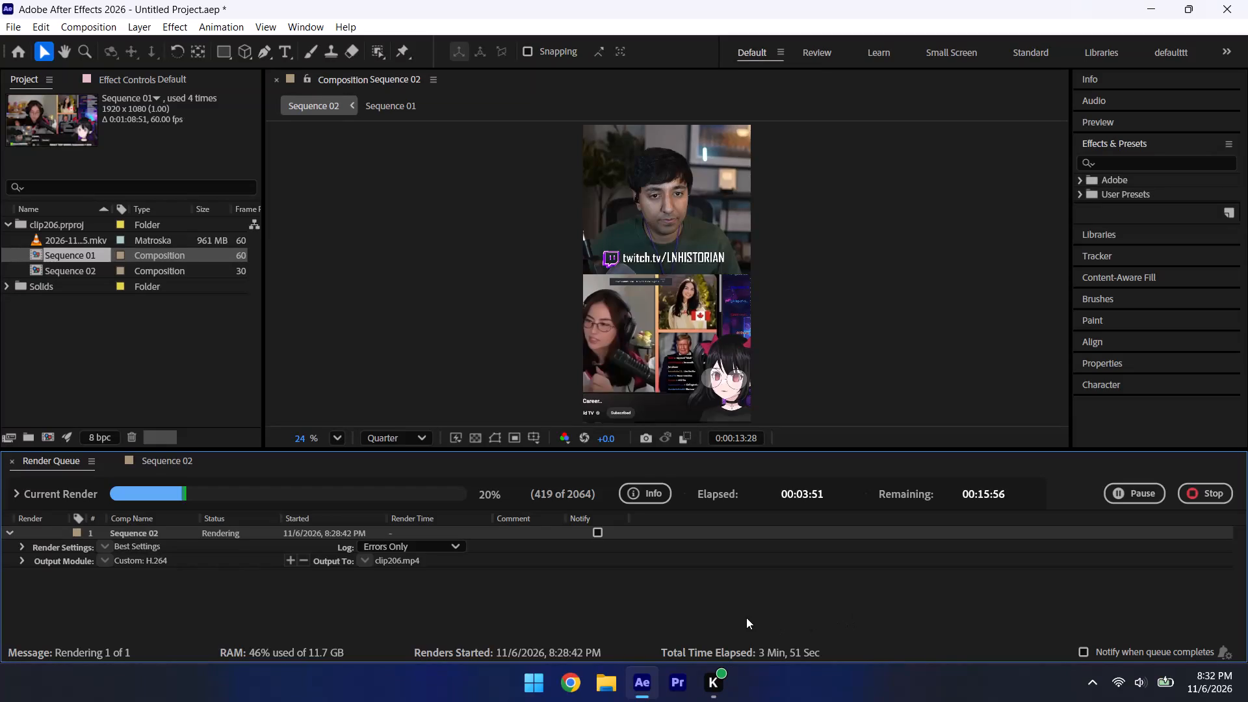
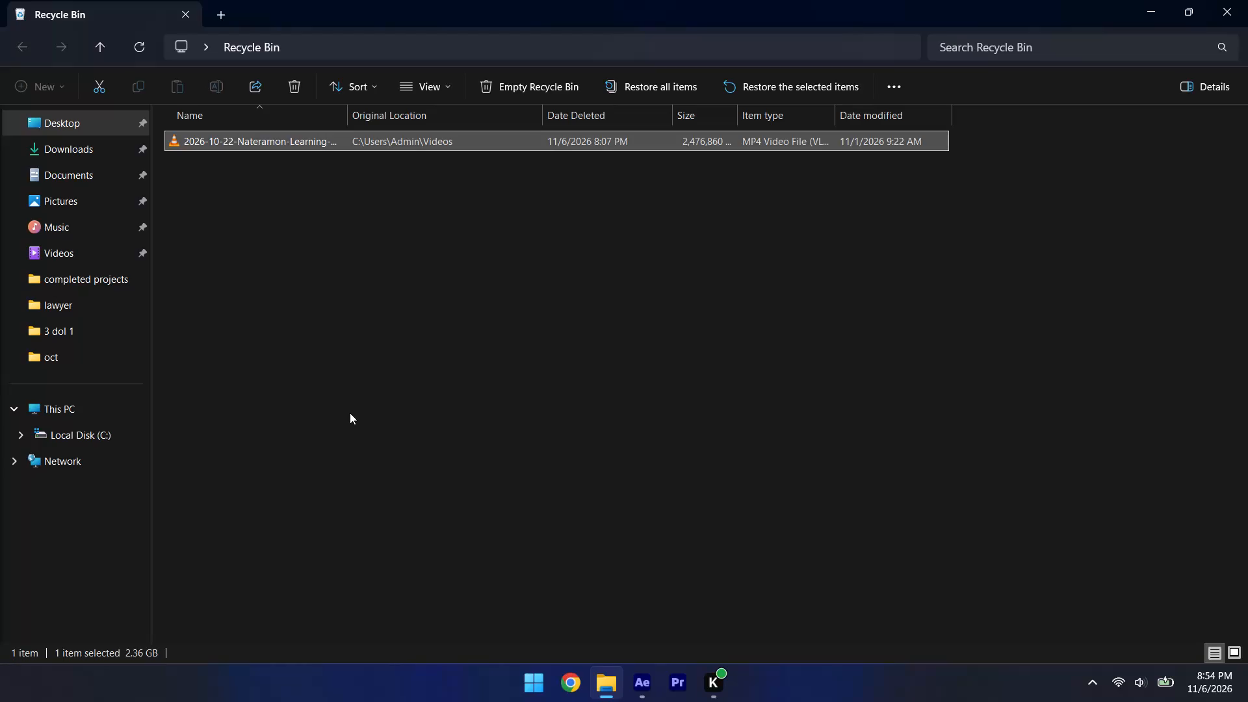
Restore the deleted MP4 recording whose name starts with 2026-10-22-Nateramon-Learning from the Recycle Bin to its original Videos folder.
left_click(350, 413)
right_click(279, 140)
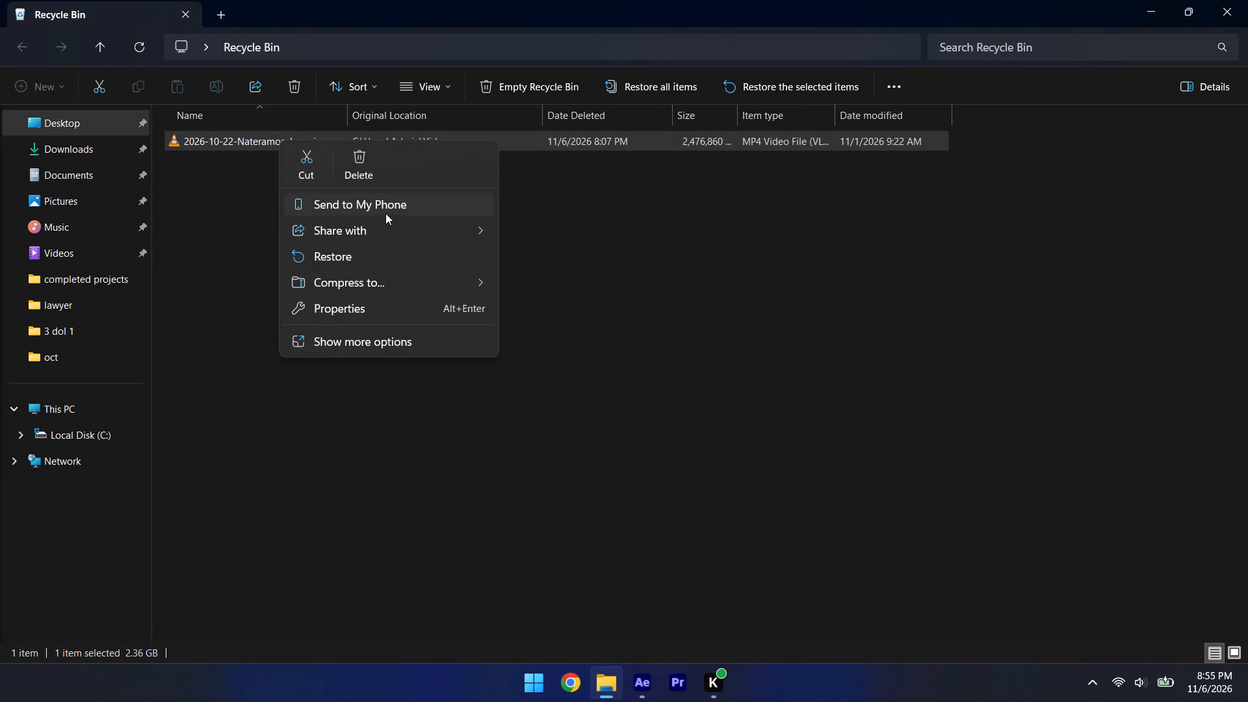
left_click(371, 253)
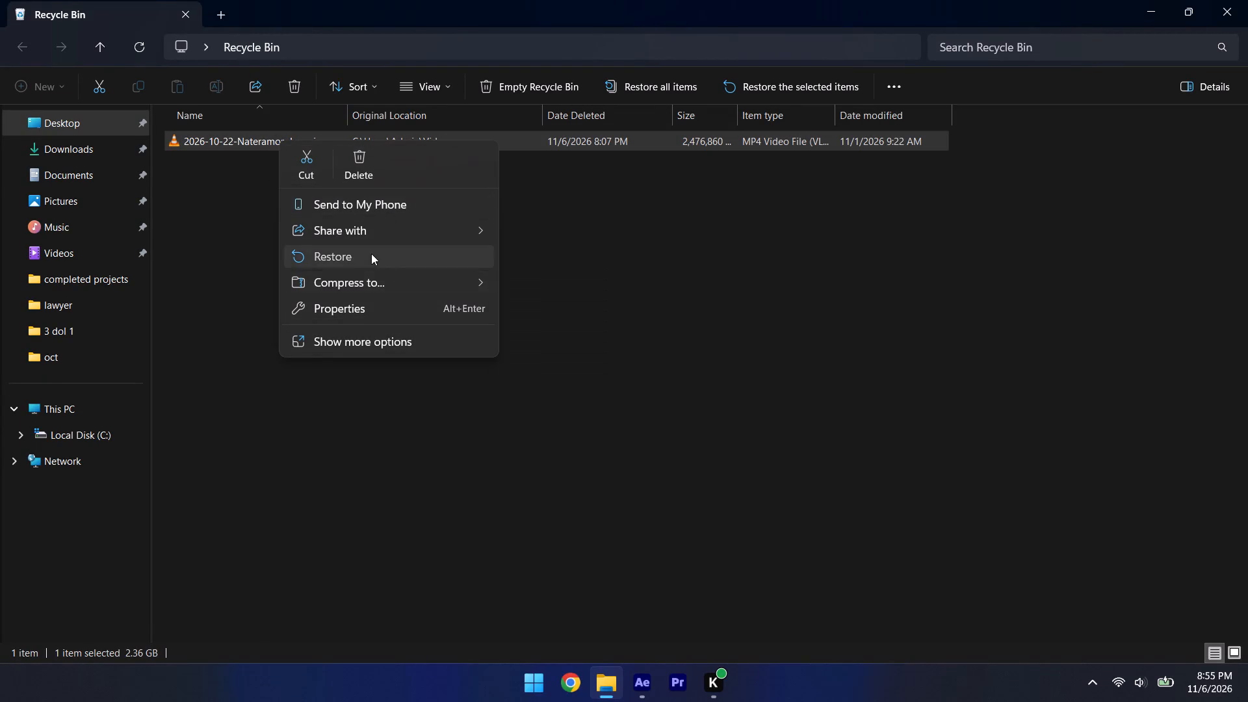
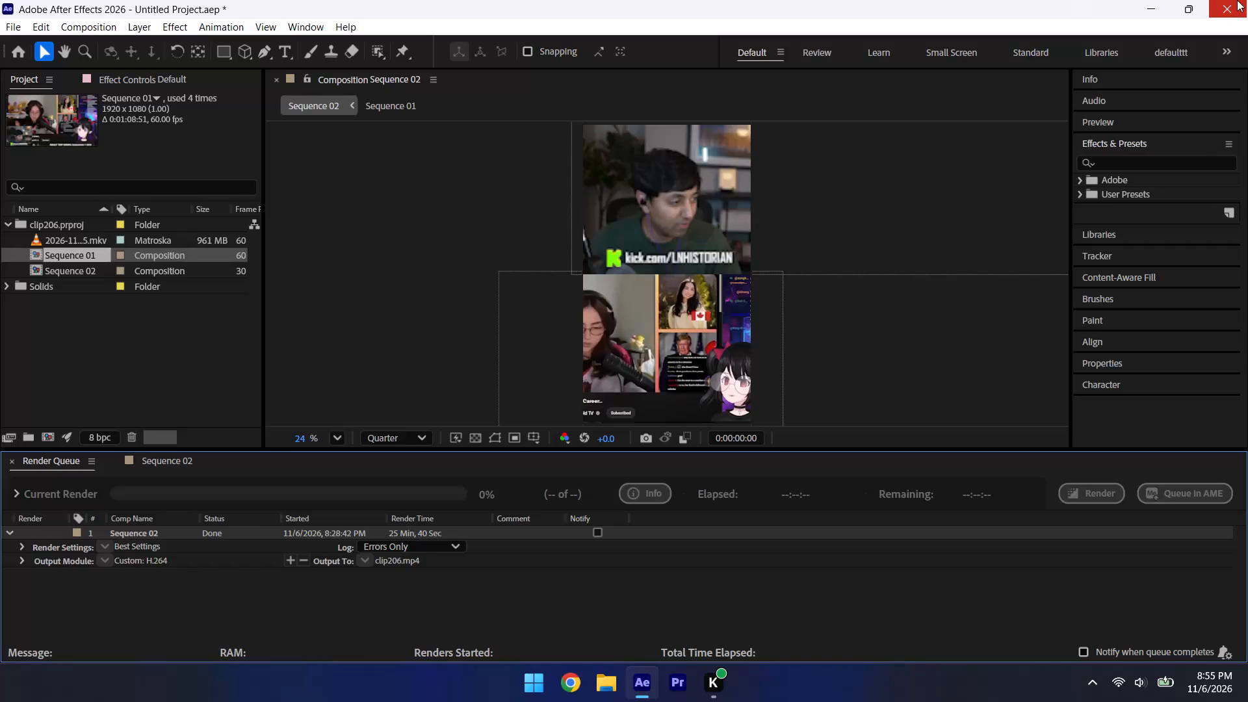
Close After Effects without saving the untitled project.
left_click(1234, 0)
left_click(656, 387)
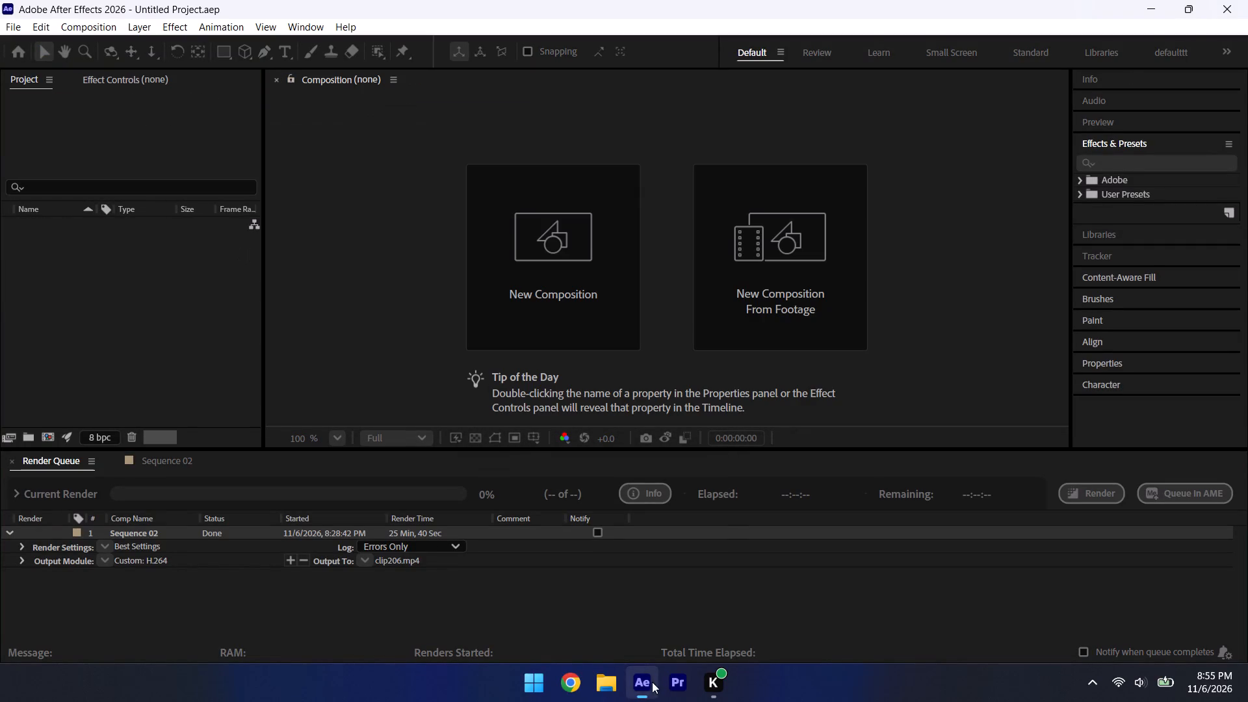
Launch Adobe Premiere Pro.
left_click(668, 688)
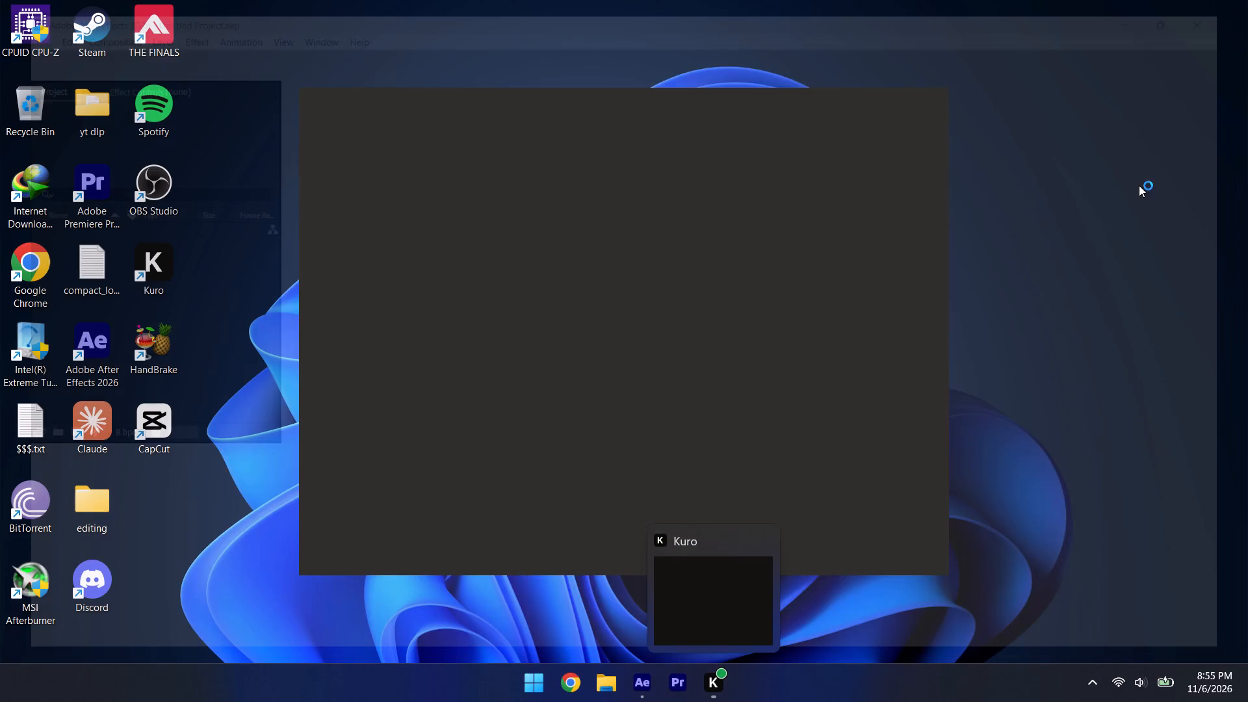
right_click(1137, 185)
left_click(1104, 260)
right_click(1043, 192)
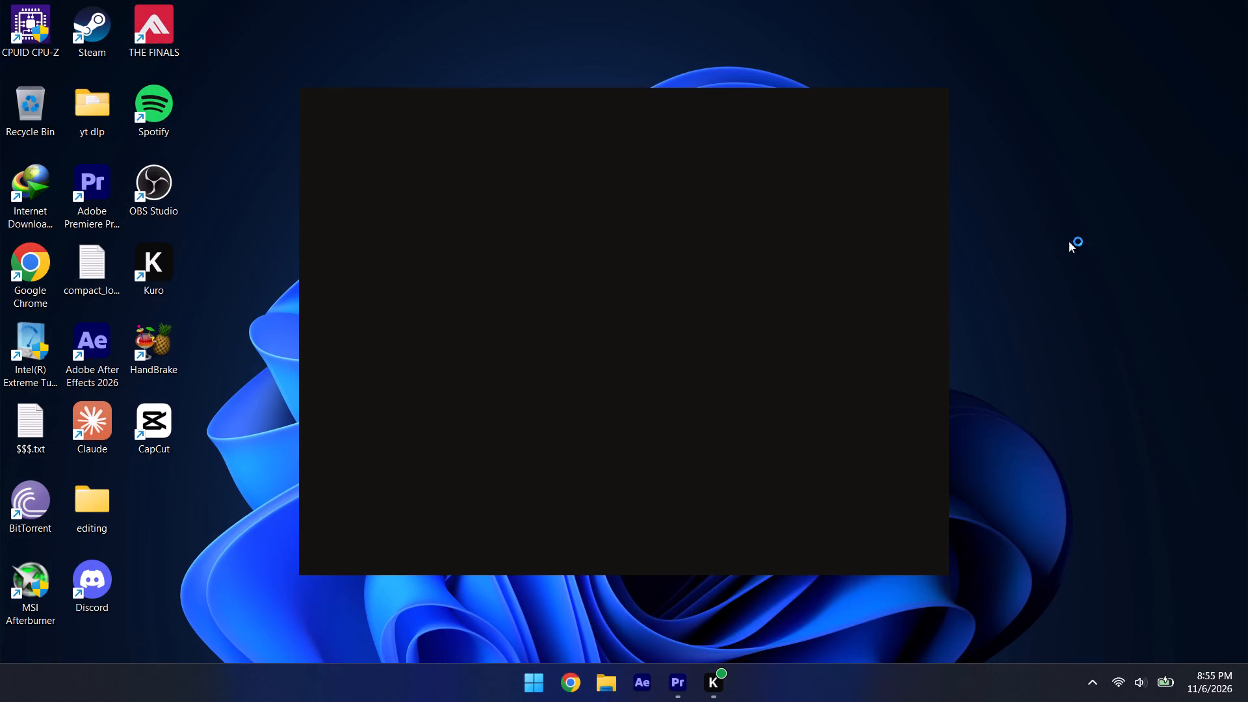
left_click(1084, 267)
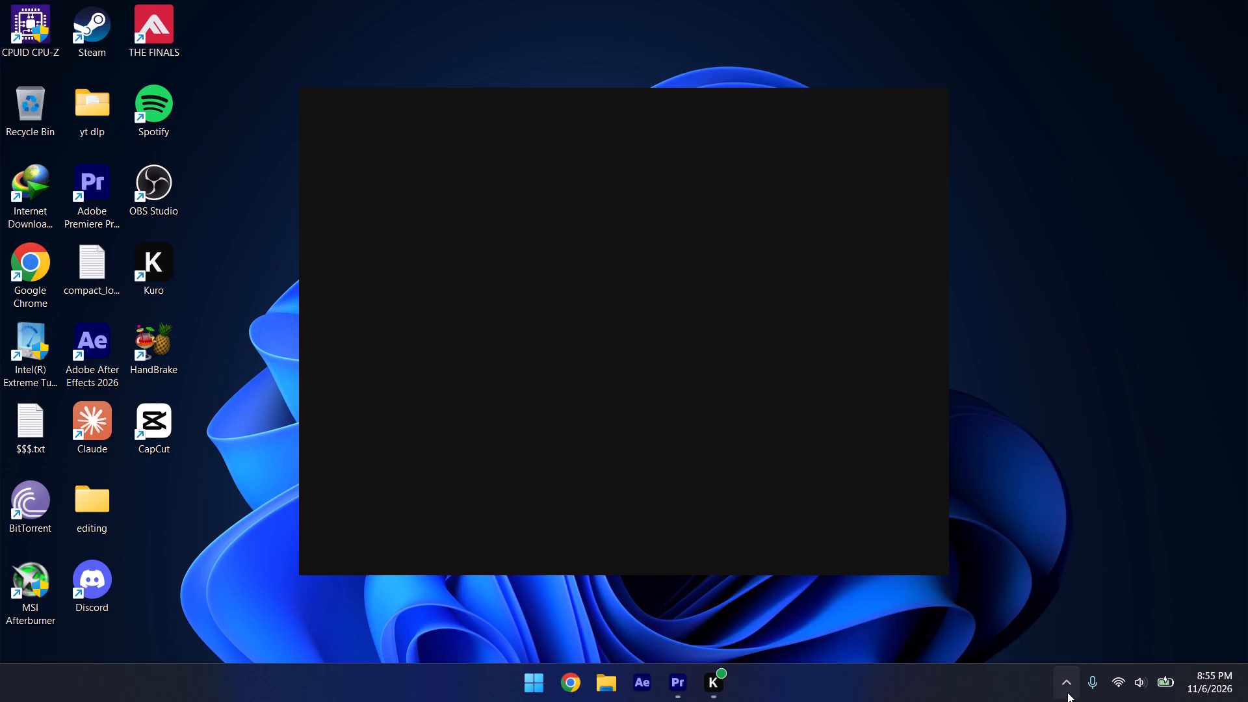
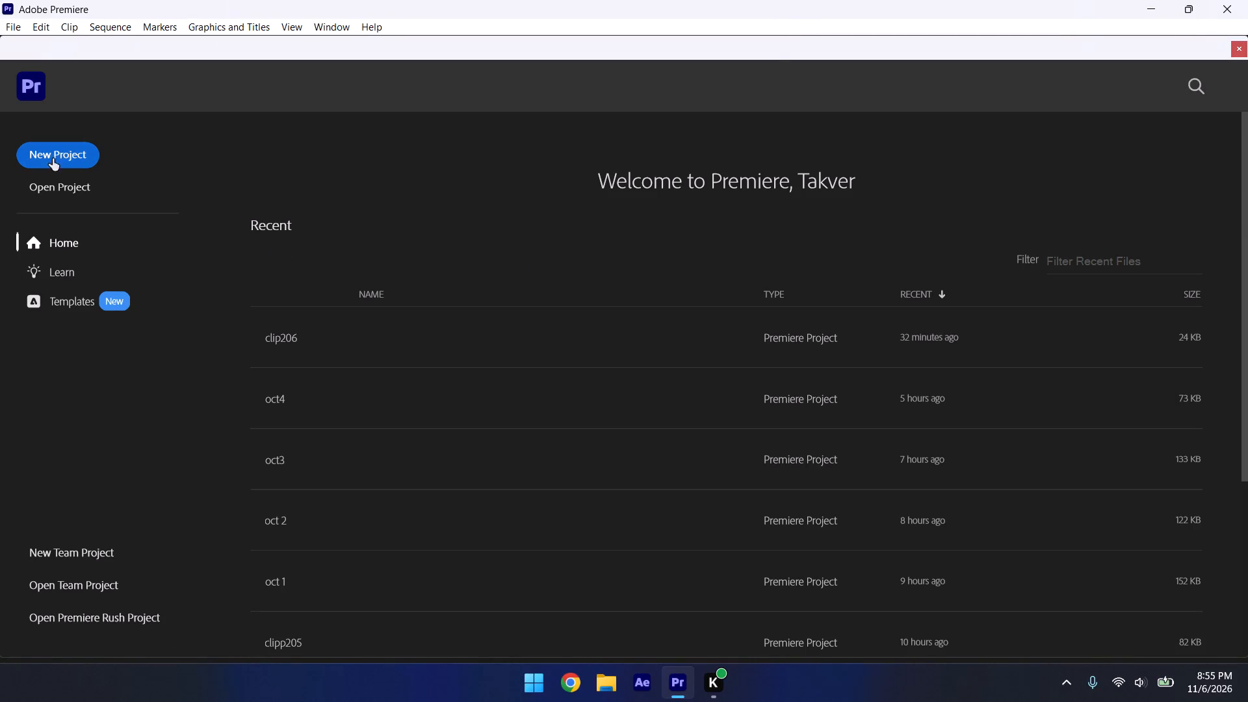
Create a new project named clipp206 in the Videos\completed projects folder, with no template.
left_click(53, 175)
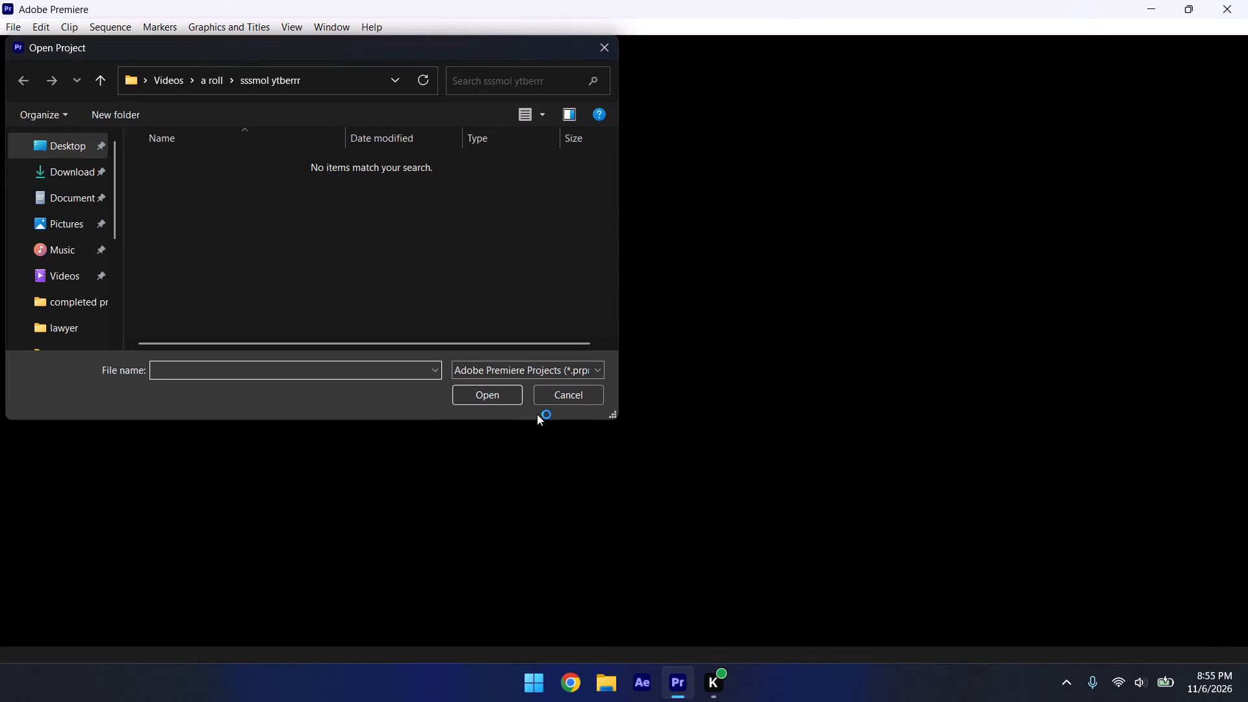
left_click(545, 389)
left_click(88, 167)
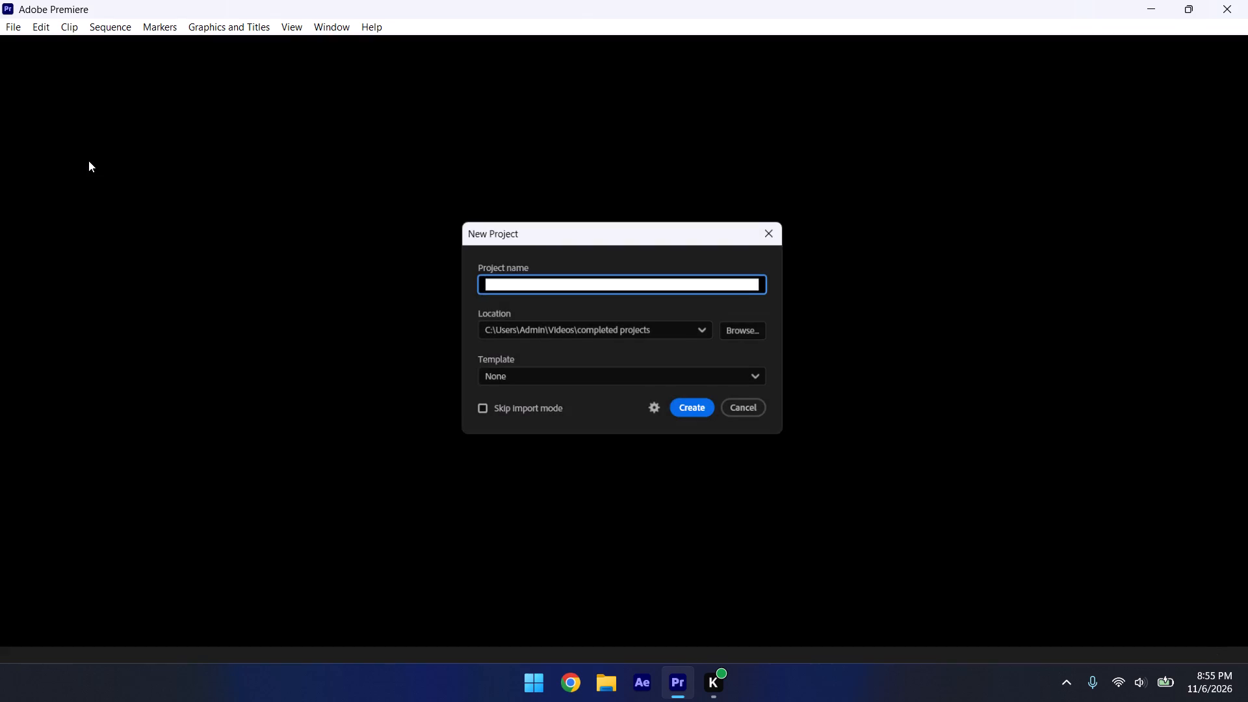
key("BackSpace")
key("BackSpace")
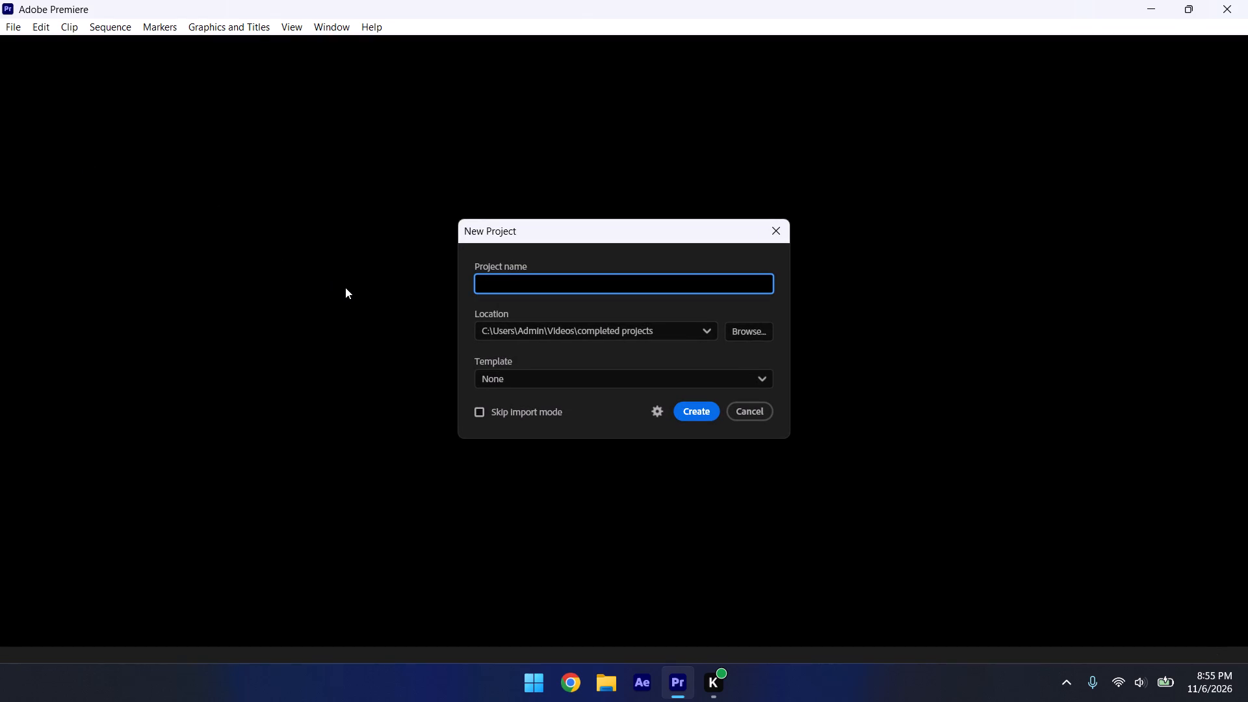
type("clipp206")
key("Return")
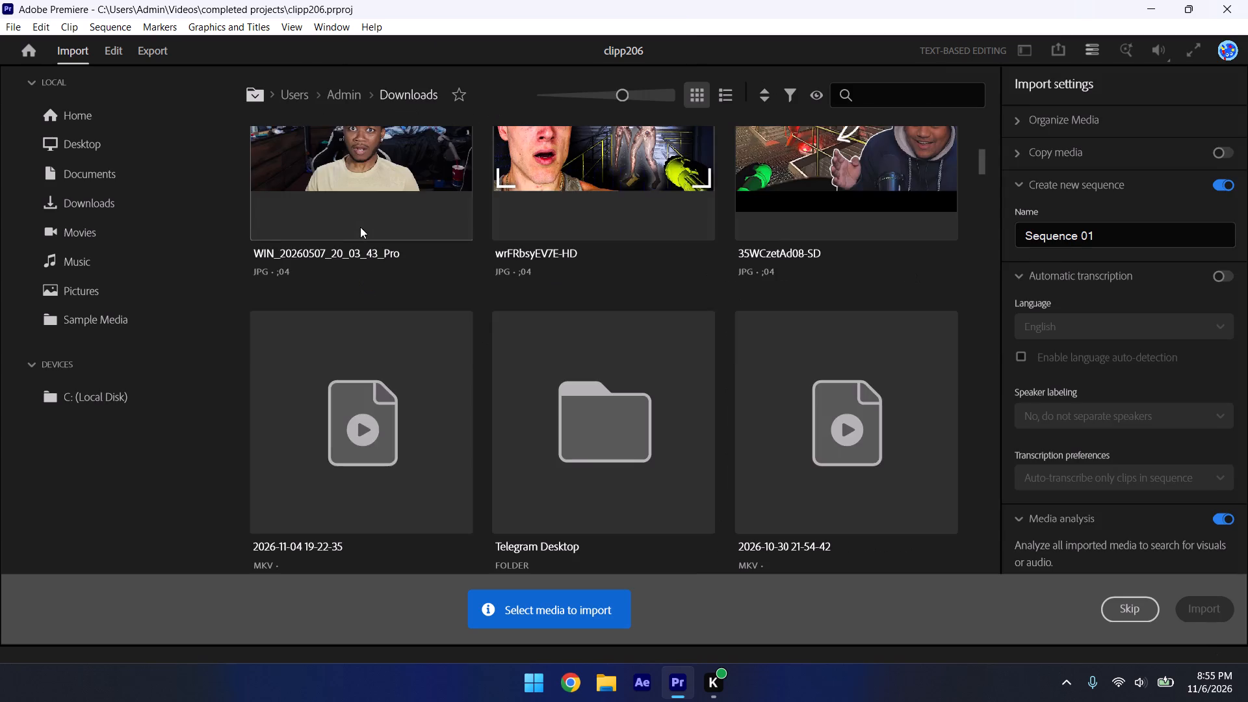
Browse the Downloads folder for the recording to import into the new project.
scroll(296, 307, "up", 20)
scroll(296, 307, "up", 20)
scroll(296, 307, "up", 2)
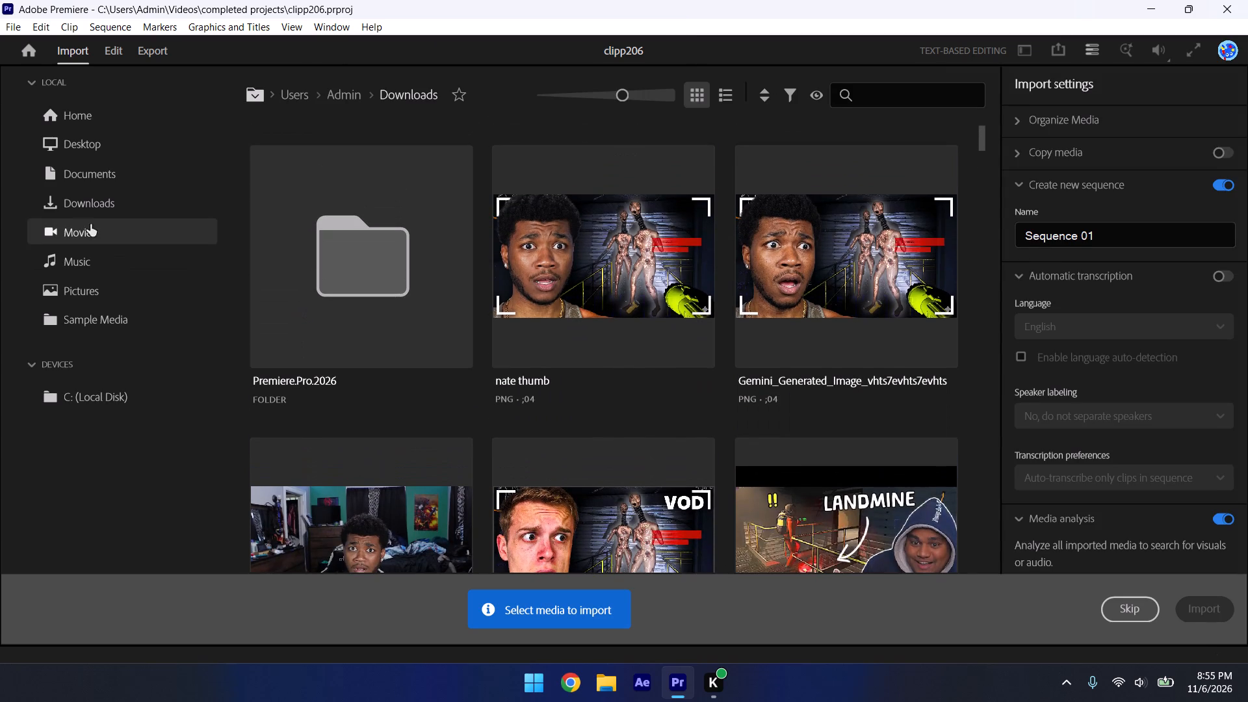
left_click(94, 209)
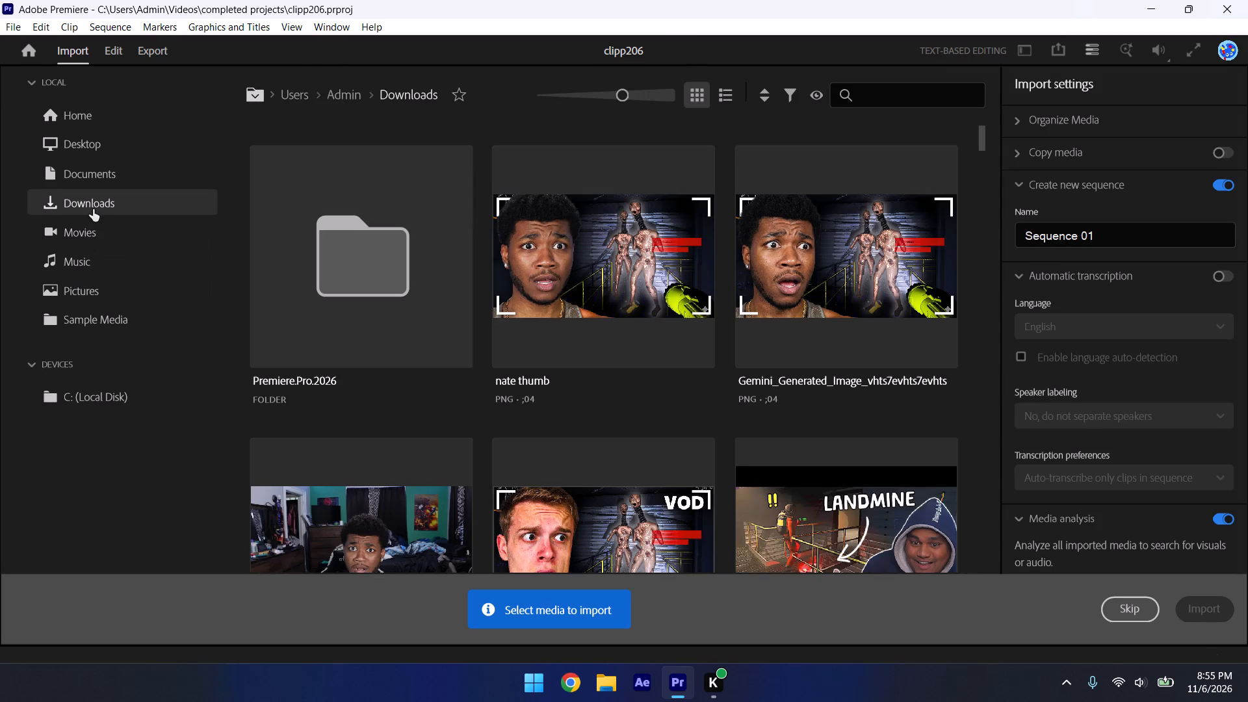
scroll(620, 287, "down", 20)
scroll(420, 339, "up", 4)
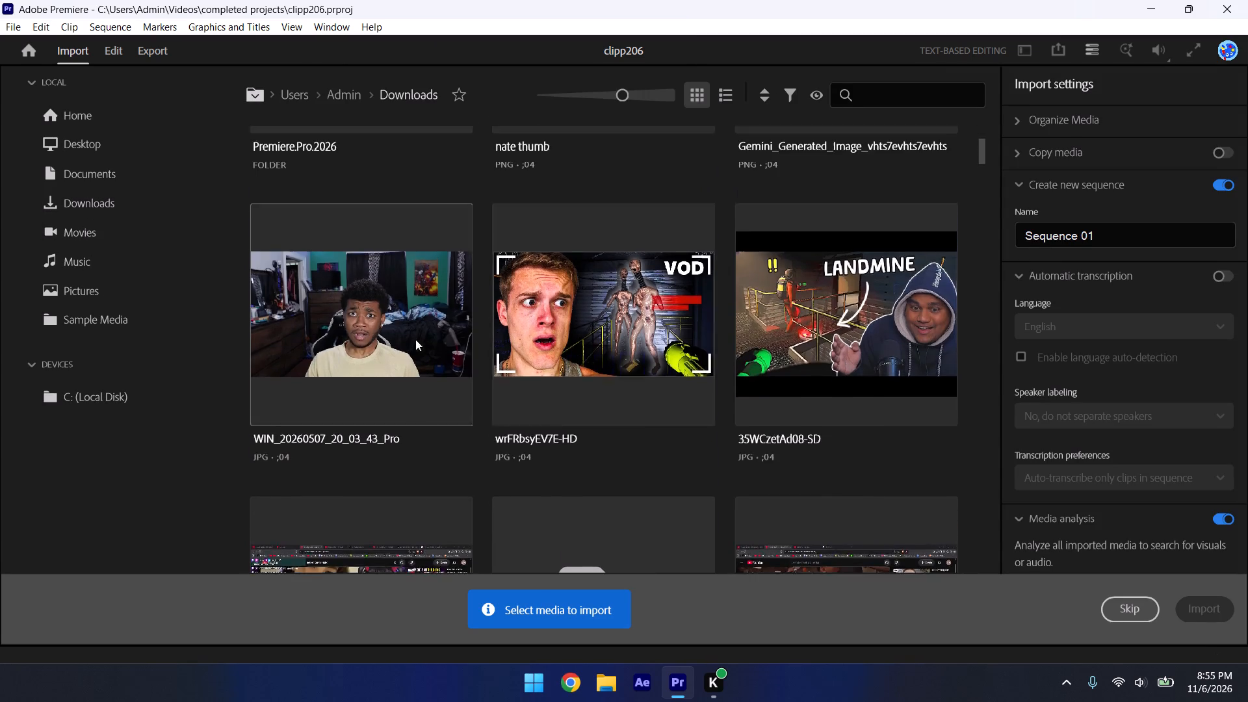
scroll(415, 339, "up", 6)
scroll(333, 367, "down", 20)
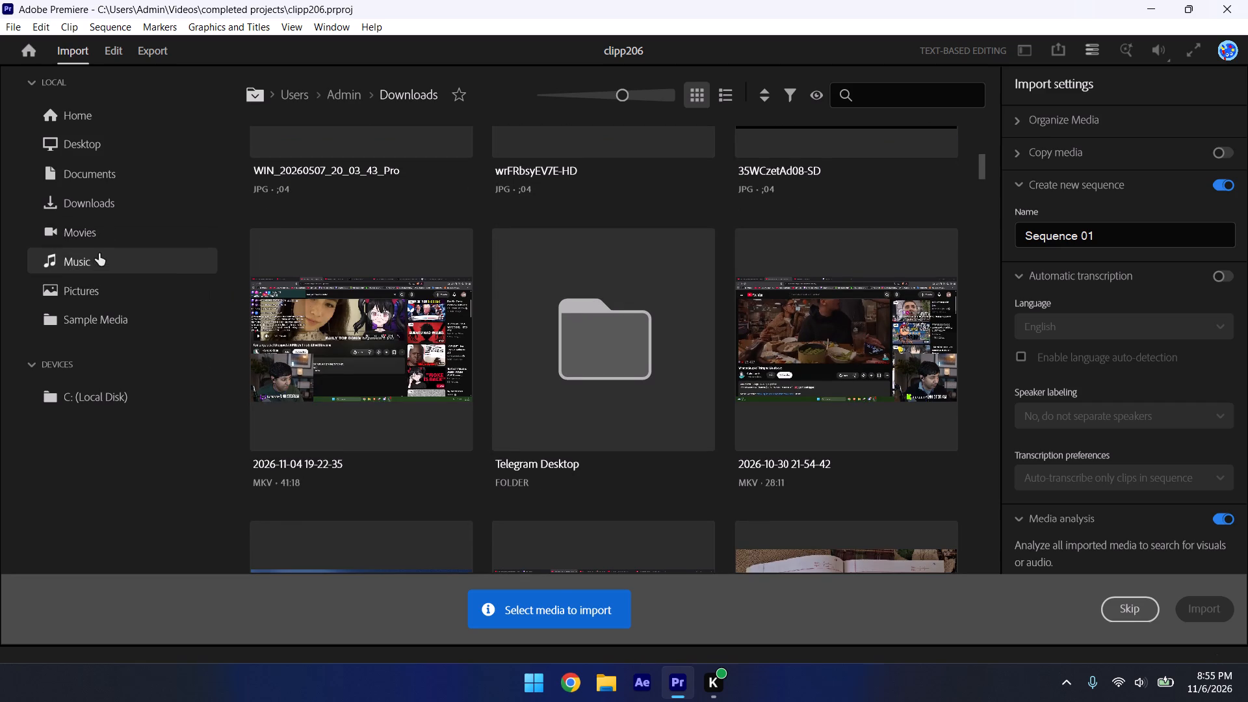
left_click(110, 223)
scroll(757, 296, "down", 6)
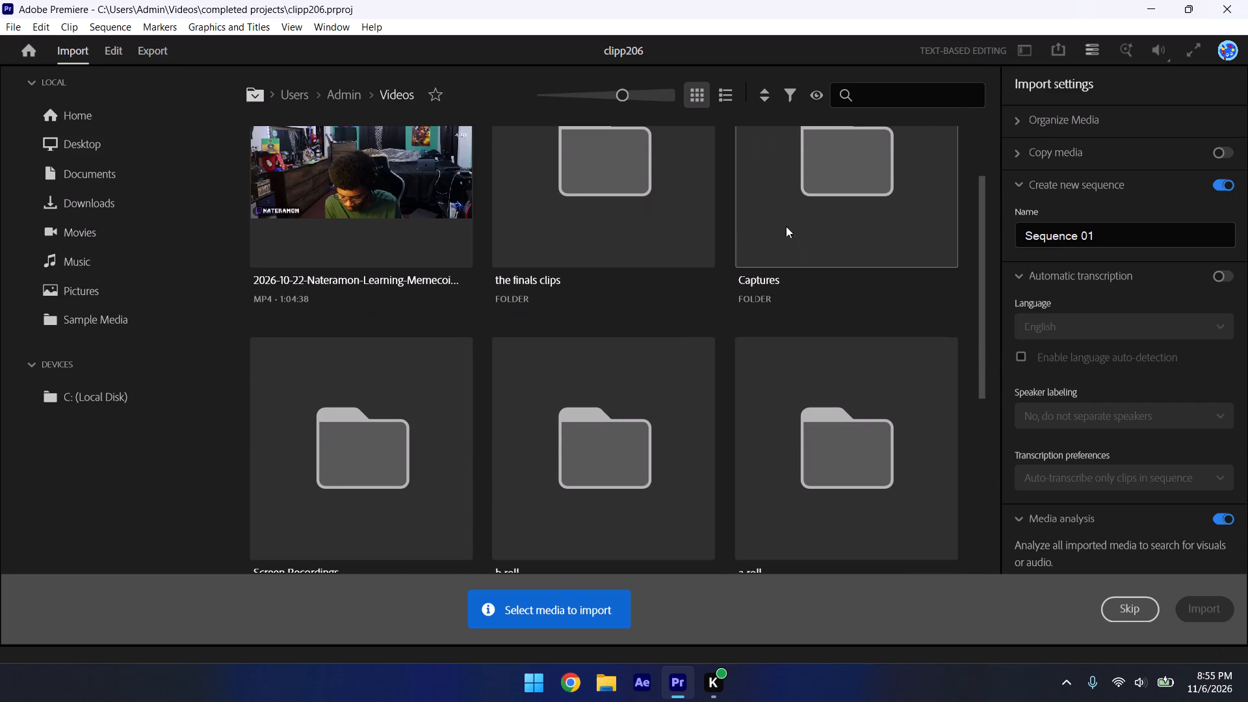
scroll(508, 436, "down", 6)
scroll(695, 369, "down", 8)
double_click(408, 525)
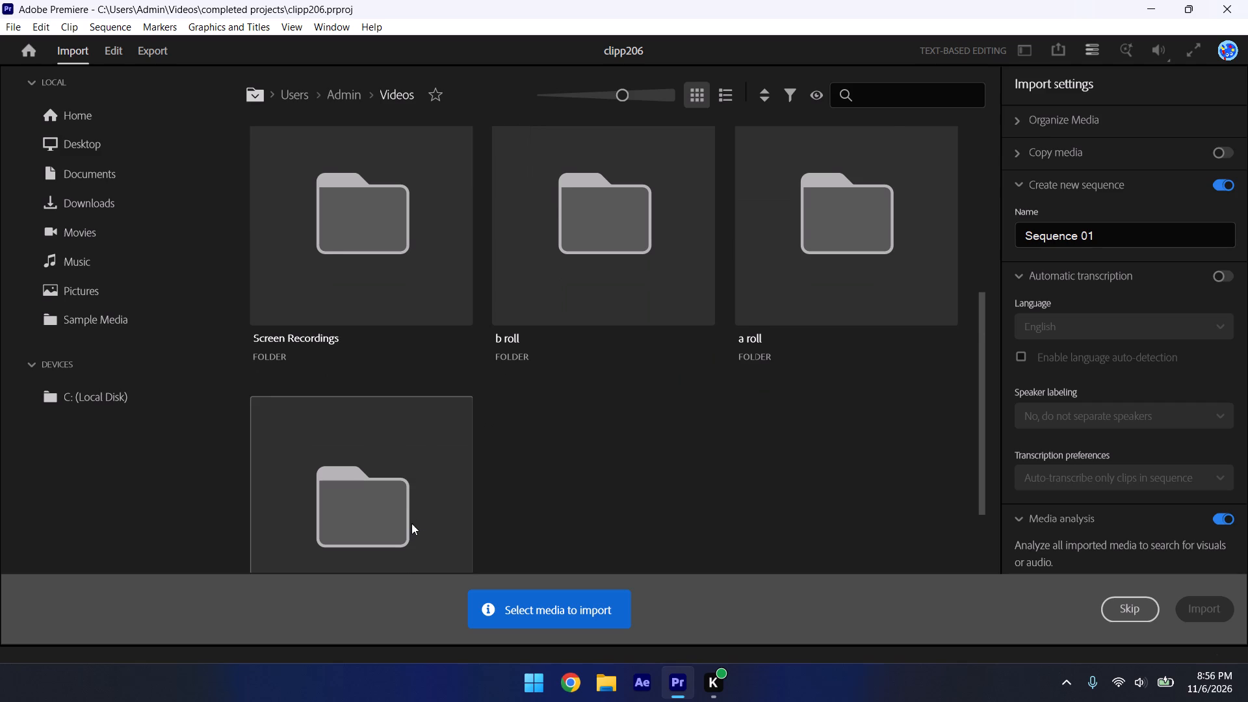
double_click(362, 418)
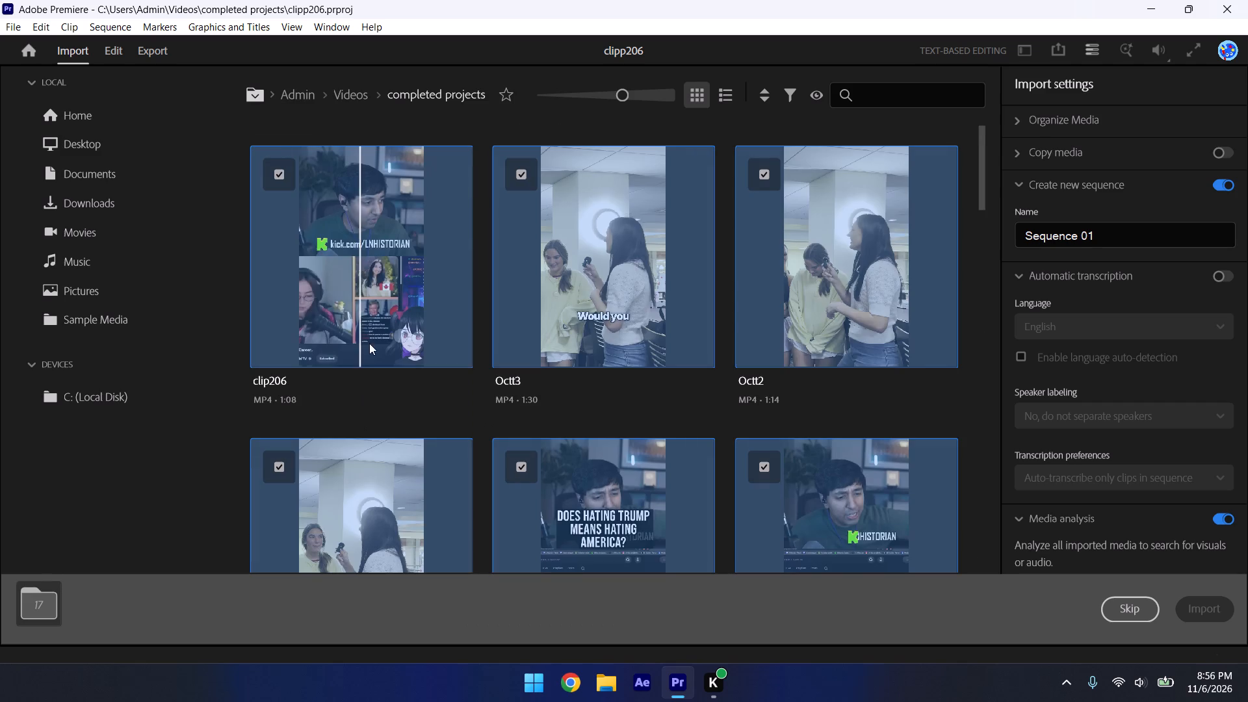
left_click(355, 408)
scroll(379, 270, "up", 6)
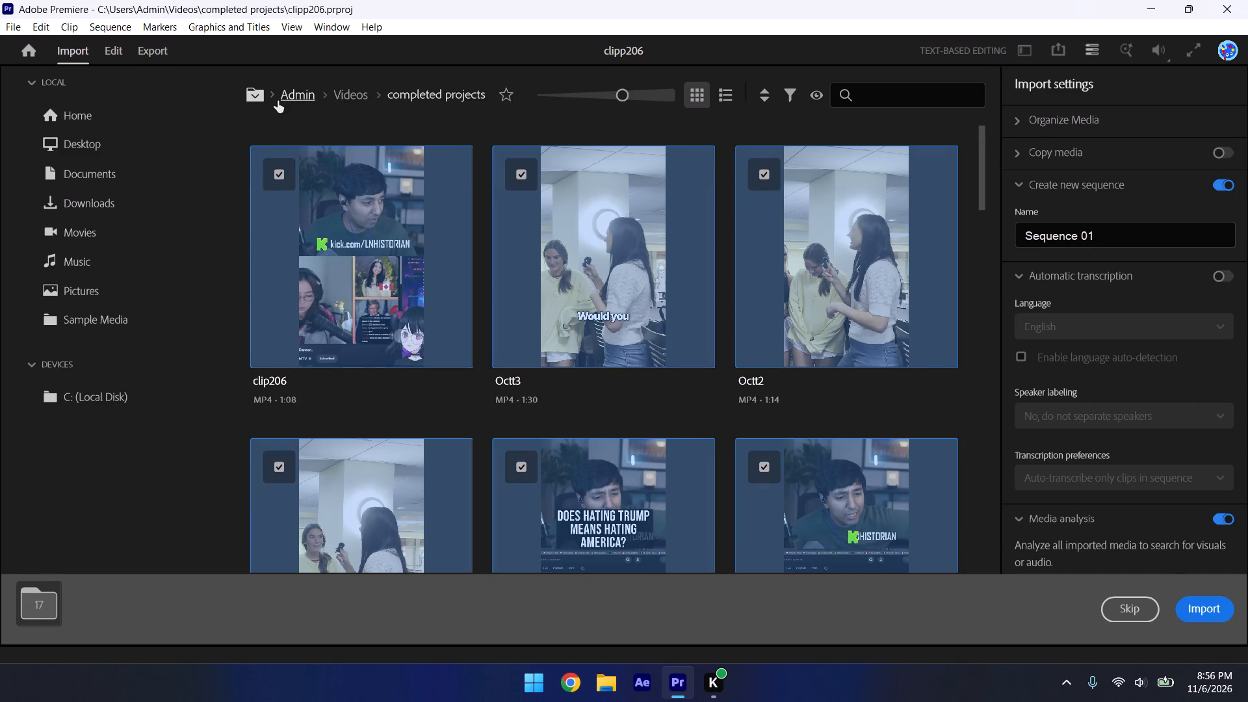
Skip the initial media selection and import clip206.mp4 from the completed projects folder into the project.
left_click(1138, 612)
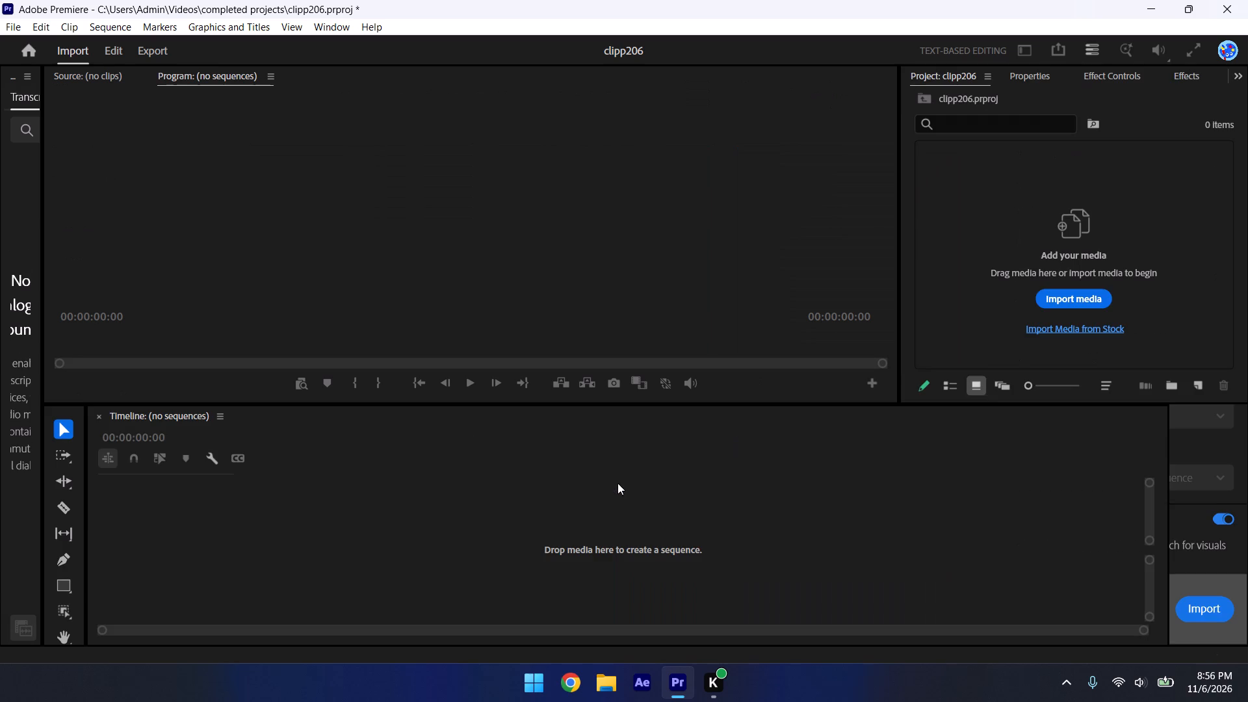
left_click(1082, 300)
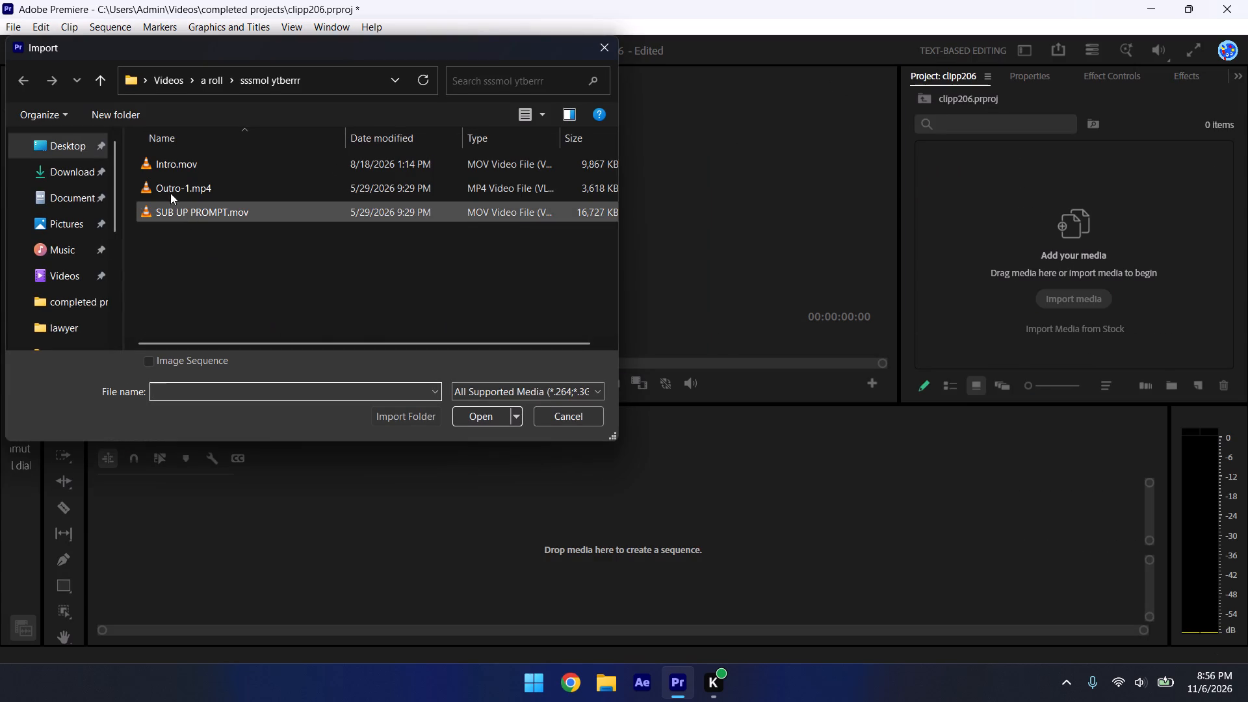
left_click(73, 299)
left_click(199, 193)
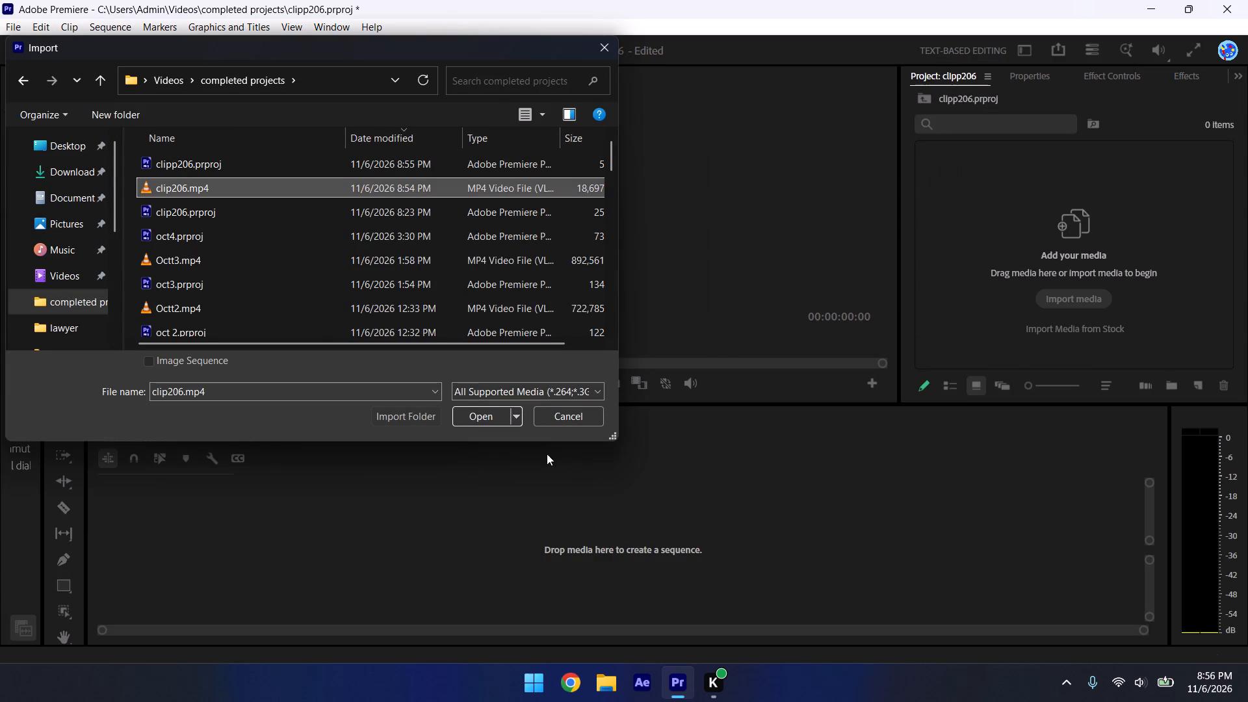
left_click(456, 415)
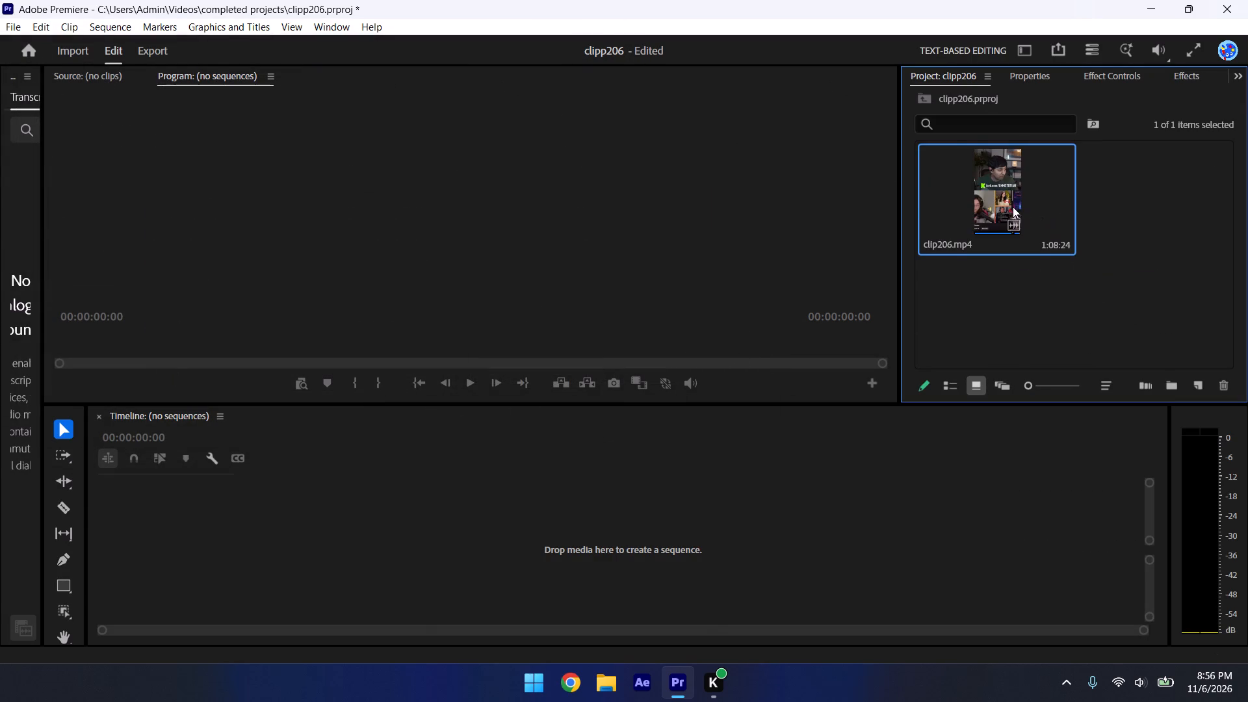
Create a sequence from clip206.mp4 on the timeline and return the playhead to 00:00:00:00.
left_click_drag(1007, 206, 162, 523)
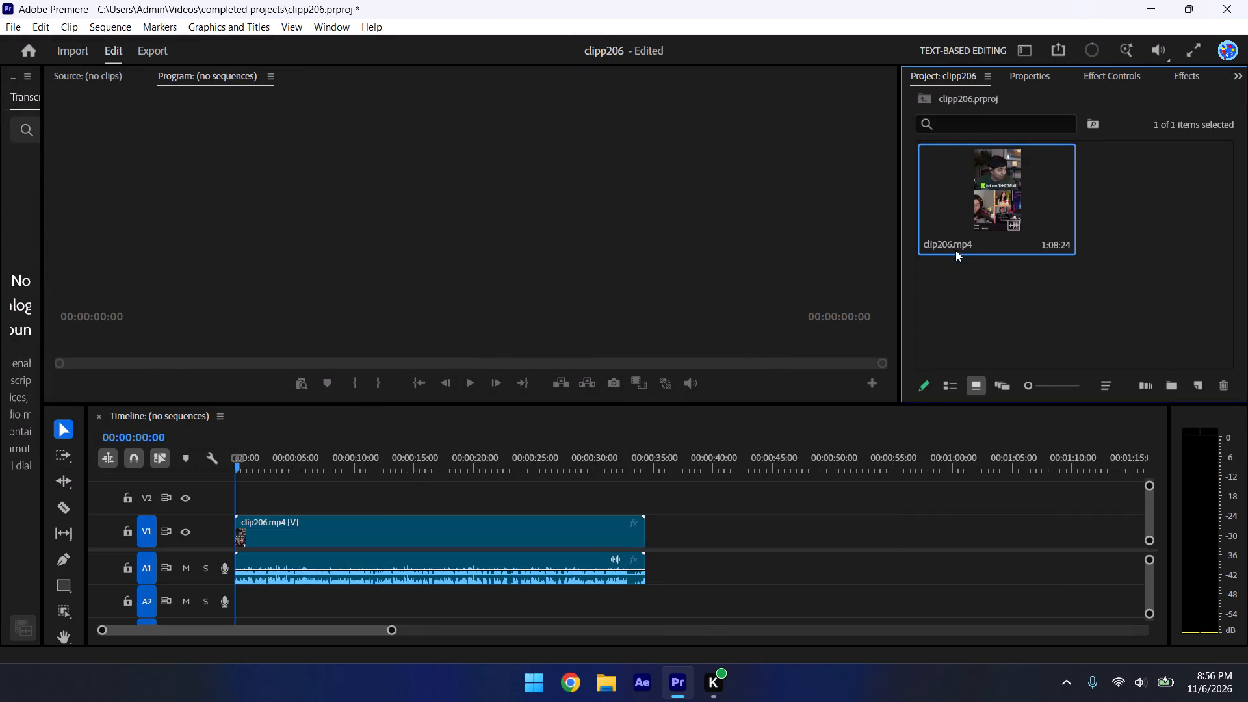
left_click(667, 465)
left_click(670, 463)
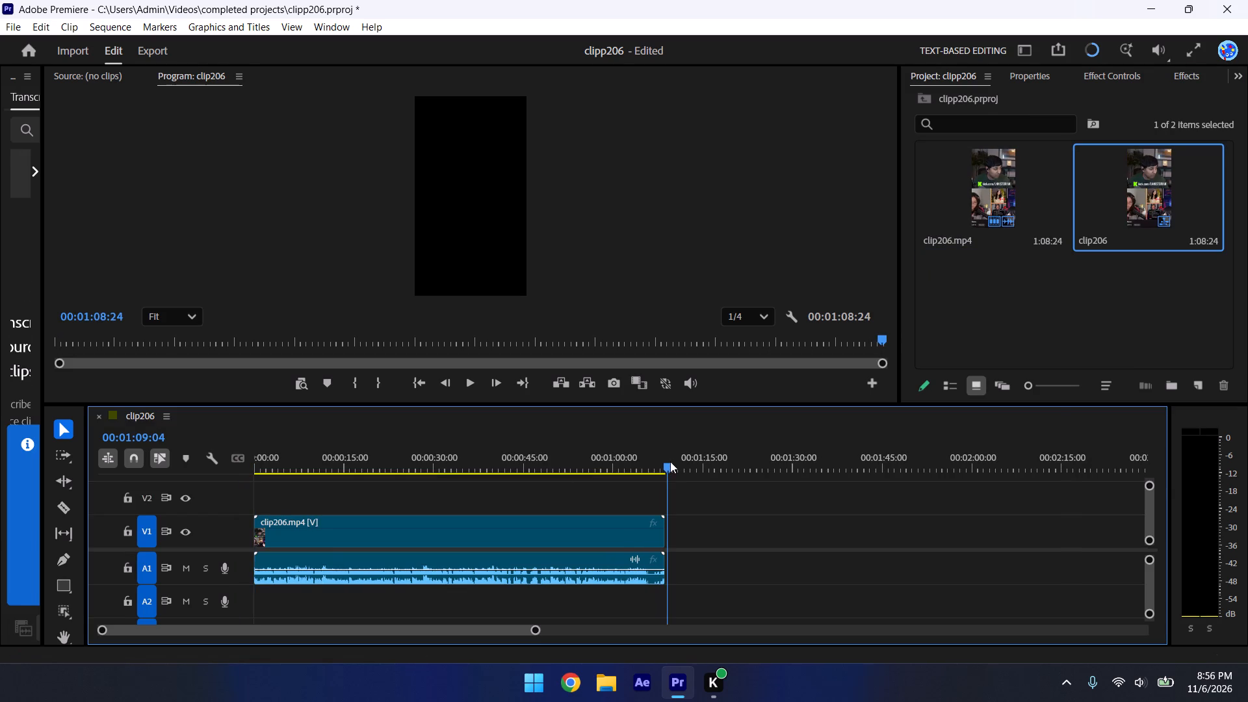
left_click_drag(535, 629, 395, 638)
left_click_drag(339, 637, 293, 630)
left_click_drag(293, 630, 53, 616)
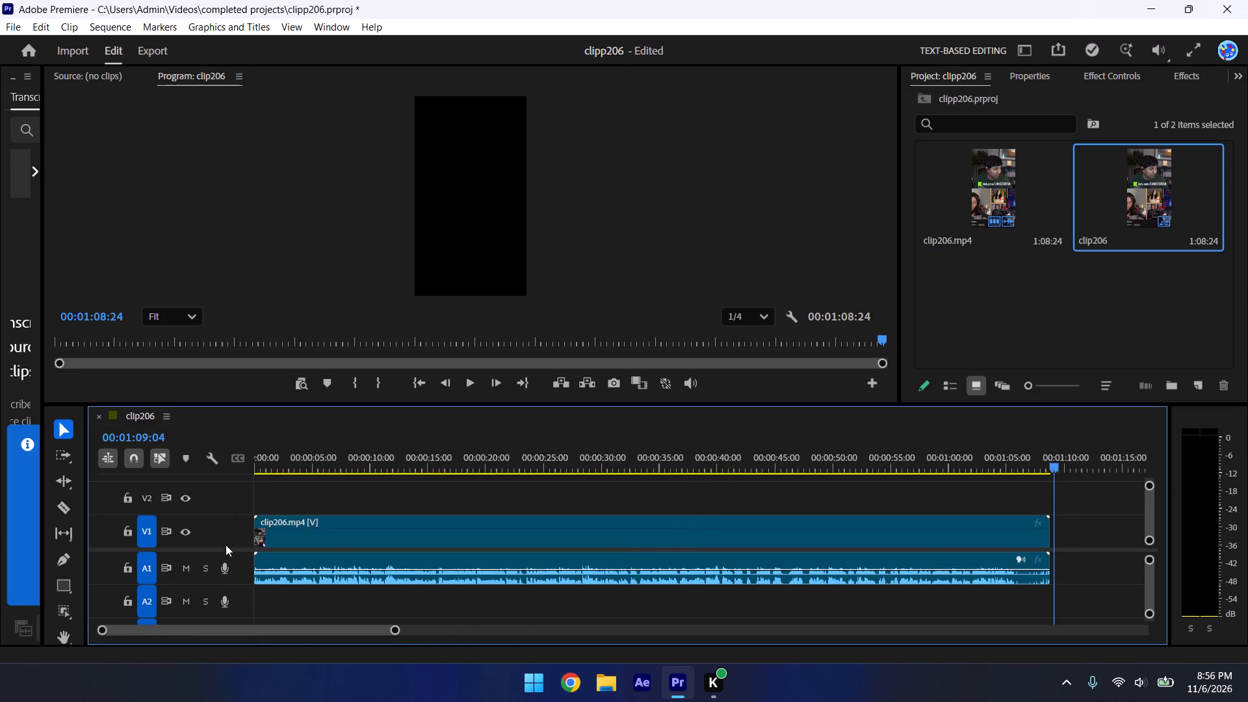
left_click(283, 468)
left_click_drag(274, 463, 0, 435)
Widen the collapsed transcript area, transcribe clip206.mp4, and dismiss the auto-transcription offer.
left_click_drag(40, 229, 187, 255)
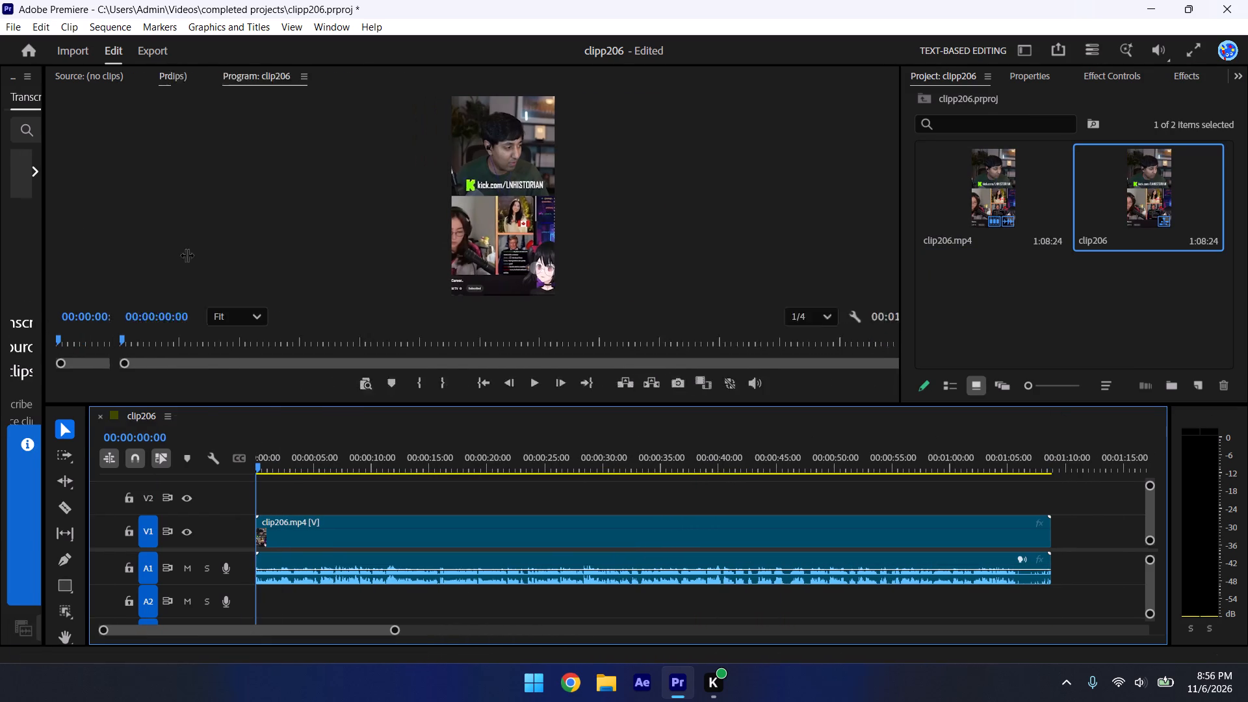
left_click_drag(187, 255, 229, 254)
left_click(185, 177)
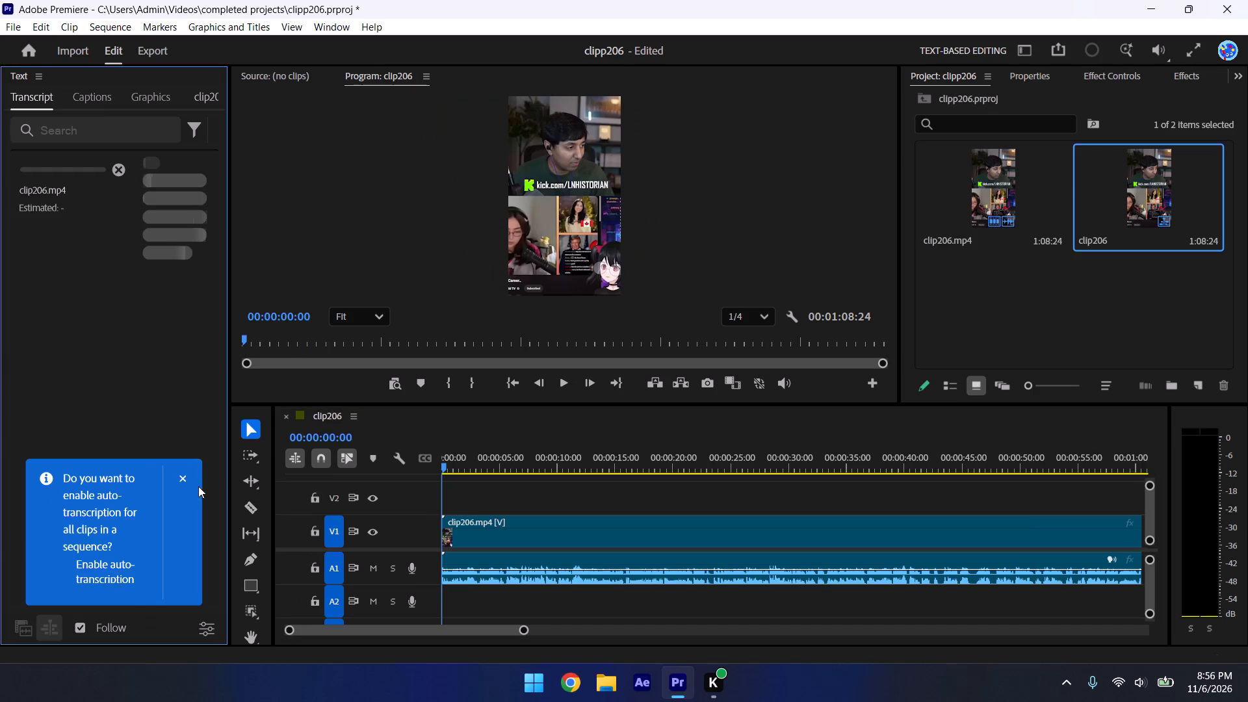
left_click(188, 480)
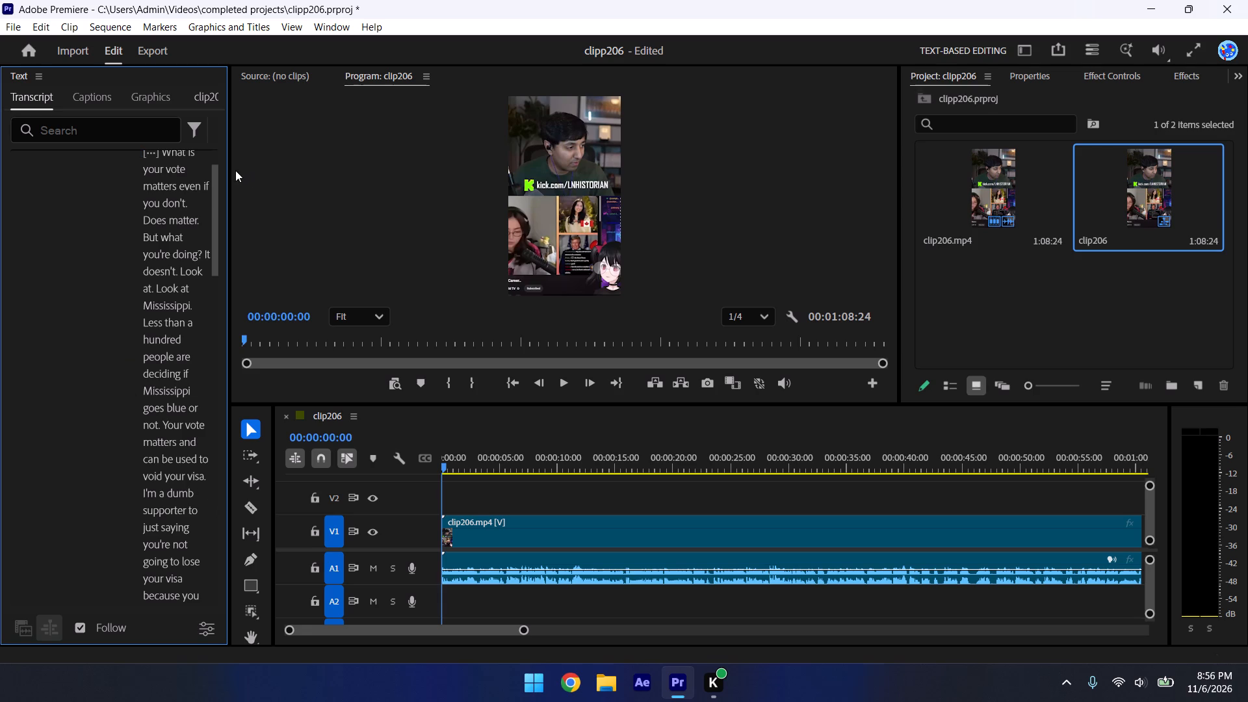
left_click_drag(229, 398, 230, 398)
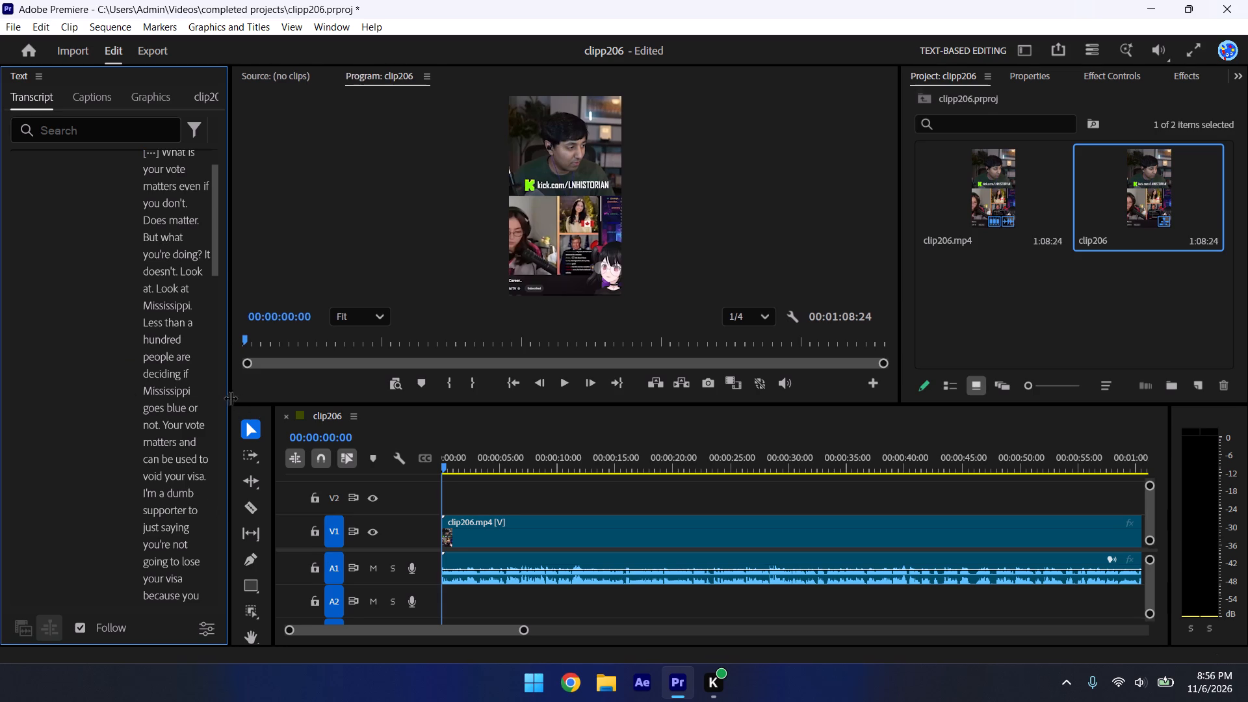
left_click_drag(230, 398, 373, 419)
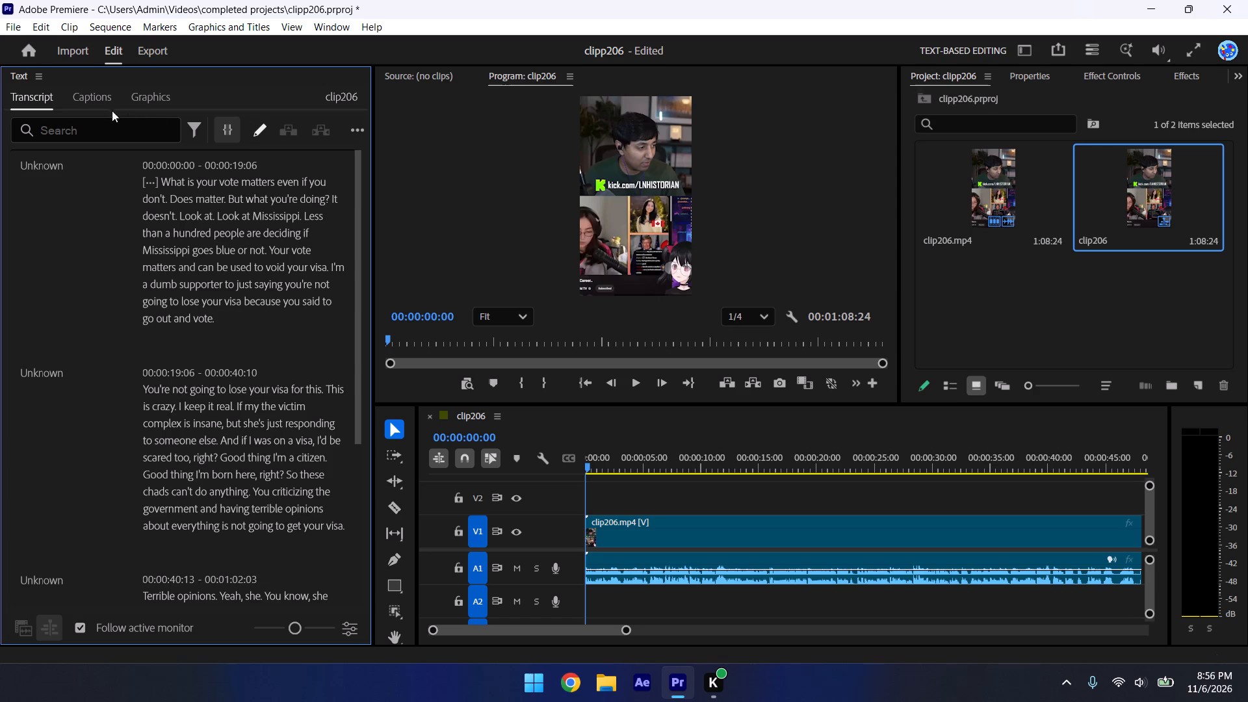
Create captions from the transcript with a single-line layout, maximum length 23 characters and minimum duration 1.8 seconds.
left_click(101, 99)
left_click(185, 372)
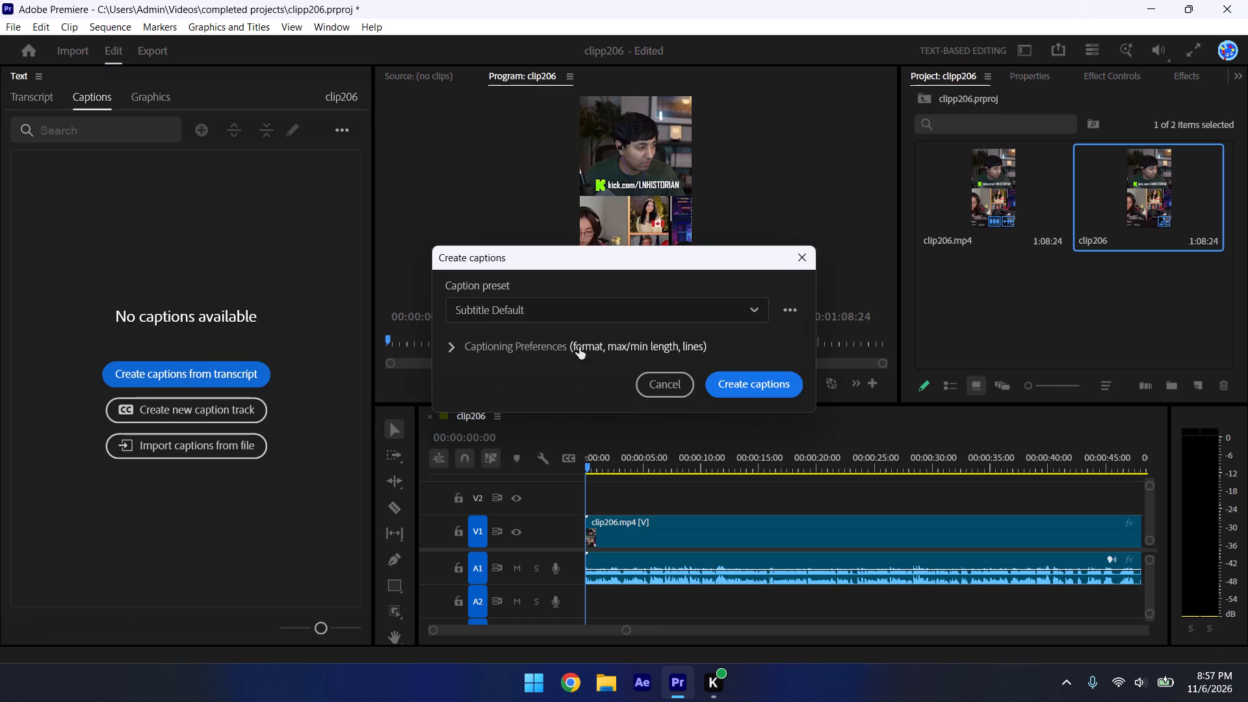
left_click(520, 346)
left_click_drag(592, 246, 571, 31)
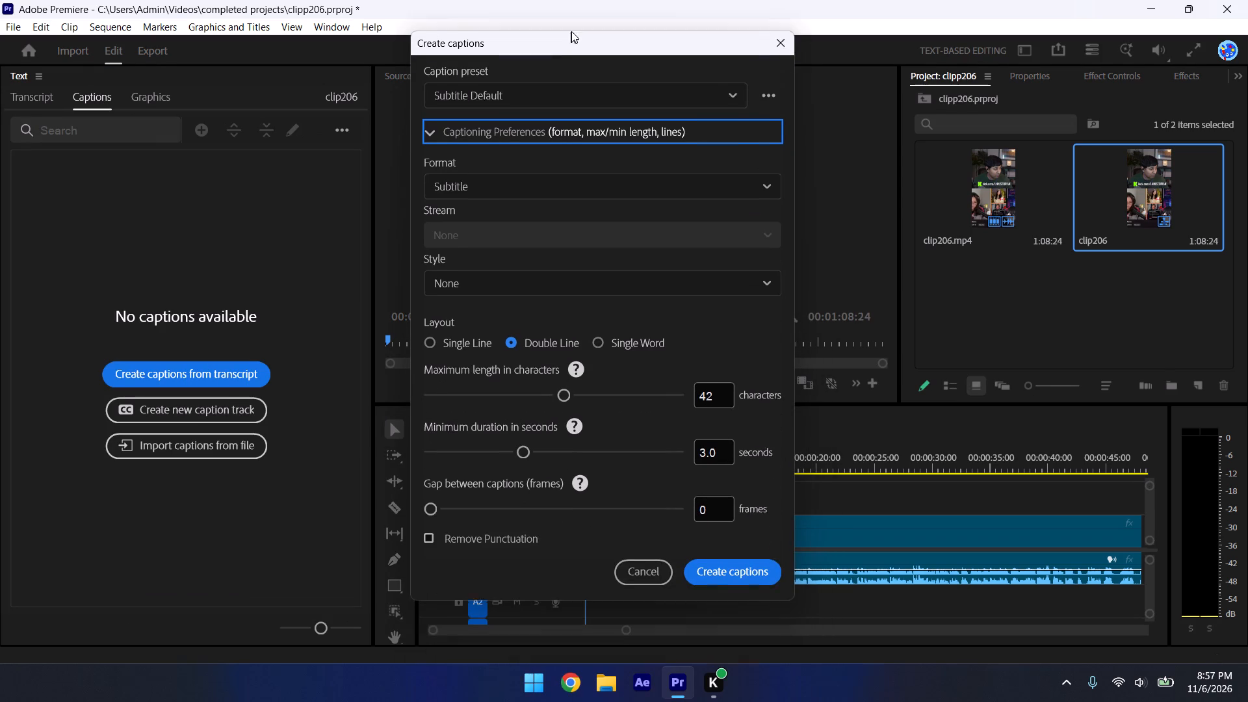
left_click_drag(571, 31, 571, 24)
left_click(460, 336)
left_click_drag(563, 389, 486, 395)
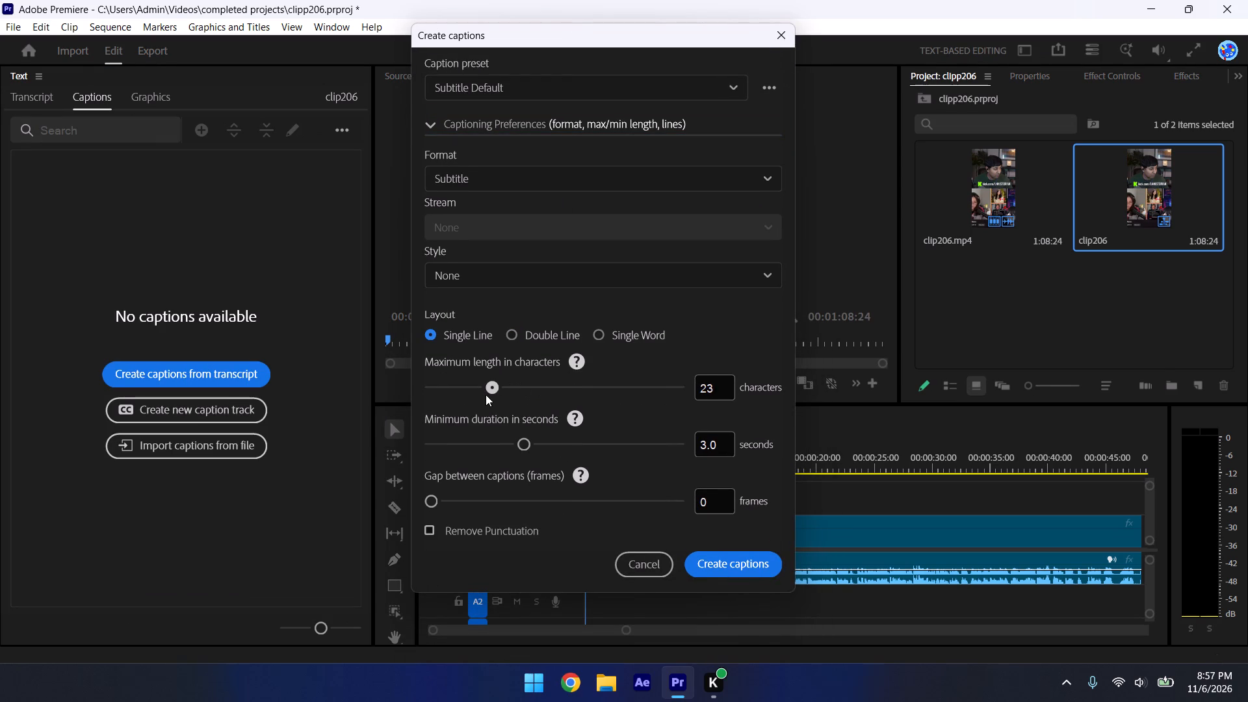
left_click_drag(486, 395, 487, 395)
left_click_drag(521, 447, 458, 445)
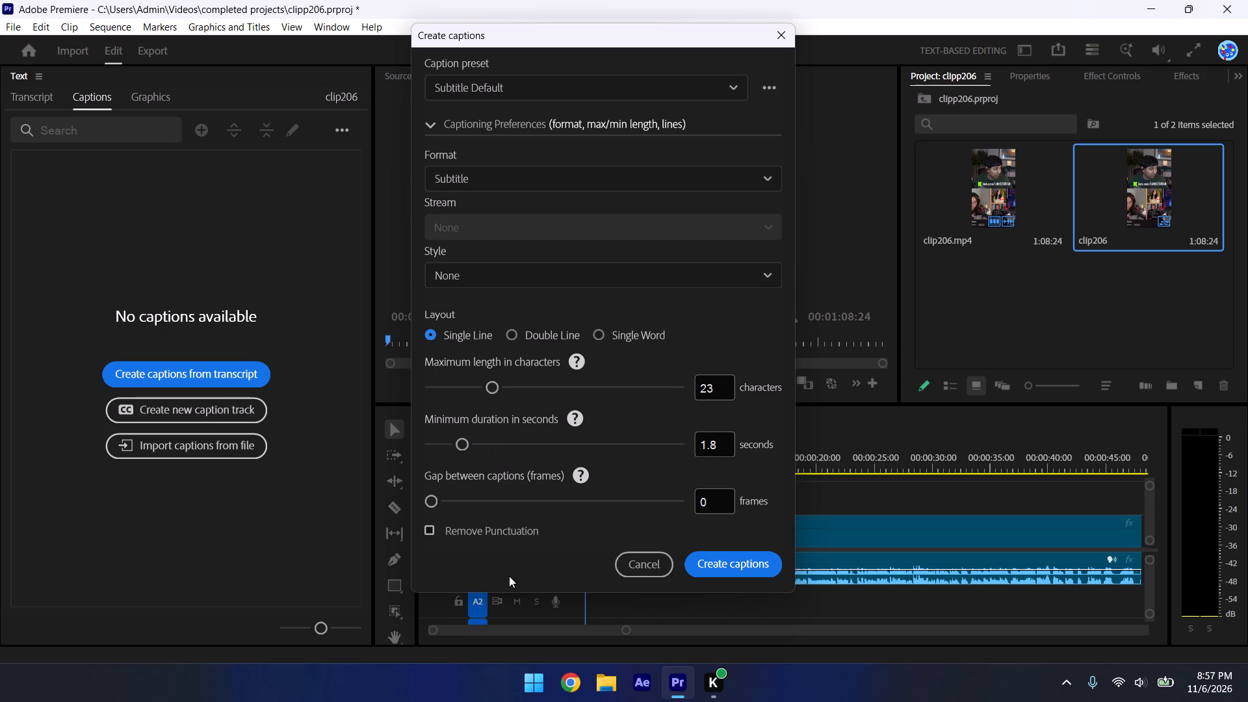
left_click(725, 570)
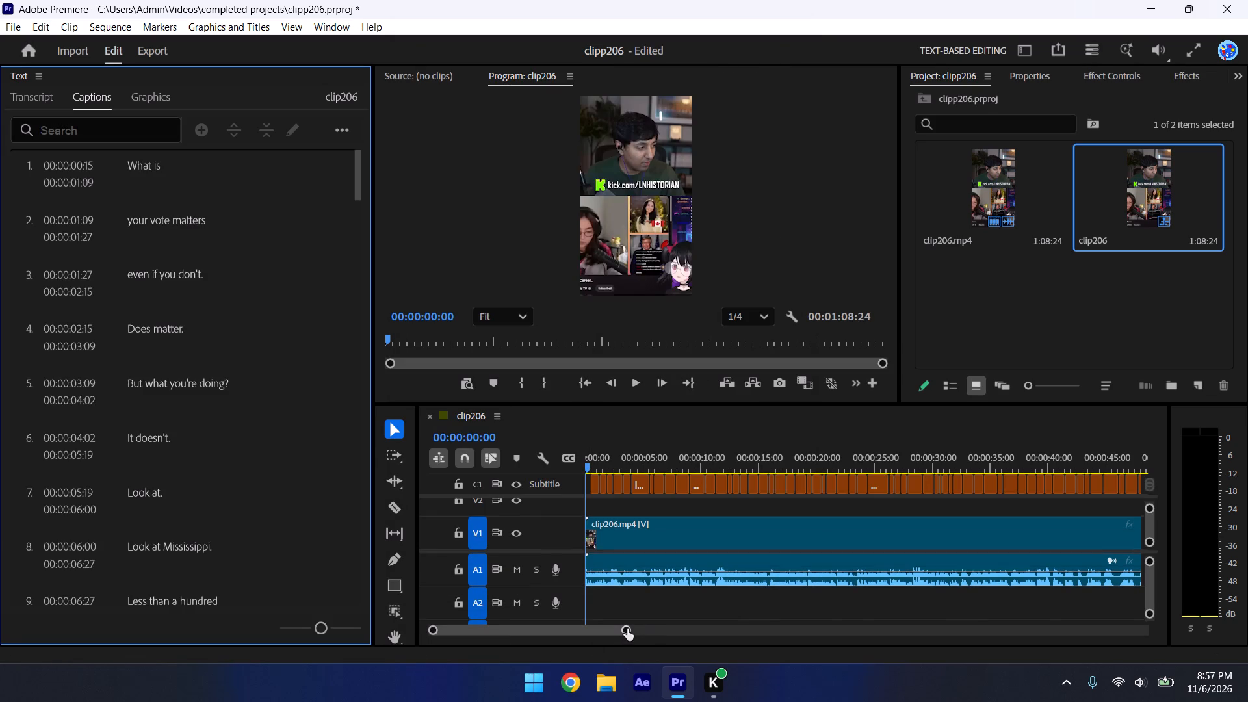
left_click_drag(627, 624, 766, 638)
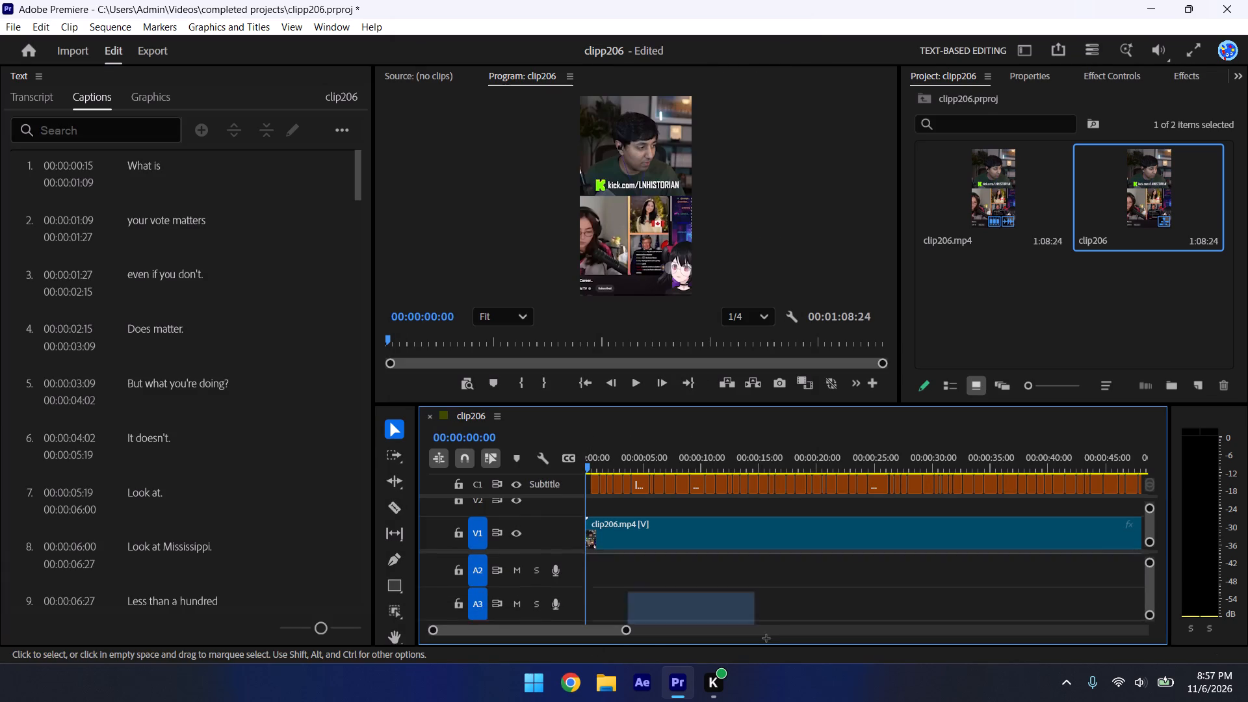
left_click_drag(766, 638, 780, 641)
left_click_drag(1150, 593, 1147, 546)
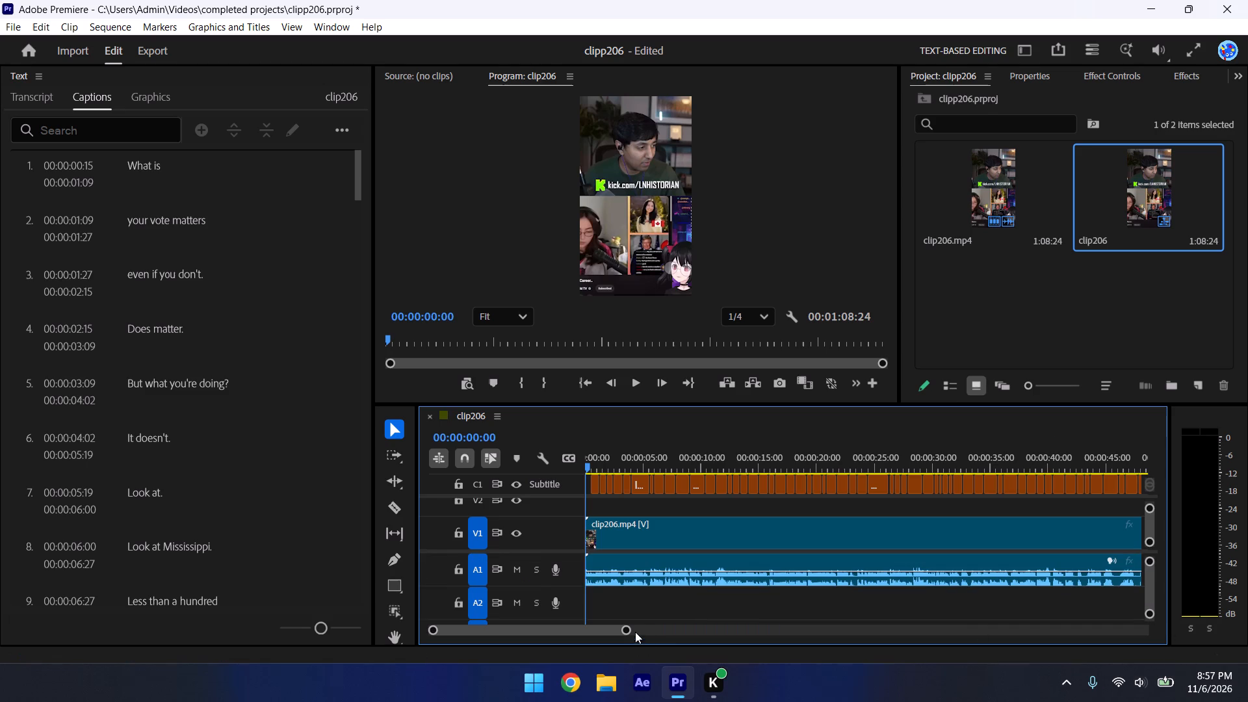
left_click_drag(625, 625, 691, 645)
Switch to Google Chrome and open a browser window with a new tab.
left_click(556, 701)
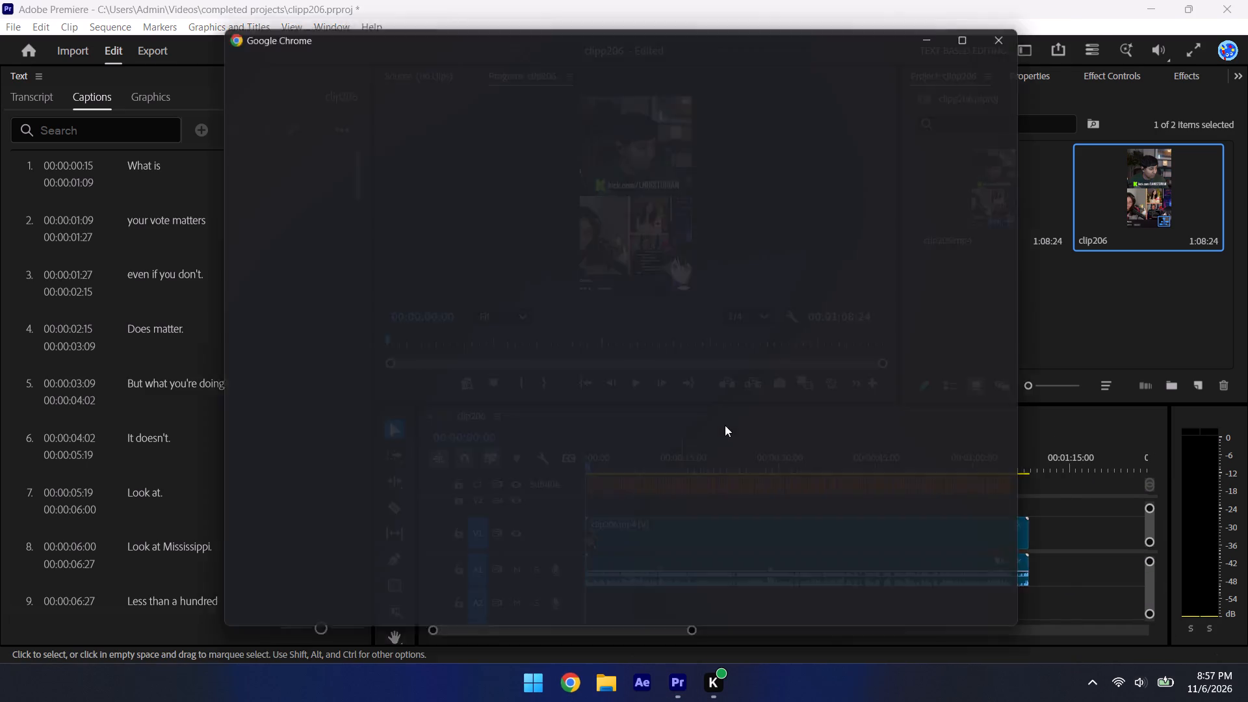
left_click(913, 289)
left_click(867, 311)
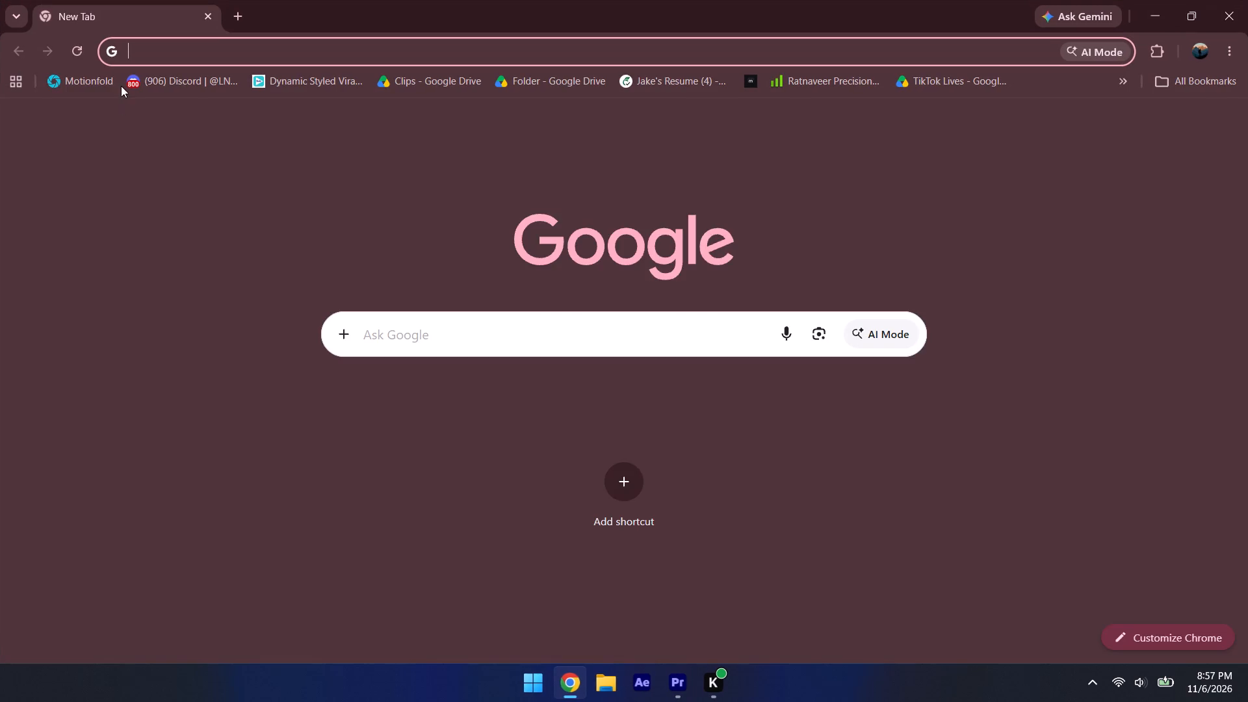
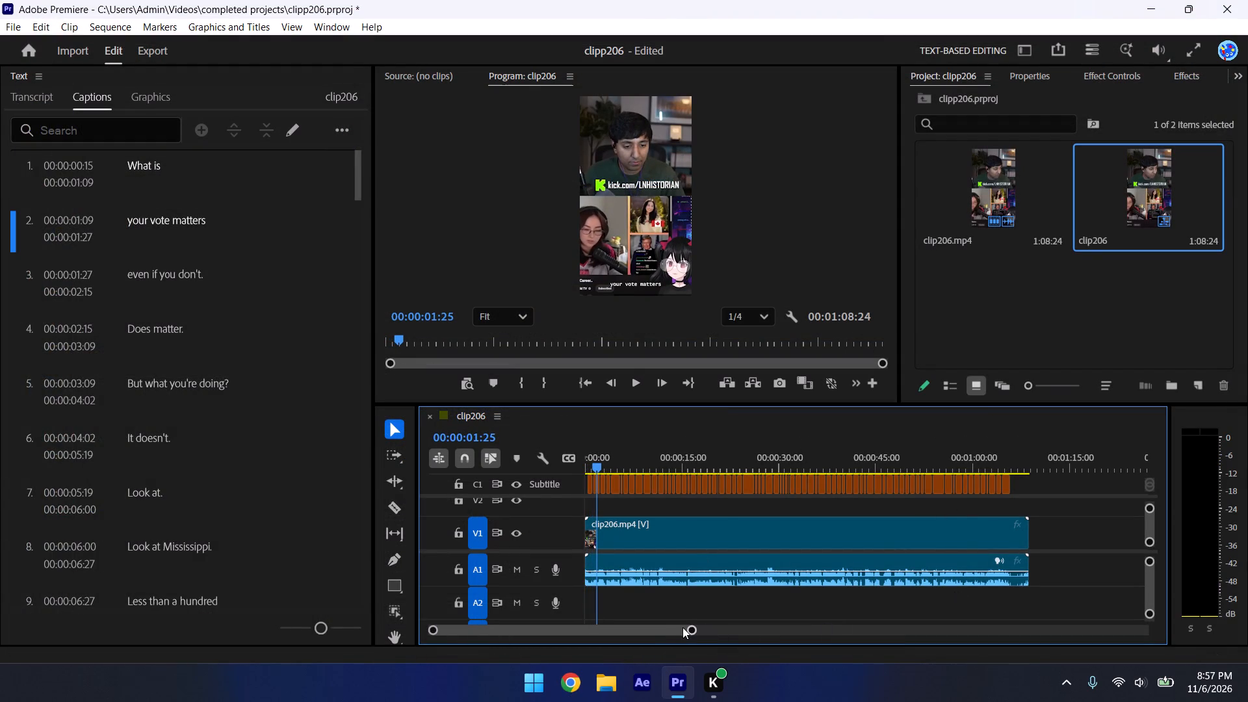
Place all captions on the subtitle track in the middle-centre zone with a vertical position offset of 50.
left_click_drag(688, 634, 696, 653)
left_click_drag(1019, 466, 621, 485)
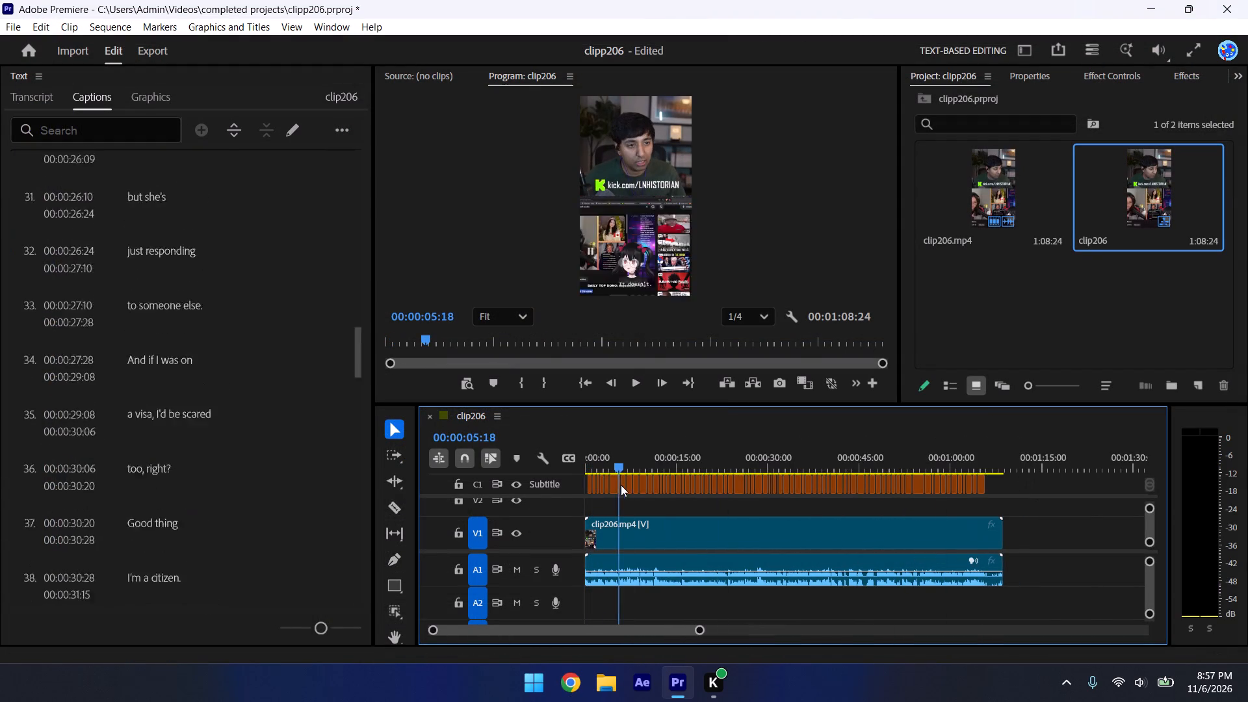
left_click_drag(621, 485, 622, 485)
left_click_drag(1013, 477, 532, 484)
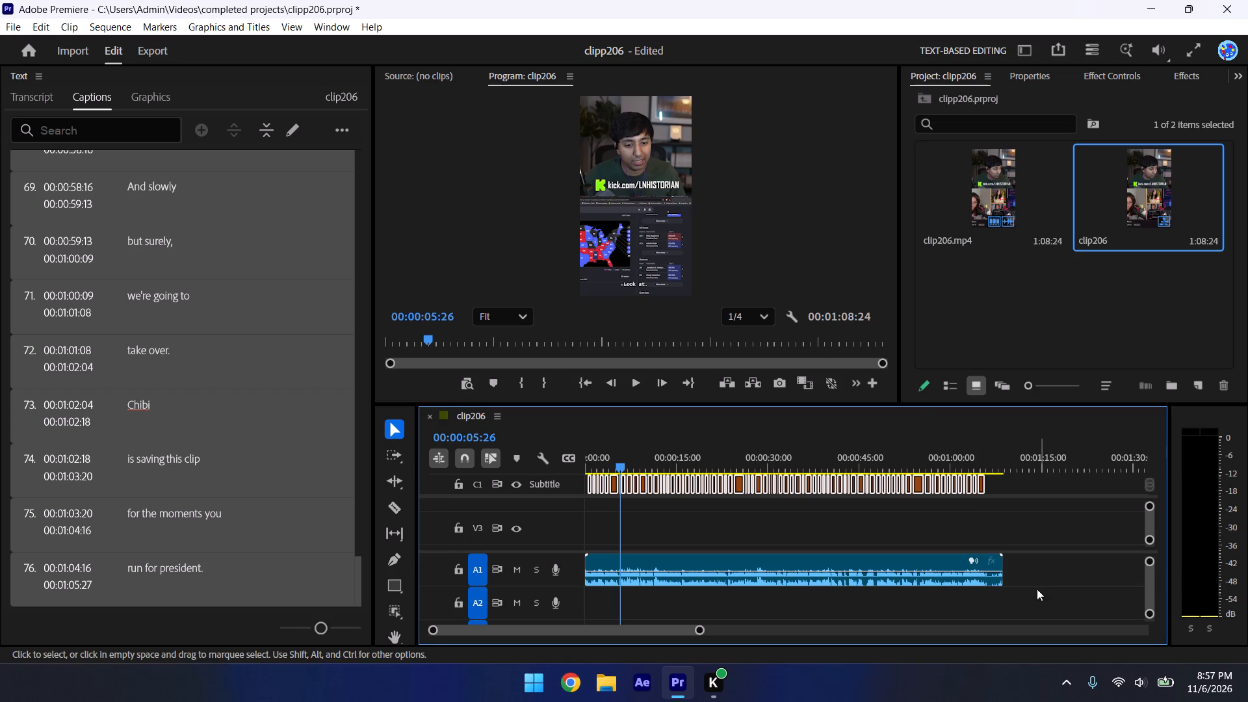
left_click_drag(695, 629, 610, 629)
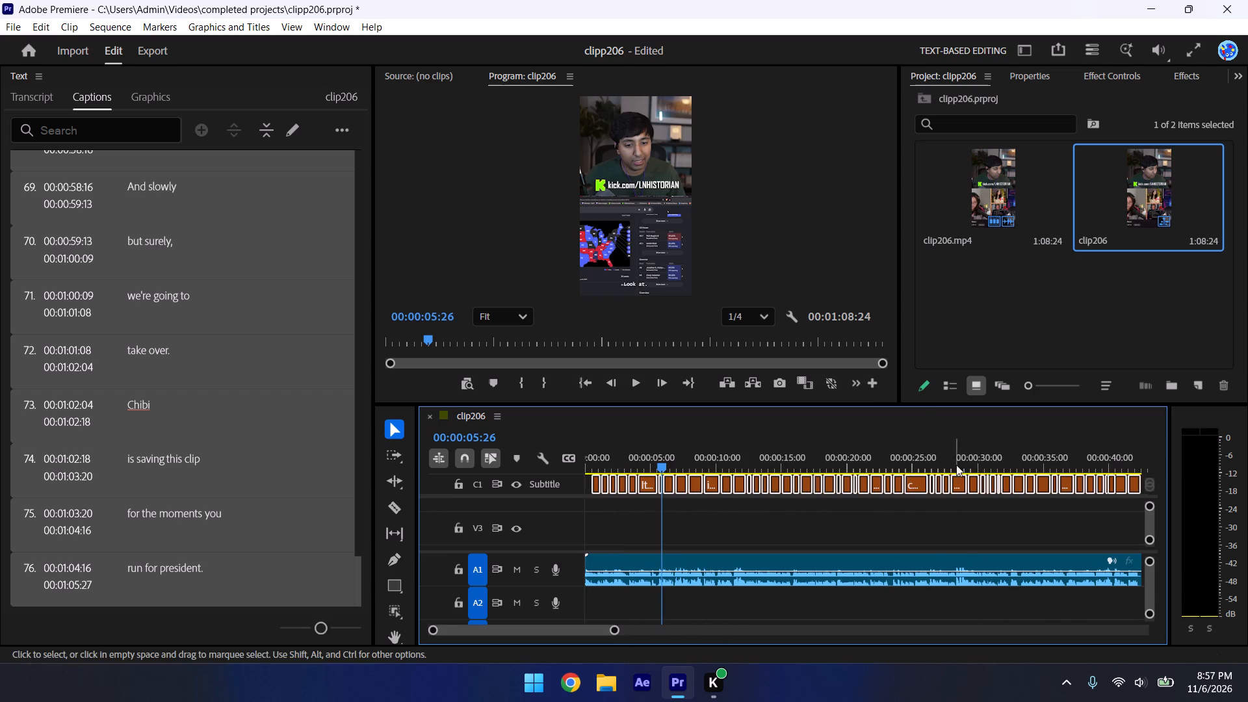
left_click(910, 452)
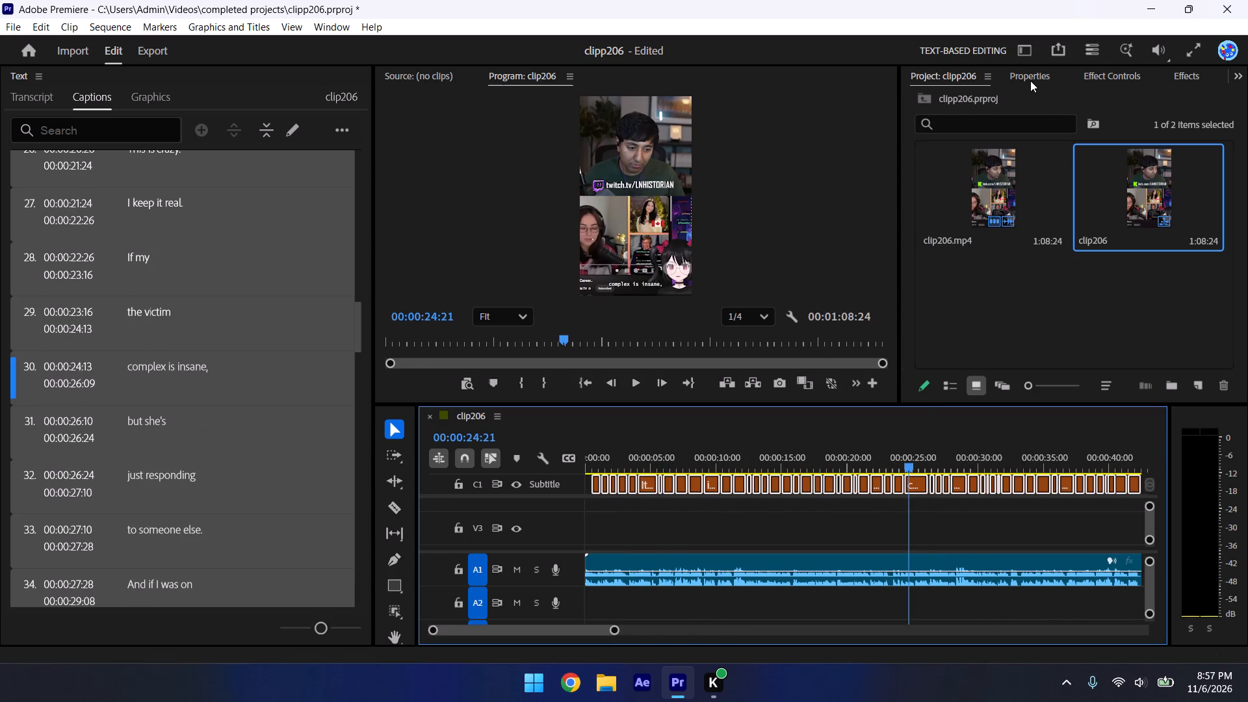
left_click(1030, 81)
left_click_drag(1243, 129, 1245, 274)
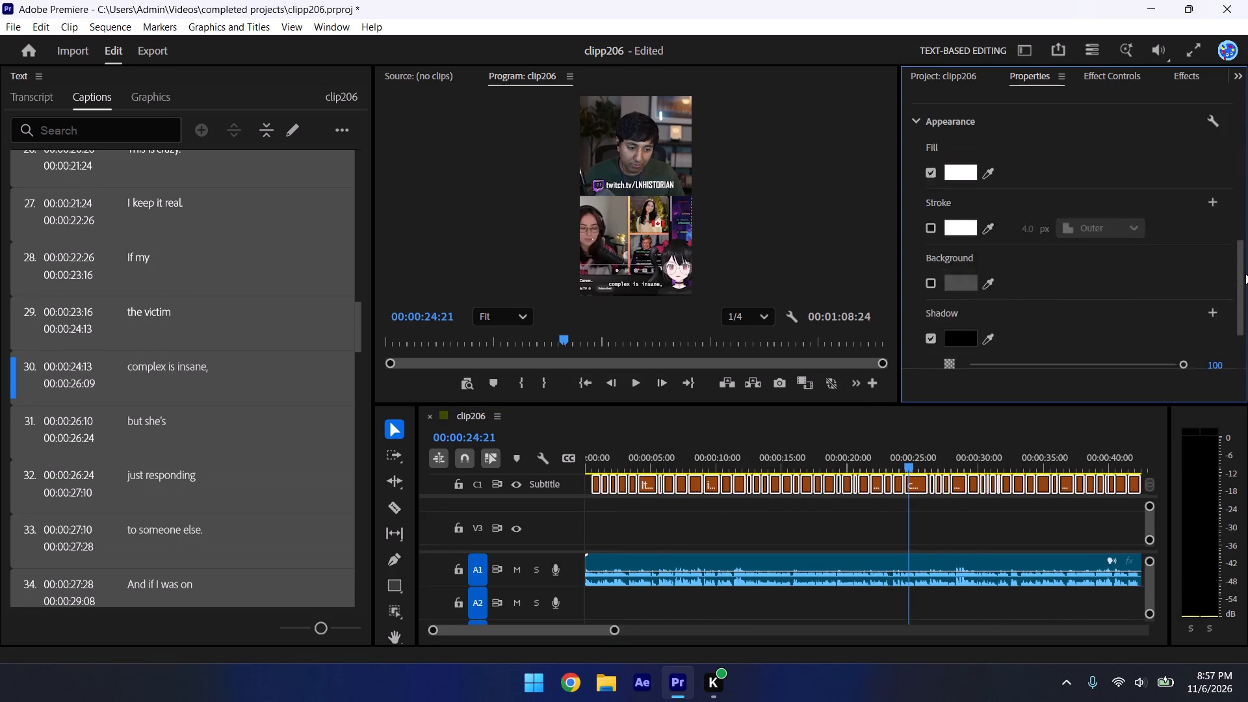
left_click_drag(1245, 274, 1247, 146)
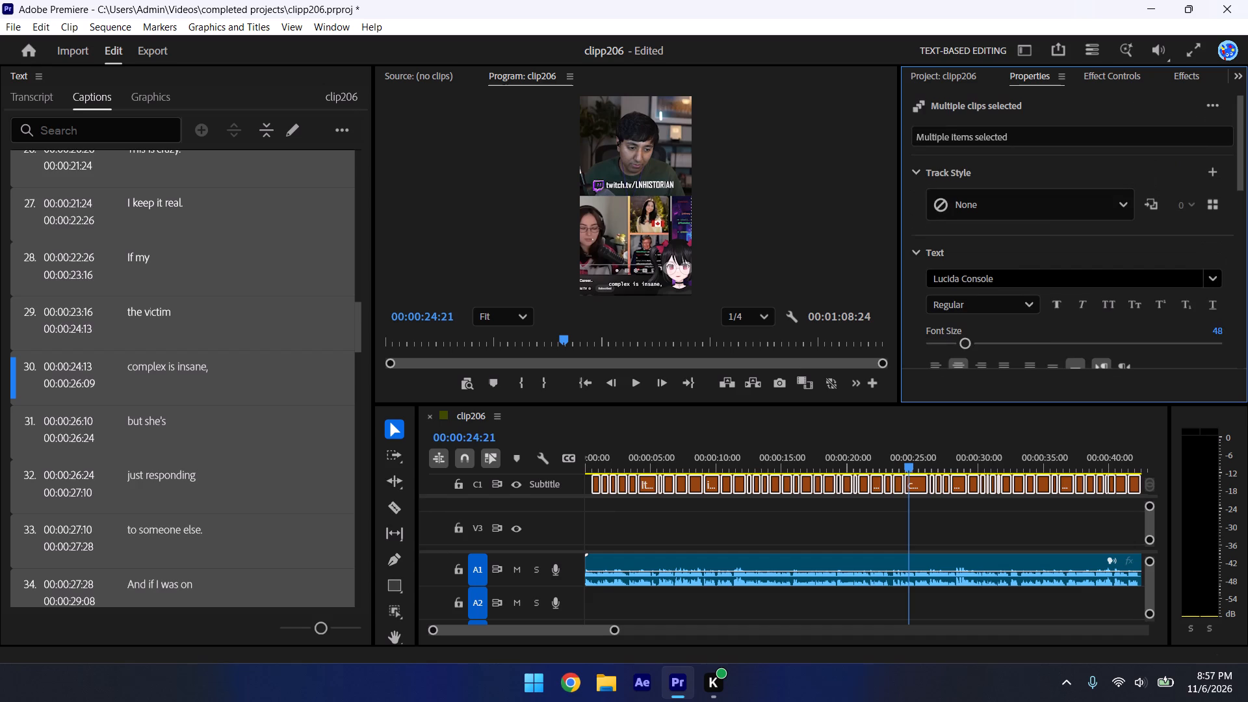
left_click_drag(1247, 146, 1246, 173)
left_click(968, 330)
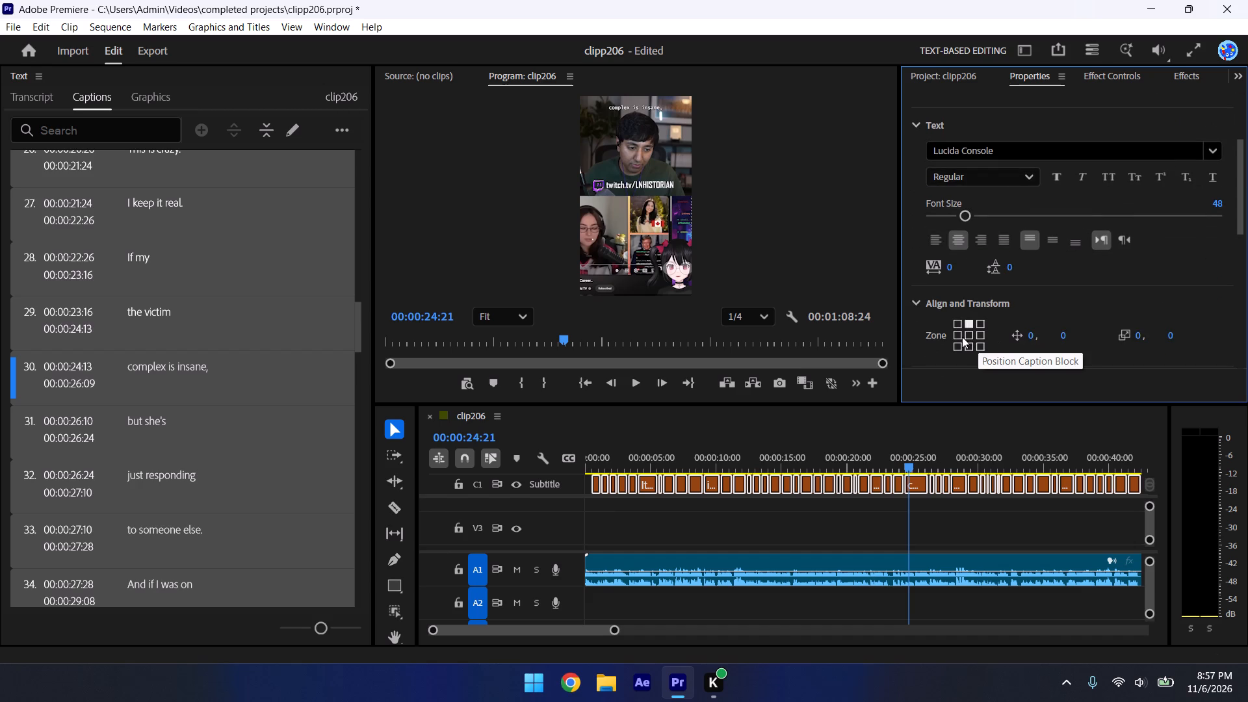
left_click(965, 335)
left_click_drag(1063, 332, 1101, 336)
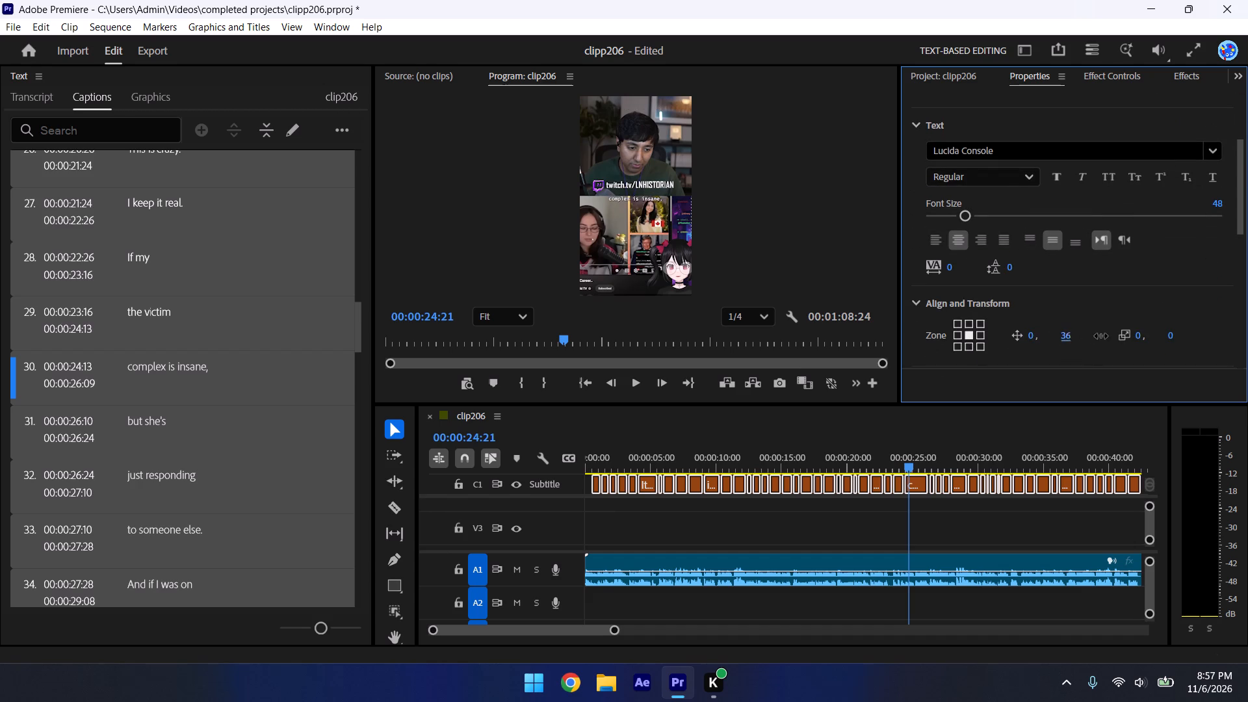
left_click_drag(1101, 336, 1106, 348)
left_click_drag(1106, 348, 1117, 343)
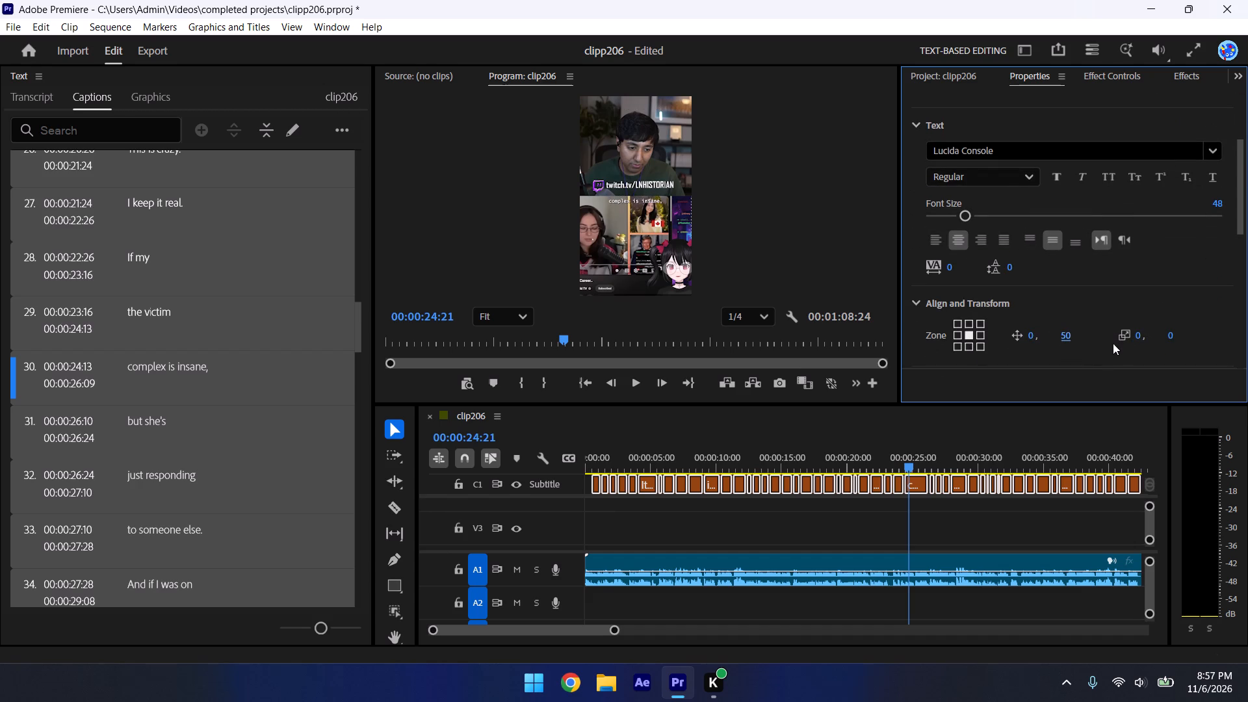
Upgrade all the selected captions to graphics.
left_click_drag(614, 630, 944, 620)
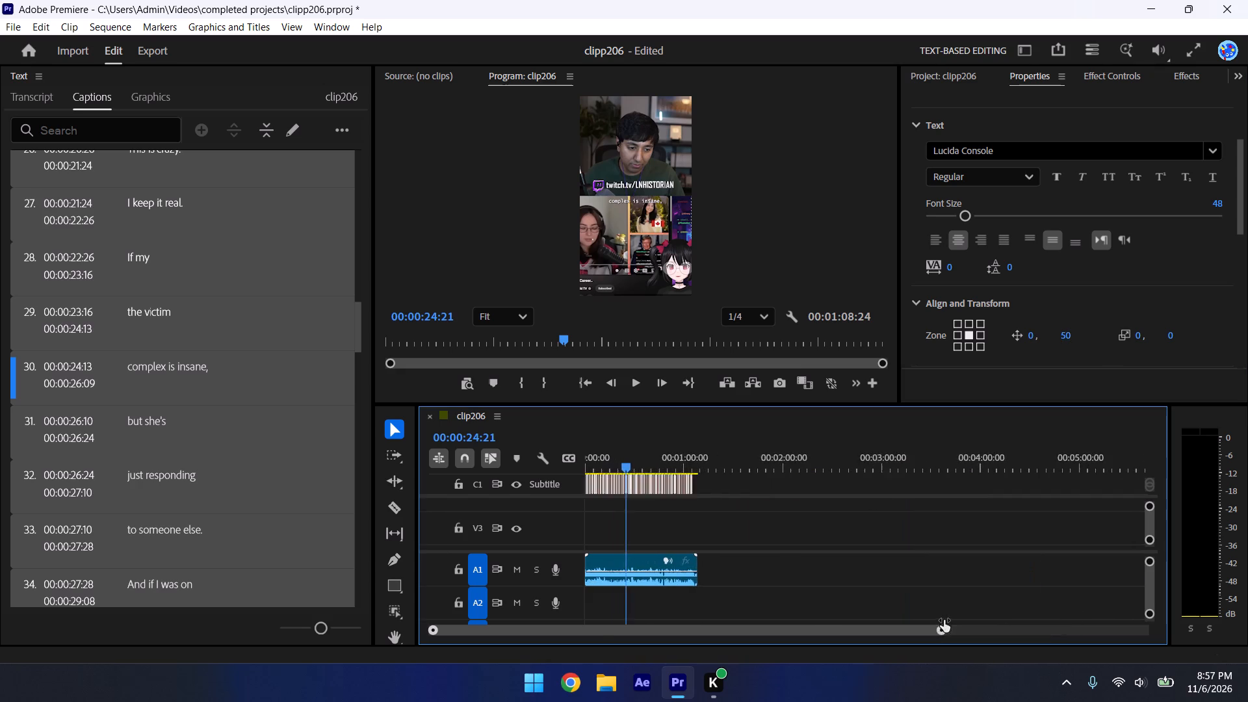
left_click_drag(944, 620, 806, 632)
left_click(248, 26)
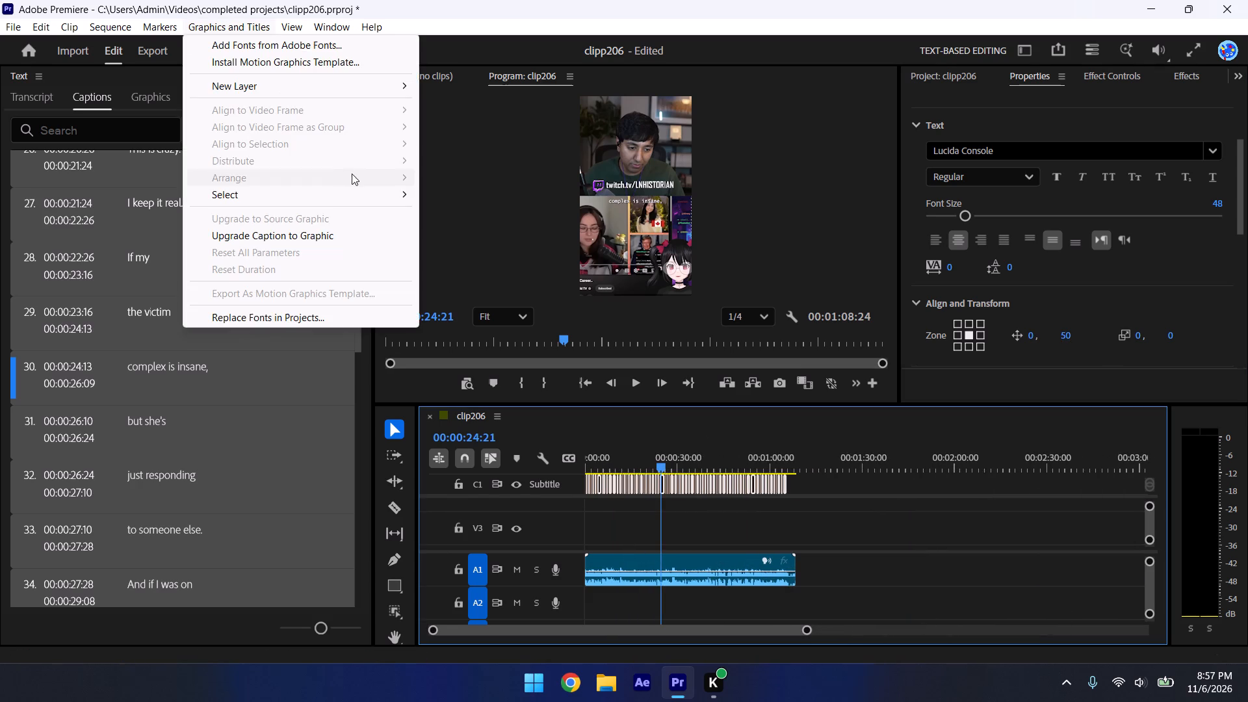
left_click(365, 233)
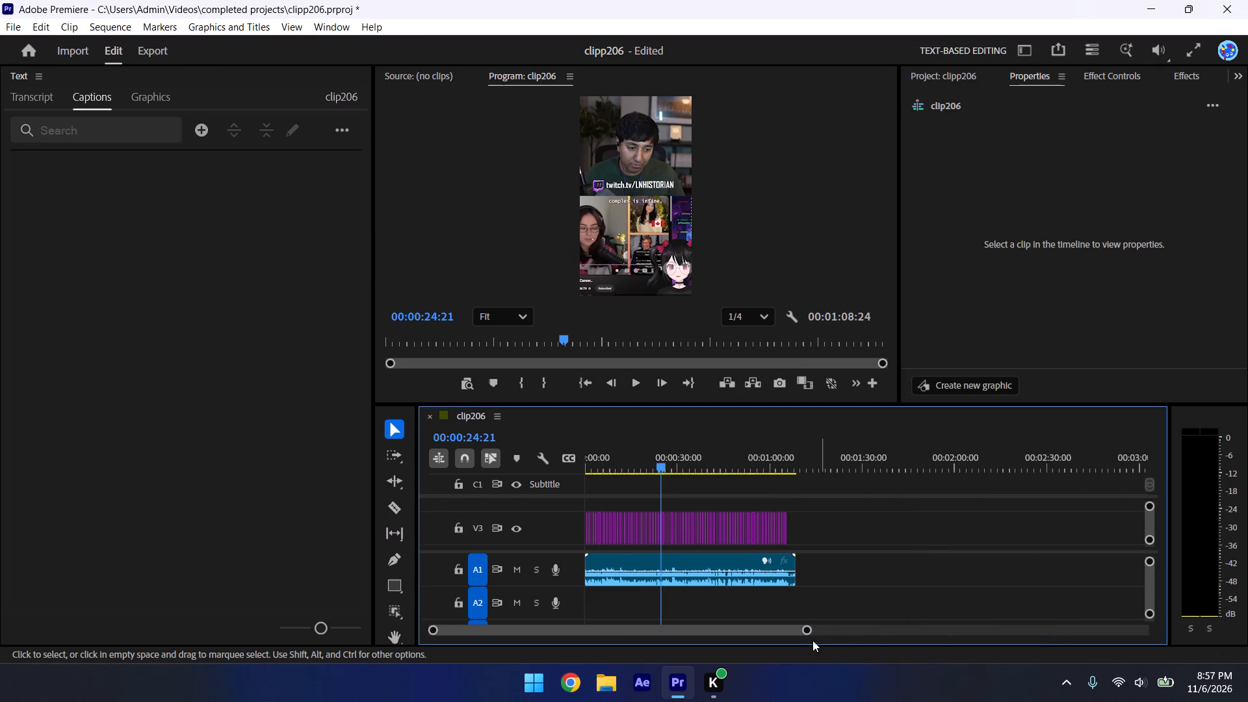
Select the text layer of the "And if I was on" caption graphic and browse the saved text styles.
left_click_drag(810, 630, 596, 650)
left_click(925, 473)
left_click(929, 460)
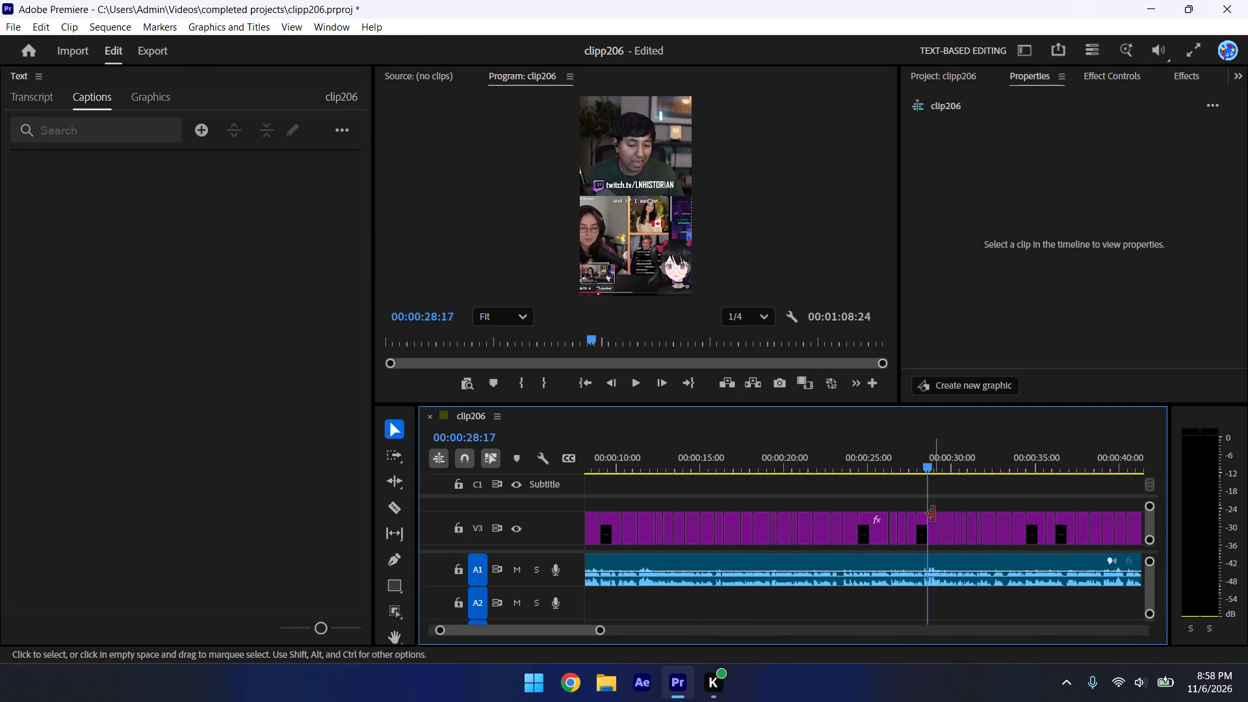
left_click(935, 532)
left_click(928, 524)
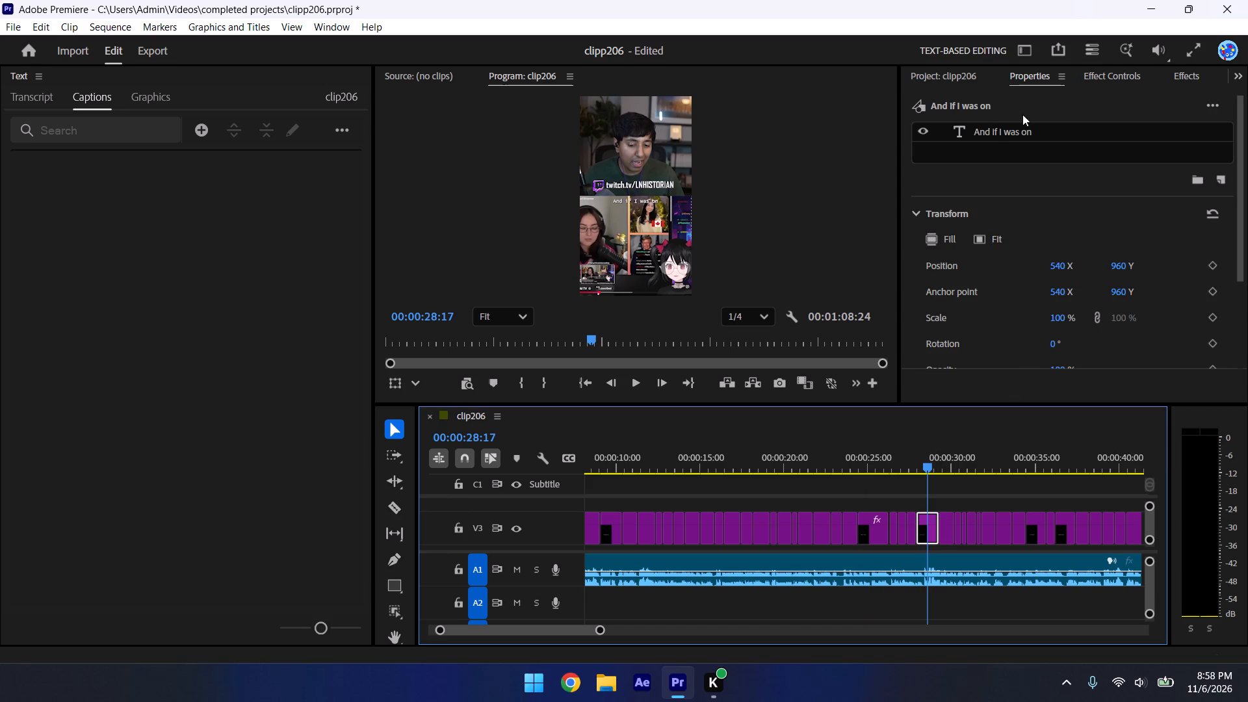
left_click(994, 132)
left_click_drag(1241, 133, 1234, 408)
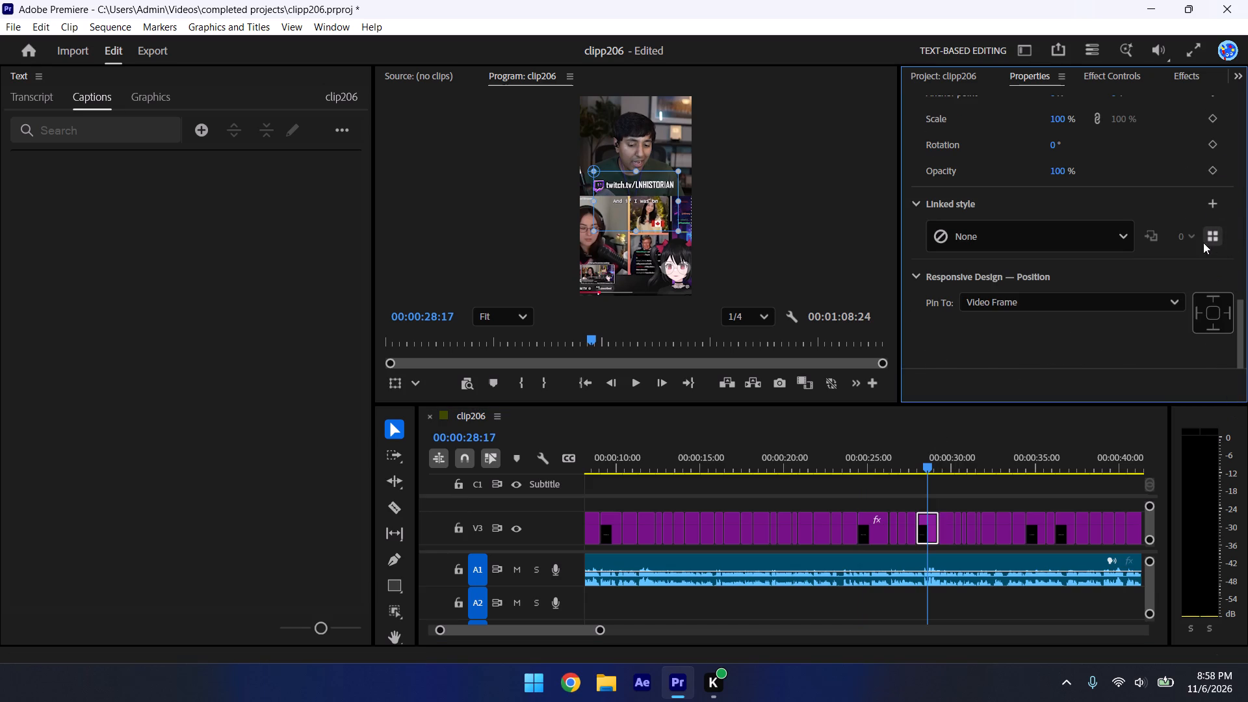
left_click(1215, 227)
Dock the Project panel in the Text panel's group and add the saved white AG text style to the project.
left_click_drag(961, 278, 387, 385)
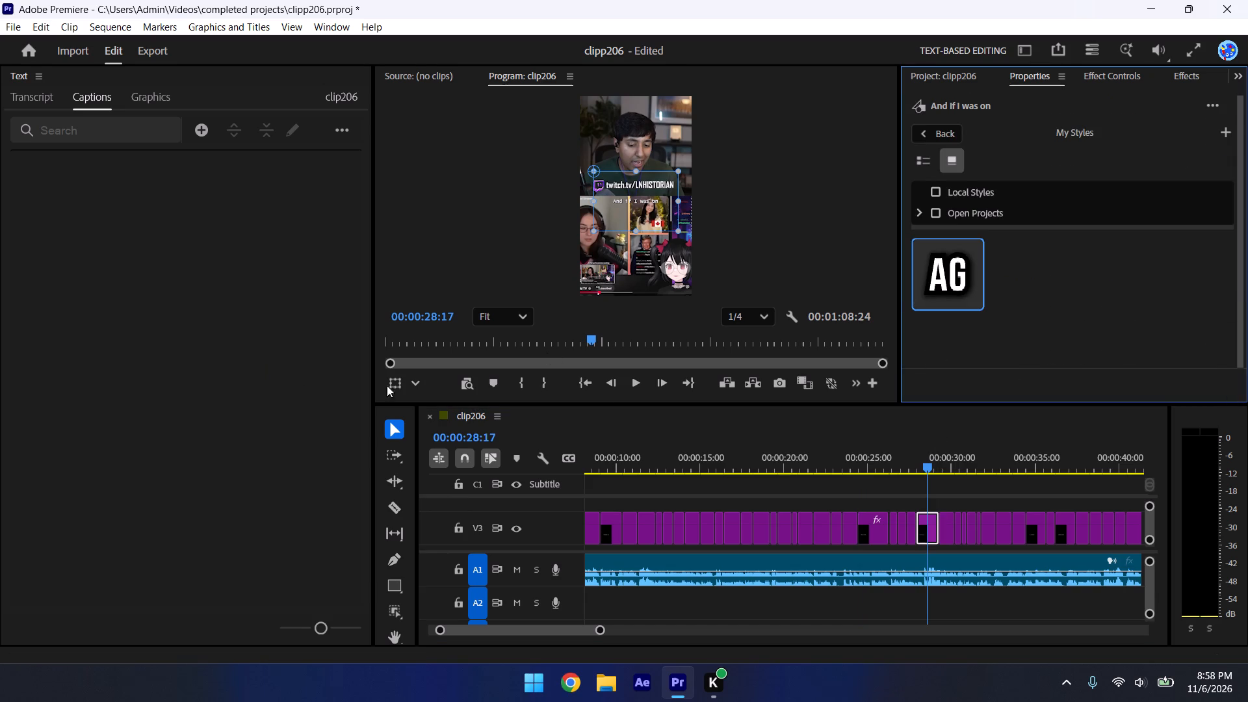
left_click_drag(387, 385, 926, 289)
left_click_drag(948, 76, 198, 248)
left_click_drag(945, 277, 114, 415)
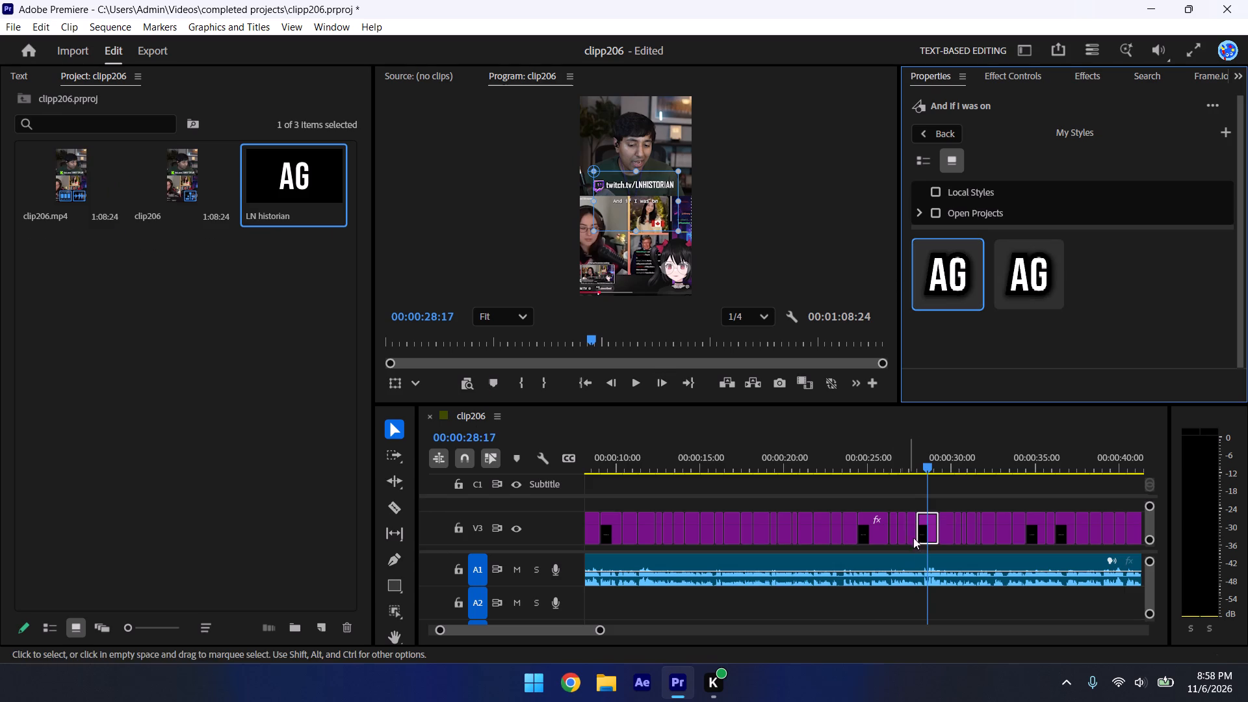
Apply the LN historian style to all caption graphics on track V3.
left_click(600, 624)
left_click_drag(597, 630, 797, 629)
left_click_drag(836, 499, 503, 525)
left_click_drag(271, 174, 586, 403)
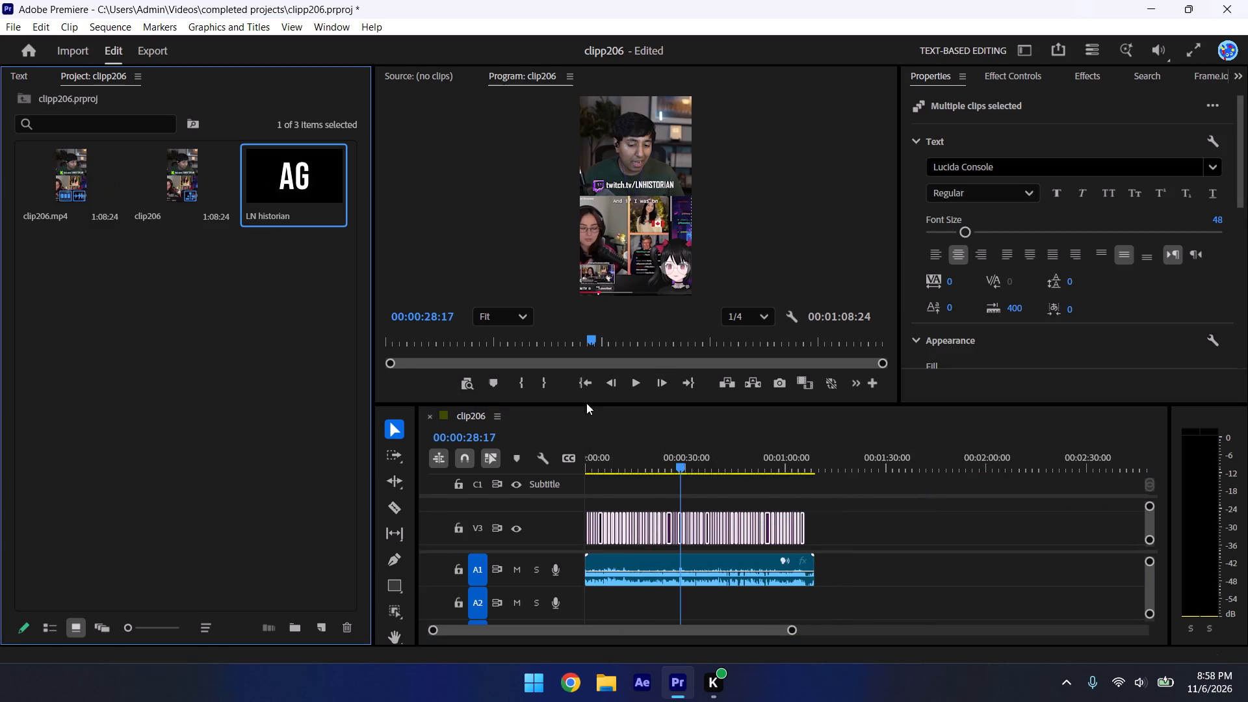
left_click_drag(586, 403, 690, 523)
Play the opening seconds of the sequence to check the styled captions against the speech.
left_click_drag(792, 630, 680, 629)
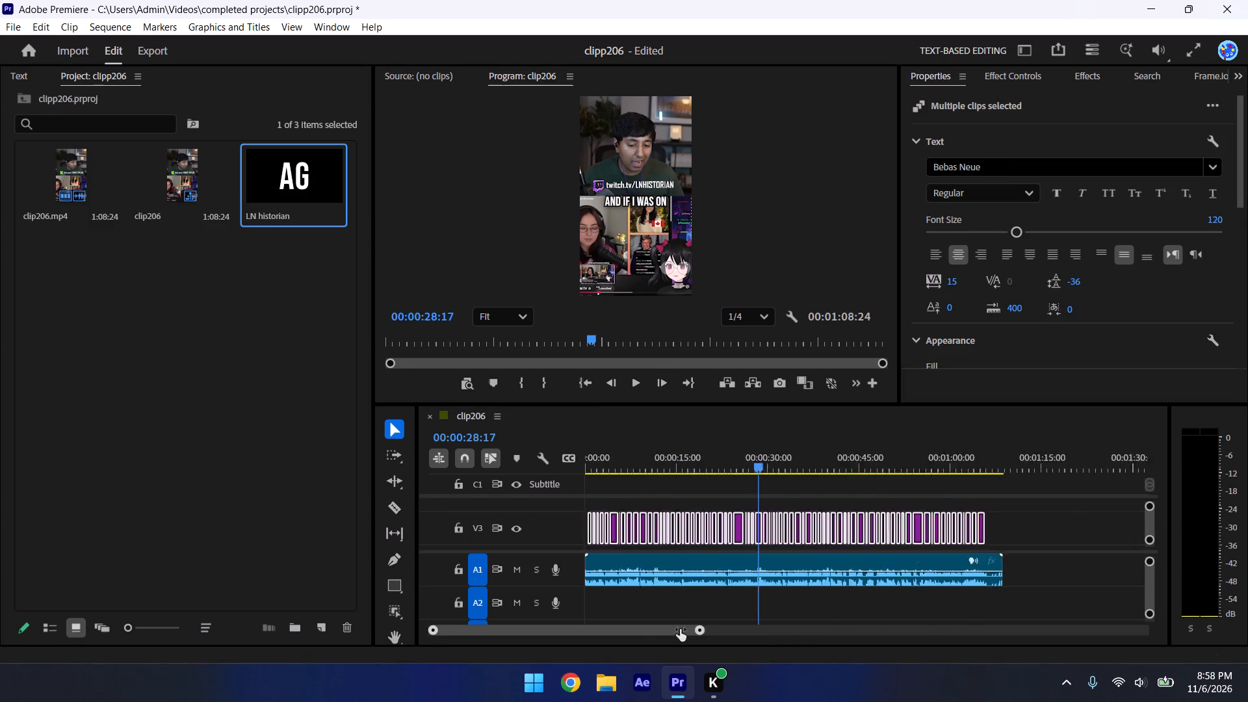
left_click_drag(680, 629, 628, 632)
left_click(614, 463)
left_click_drag(609, 467, 296, 469)
key("space")
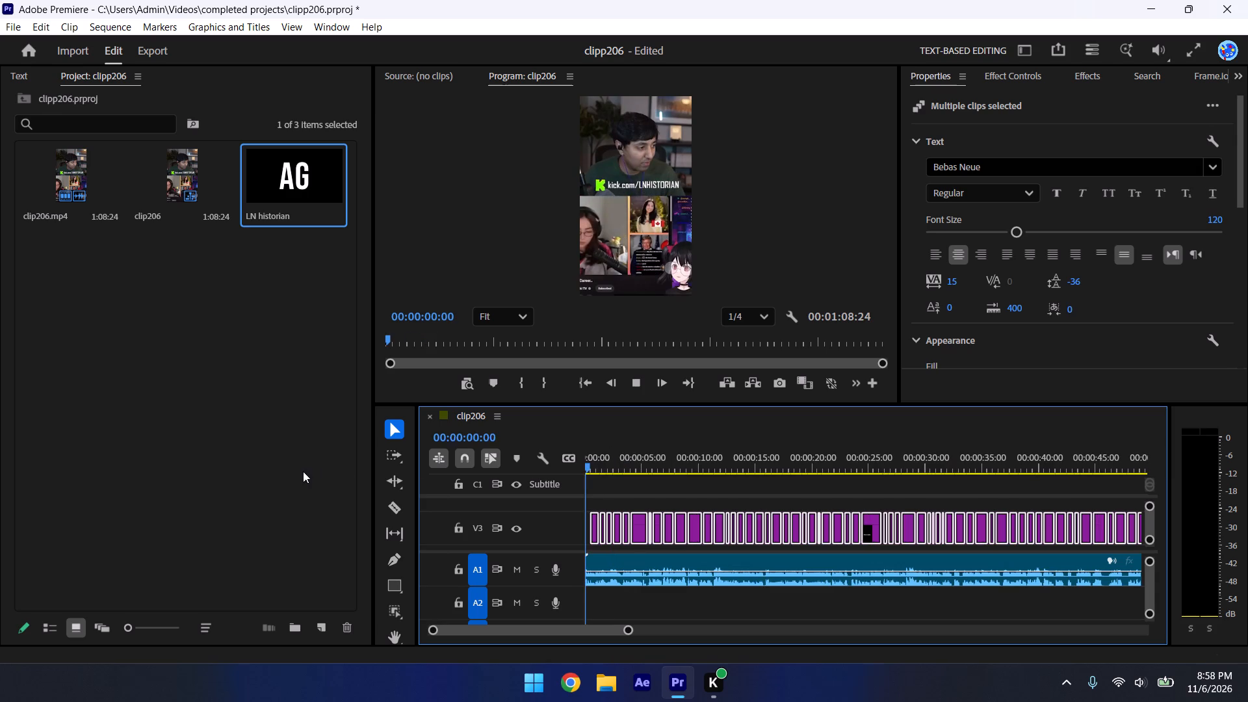
key("space")
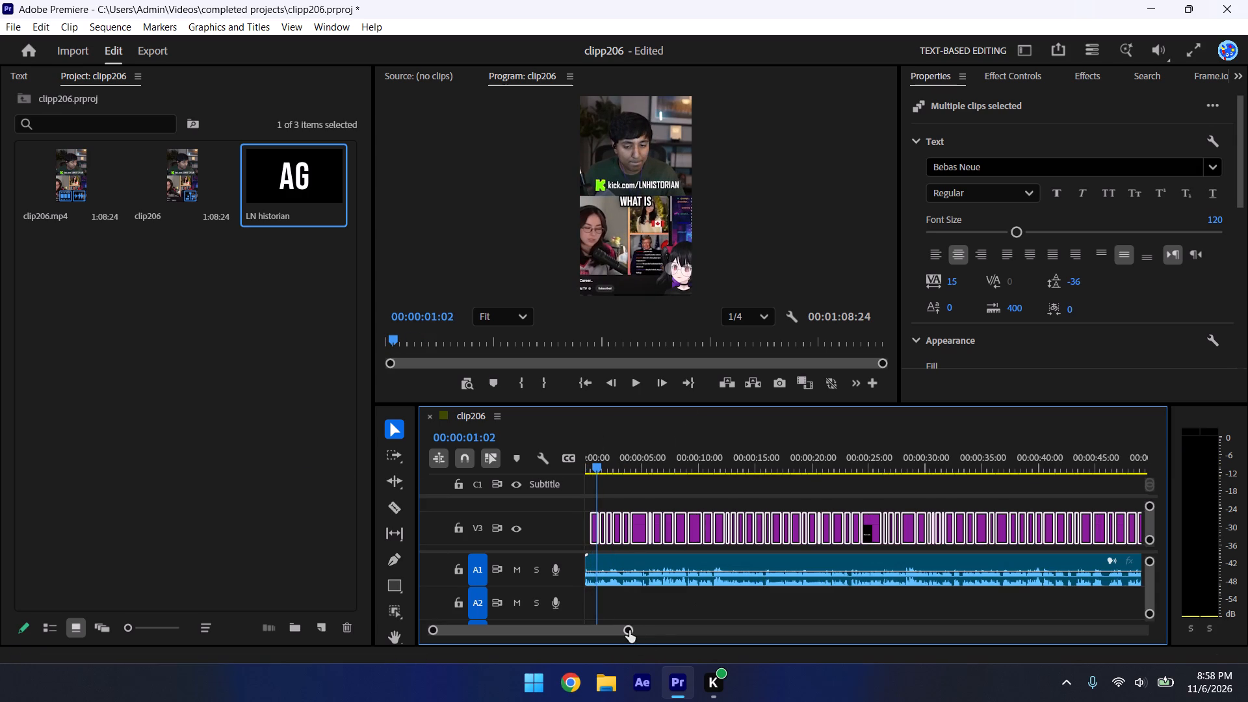
left_click_drag(630, 631, 512, 636)
left_click(603, 461)
key("space")
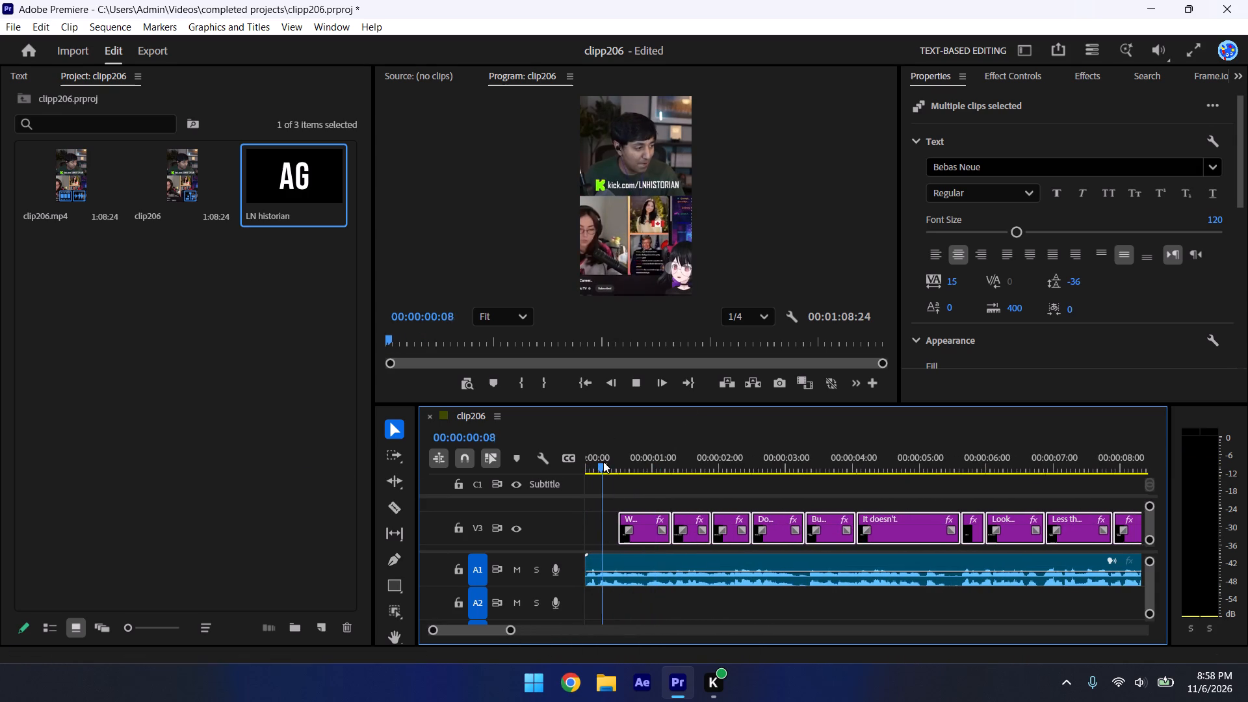
key("space")
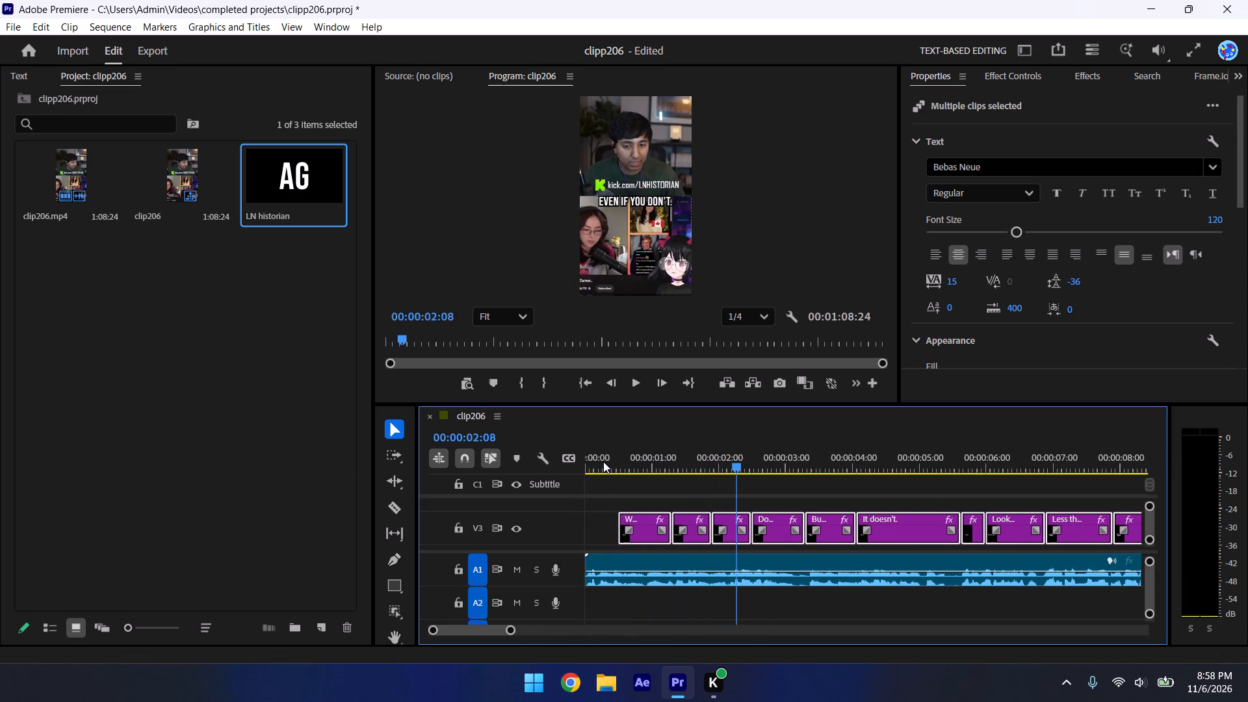
Extend the beginning of the first caption graphic, "What is", closer to the start of the sequence.
left_click(643, 468)
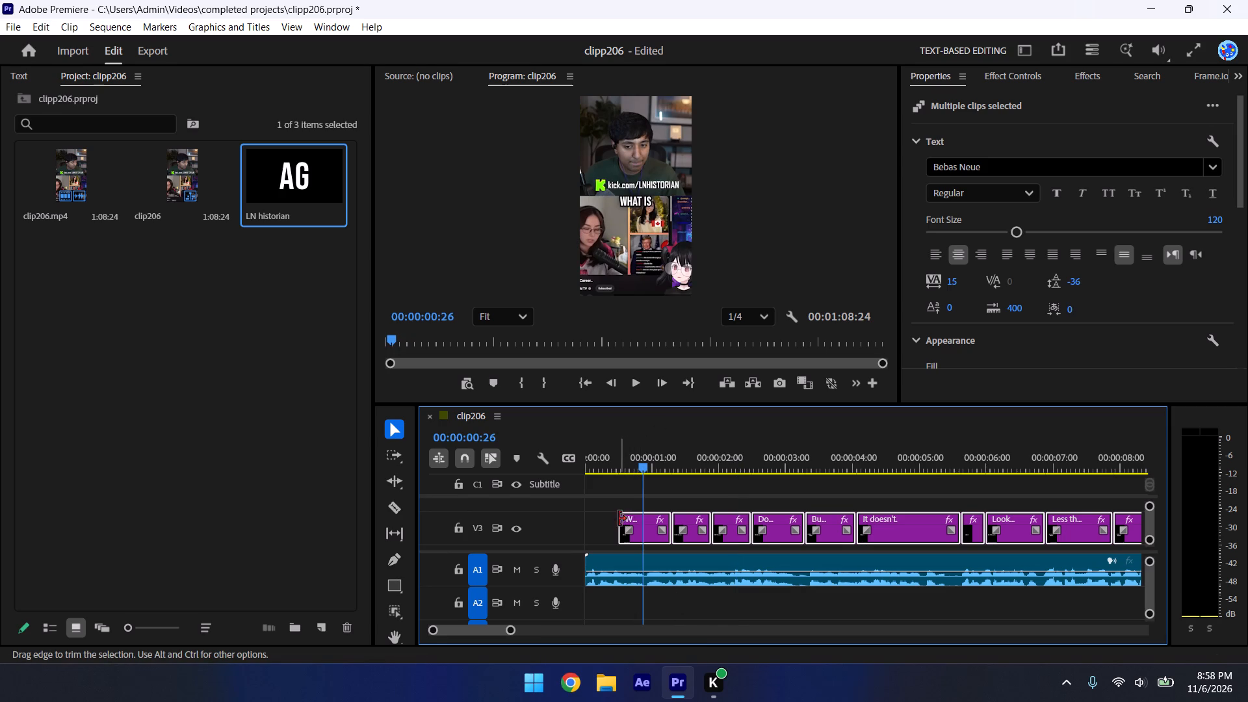
left_click_drag(619, 519, 599, 512)
Listen to the opening words and replace the first caption's text with "so please vote".
left_click(603, 467)
left_click(590, 450)
key("space")
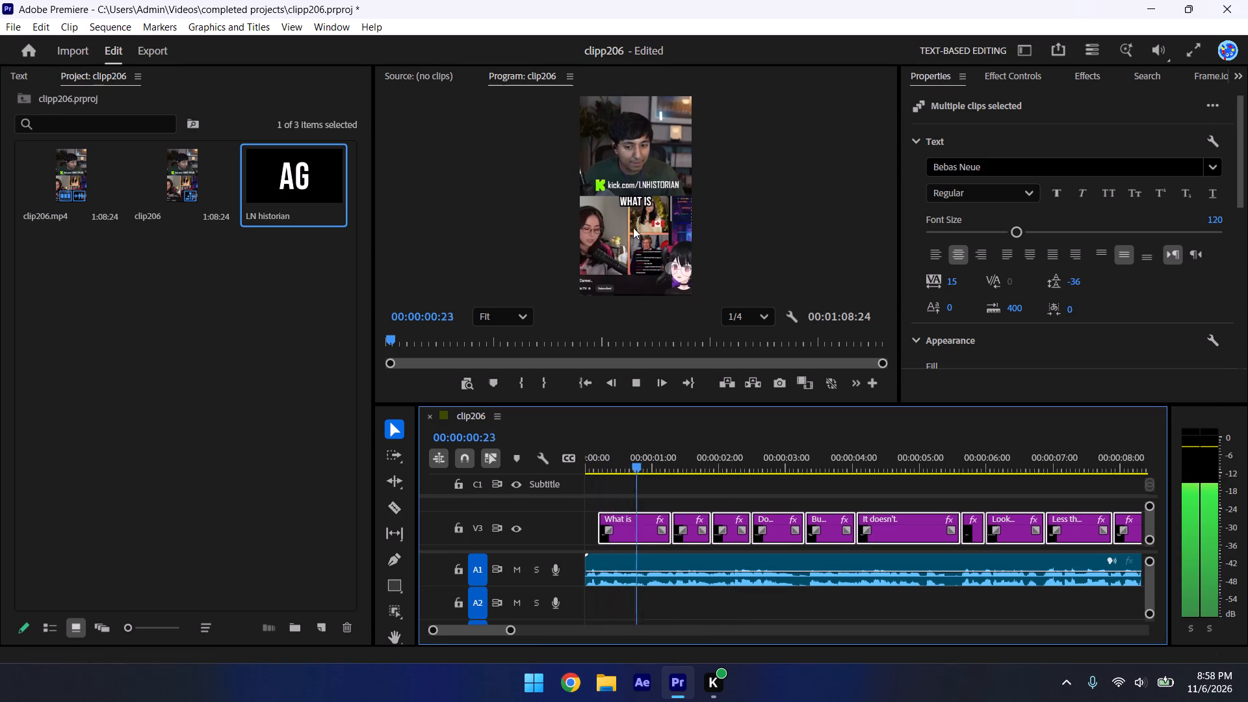
key("space")
double_click(639, 194)
key("BackSpace")
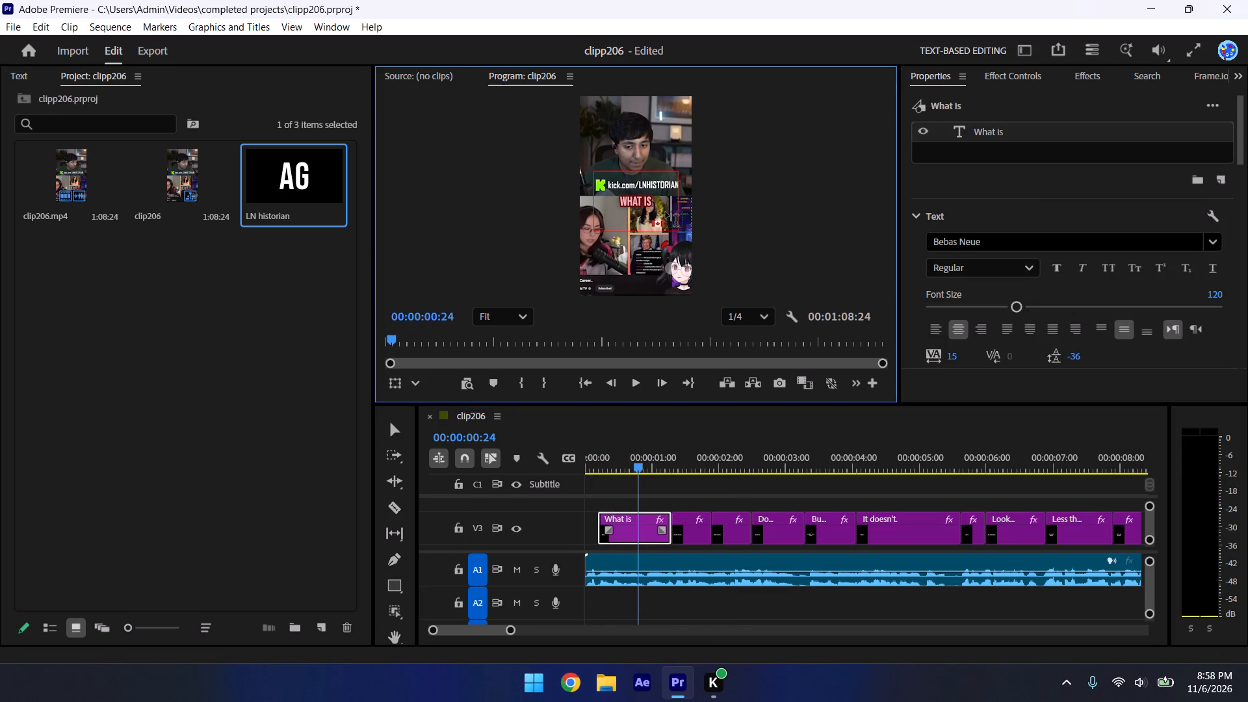
type("so plke")
key("BackSpace")
key("BackSpace")
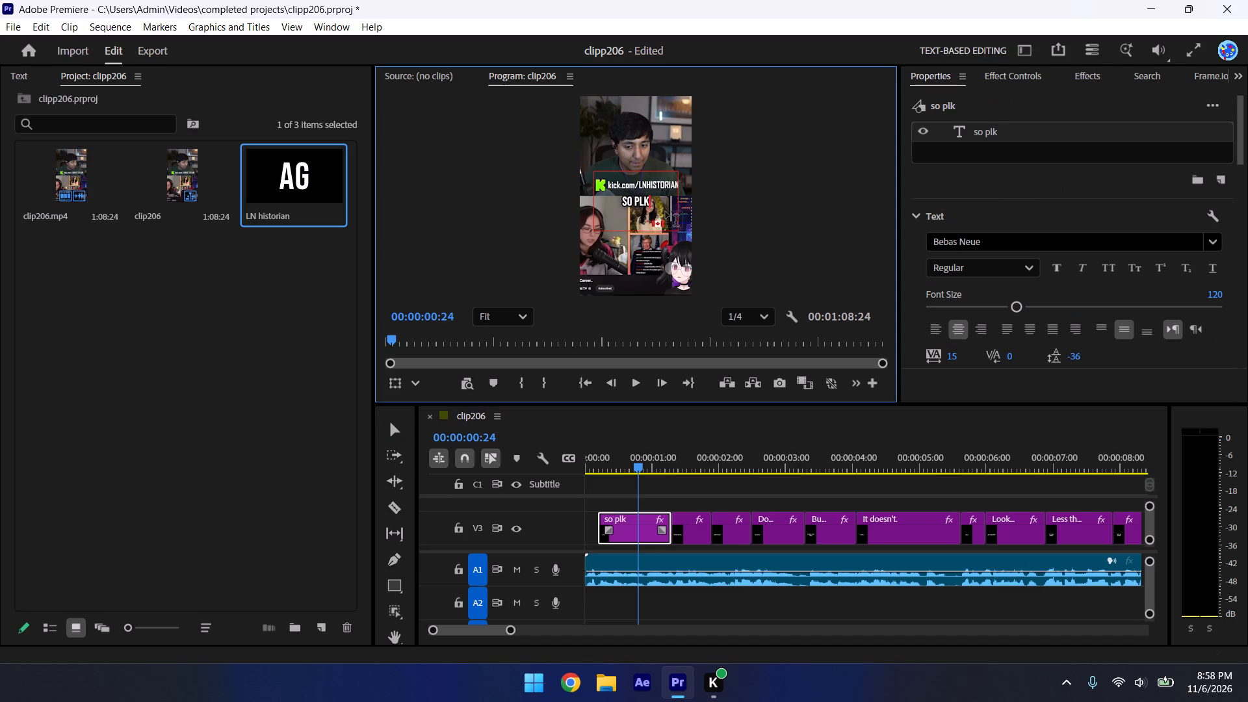
key("BackSpace")
type("lease")
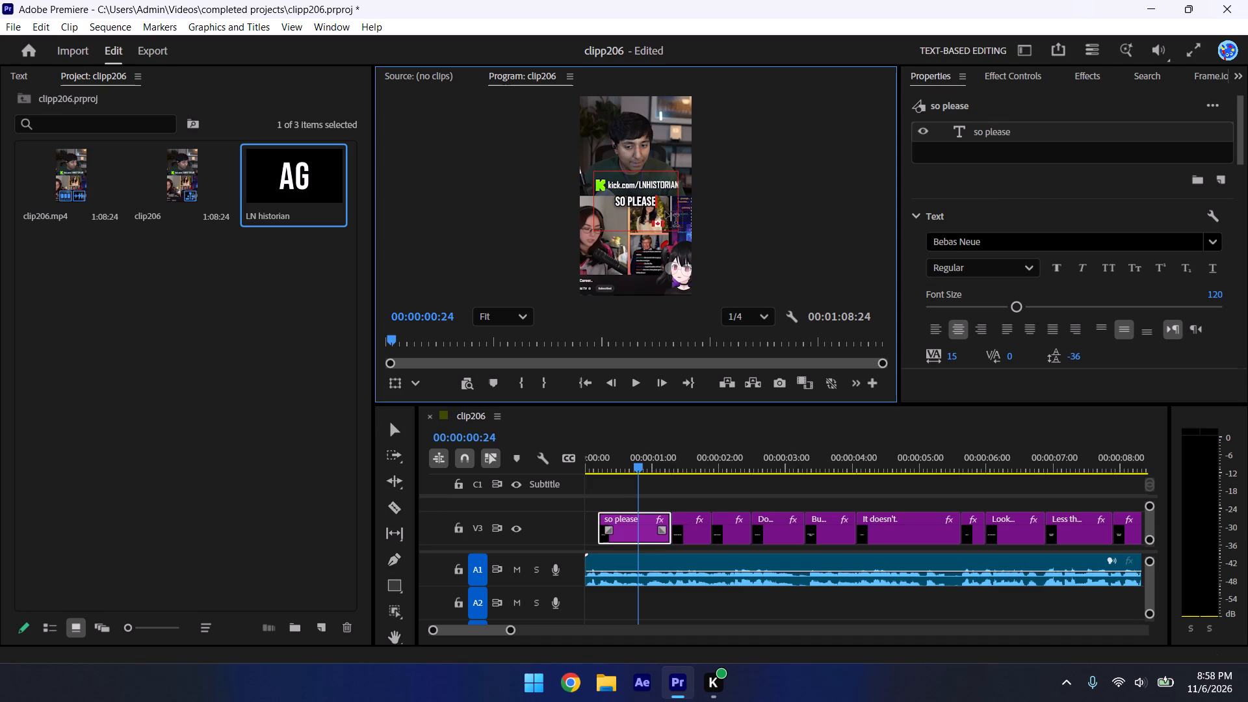
key("space")
type("vote")
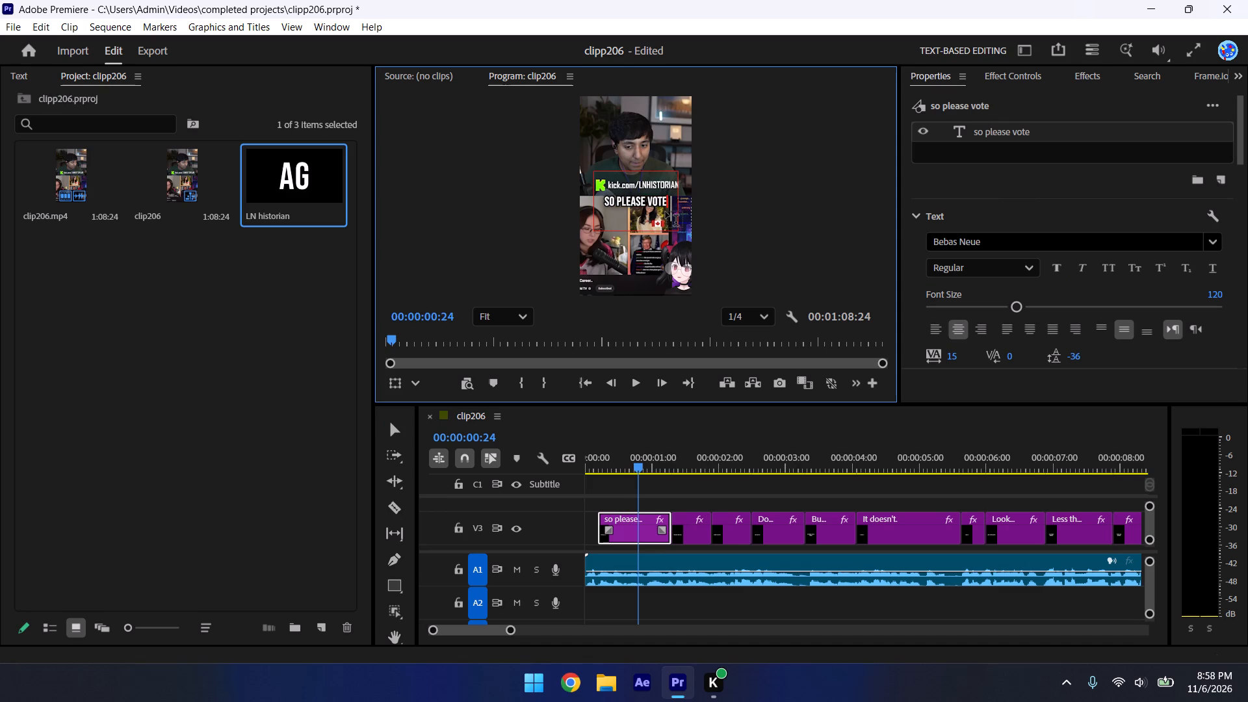
left_click(667, 497)
Listen to the captions after "so please vote" and add "it" before "Does matter." in the fourth caption graphic.
key("space")
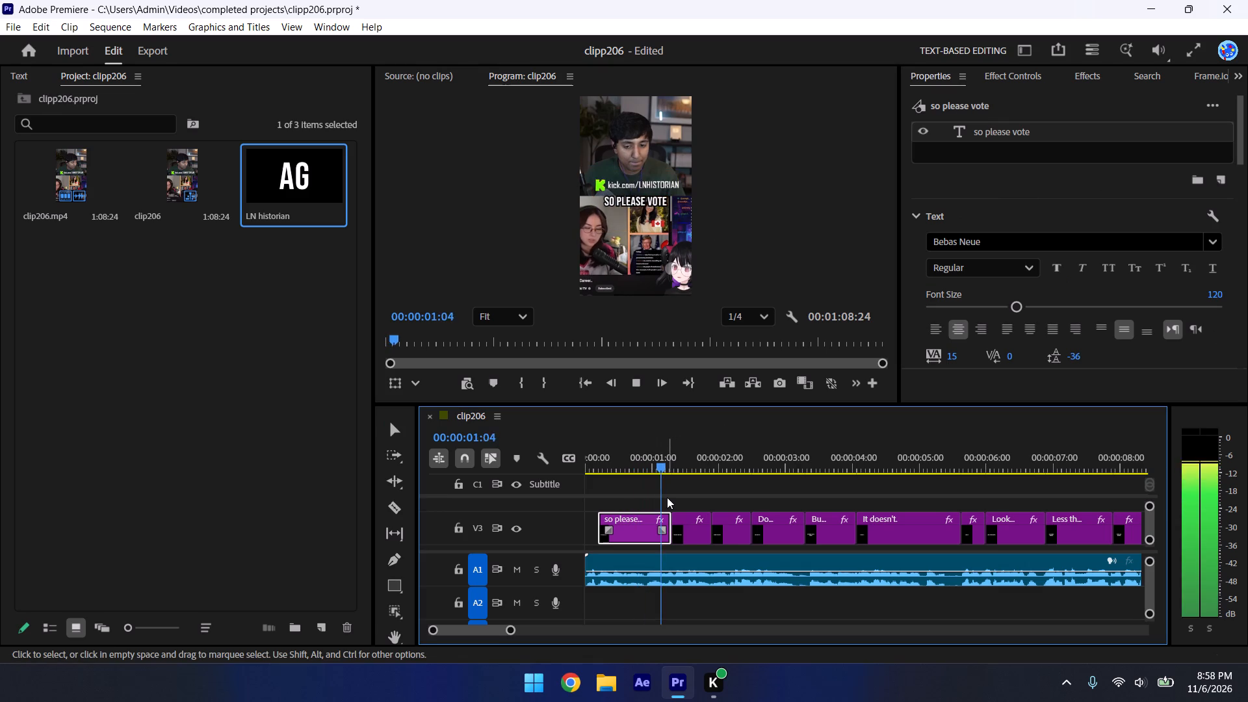
key("space")
key("space")
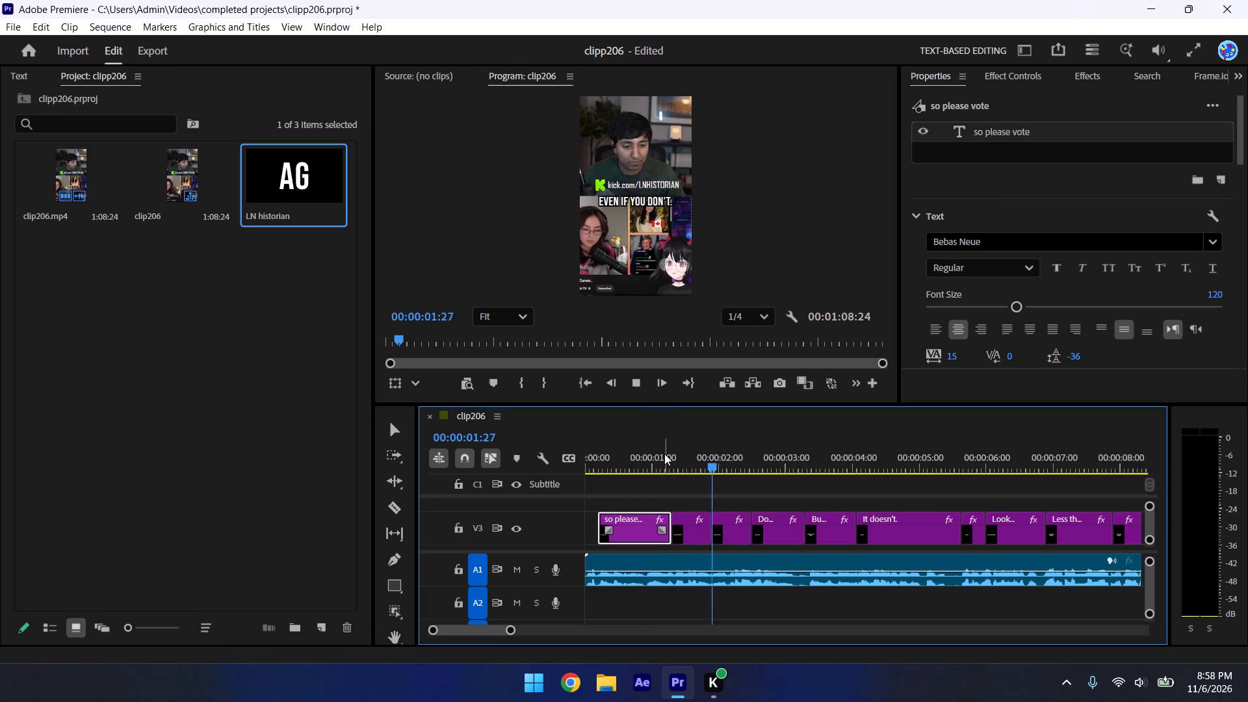
key("space")
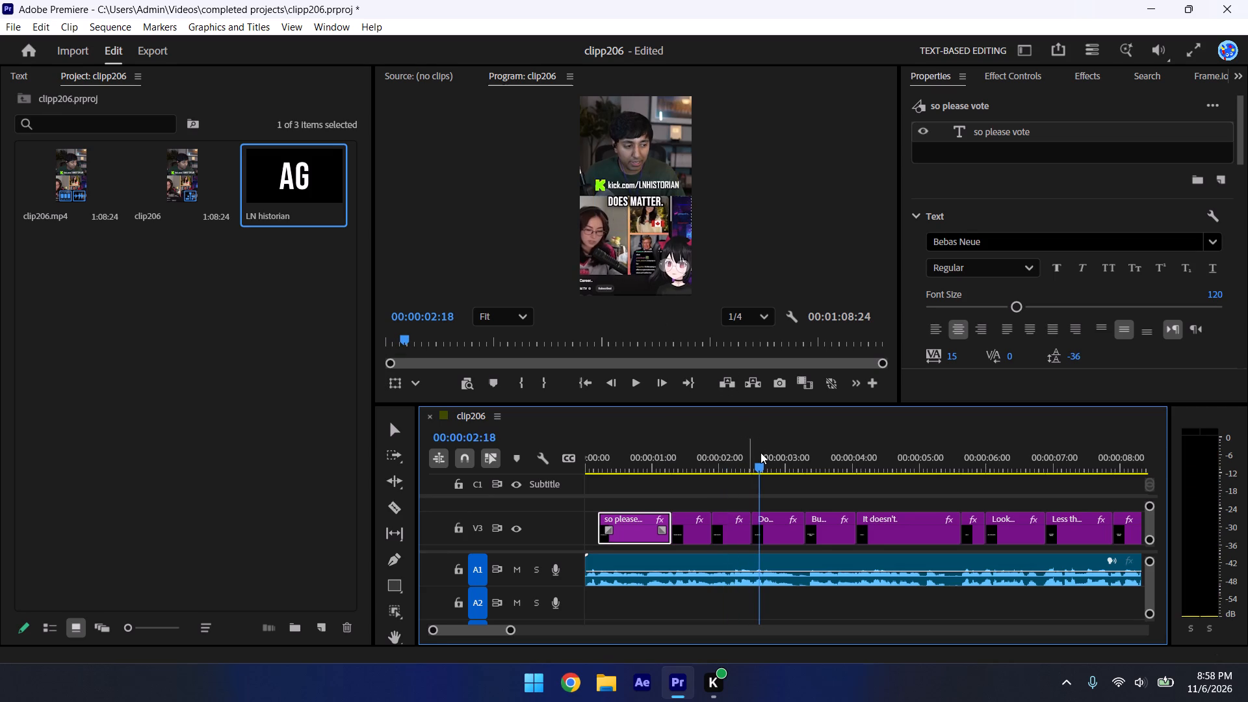
left_click(707, 460)
key("space")
key("space")
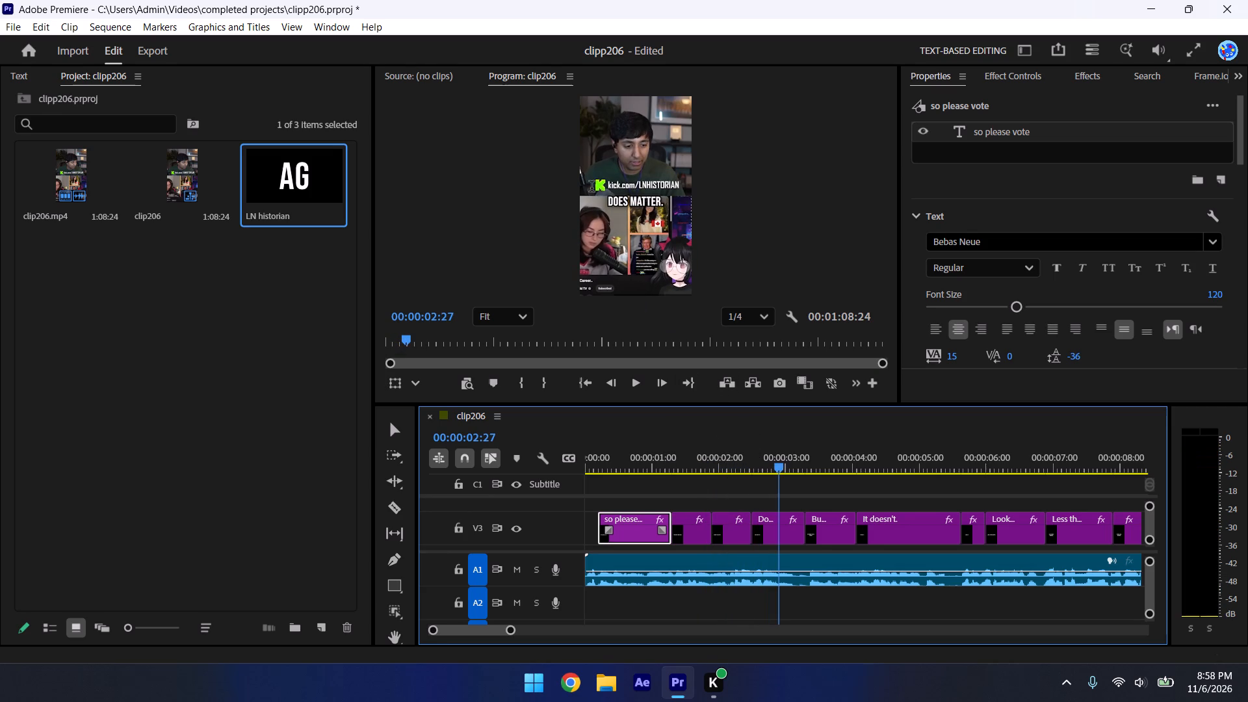
left_click(609, 197)
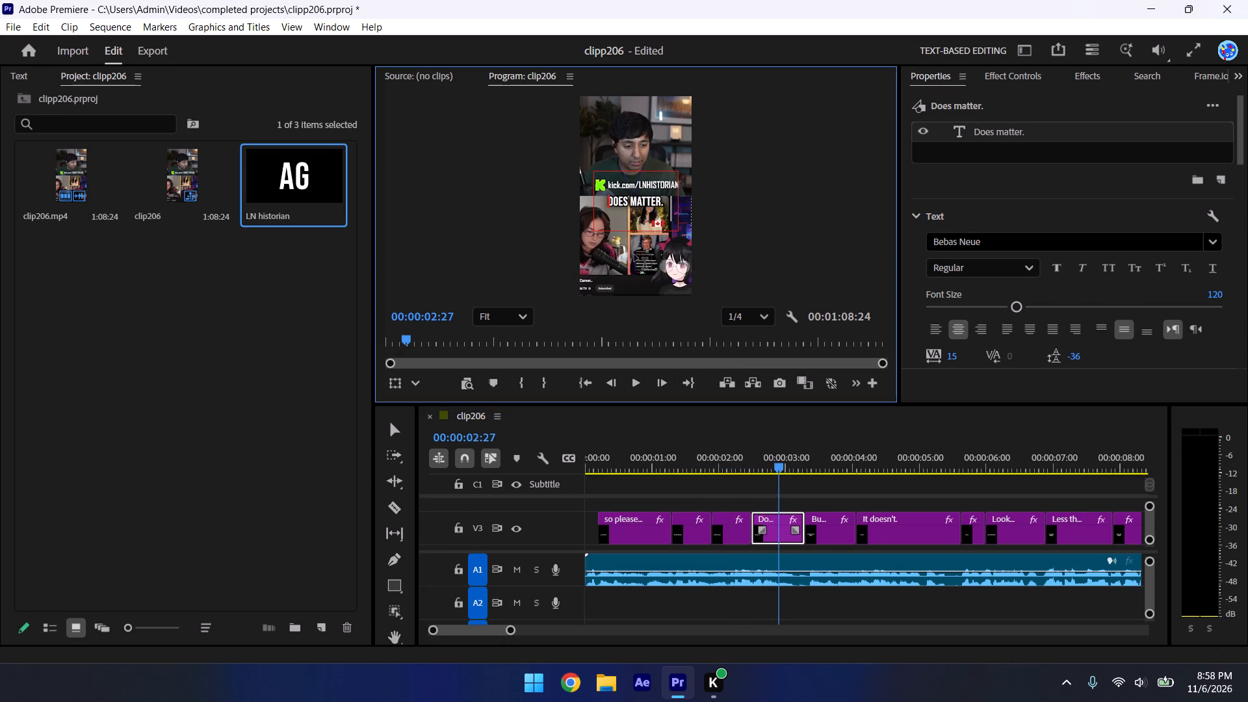
type("it")
key("space")
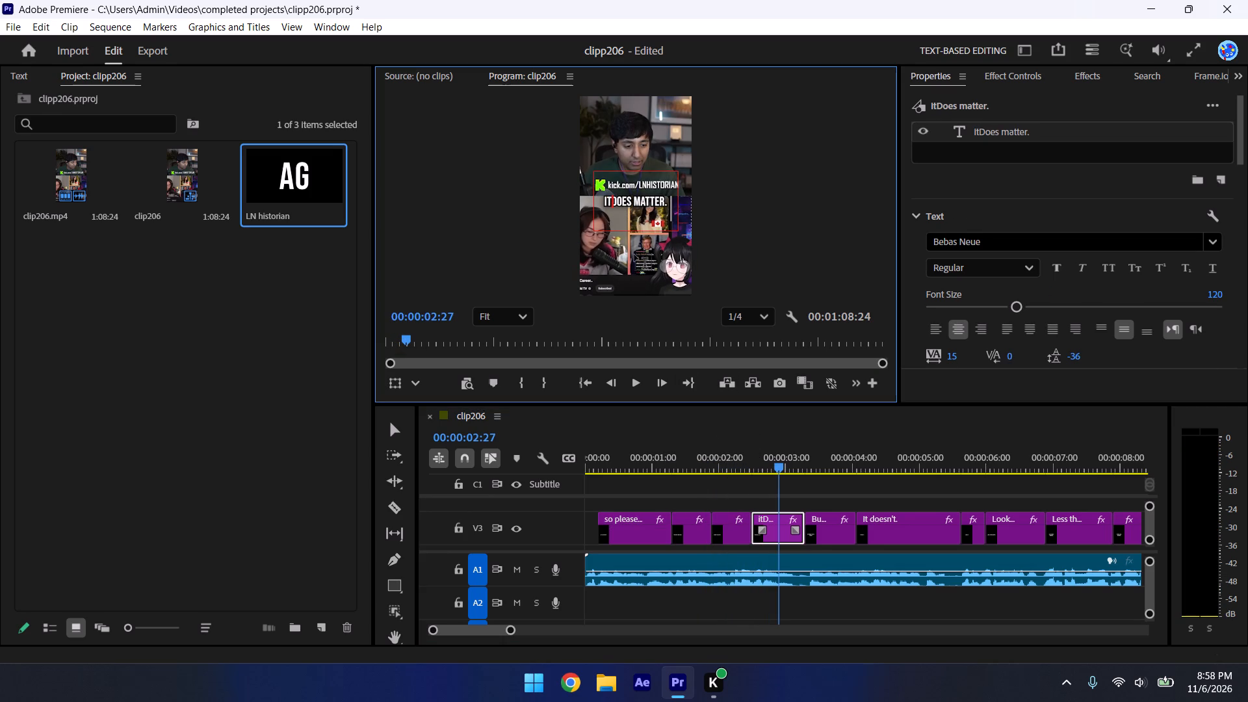
left_click(729, 486)
Replay the speech around the three- and four-second marks and change the caption "It doesn't." to "It does matter.".
left_click(720, 445)
key("space")
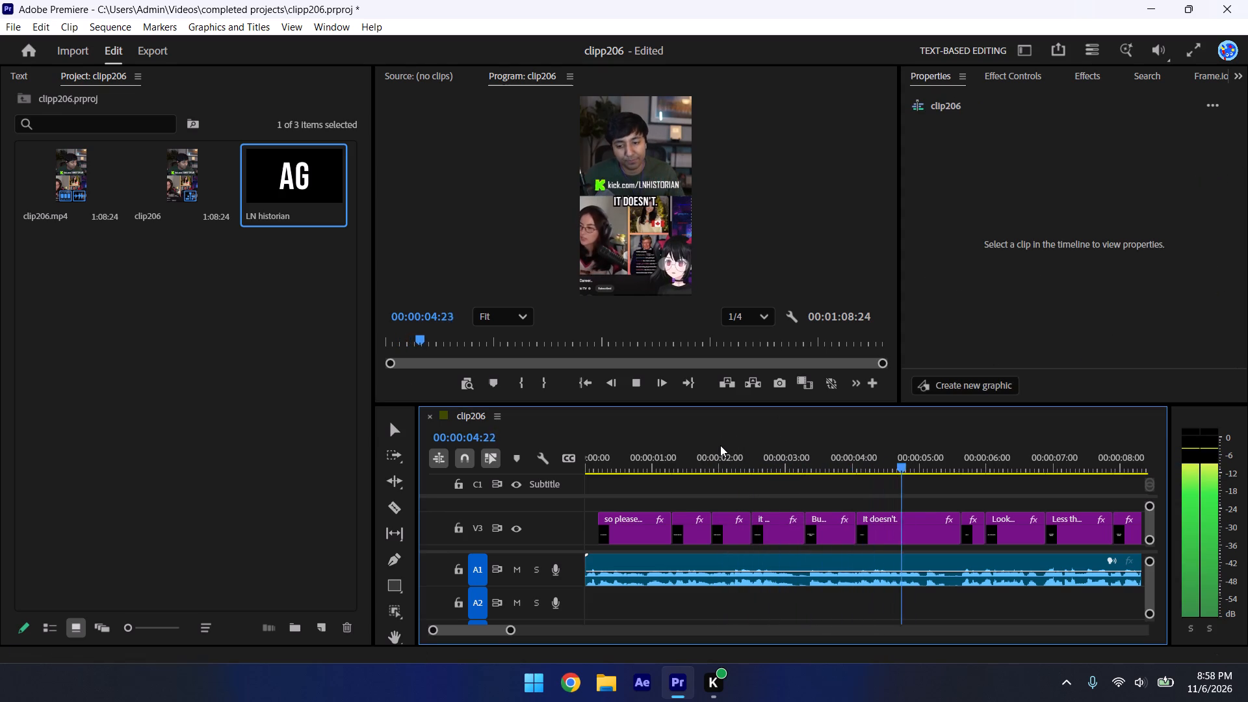
key("space")
left_click(751, 453)
key("space")
key("space")
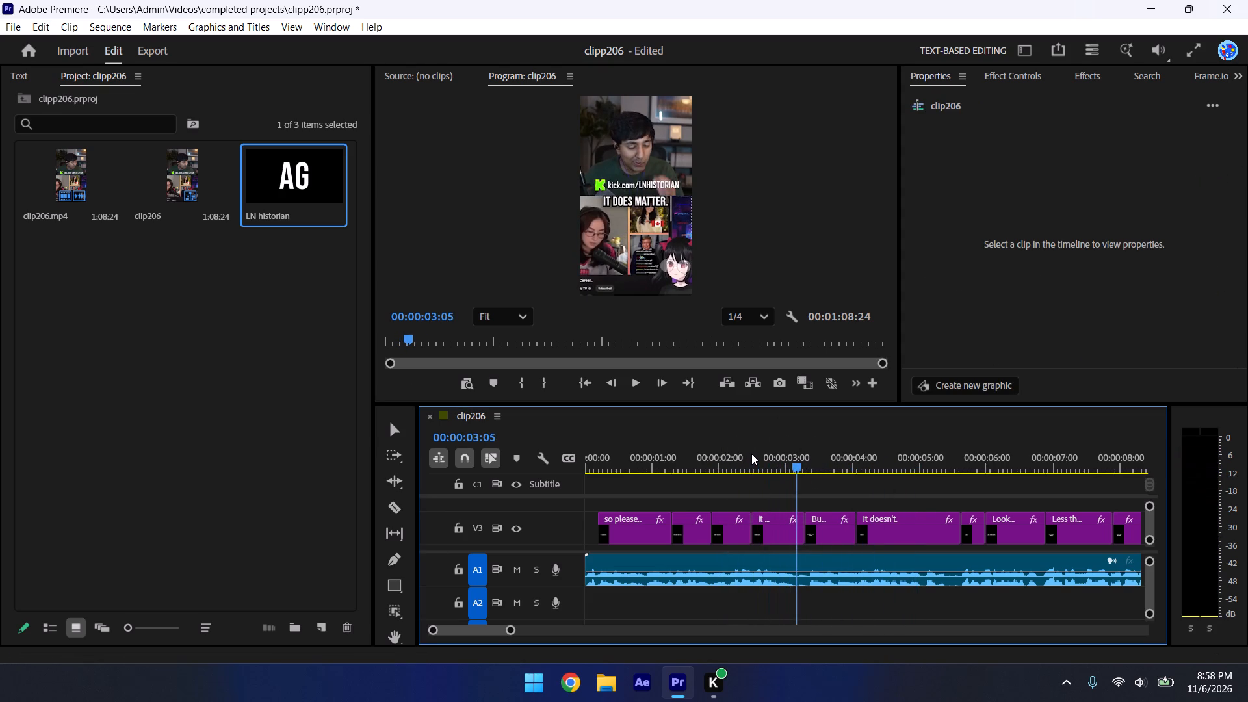
key("space")
key("space")
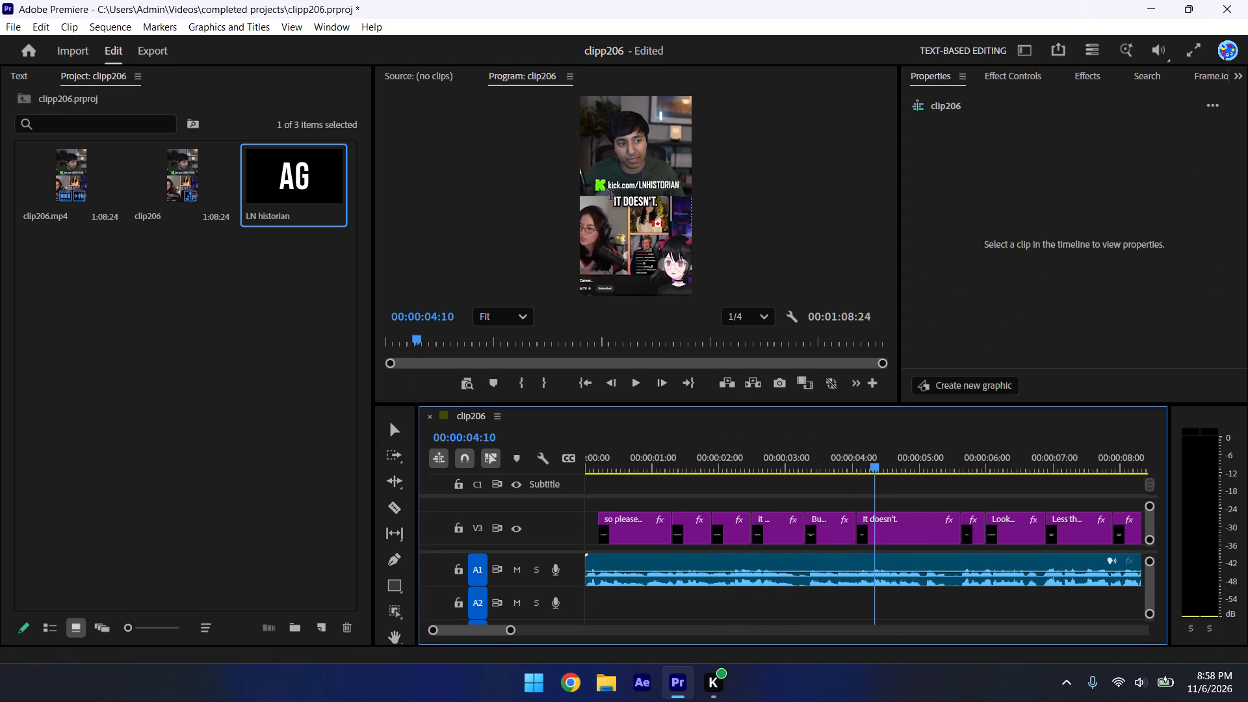
left_click(653, 201)
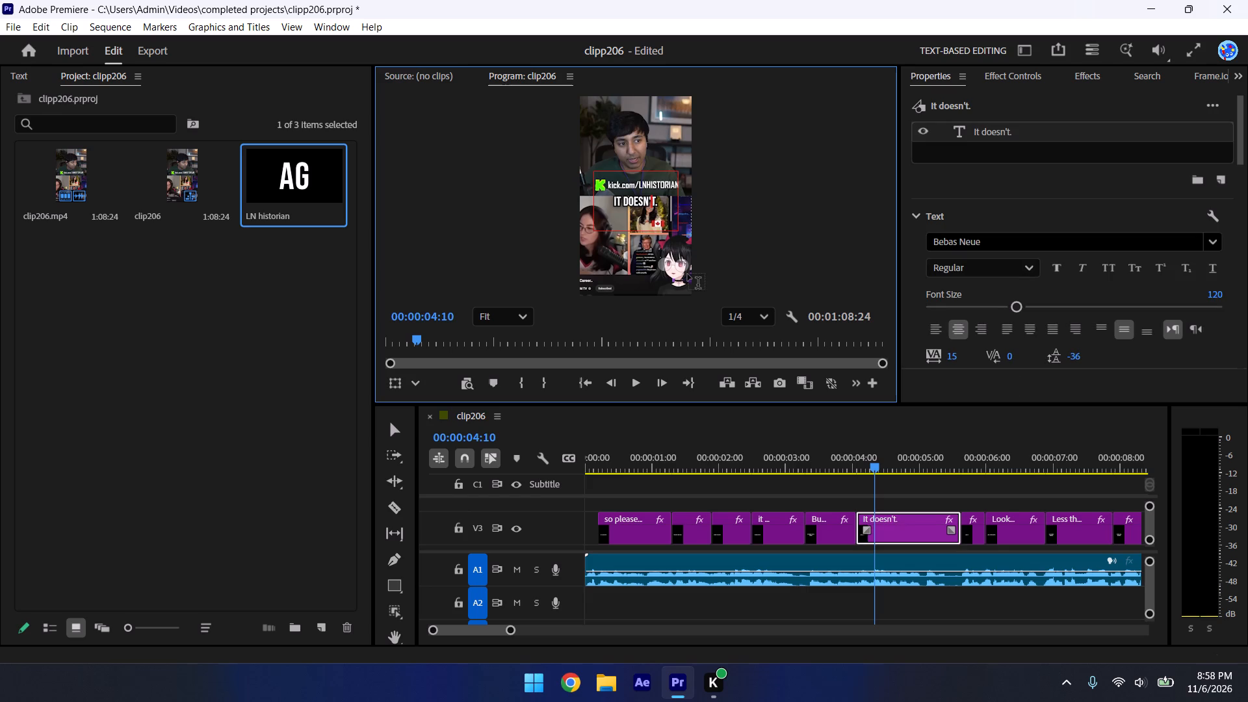
key("Right")
key("BackSpace")
key("BackSpace")
key("BackSpace")
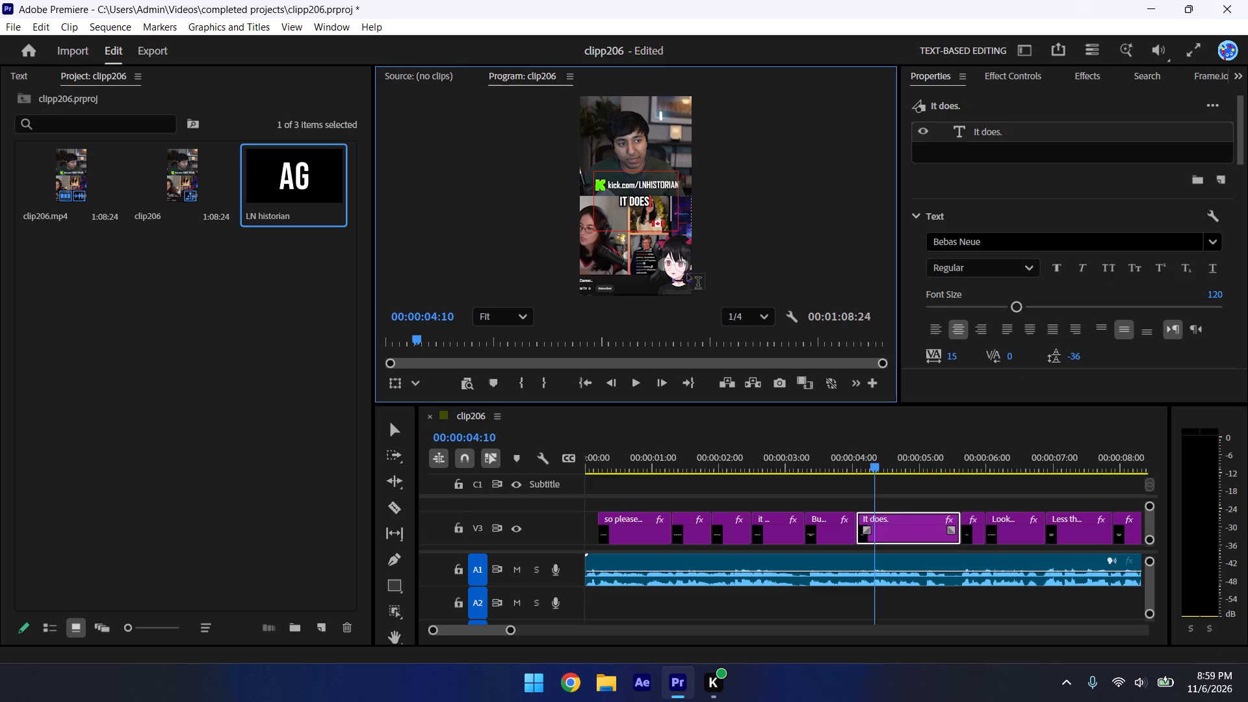
key("space")
type("may")
key("BackSpace")
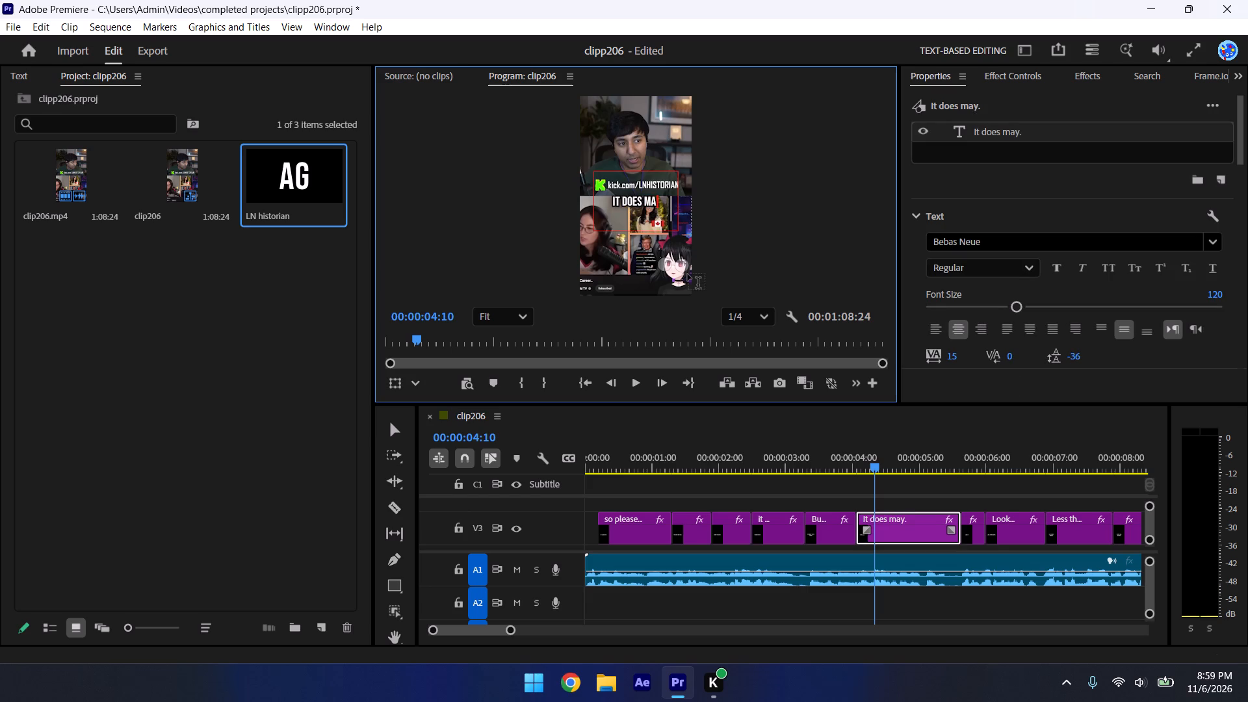
type("tter")
Play from the second "It does matter." caption through "if Mississippi goes", replaying parts to check the captions against the speech.
left_click(852, 463)
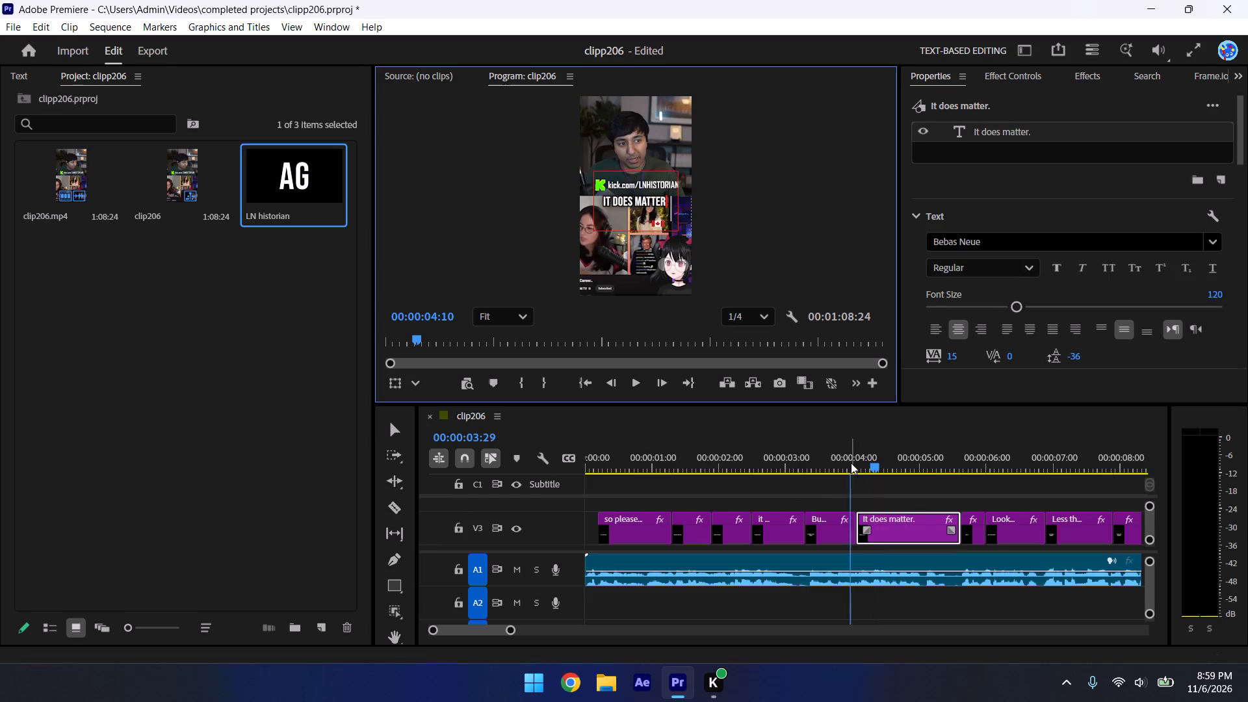
left_click(856, 476)
key("space")
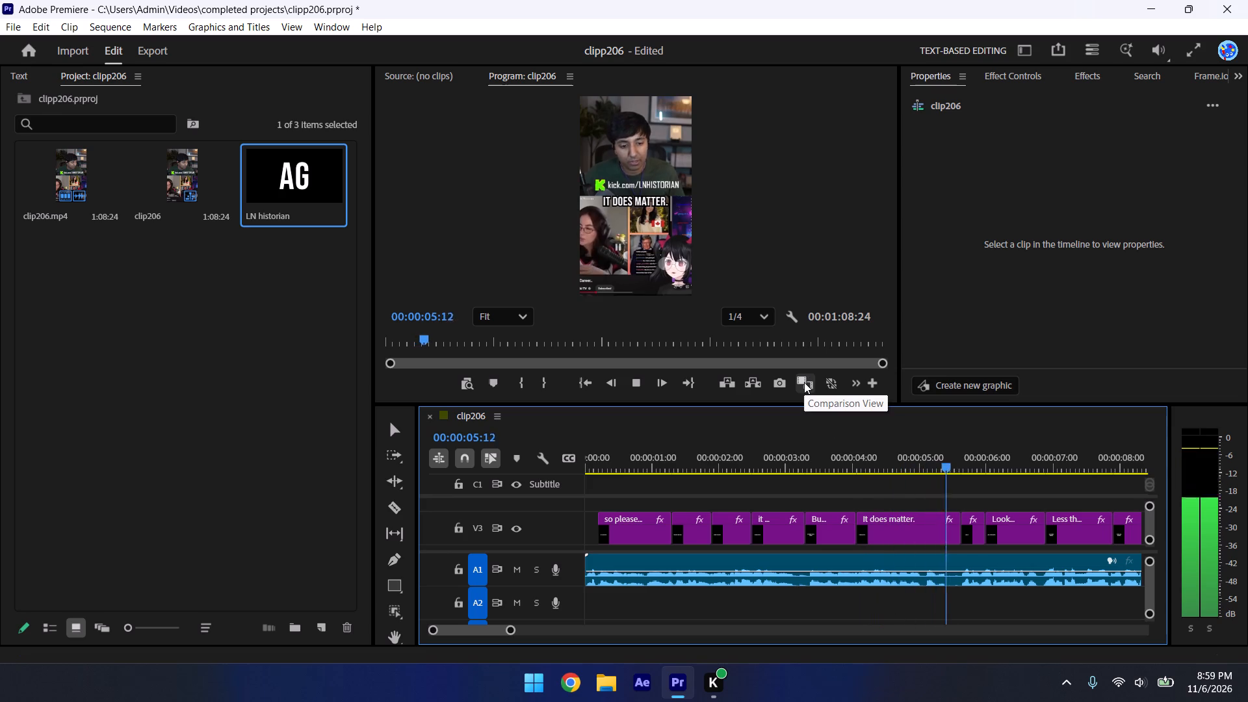
key("space")
left_click_drag(511, 632, 530, 638)
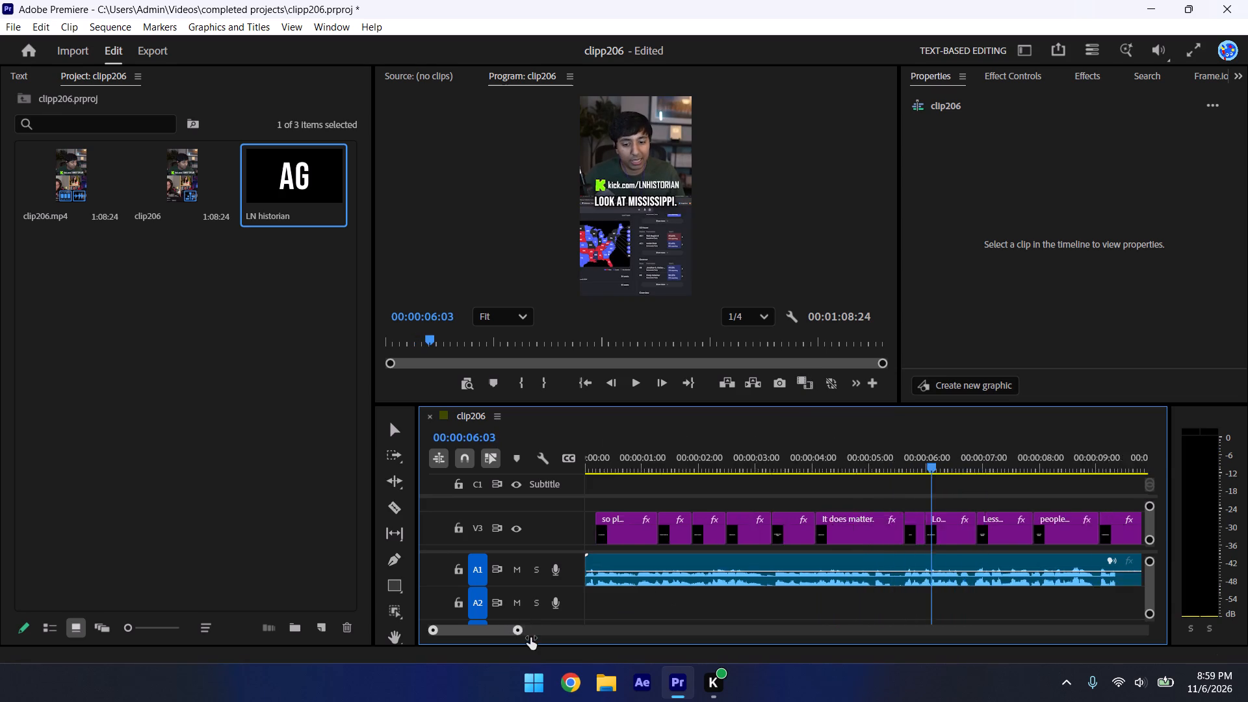
left_click_drag(530, 638, 495, 630)
left_click(682, 460)
key("space")
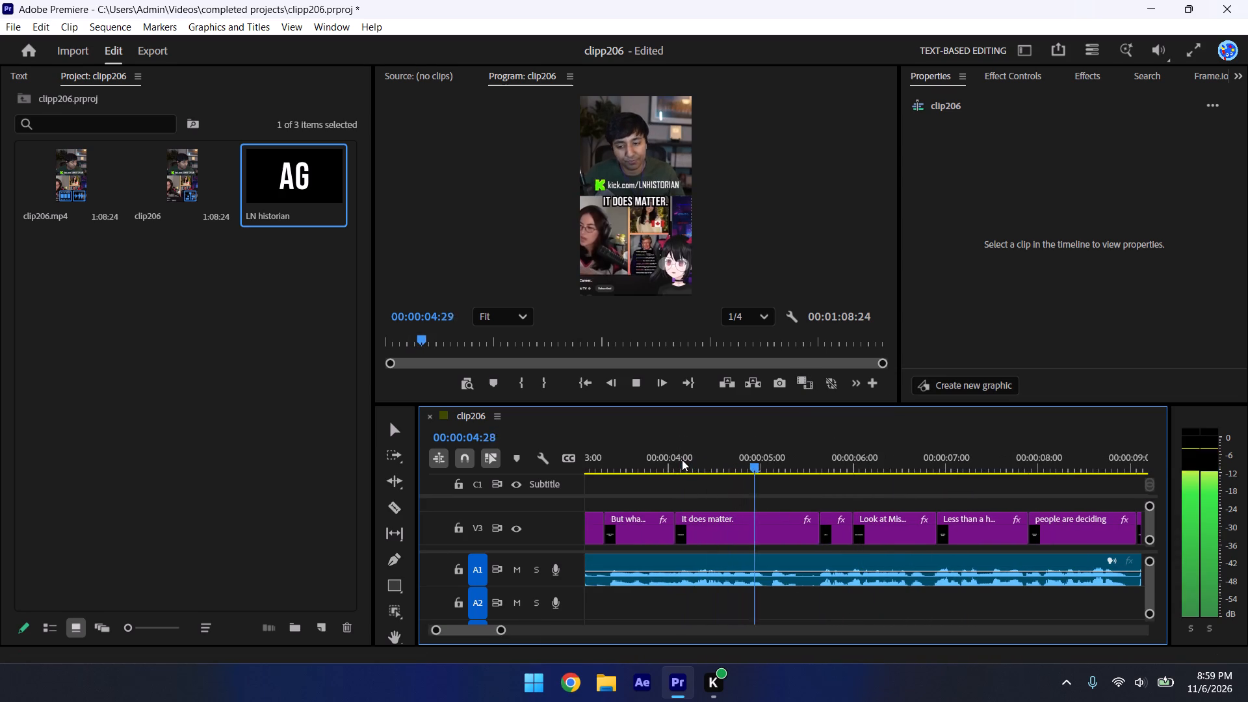
key("space")
left_click(818, 444)
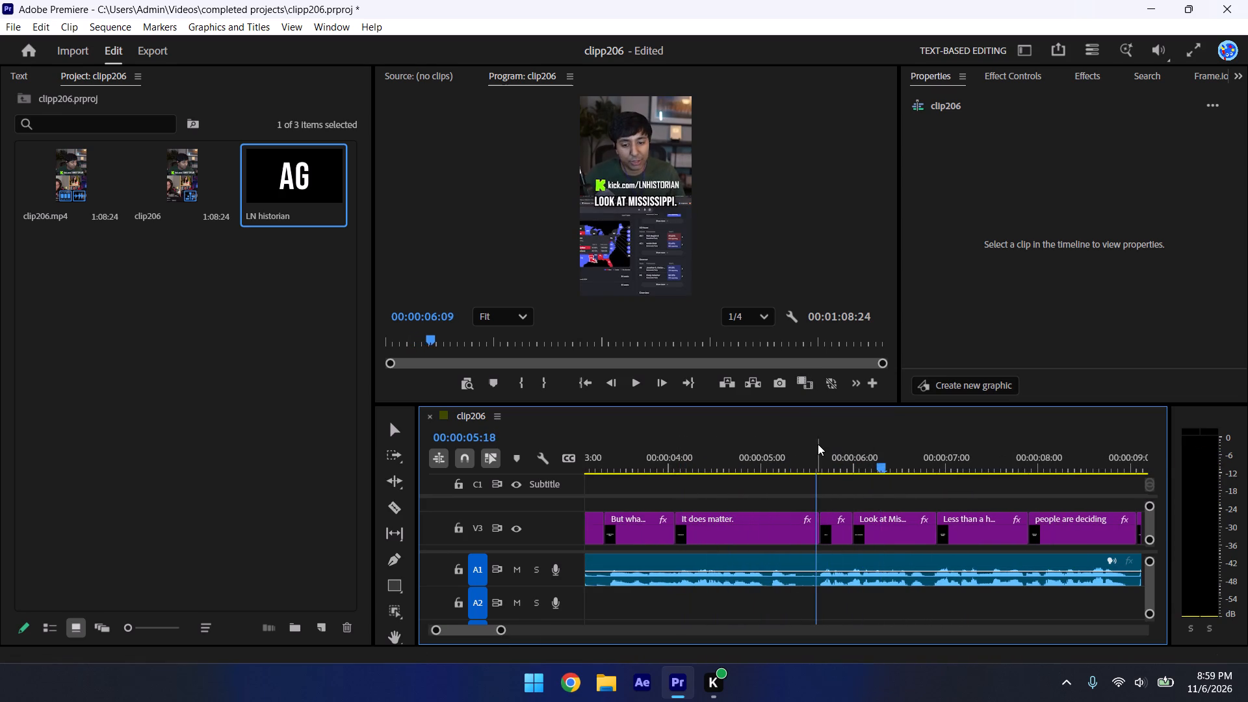
key("space")
key("space")
left_click(820, 452)
left_click(776, 448)
key("space")
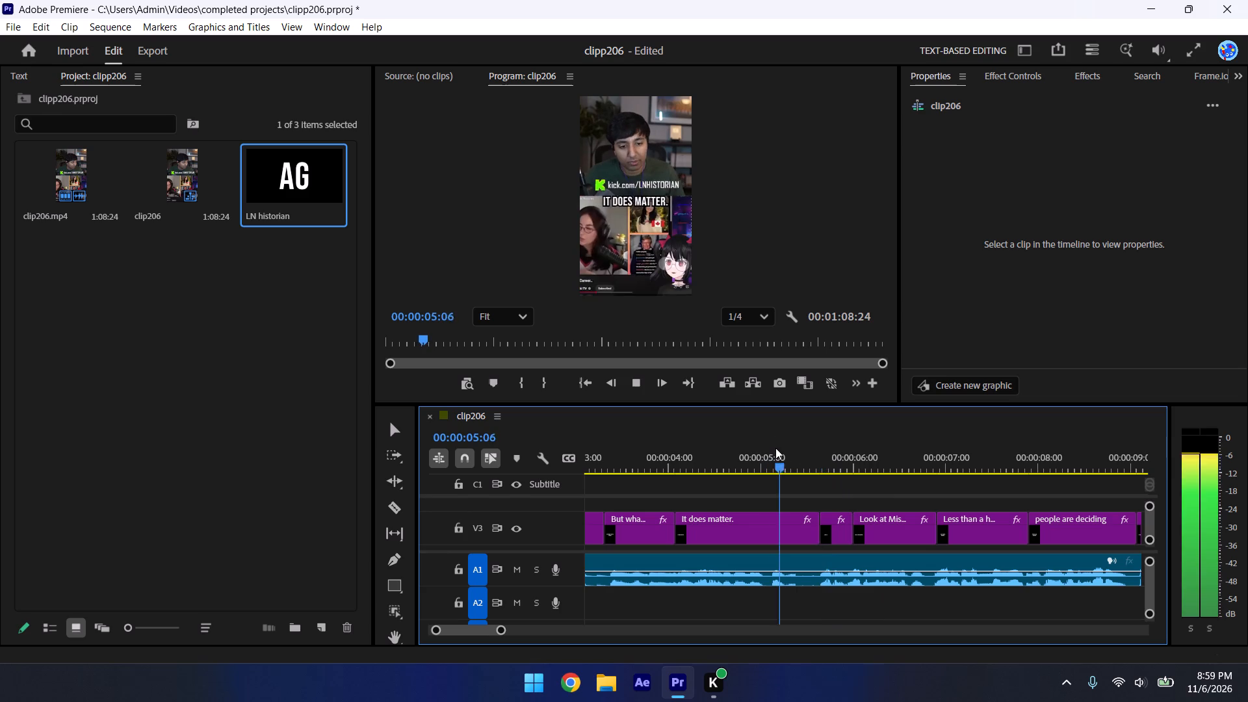
key("space")
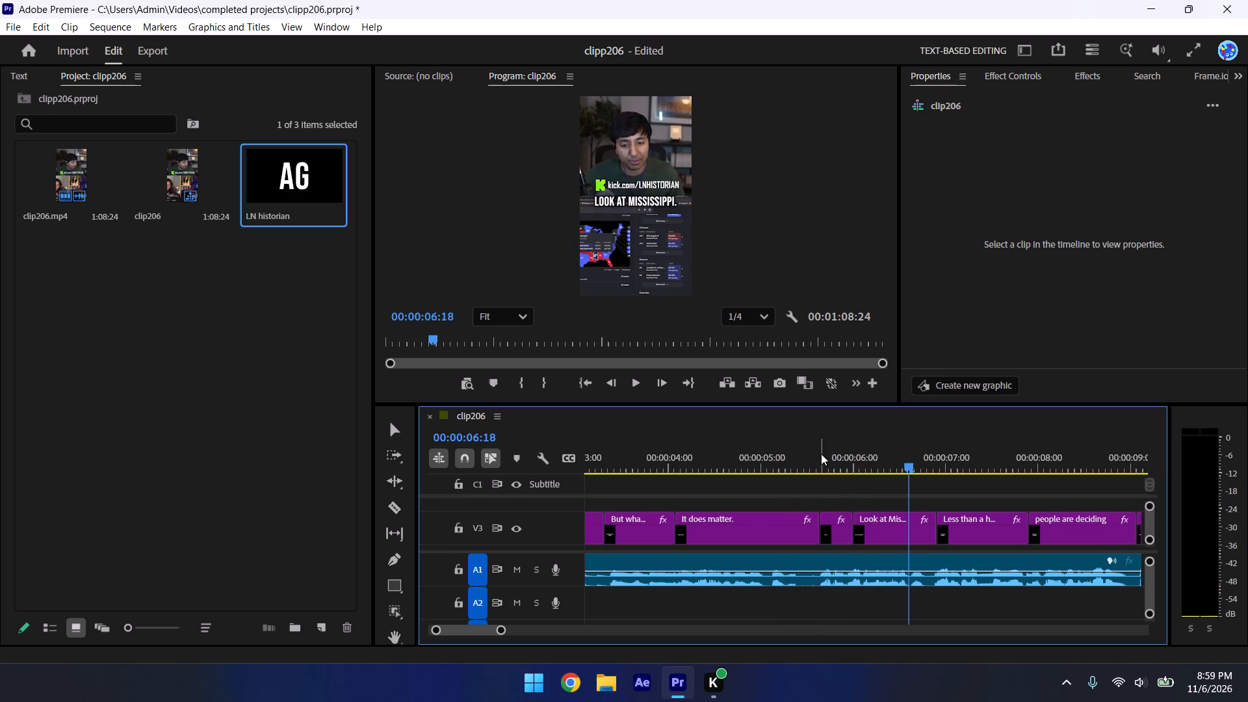
left_click(821, 454)
key("space")
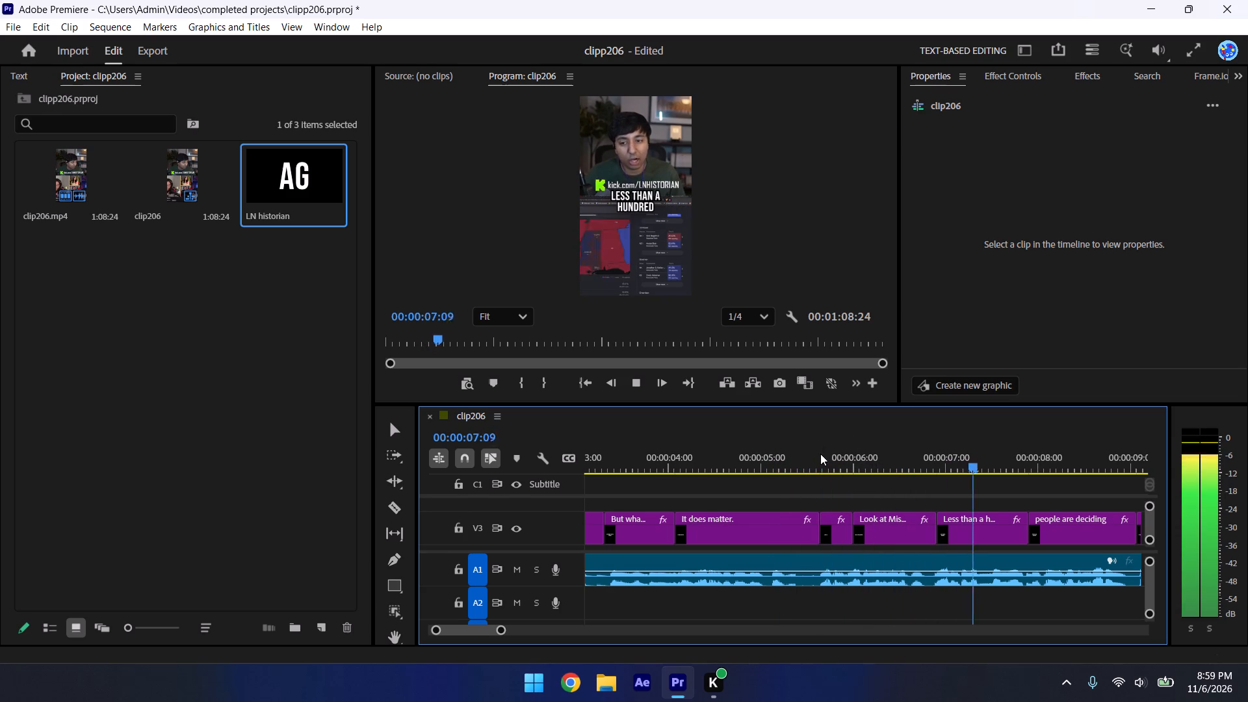
key("space")
left_click_drag(501, 630, 530, 636)
key("space")
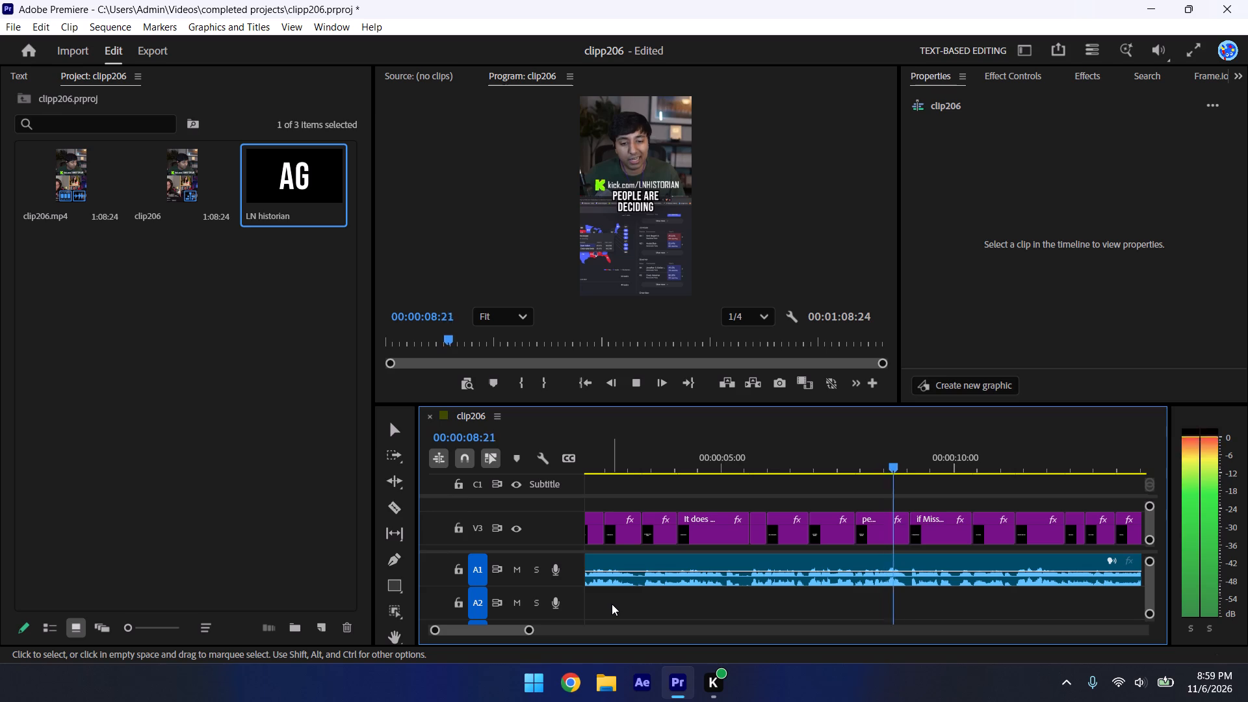
key("space")
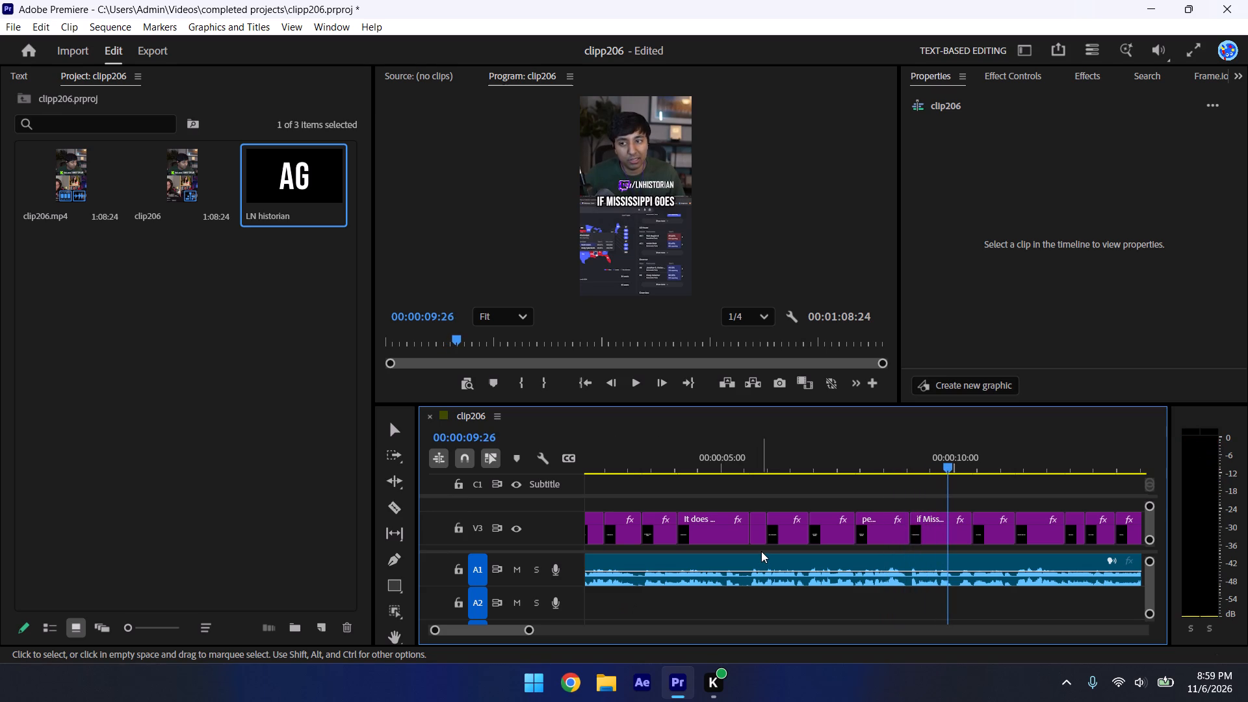
Continue listening to about 15 seconds and change "dumb" to "dem" in the caption "I'm a dumb supporter".
key("space")
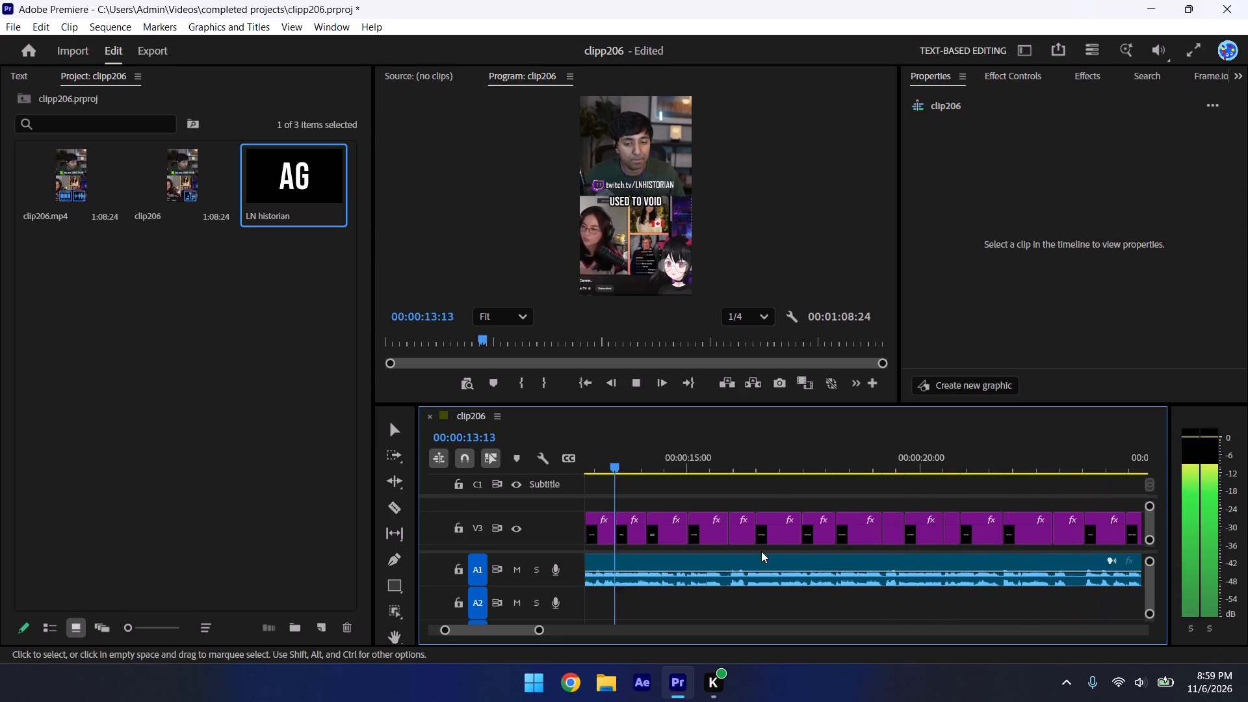
key("space")
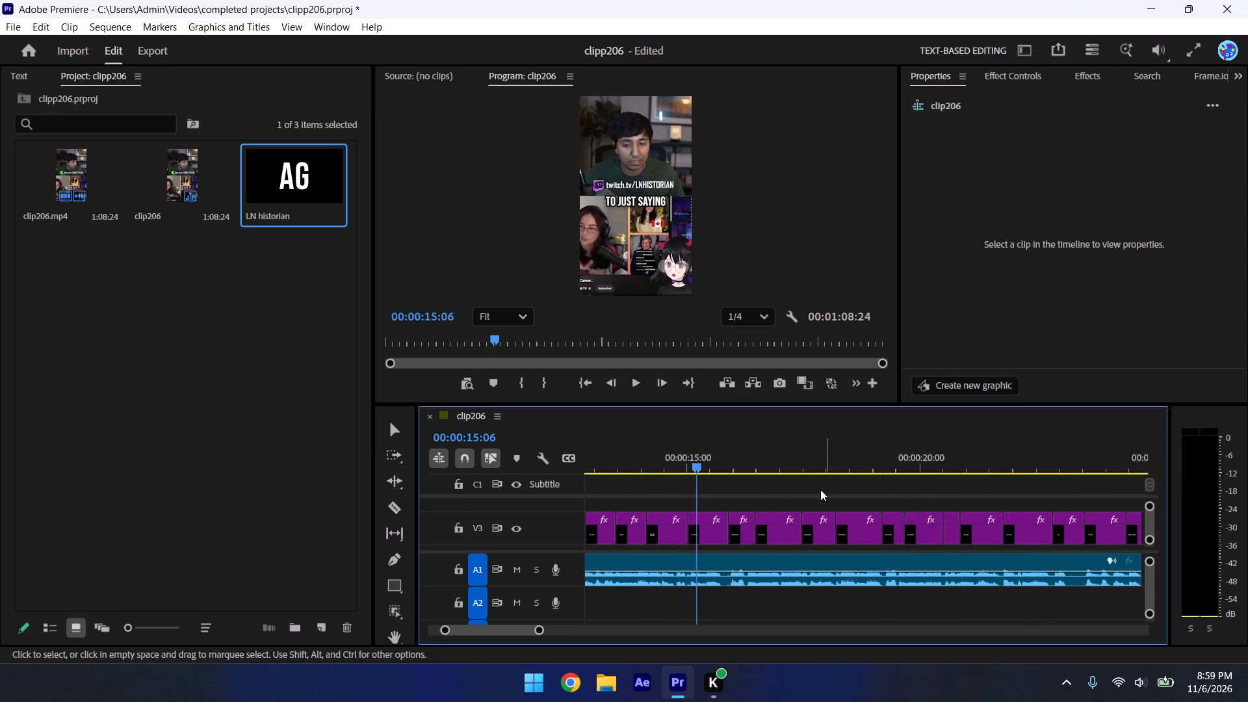
left_click(679, 463)
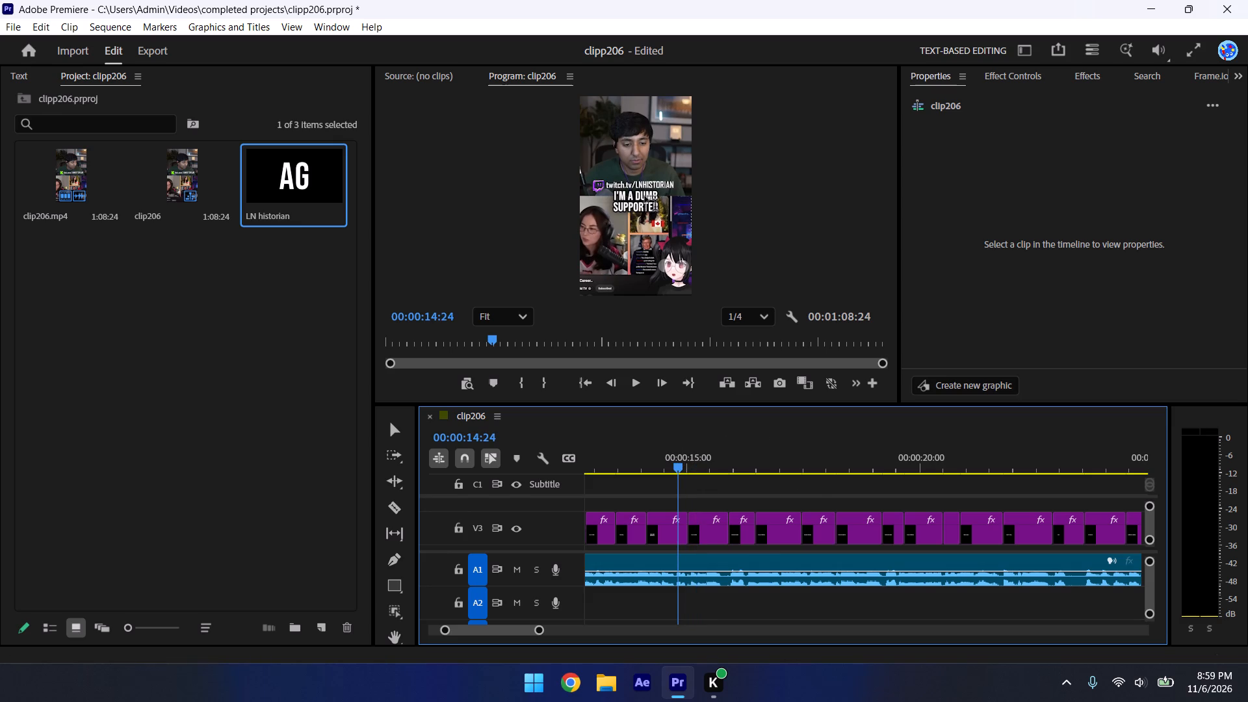
left_click(645, 196)
left_click(645, 196)
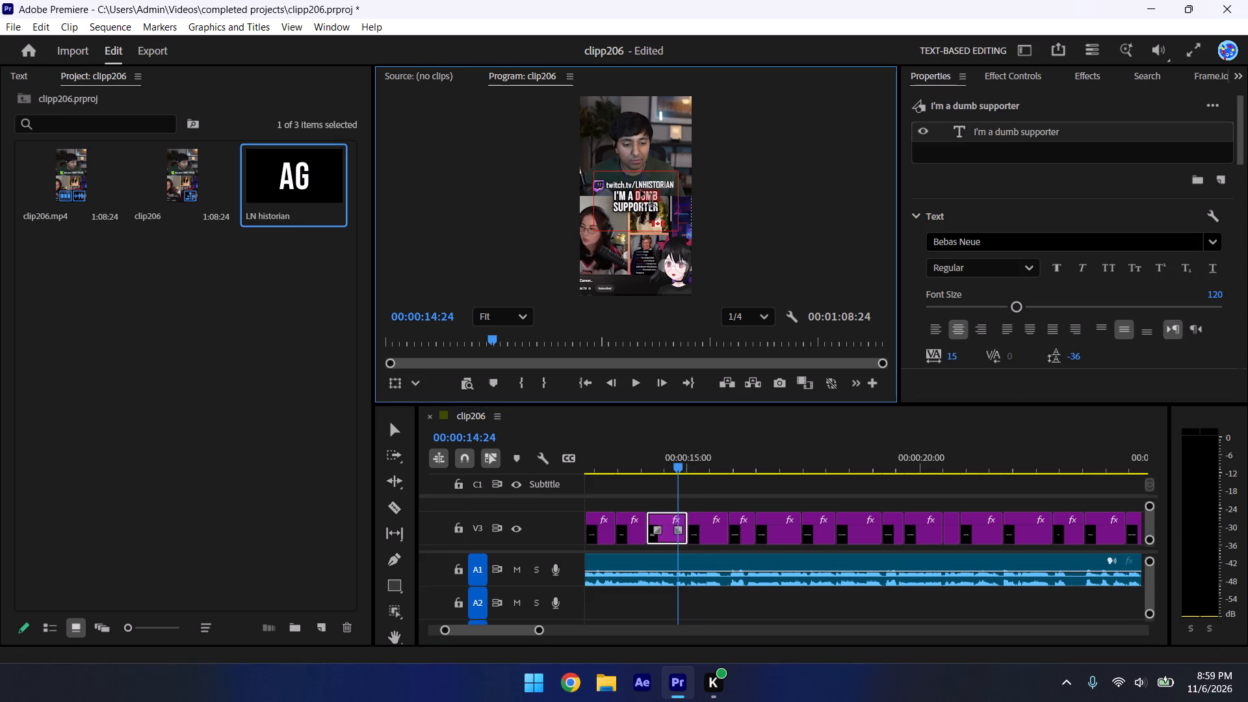
left_click(642, 194)
key("Right")
key("BackSpace")
key("e")
key("Right")
key("Right")
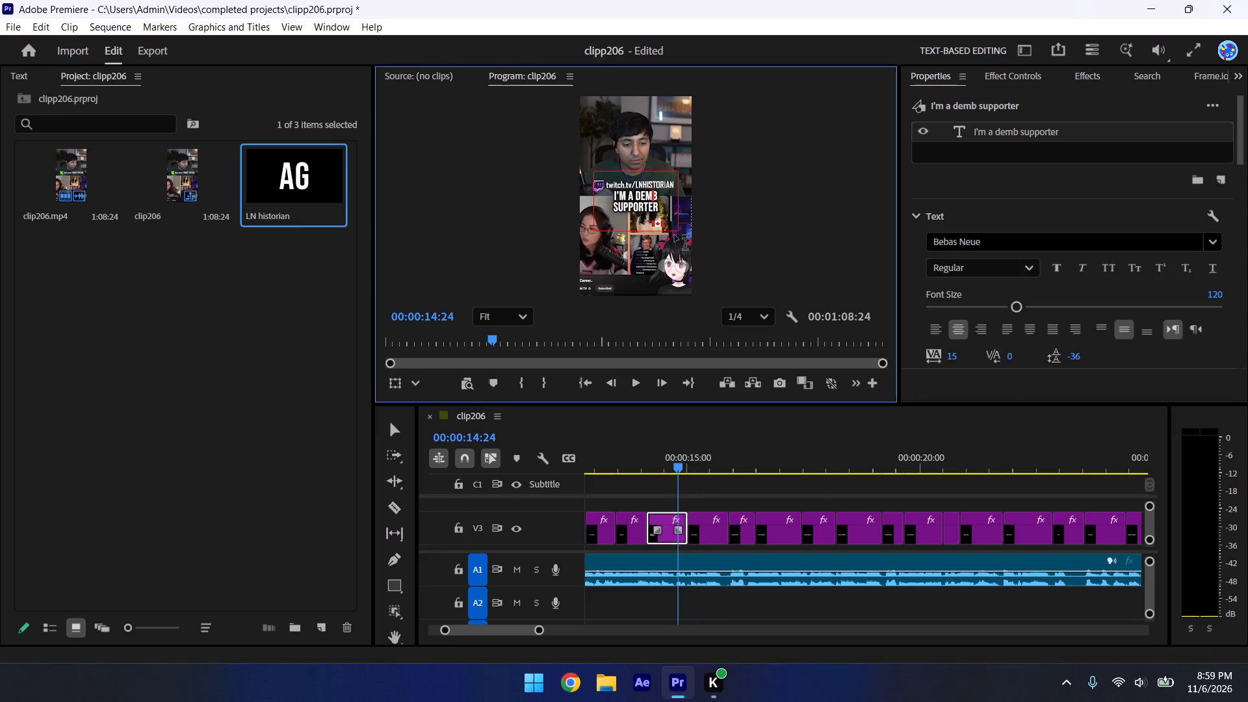
key("BackSpace")
left_click(693, 491)
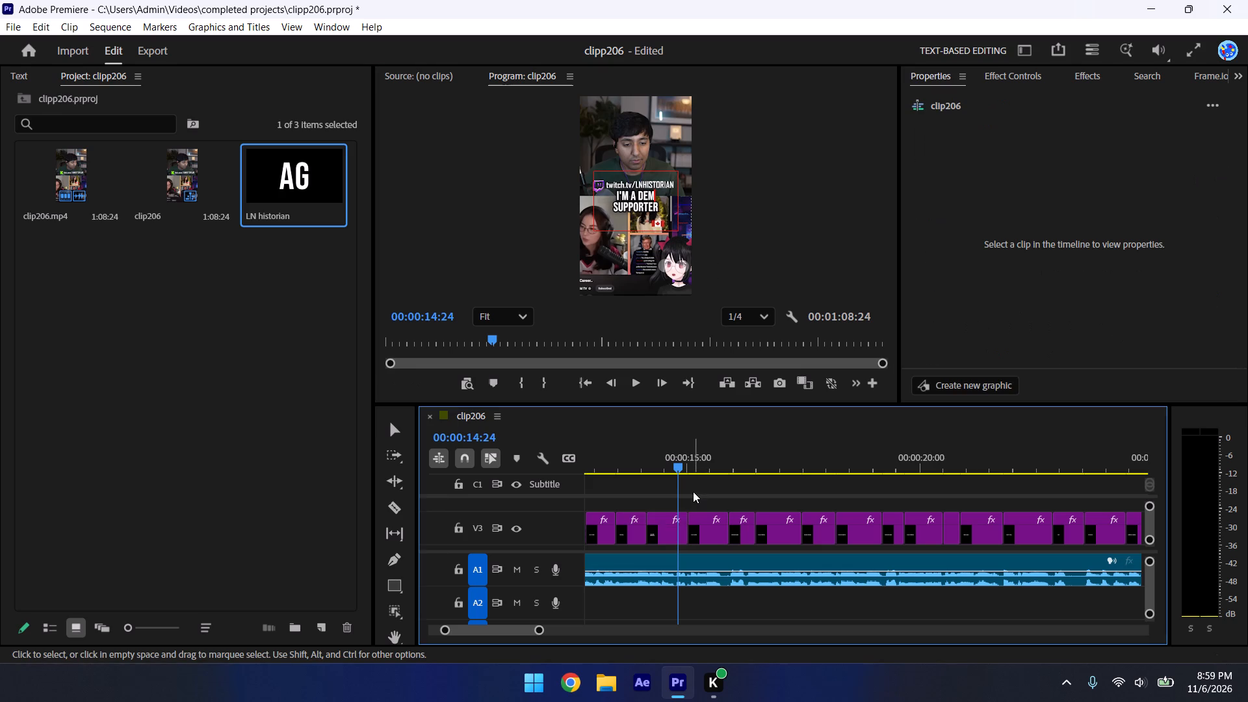
Play on from the "I'm a dem supporter" caption to about 20 seconds, checking the captions against the speech.
key("space")
key("space")
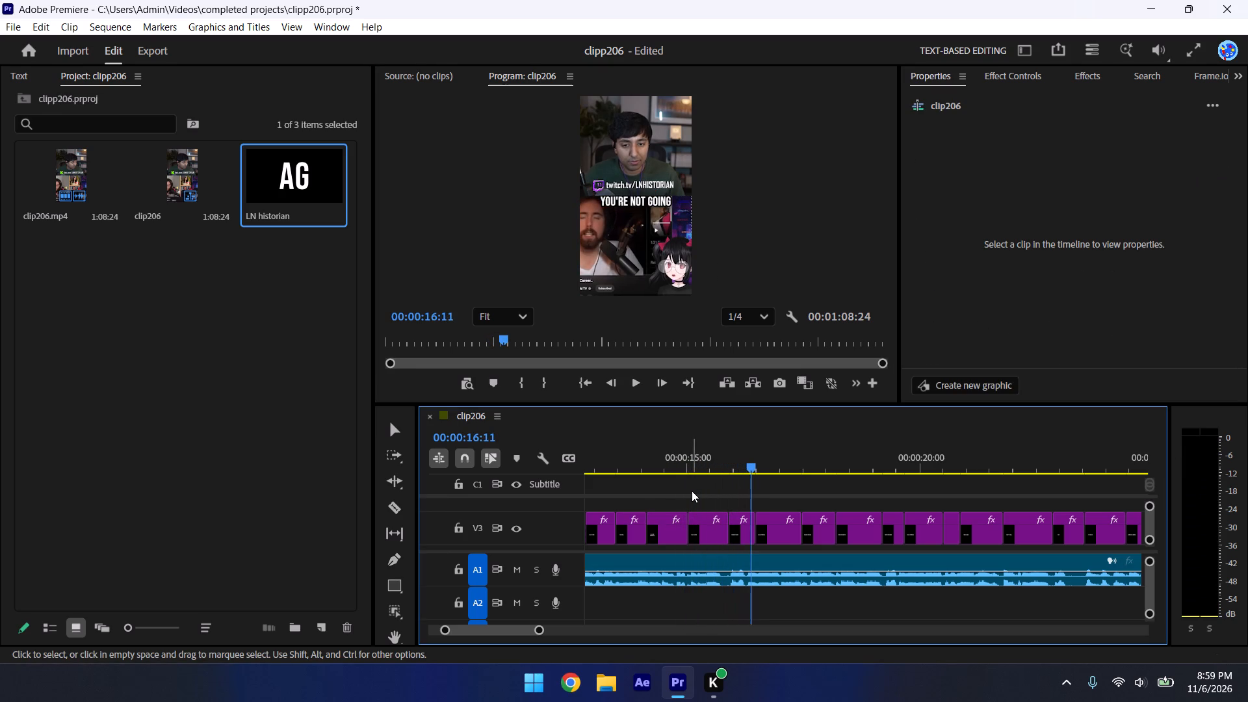
key("space")
key("space")
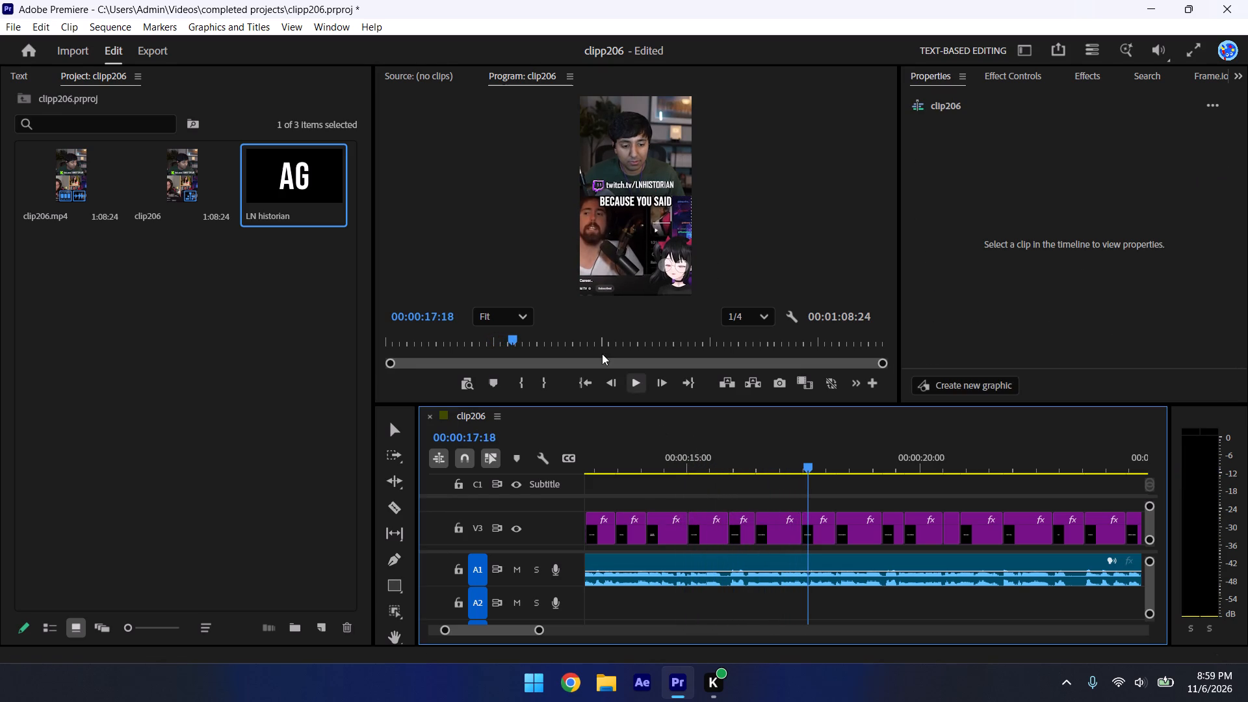
scroll(645, 183, "up", 18)
key("space")
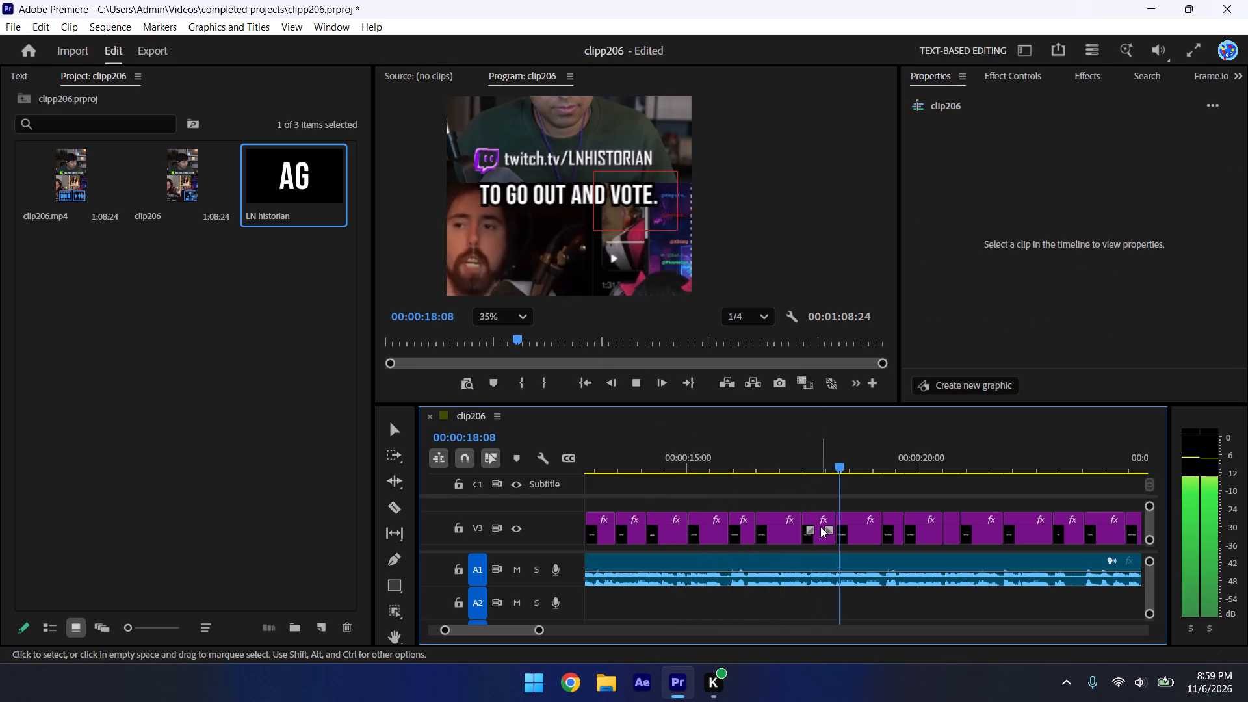
key("space")
left_click(865, 489)
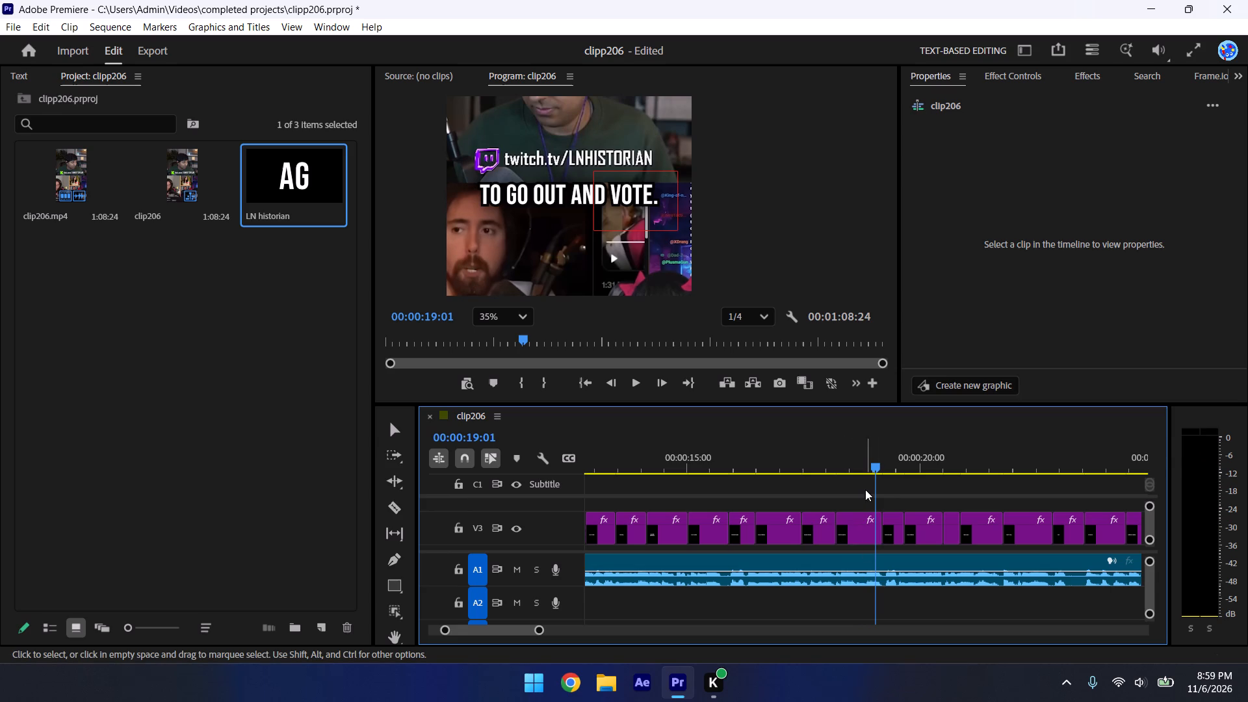
key("space")
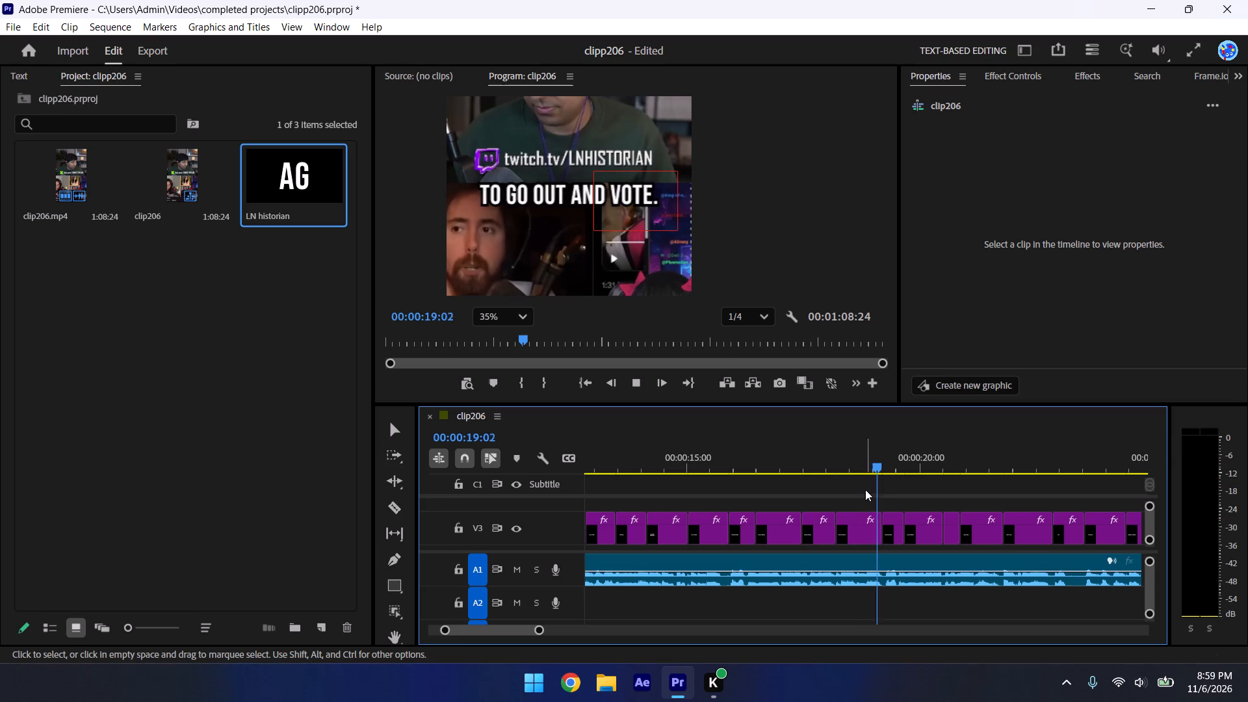
key("space")
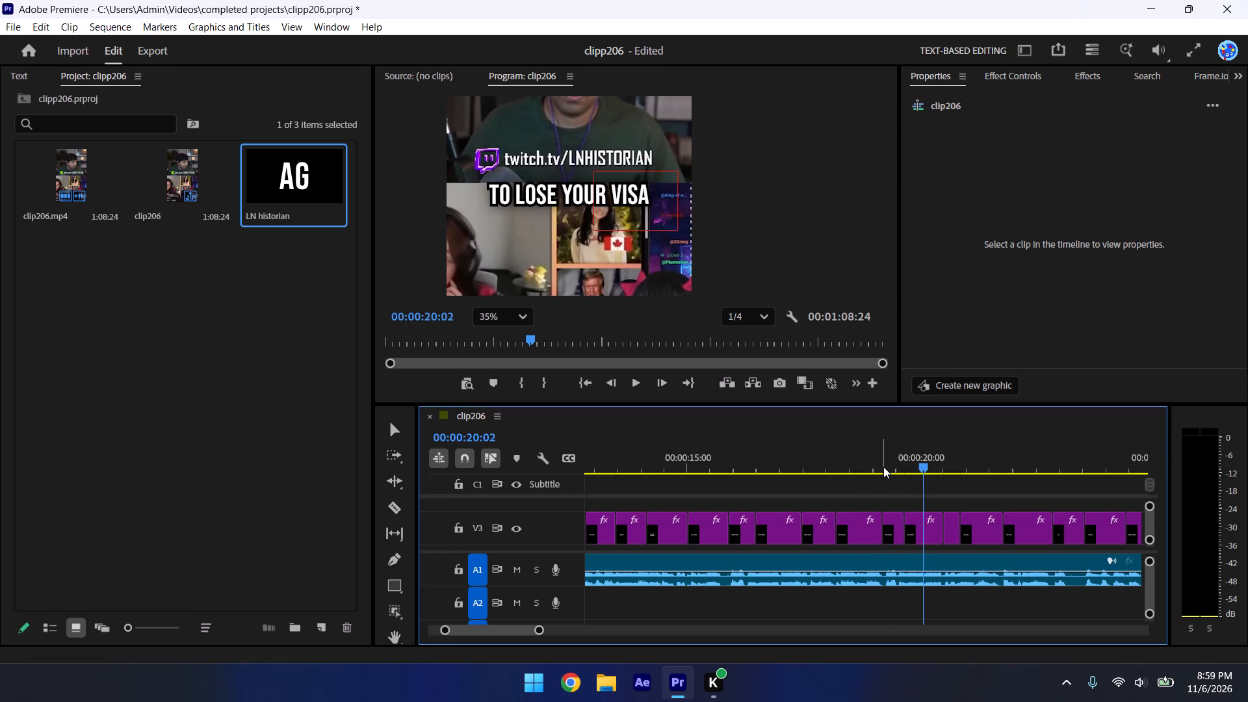
Play from about 19 seconds to the "good thing" caption, replaying around "to someone else" to check the captions against the speech.
left_click(883, 465)
key("space")
key("space")
key("space")
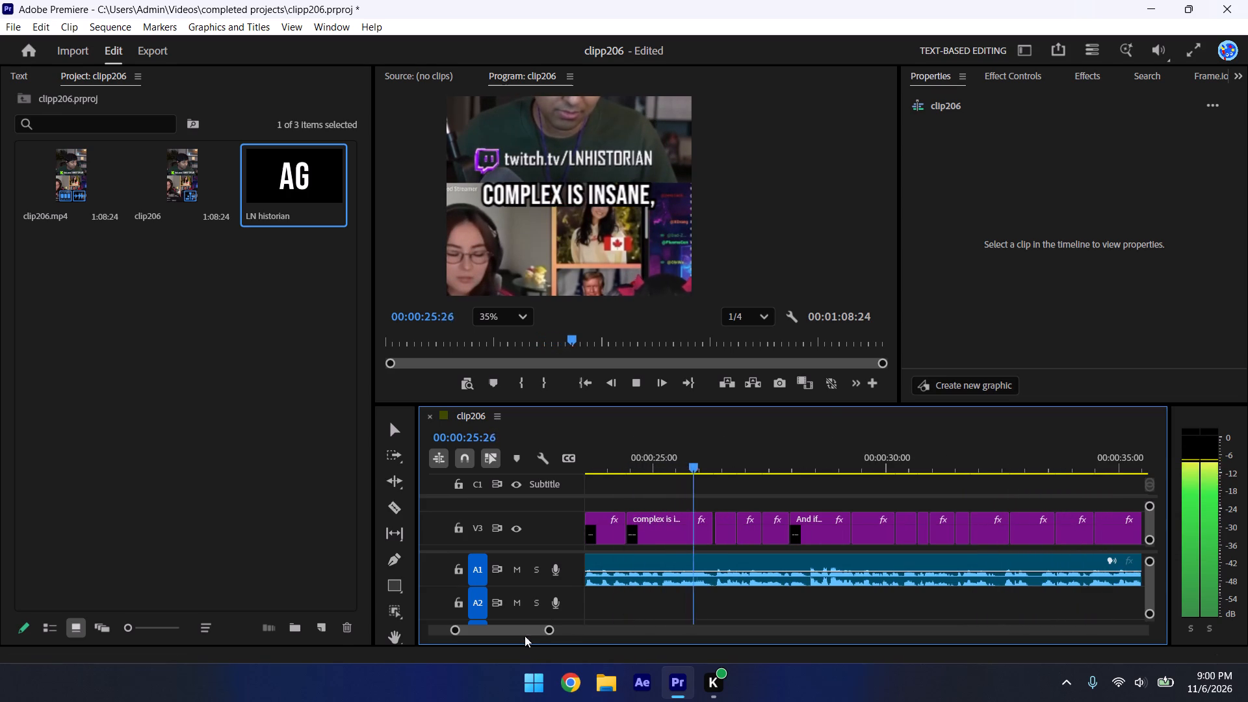
left_click(549, 631)
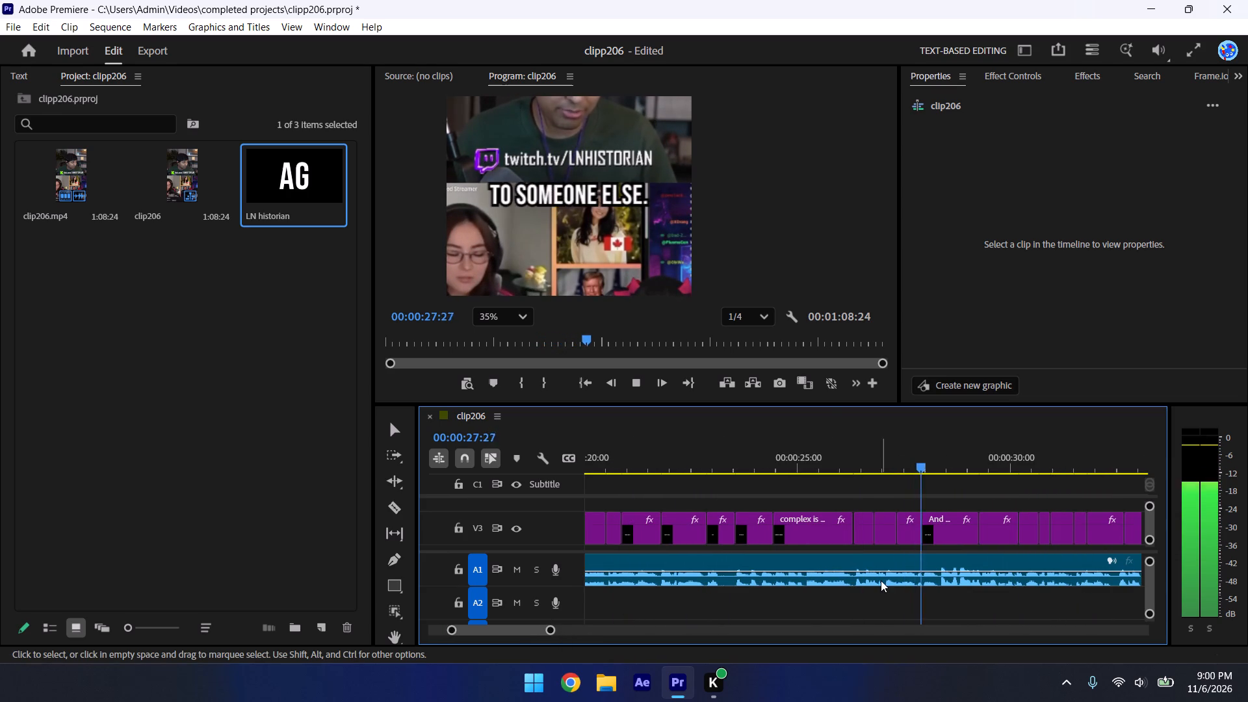
key("space")
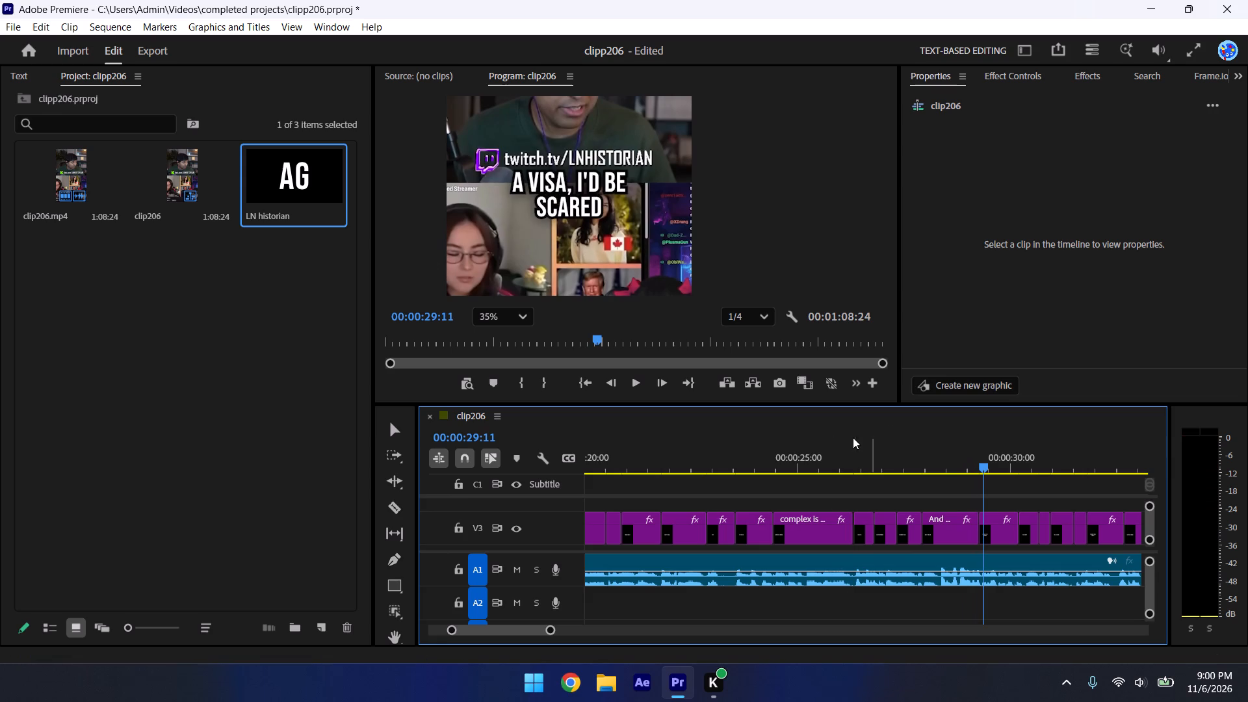
left_click(850, 439)
key("space")
key("space")
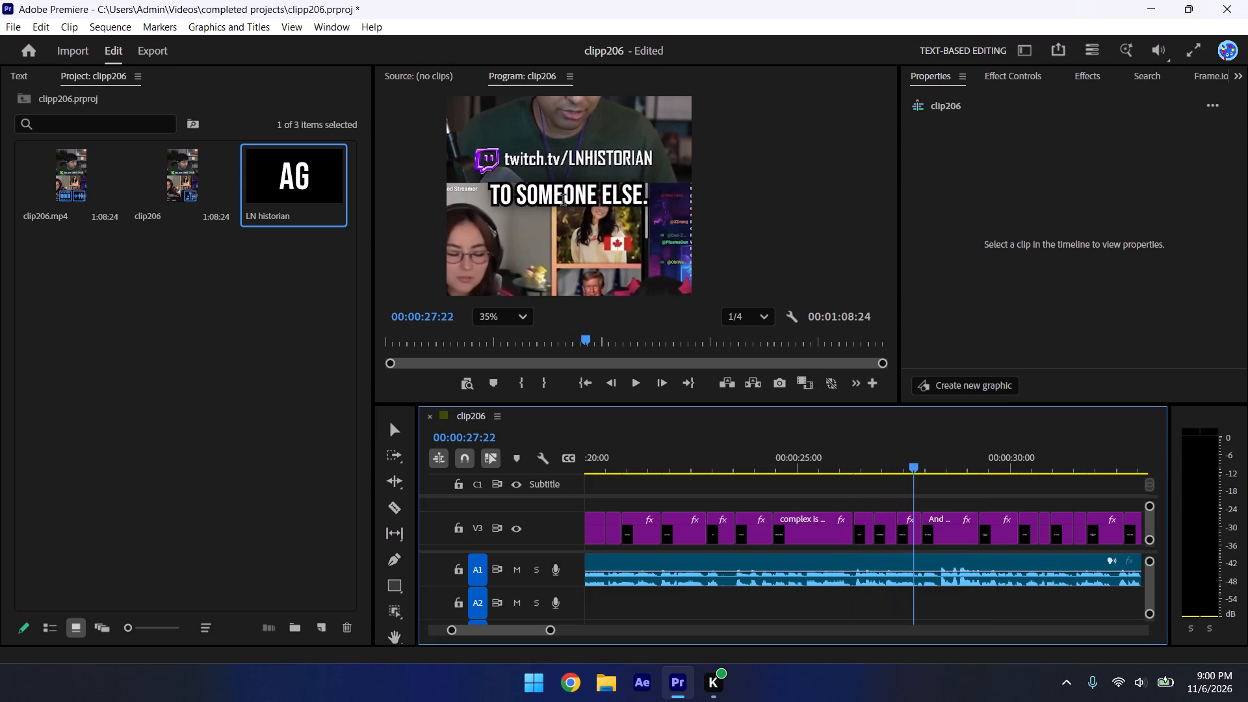
key("space")
key("space")
key("space")
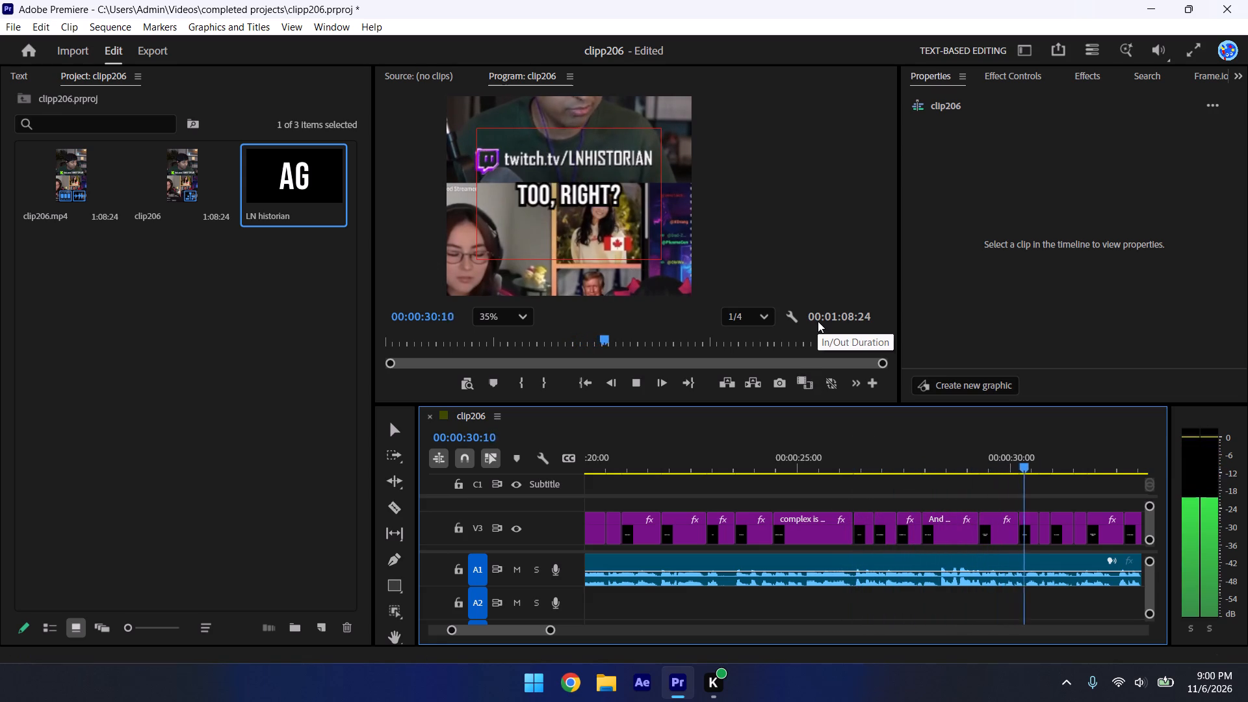
key("space")
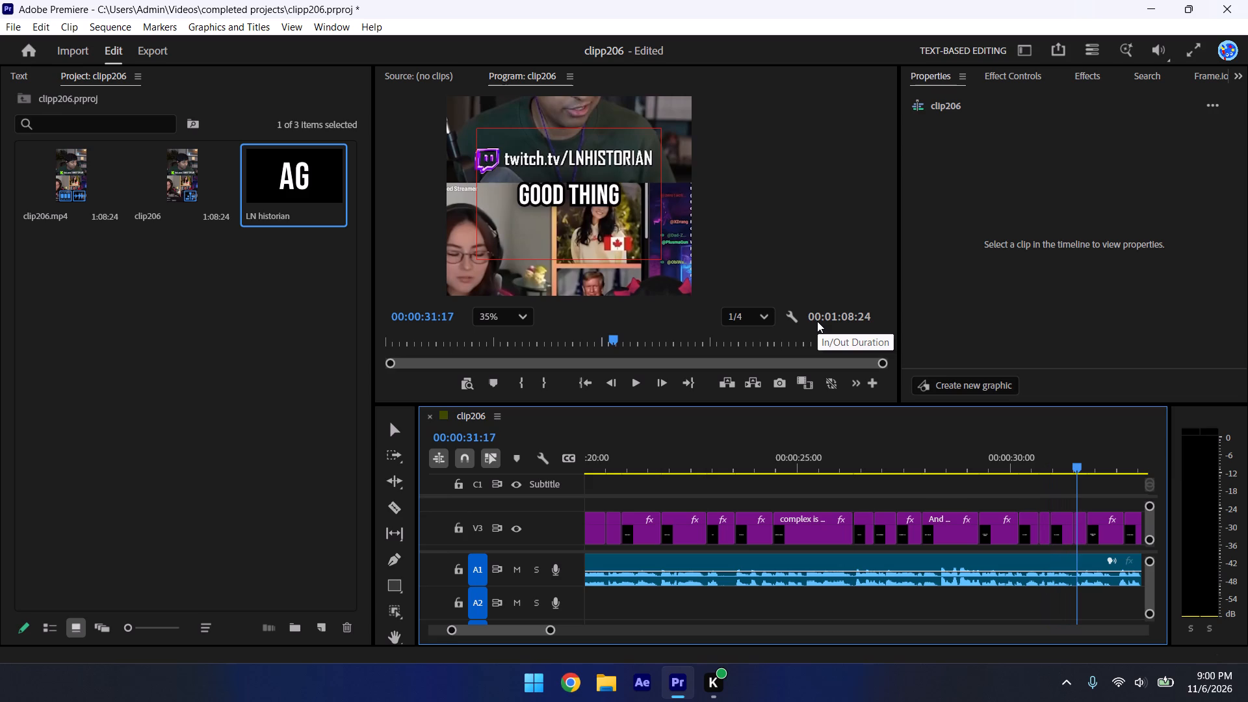
Listen on to about 33 seconds and change "chads" to "chuds" in the caption "So these chads".
key("space")
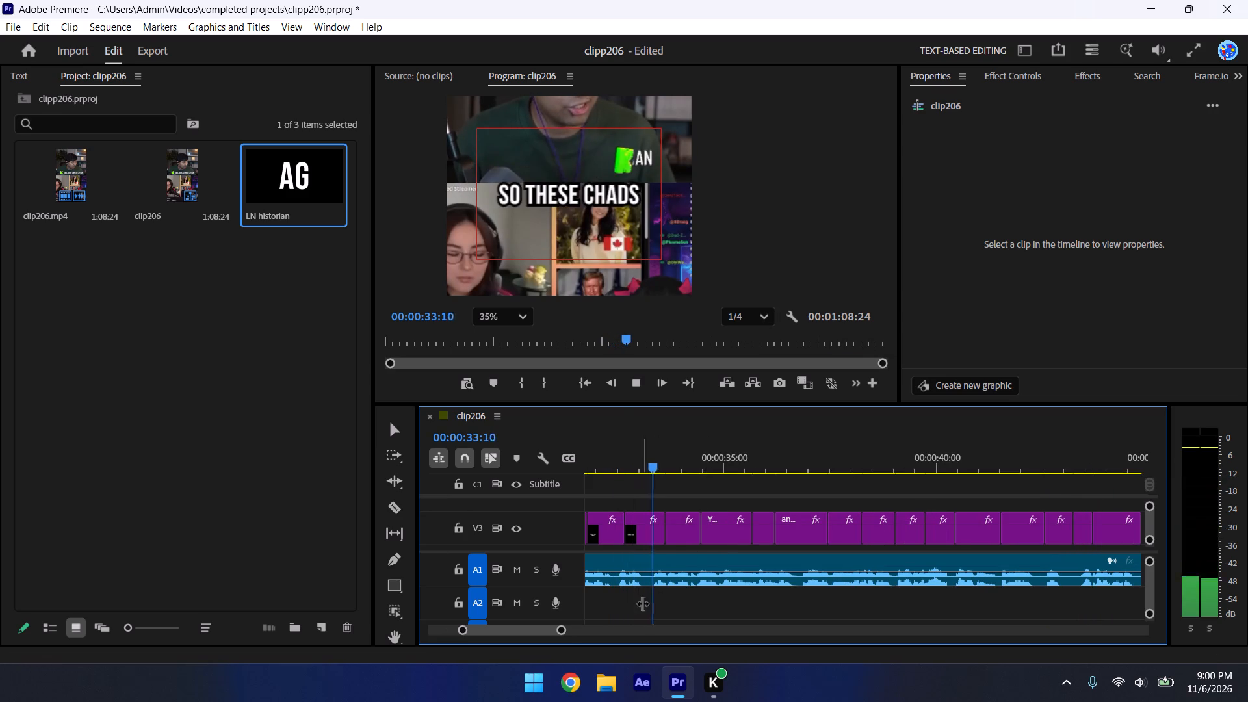
key("space")
left_click(614, 191)
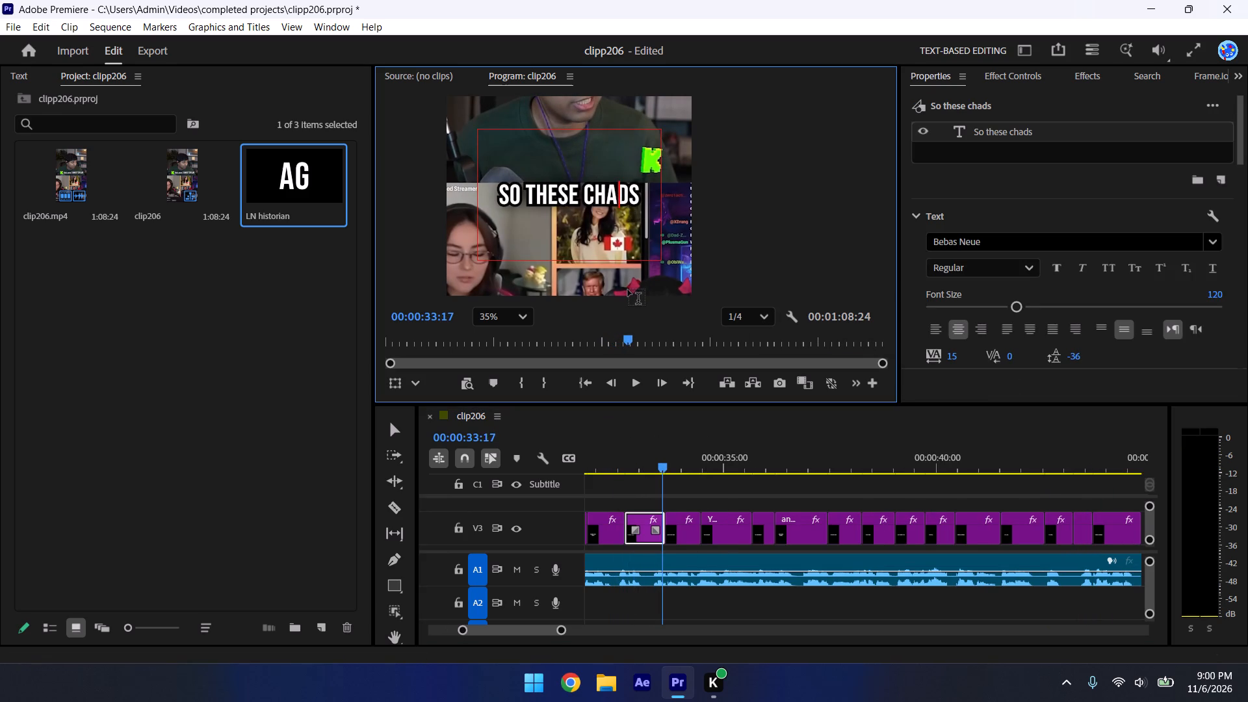
key("BackSpace")
key("u")
left_click(672, 484)
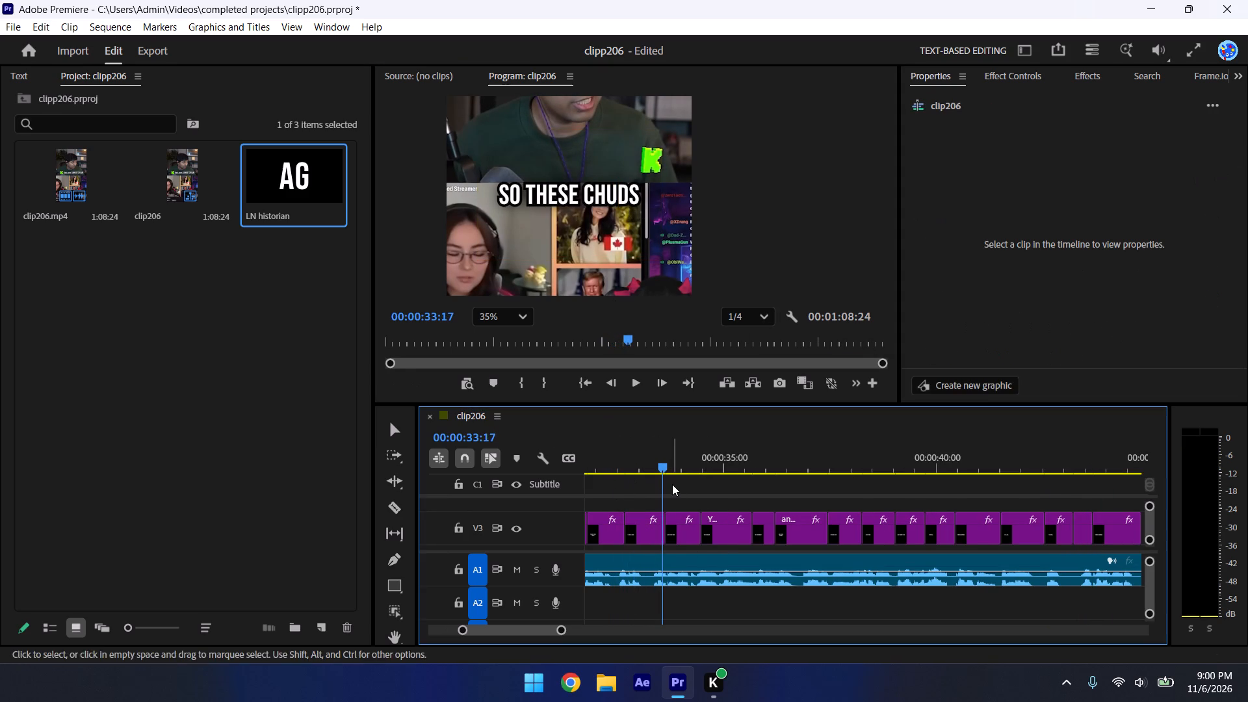
Check the captions up to about 50 seconds and change the caption "Aren't you in a legal" to "Aren't you a illegal".
key("space")
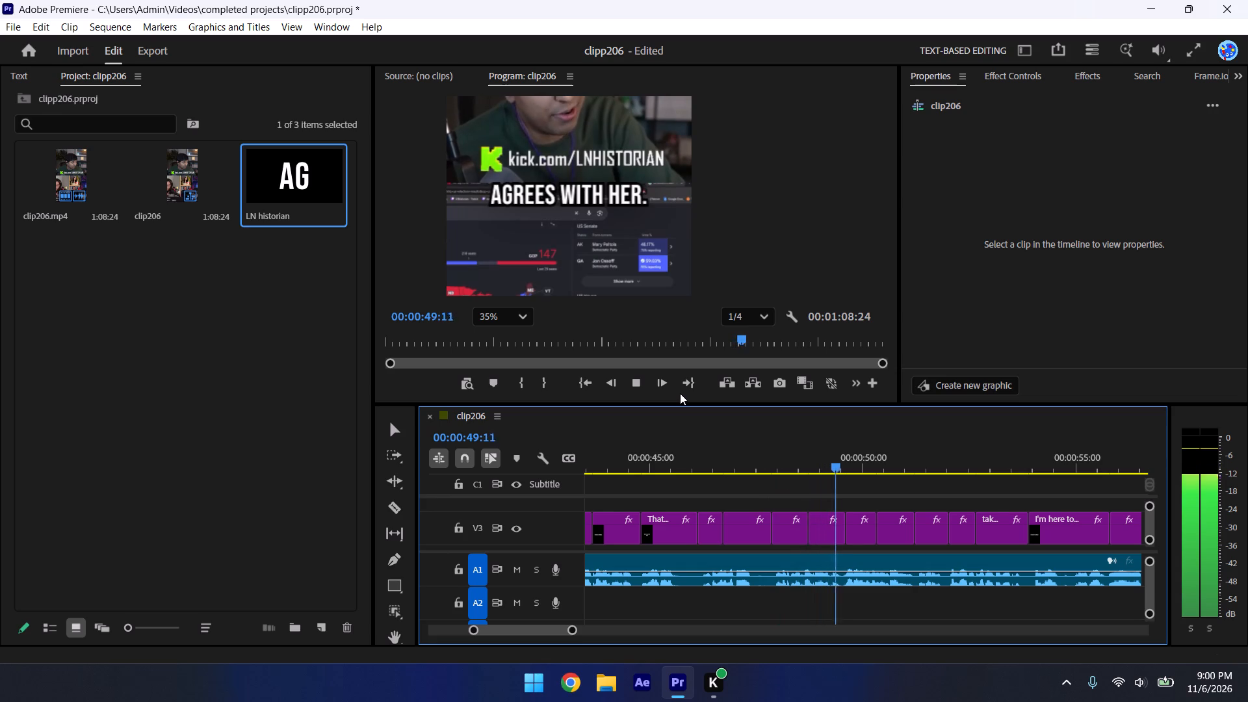
key("space")
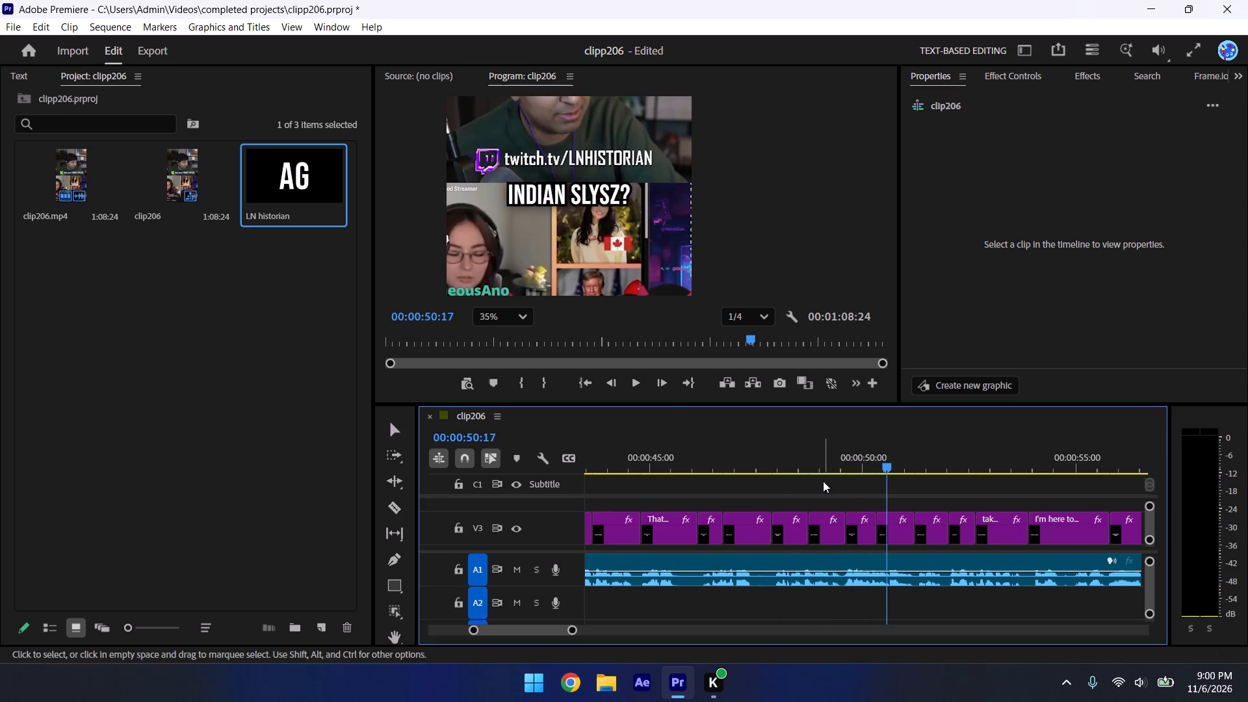
left_click(820, 458)
key("space")
key("space")
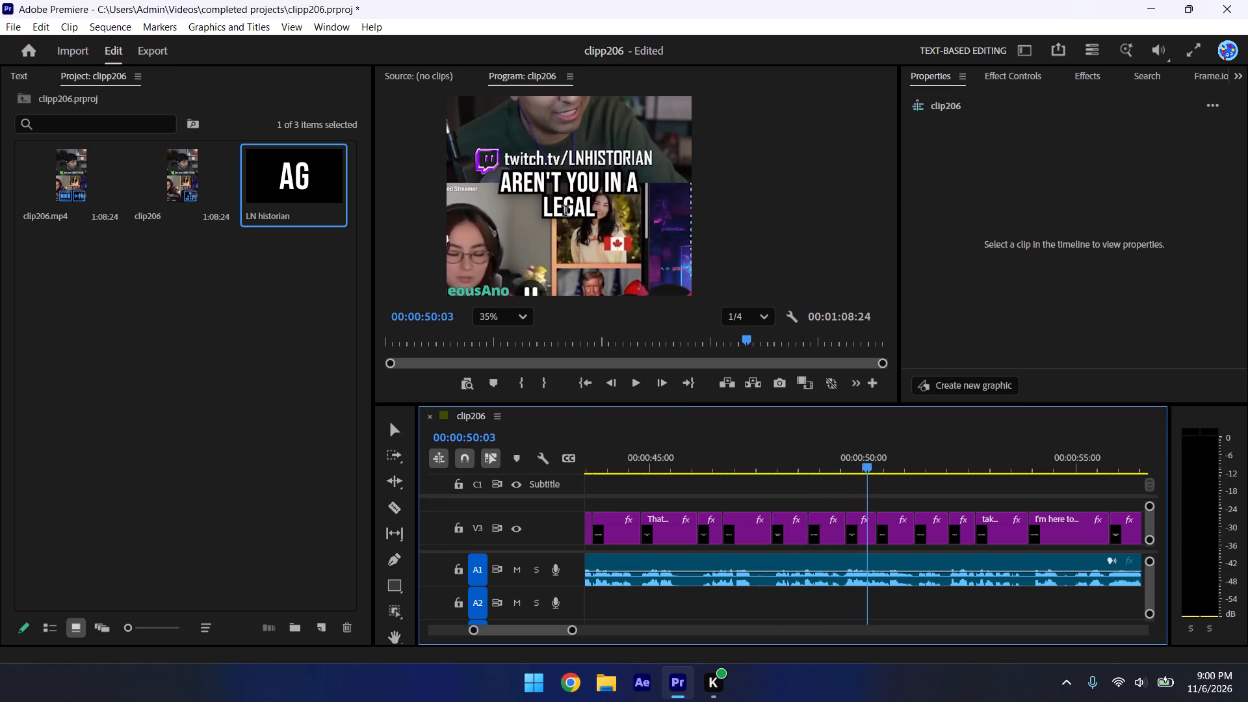
left_click(620, 179)
key("BackSpace")
key("BackSpace")
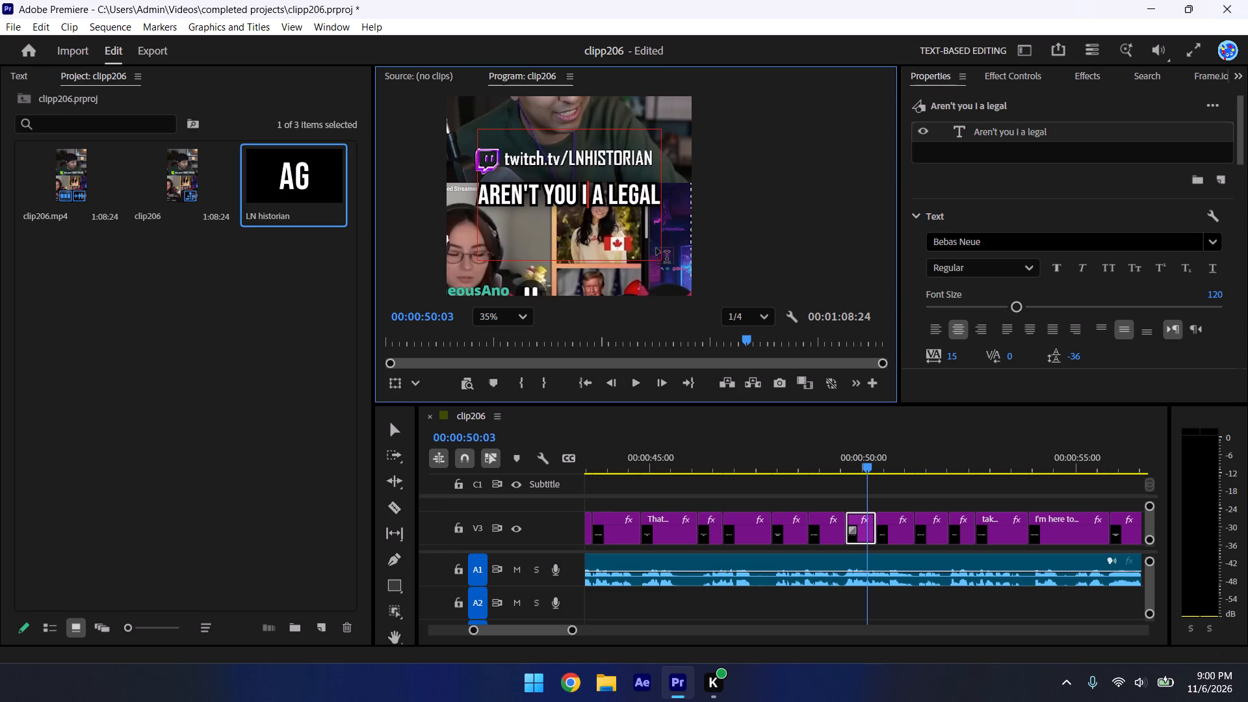
key("Right")
key("Right")
key("Left")
key("BackSpace")
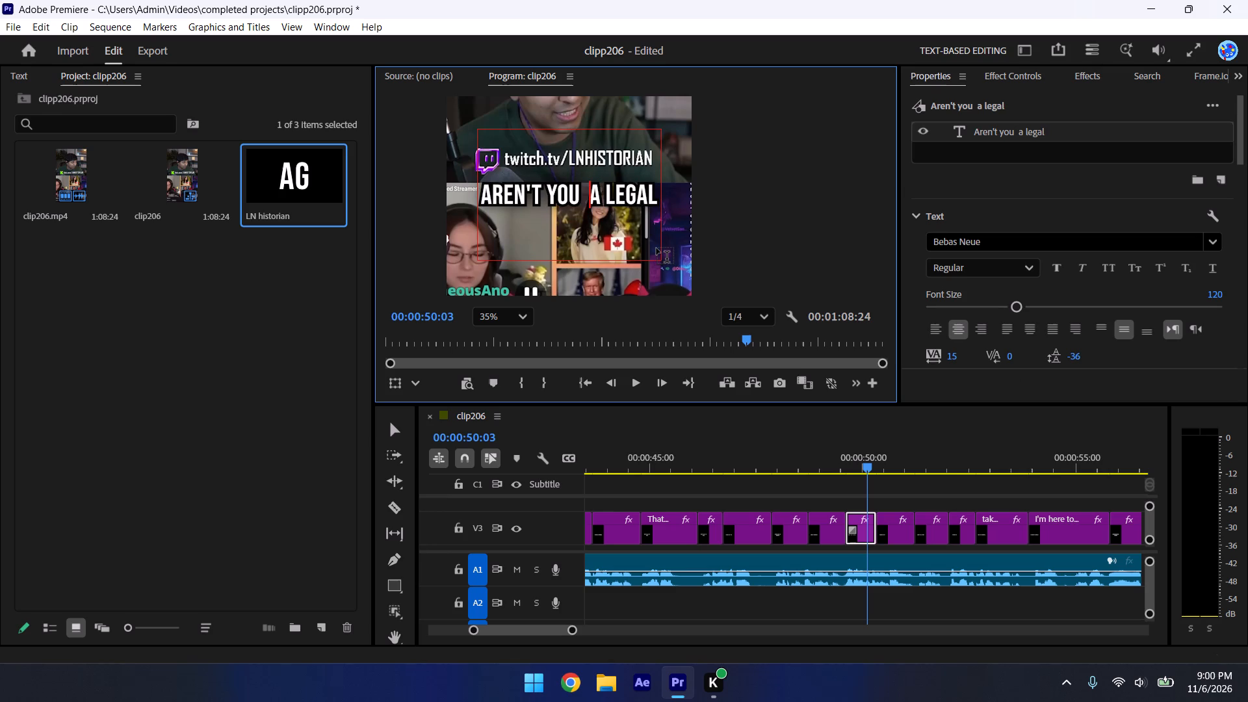
key("Right")
key("Right")
type("il")
left_click(840, 491)
Replay the speech from the "Aren't you a illegal" caption and change the caption "Indian slysz?" to "Indian spy?".
left_click(852, 464)
key("space")
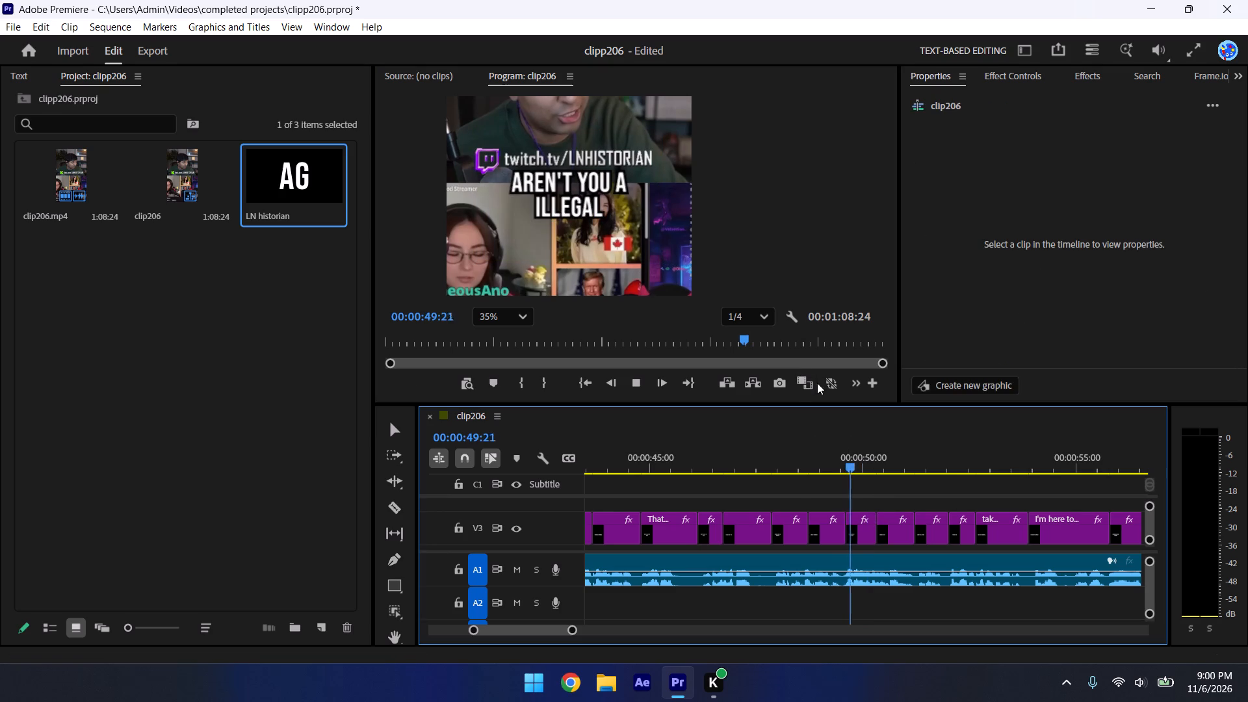
key("space")
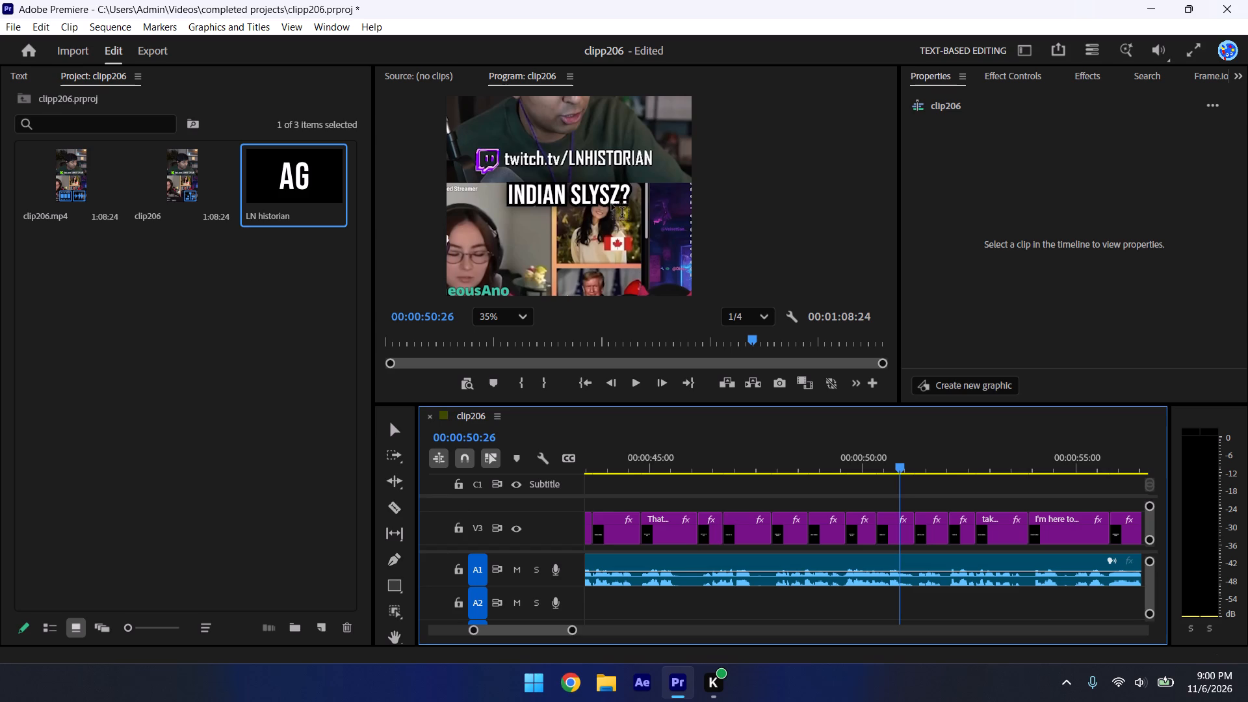
left_click(612, 192)
key("BackSpace")
key("BackSpace")
key("BackSpace")
key("BackSpace")
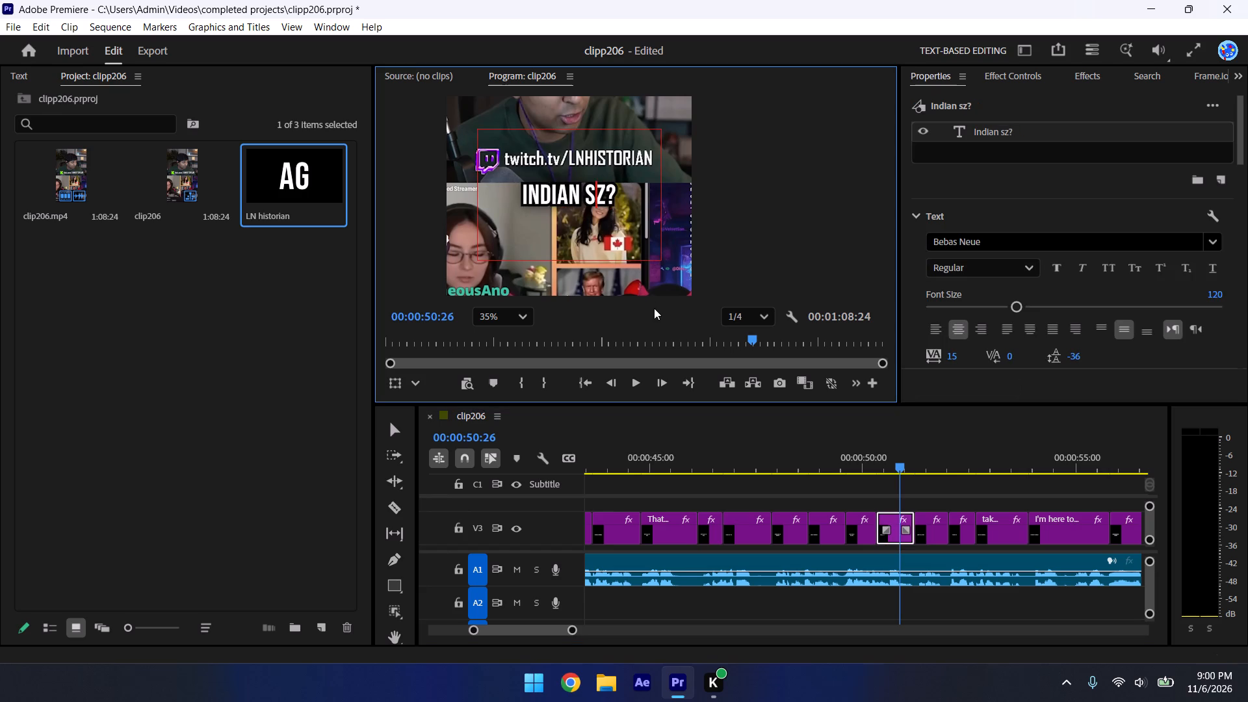
type("spy")
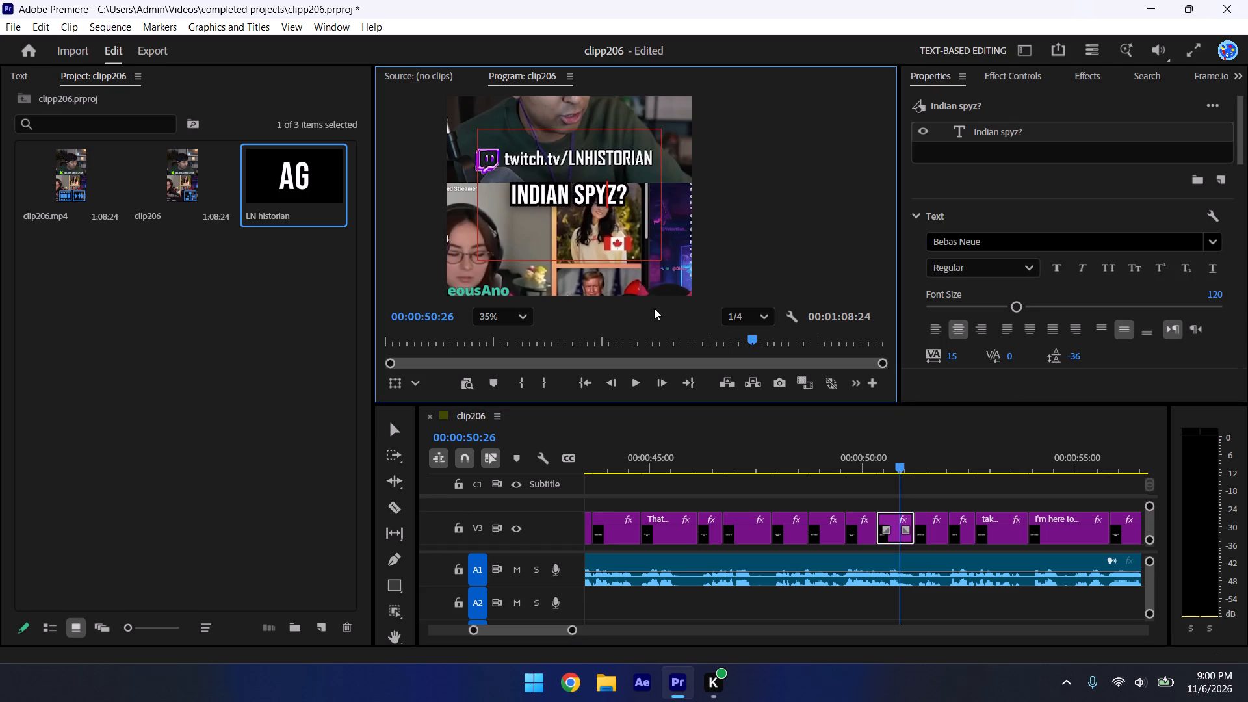
key("Right")
key("BackSpace")
left_click(892, 489)
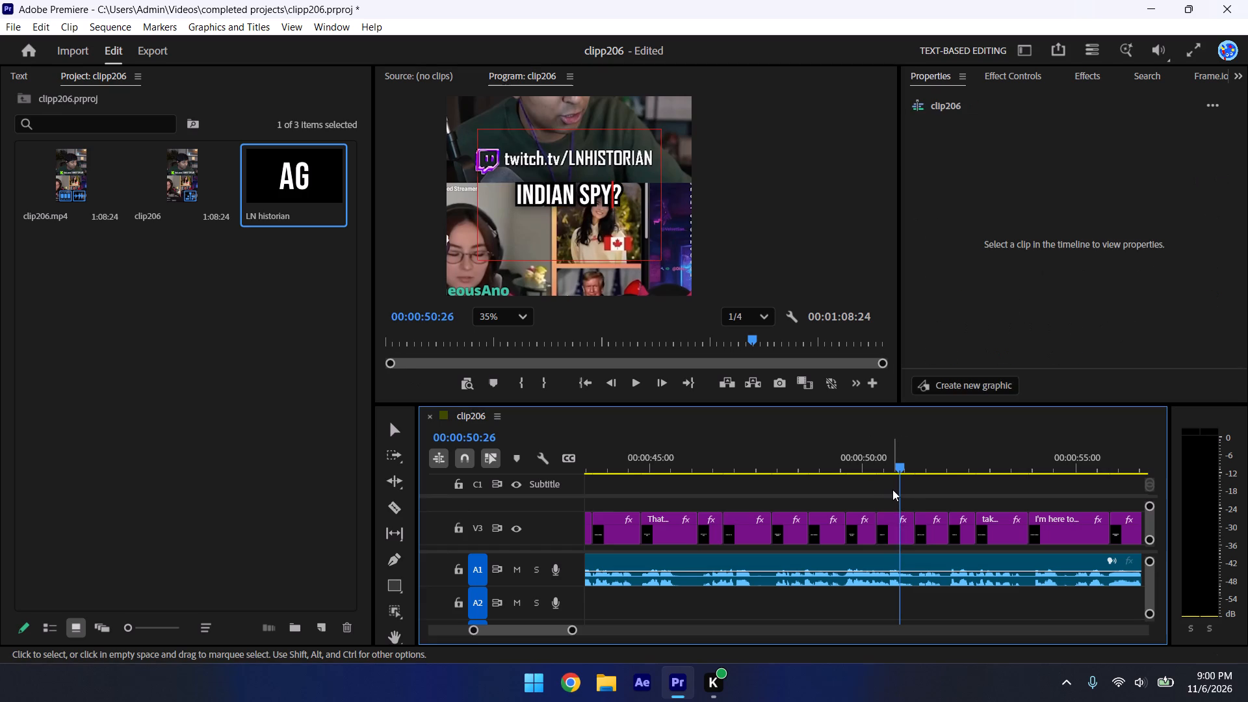
Check the captions through "run for president", replay from "Chibi", and delete the "s" from "moments" in the caption "for the moments you".
key("space")
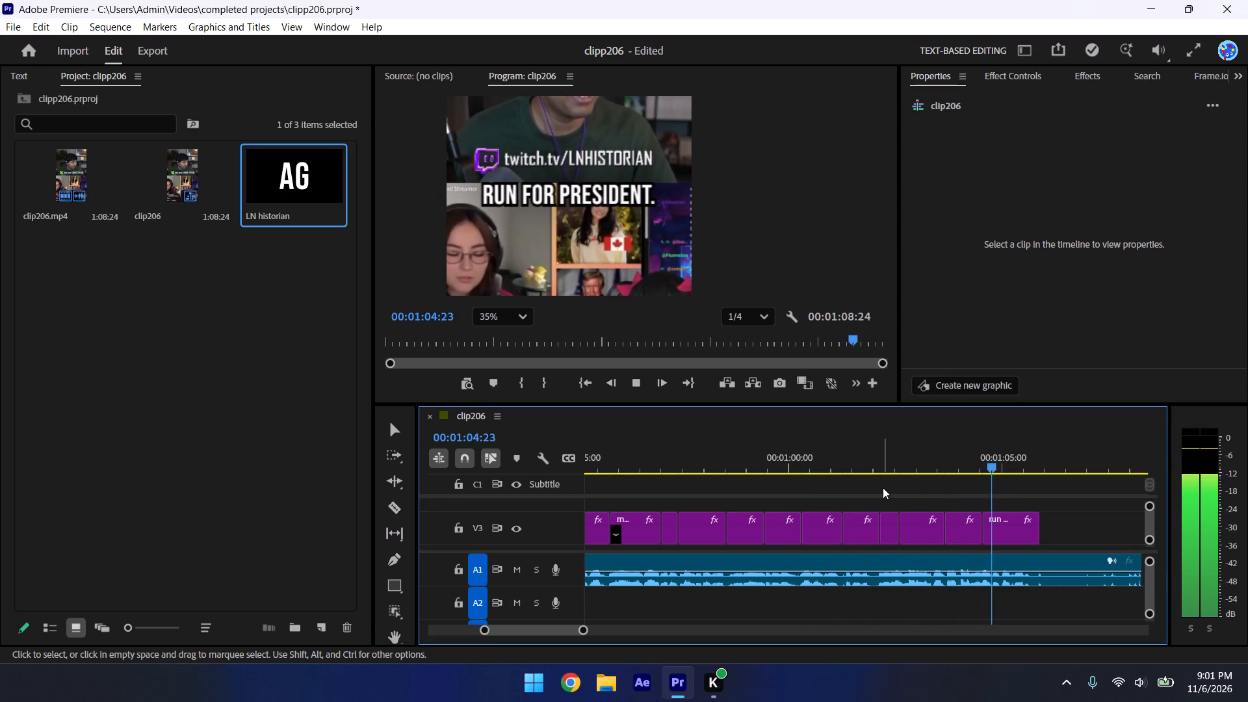
key("space")
left_click(898, 468)
key("space")
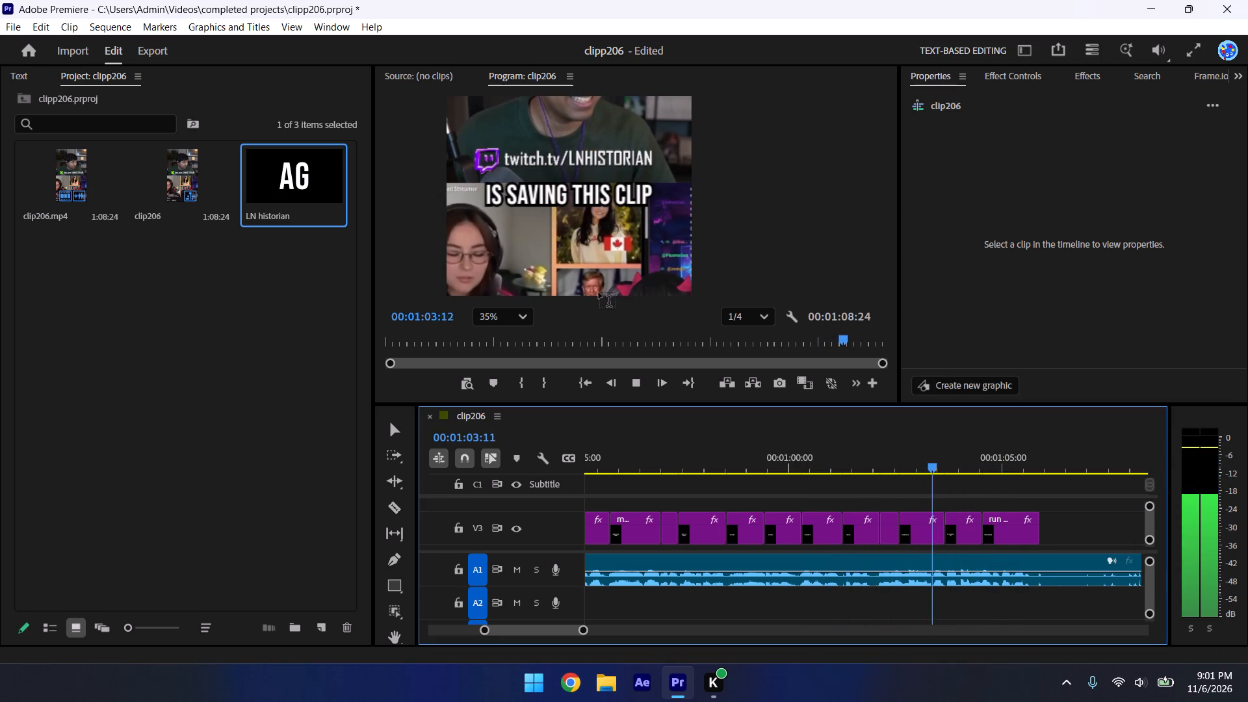
key("space")
key("space")
key("space")
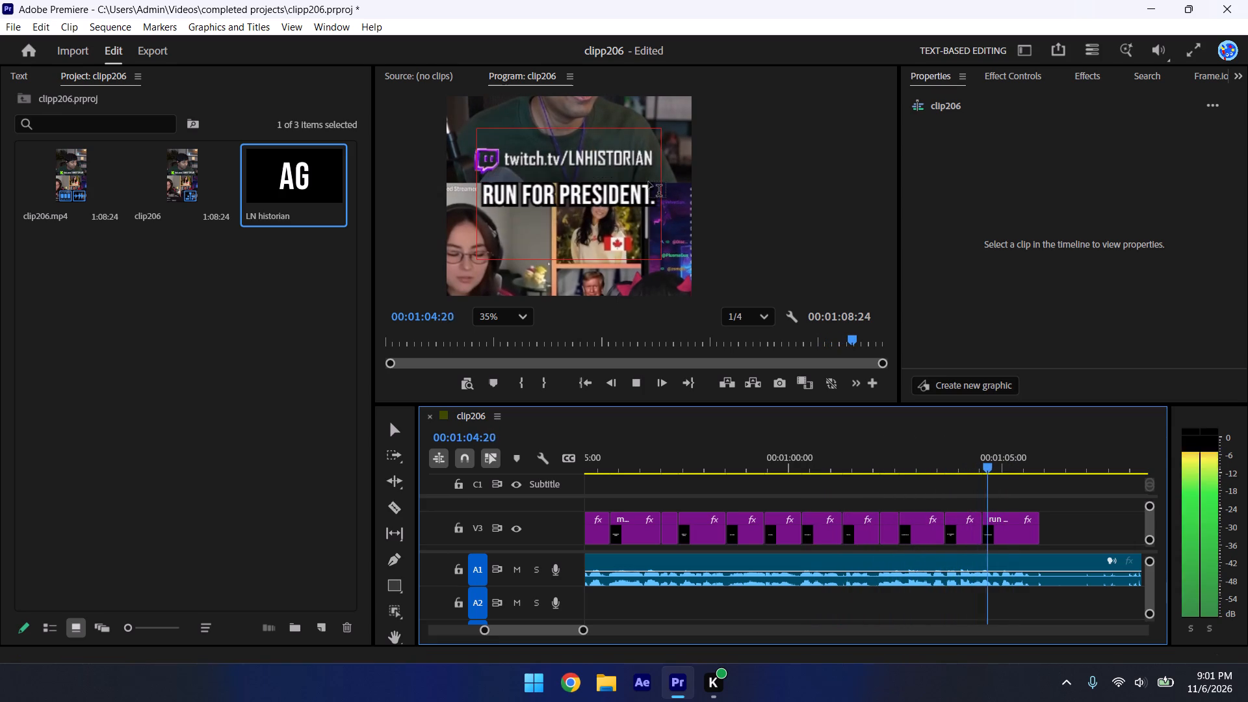
left_click(920, 467)
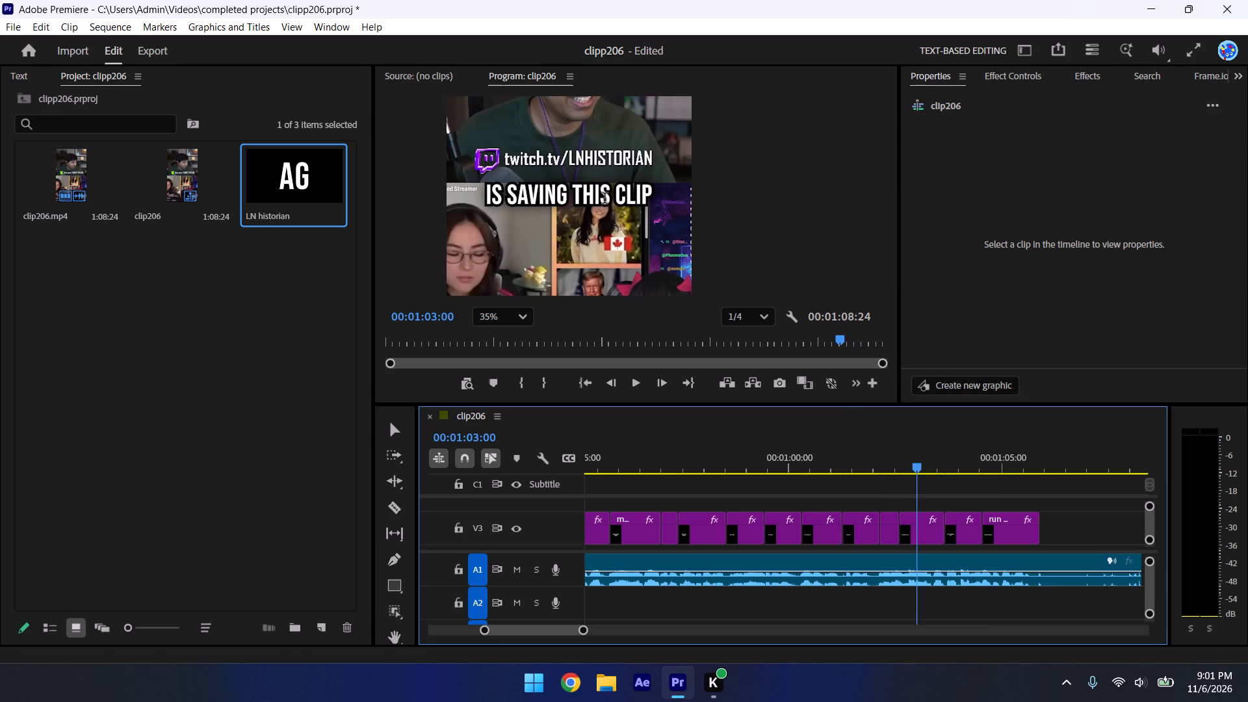
left_click(884, 467)
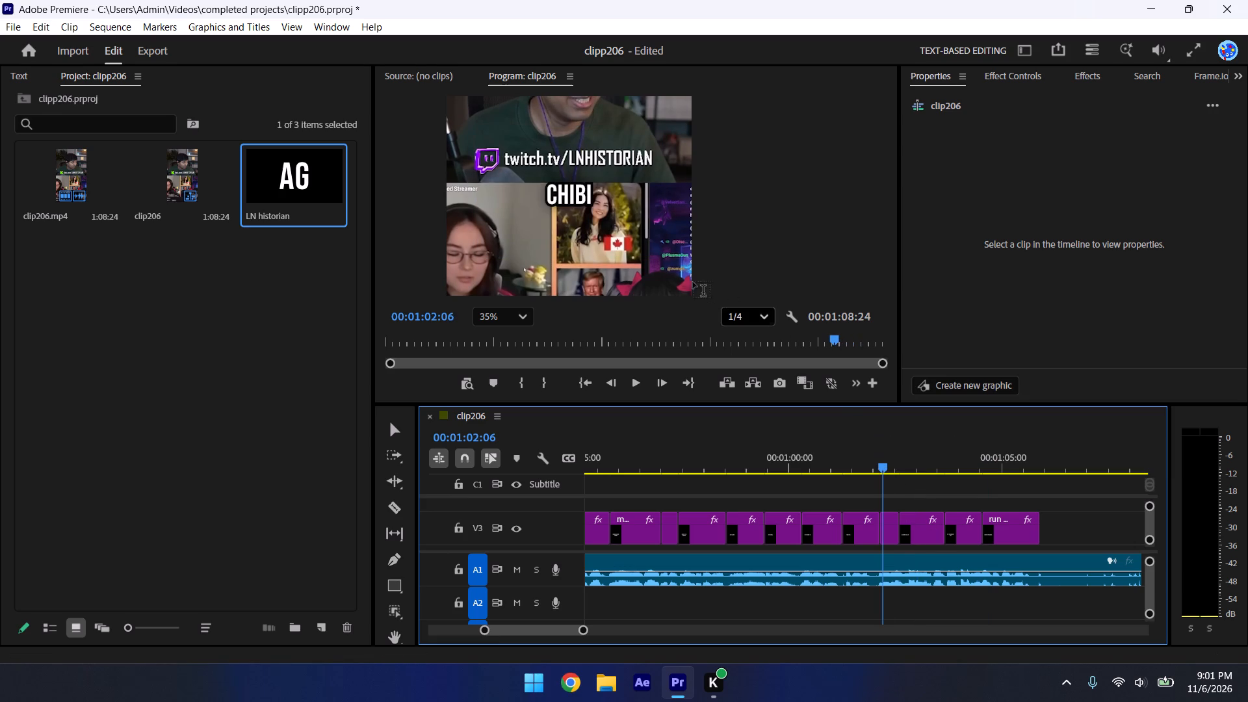
key("space")
key("space")
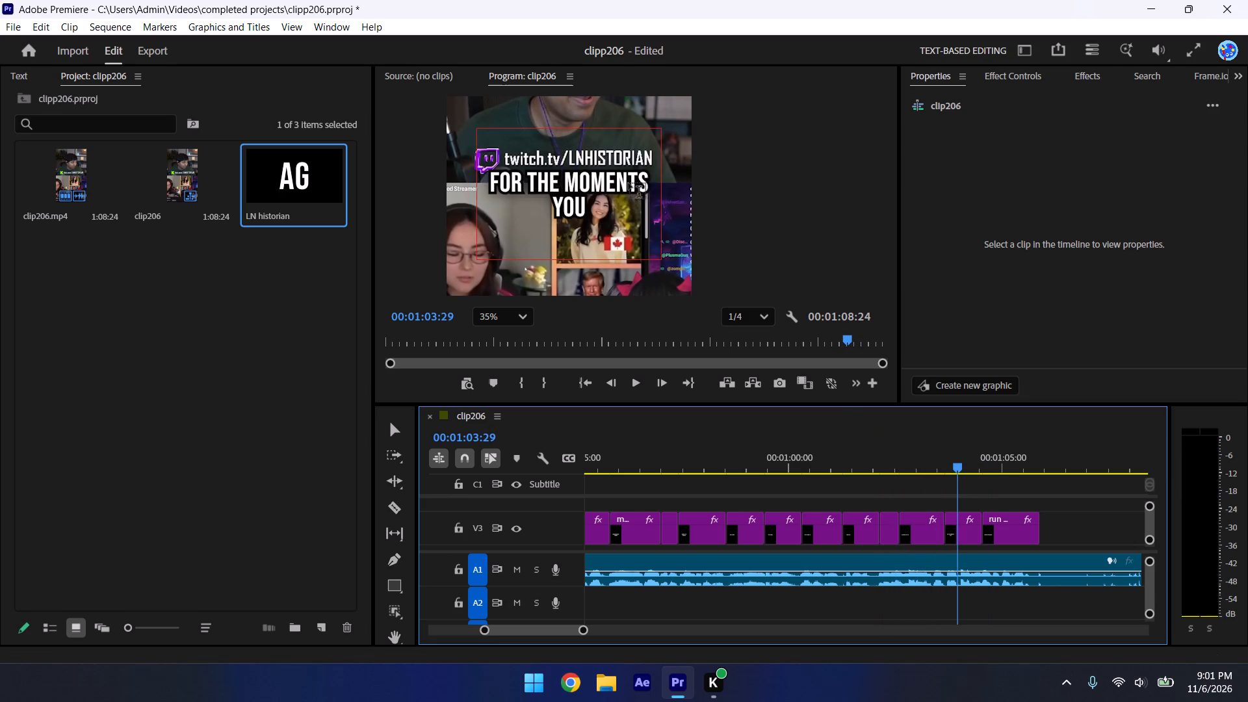
left_click(636, 179)
left_click(644, 180)
key("BackSpace")
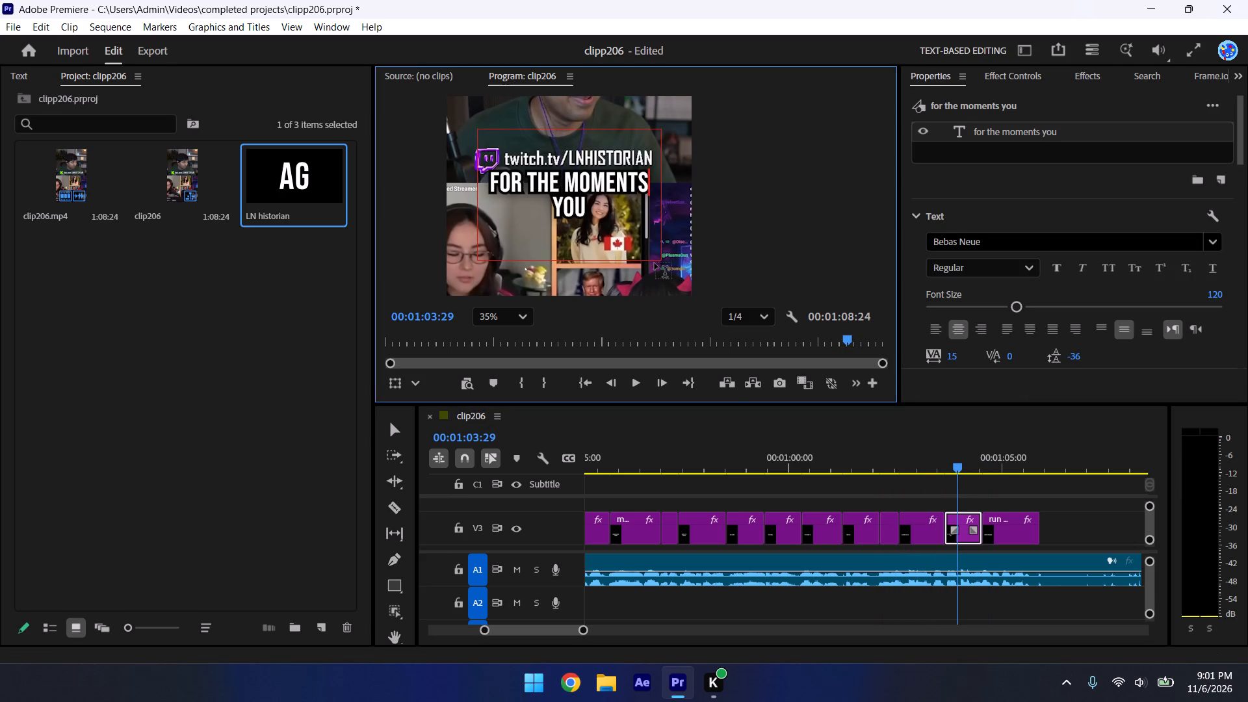
left_click(917, 491)
Play to the end of the sequence and set the out point at 00:01:08:23.
key("space")
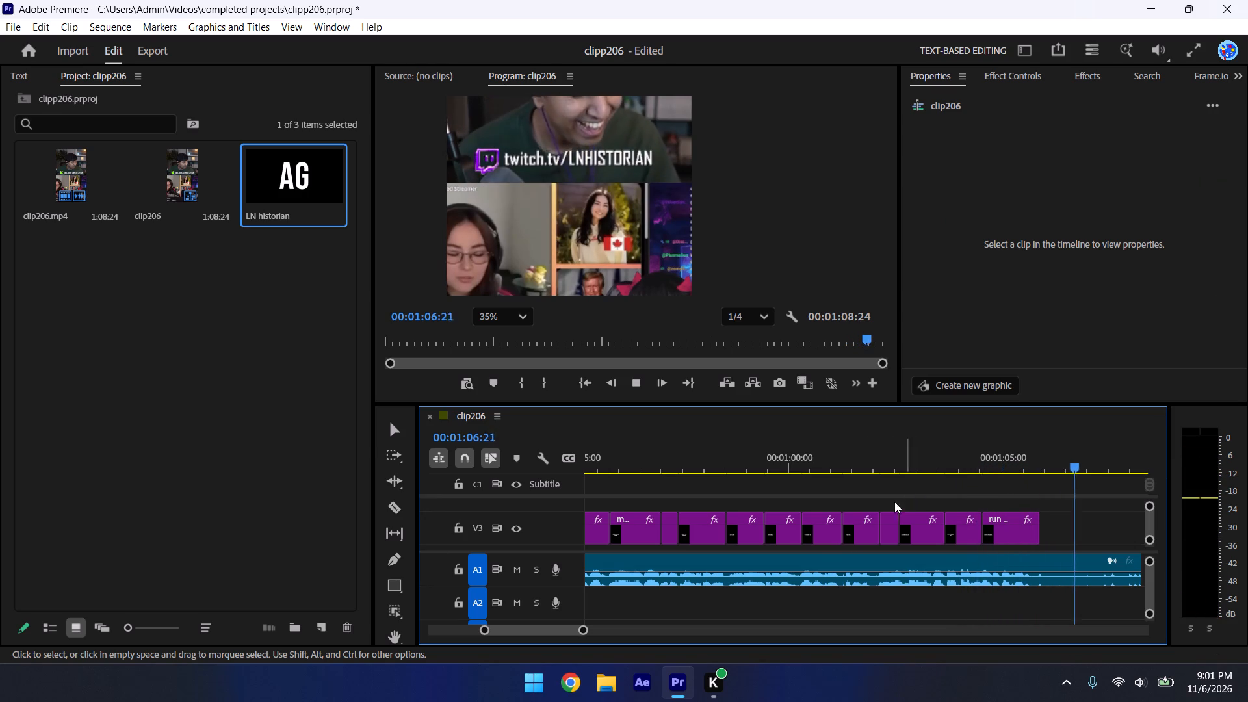
left_click_drag(591, 627, 870, 670)
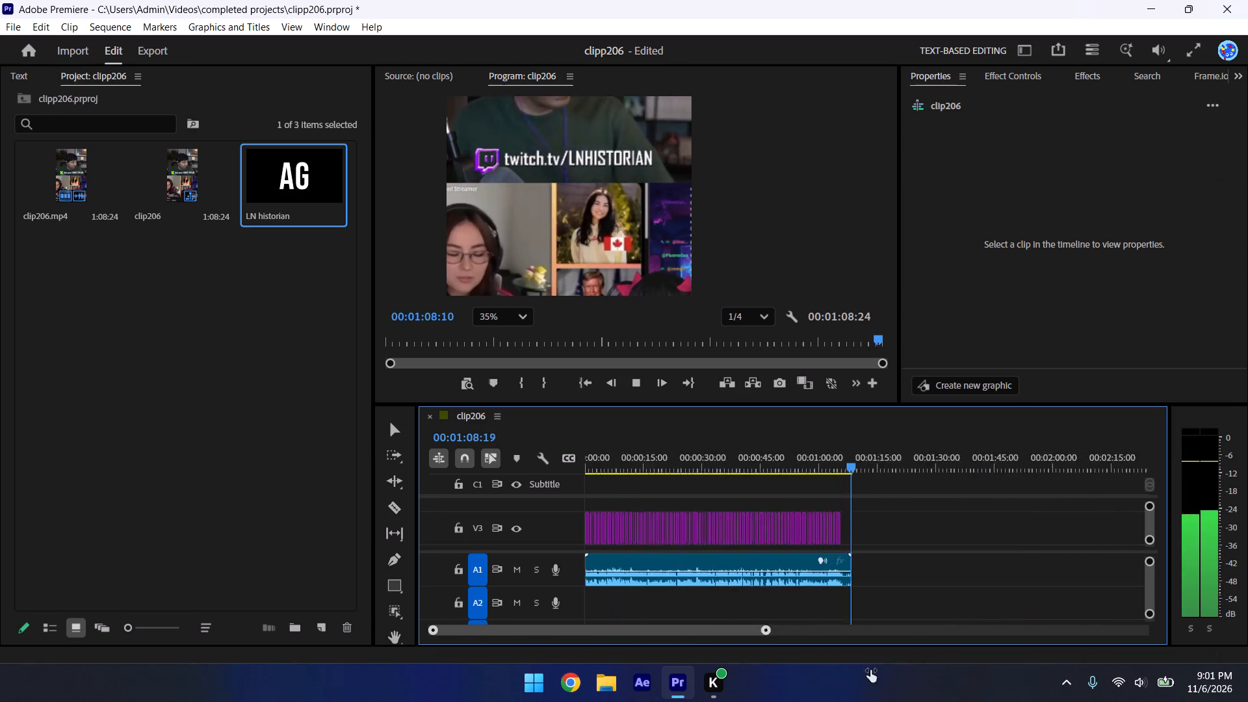
left_click_drag(870, 670, 776, 686)
key("Left")
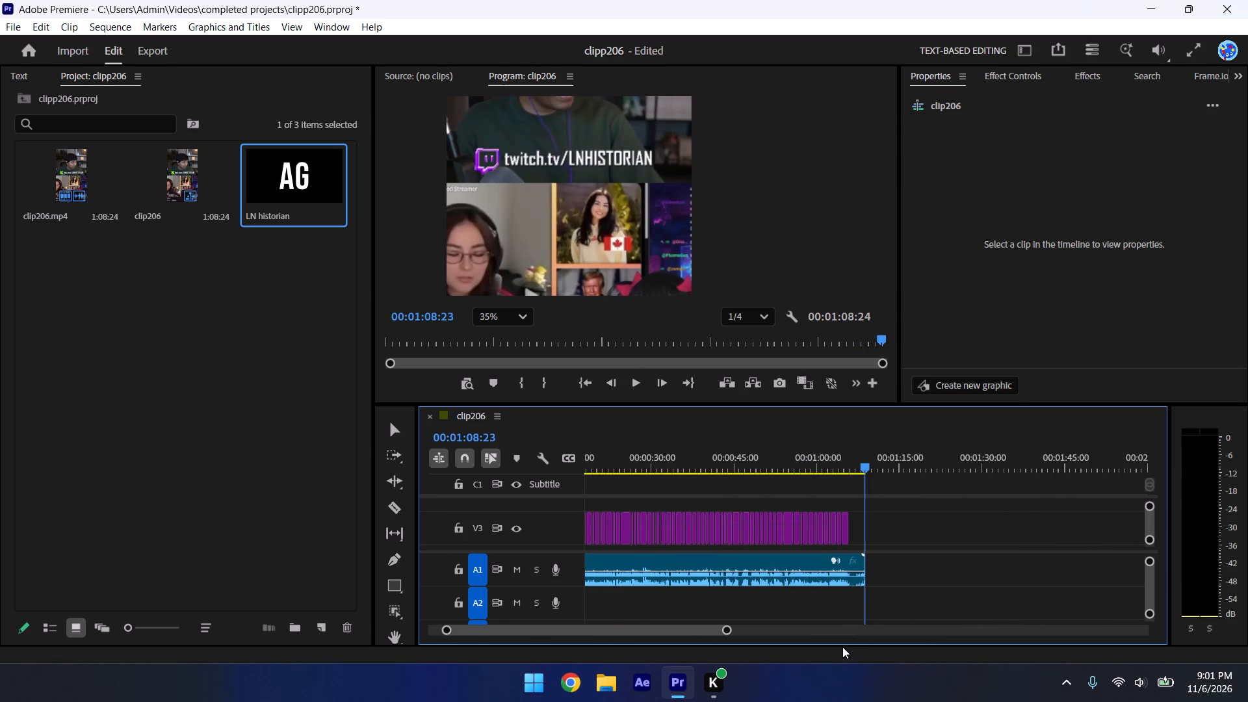
key("o")
Replay the opening captions, copy the first caption graphic "so please vote", and move the original up from track V3 to V4.
left_click(632, 448)
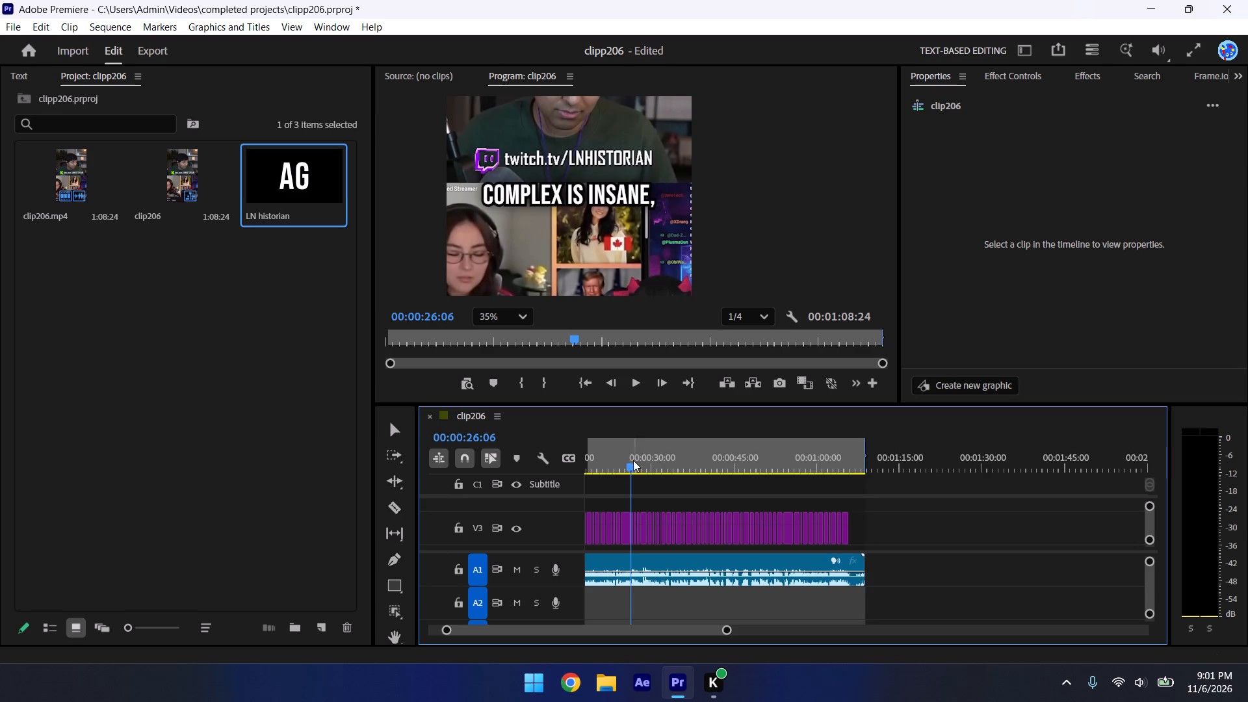
left_click_drag(629, 465, 29, 507)
key("space")
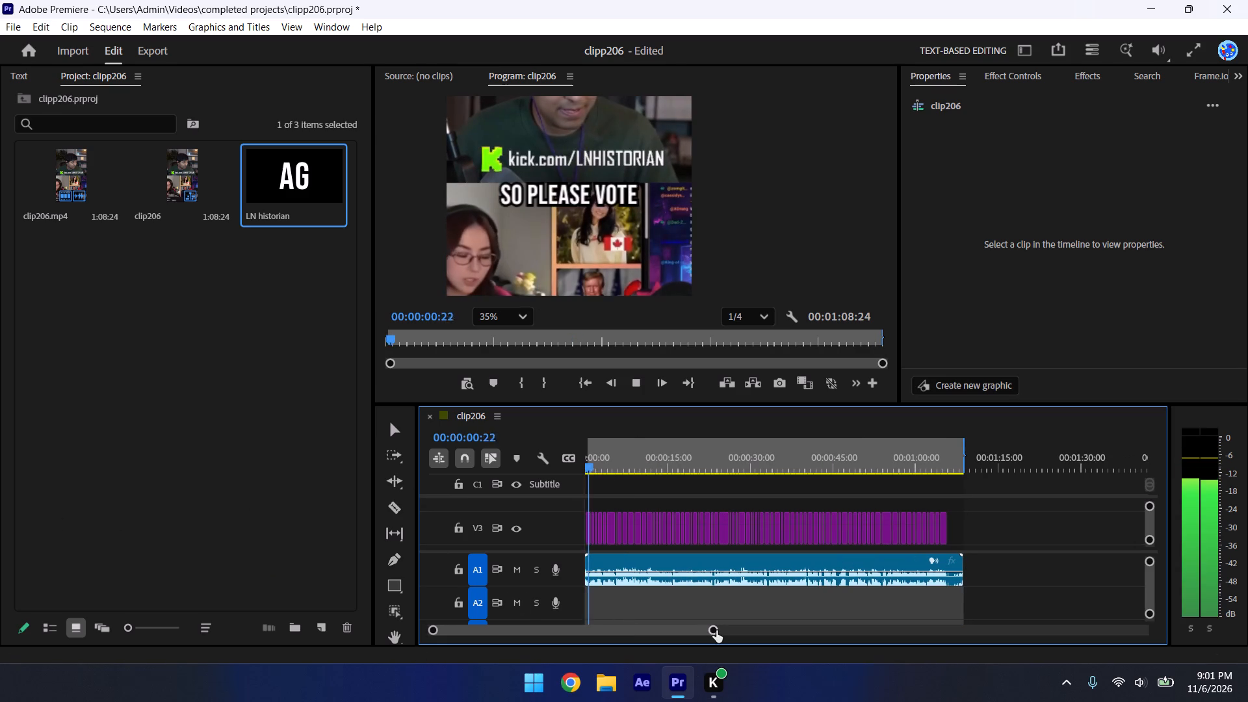
left_click_drag(716, 631, 502, 627)
key("space")
left_click(642, 518)
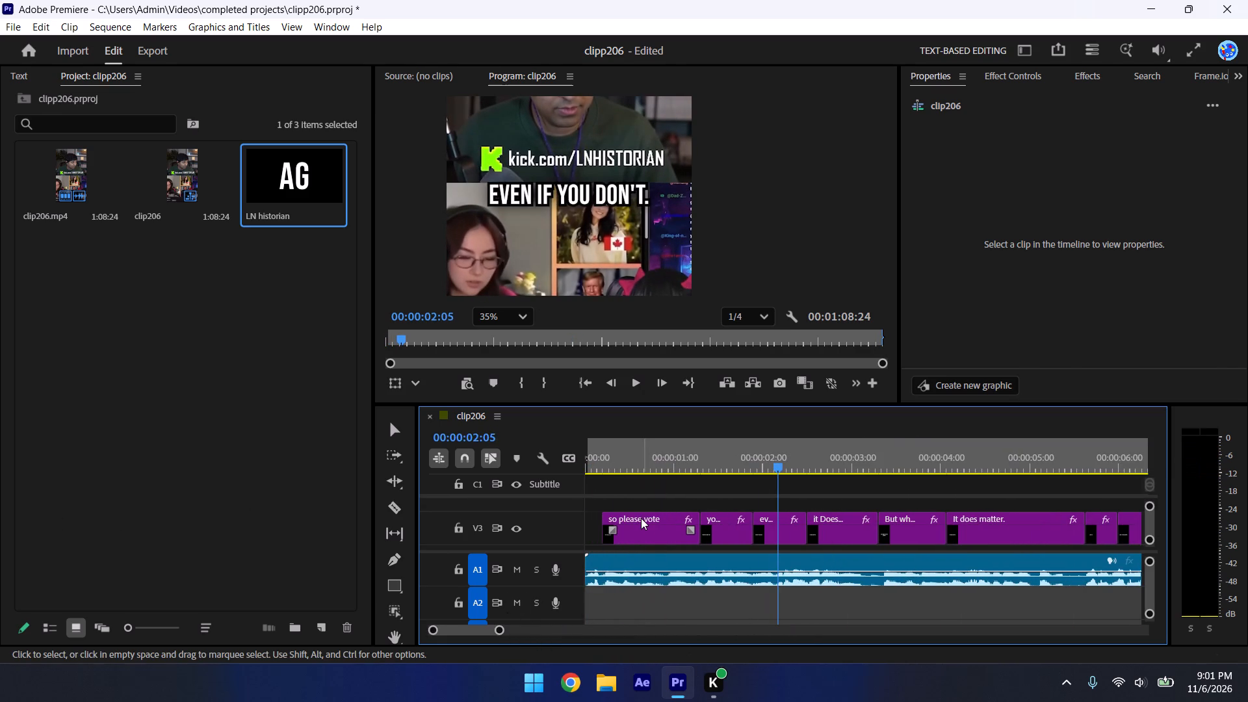
key("ctrl+c")
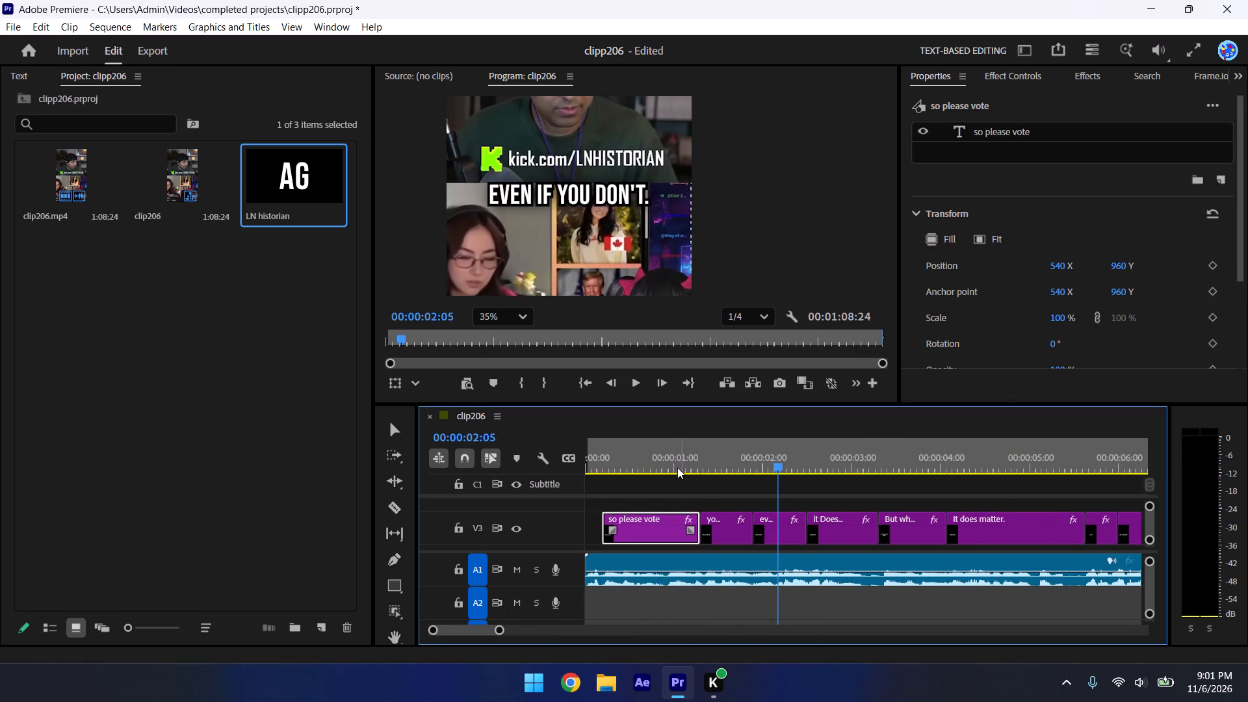
left_click_drag(640, 520, 642, 505)
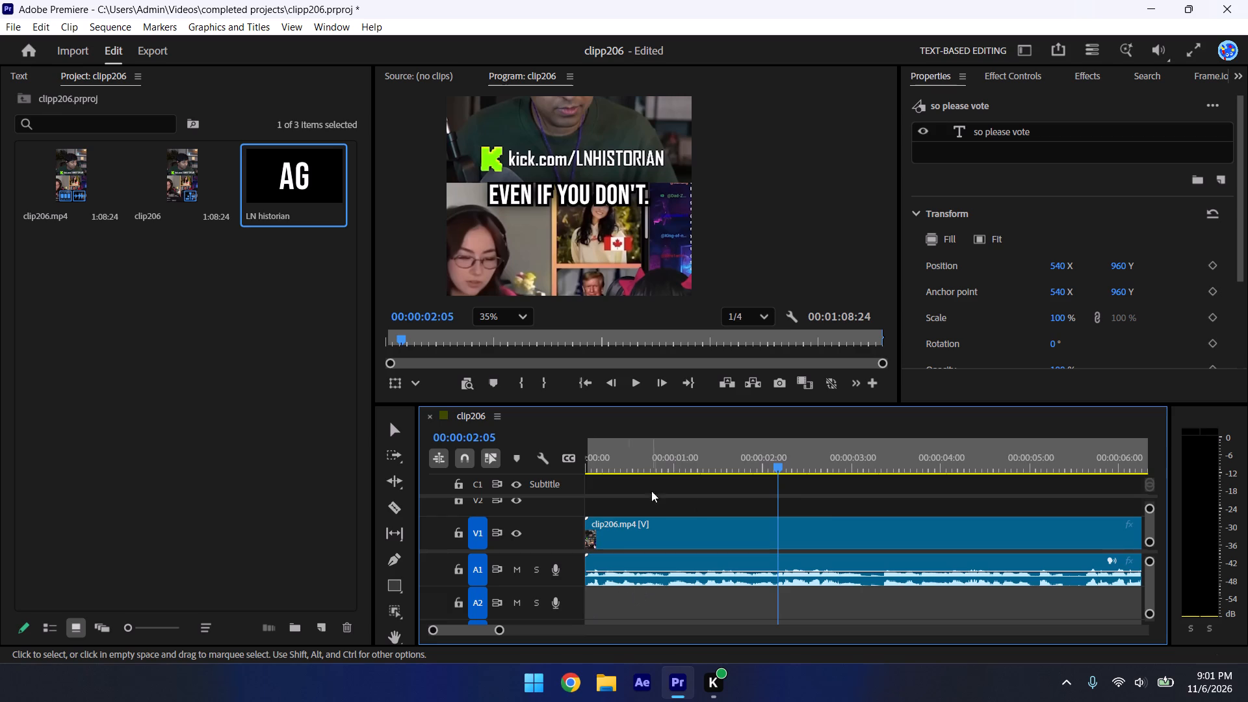
left_click_drag(1147, 524, 1146, 518)
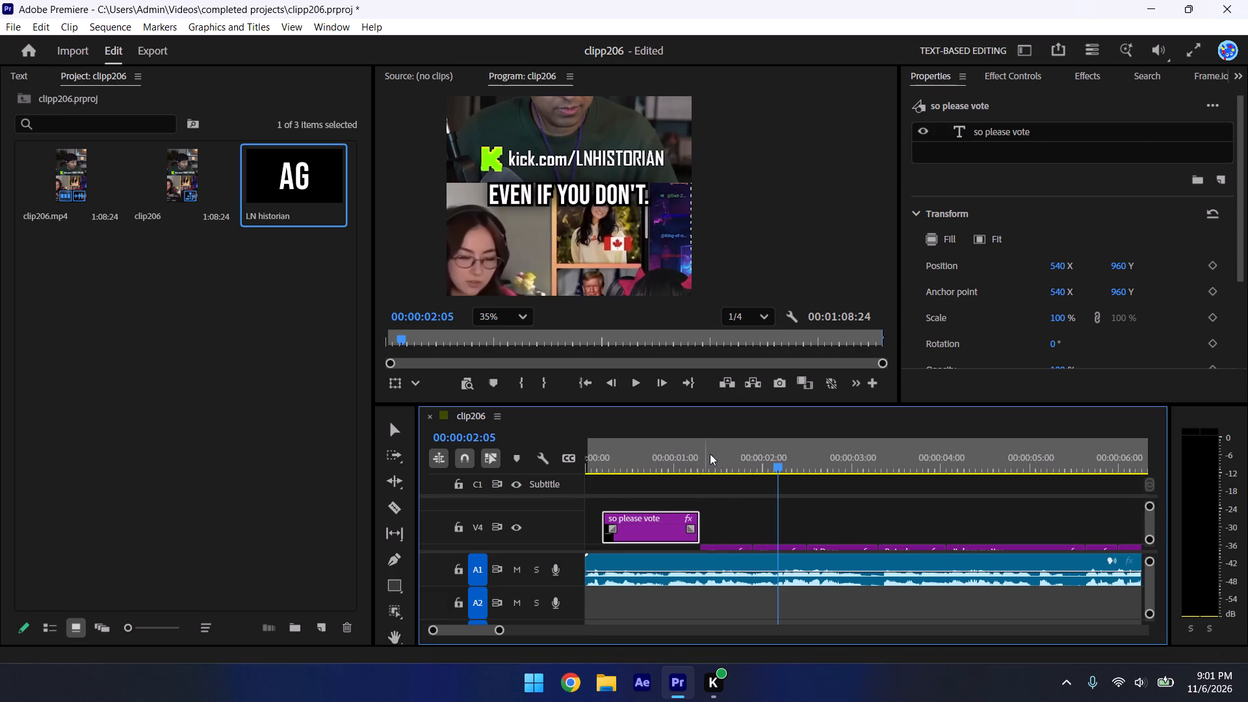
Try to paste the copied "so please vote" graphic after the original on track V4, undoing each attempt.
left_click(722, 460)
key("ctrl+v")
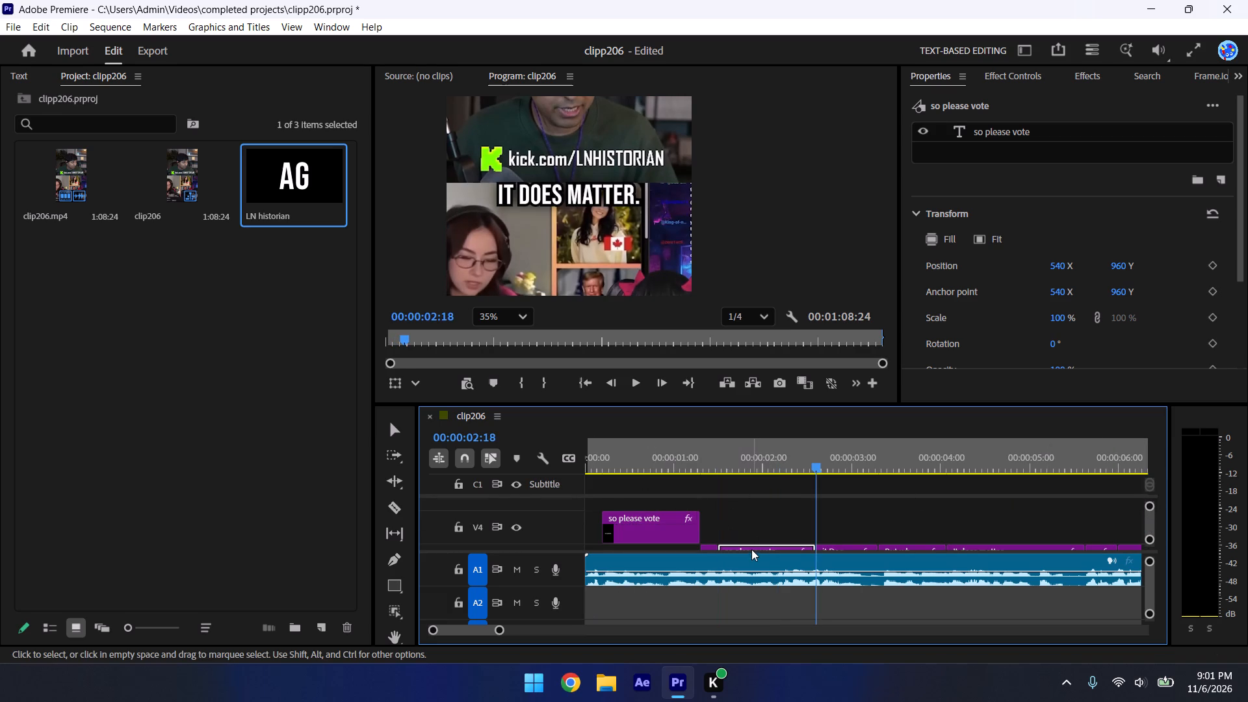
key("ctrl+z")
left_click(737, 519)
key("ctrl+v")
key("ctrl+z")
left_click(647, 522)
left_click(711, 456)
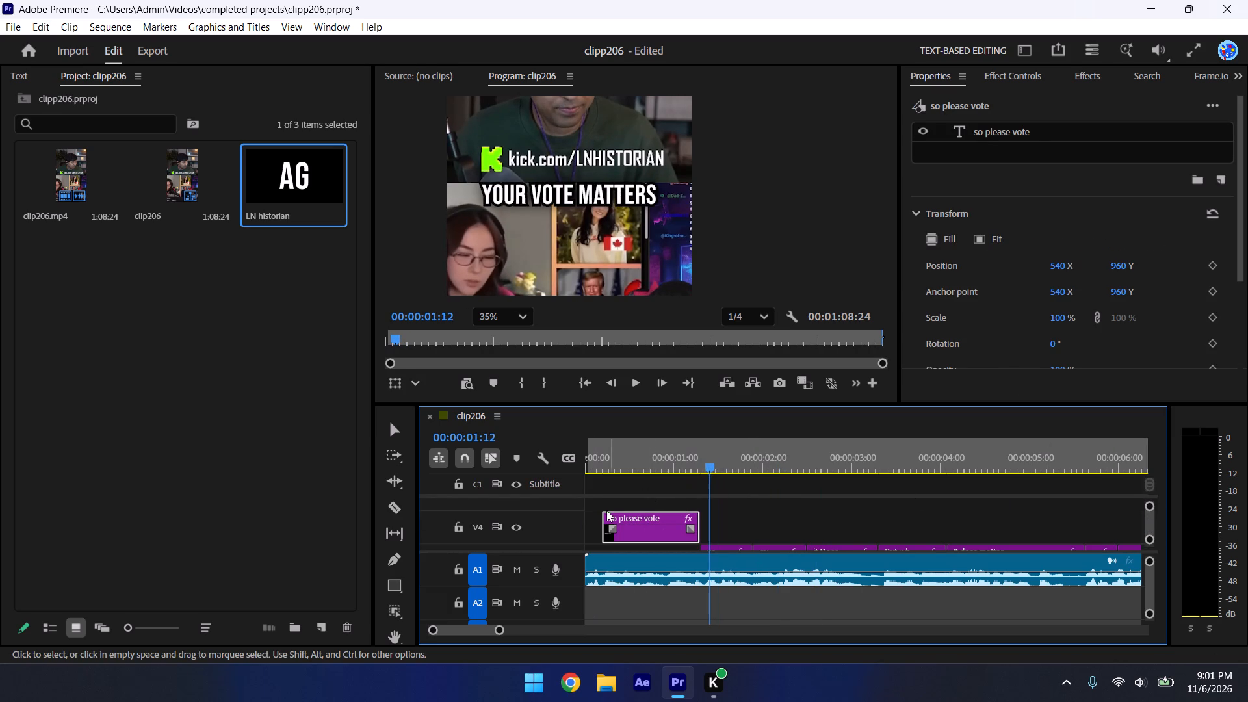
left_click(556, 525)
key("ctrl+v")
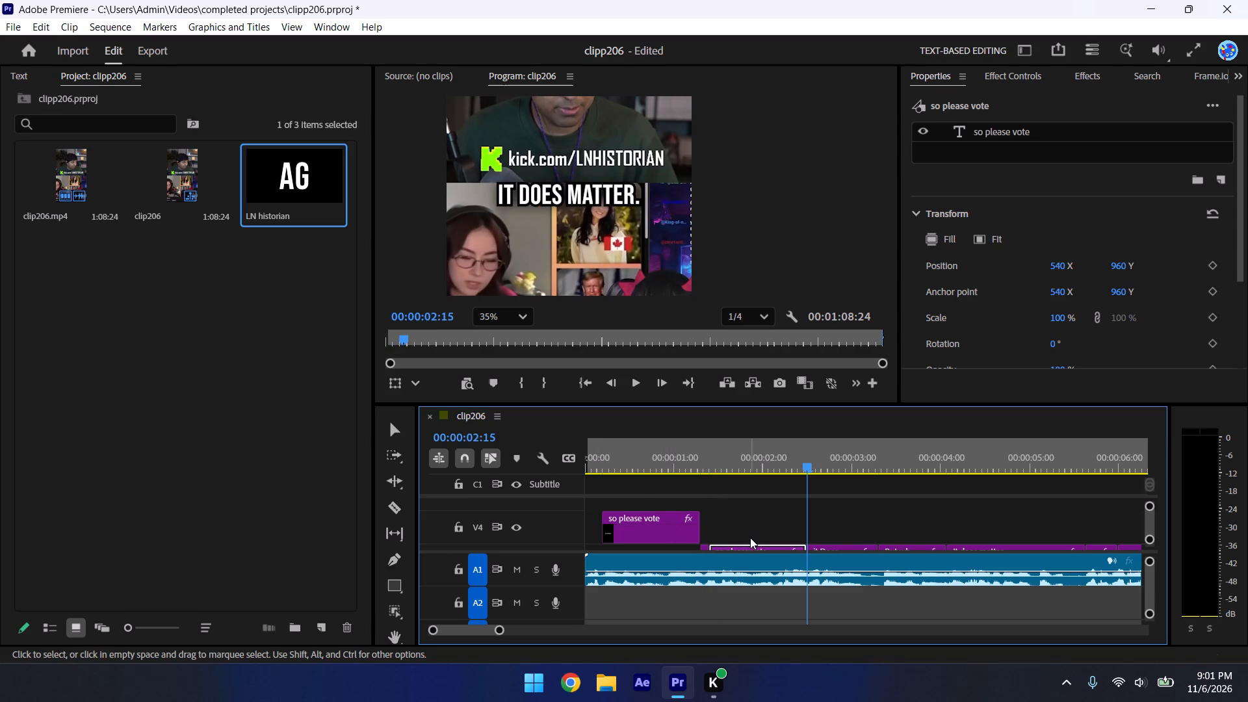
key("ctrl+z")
Copy the "so please vote" graphic on V4 again and paste it further along the same track at 00:00:01:16.
left_click(658, 528)
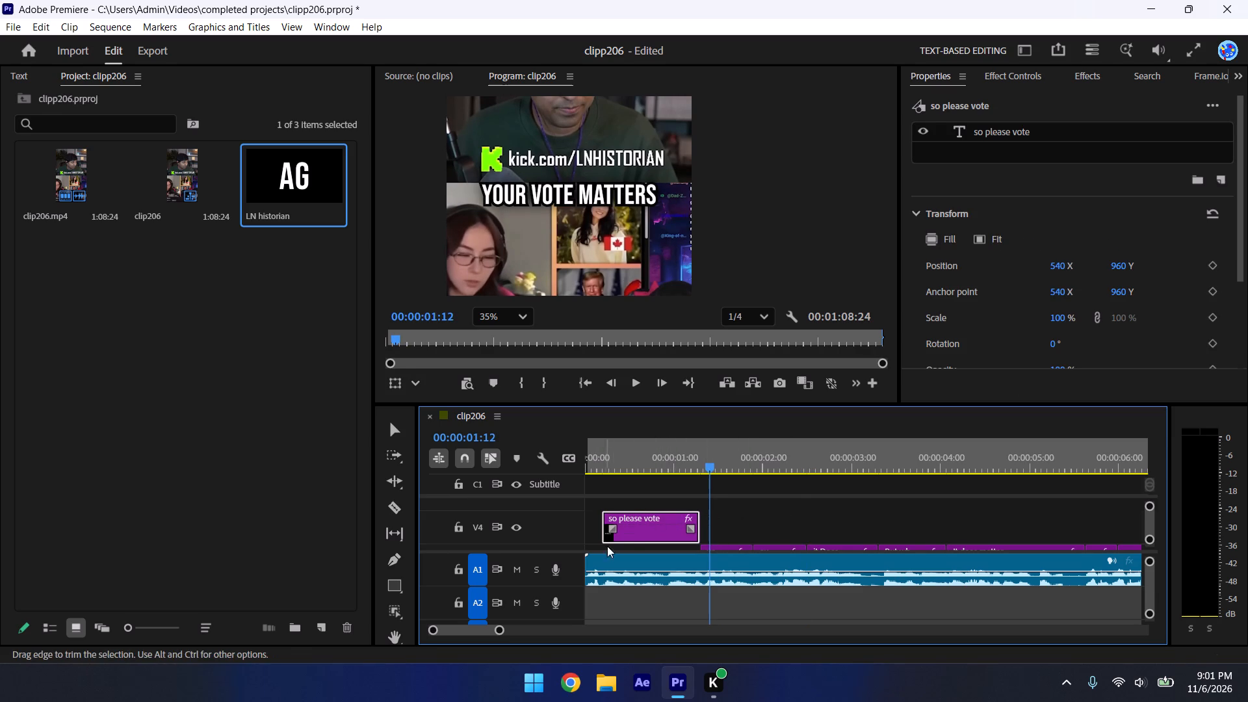
key("ctrl+c")
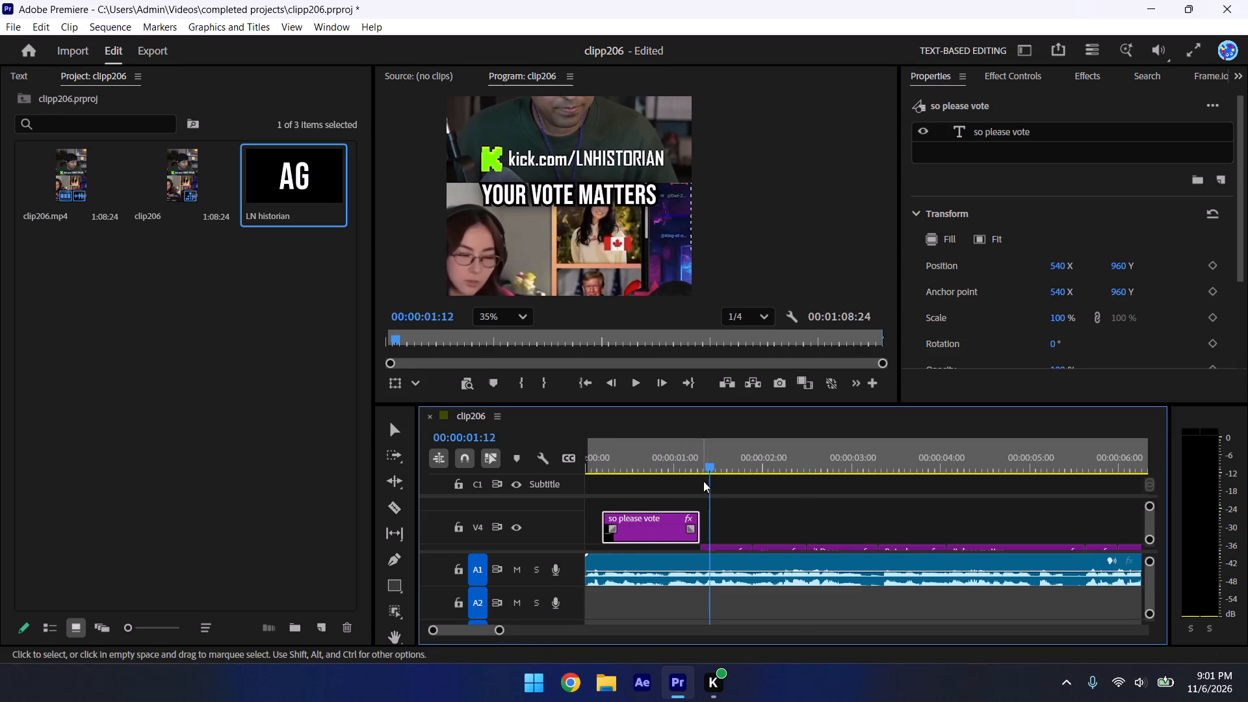
left_click(723, 468)
left_click(699, 457)
left_click(723, 466)
left_click(722, 525)
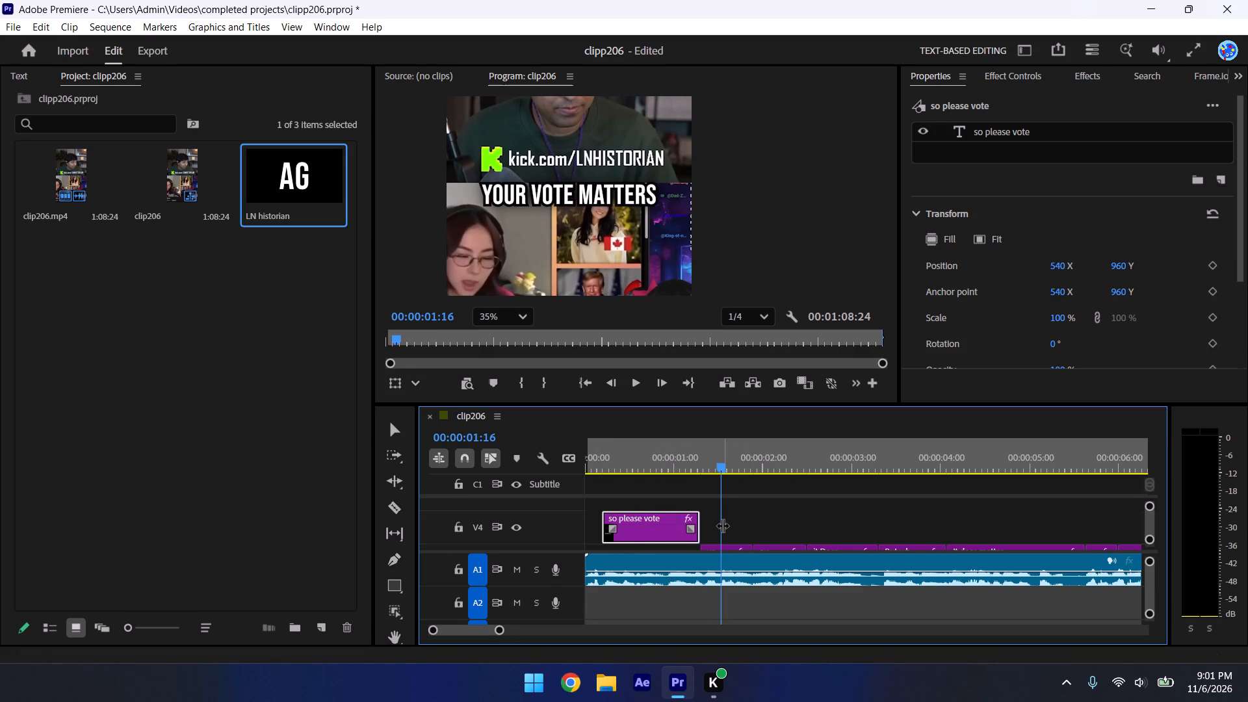
left_click(751, 515)
key("ctrl+v")
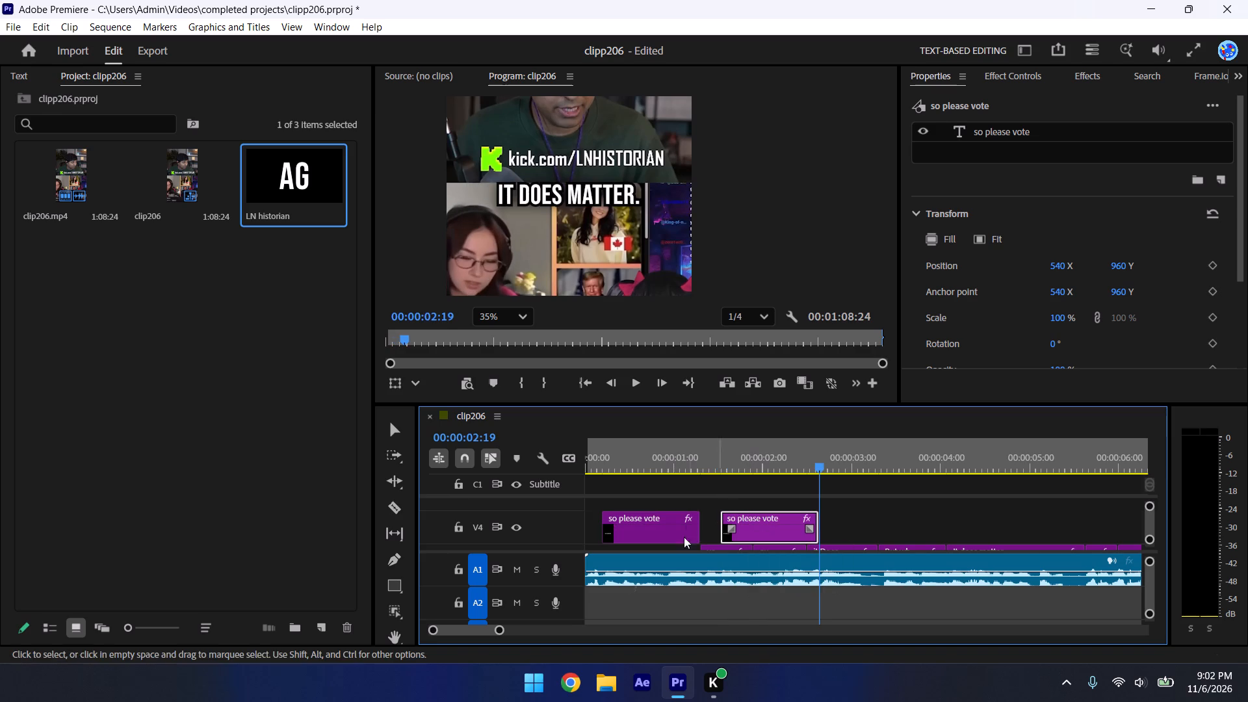
Move the pasted "so please vote" graphic down to track V3, directly beneath the original on V4.
left_click_drag(501, 631, 542, 637)
left_click_drag(542, 637, 529, 638)
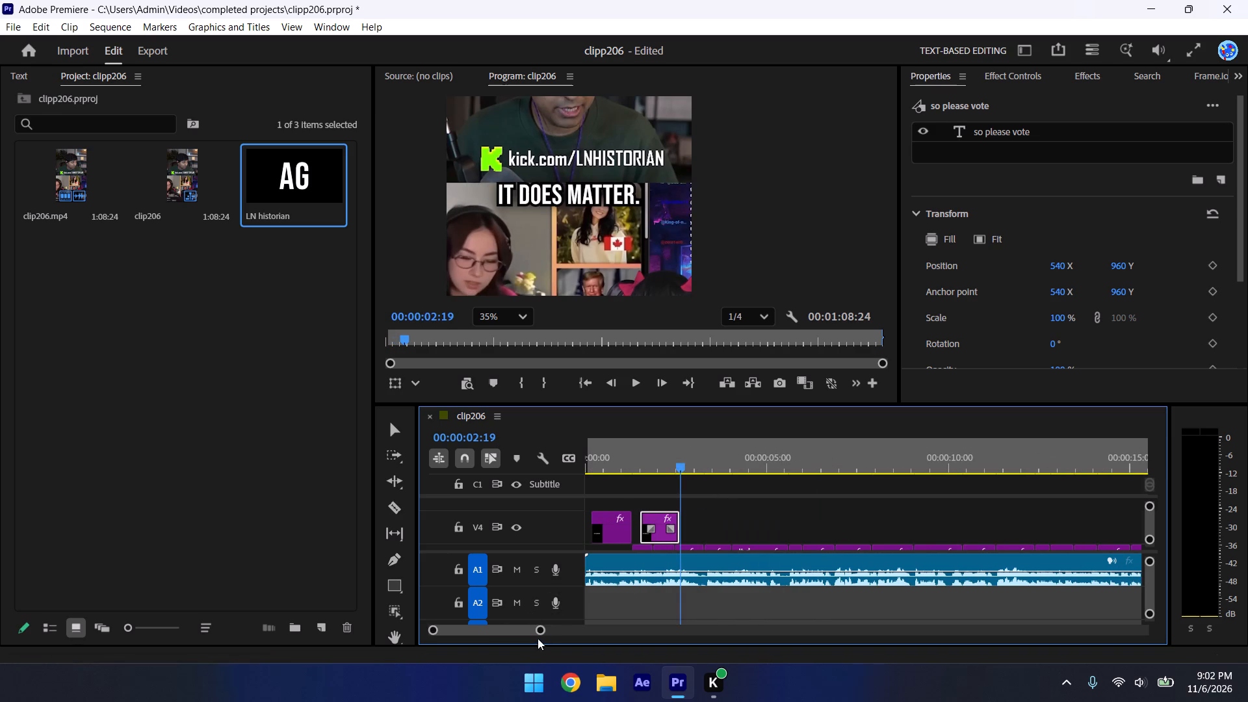
left_click_drag(541, 631, 487, 638)
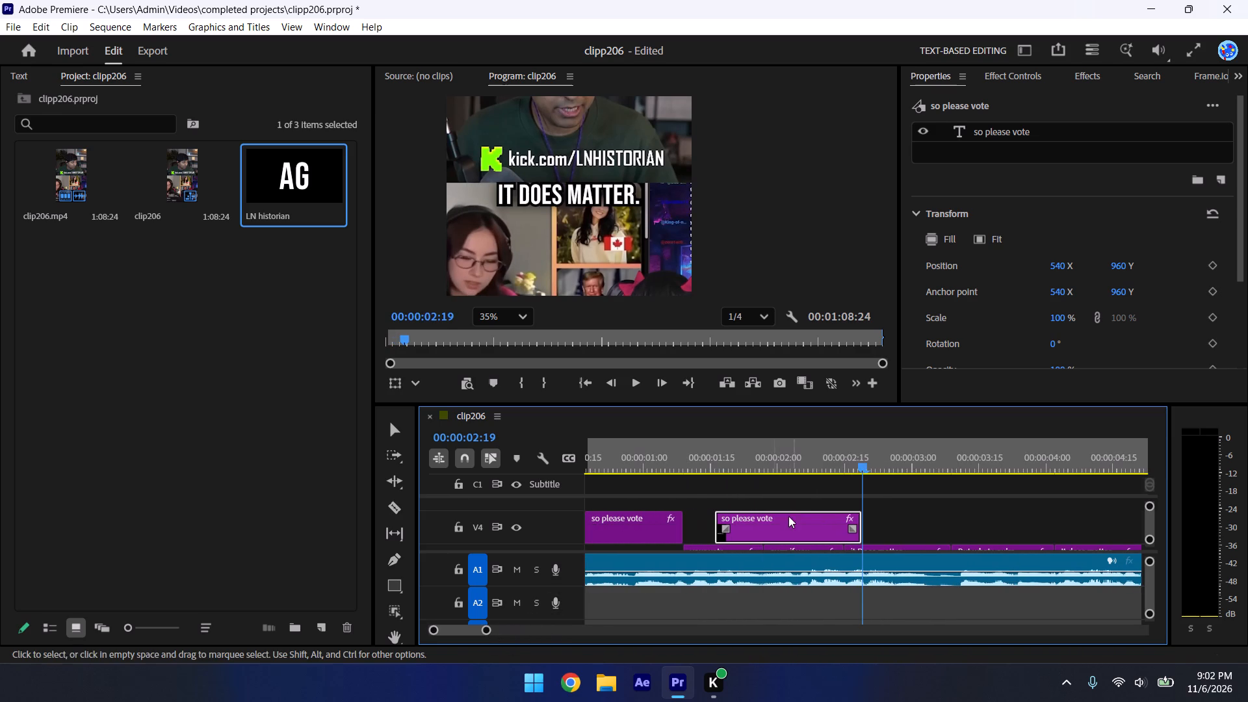
left_click_drag(459, 632, 453, 632)
left_click_drag(863, 512, 749, 553)
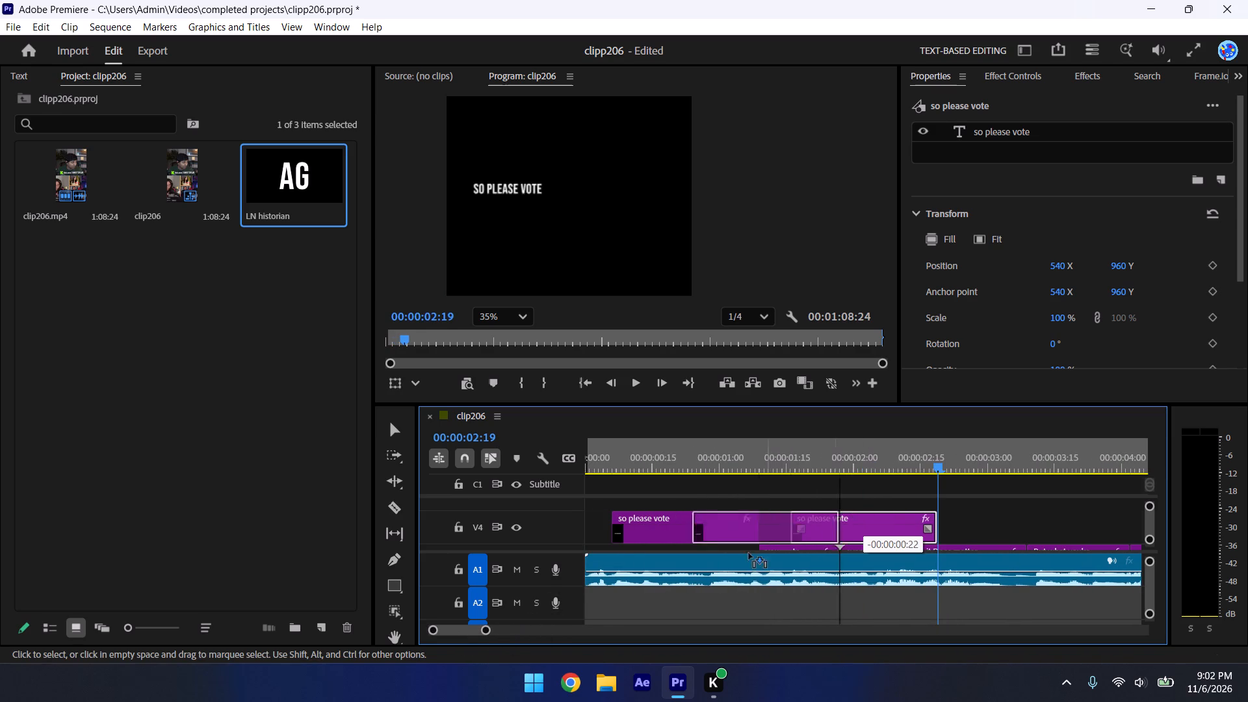
left_click_drag(749, 553, 688, 555)
left_click(639, 478)
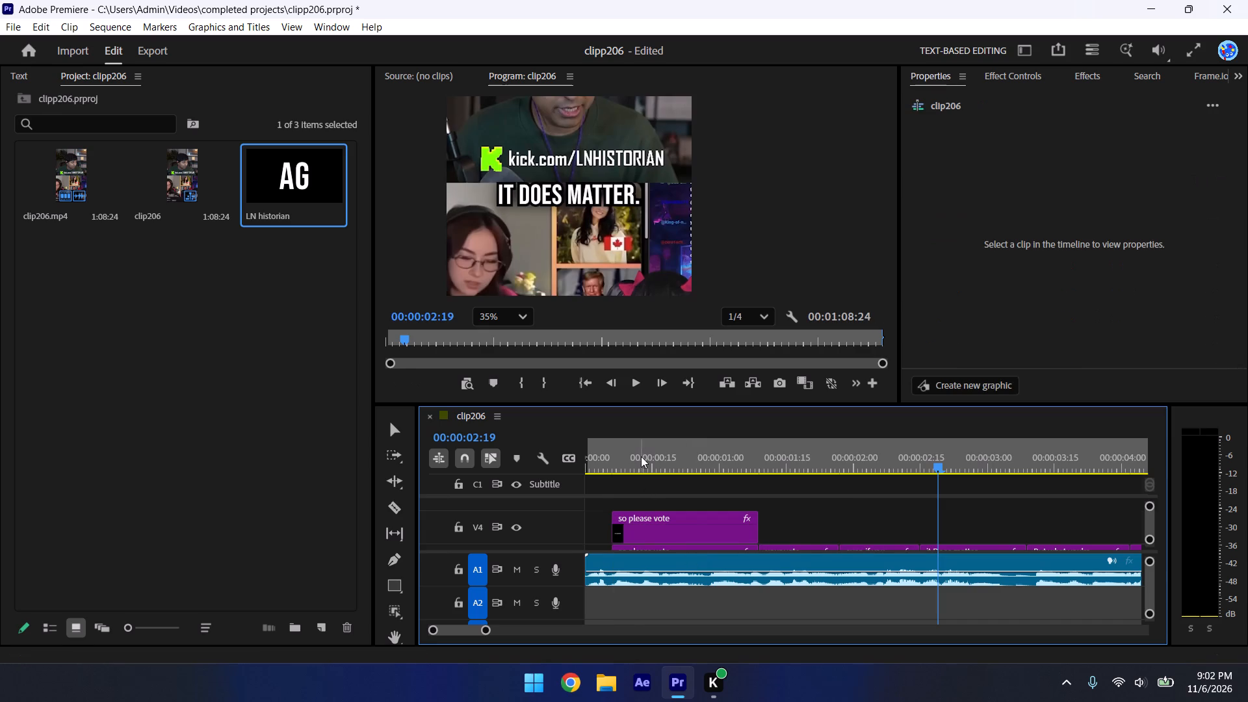
Extend the start of the V4 "so please vote" graphic back to the beginning of the sequence.
left_click(640, 456)
left_click_drag(608, 522, 452, 533)
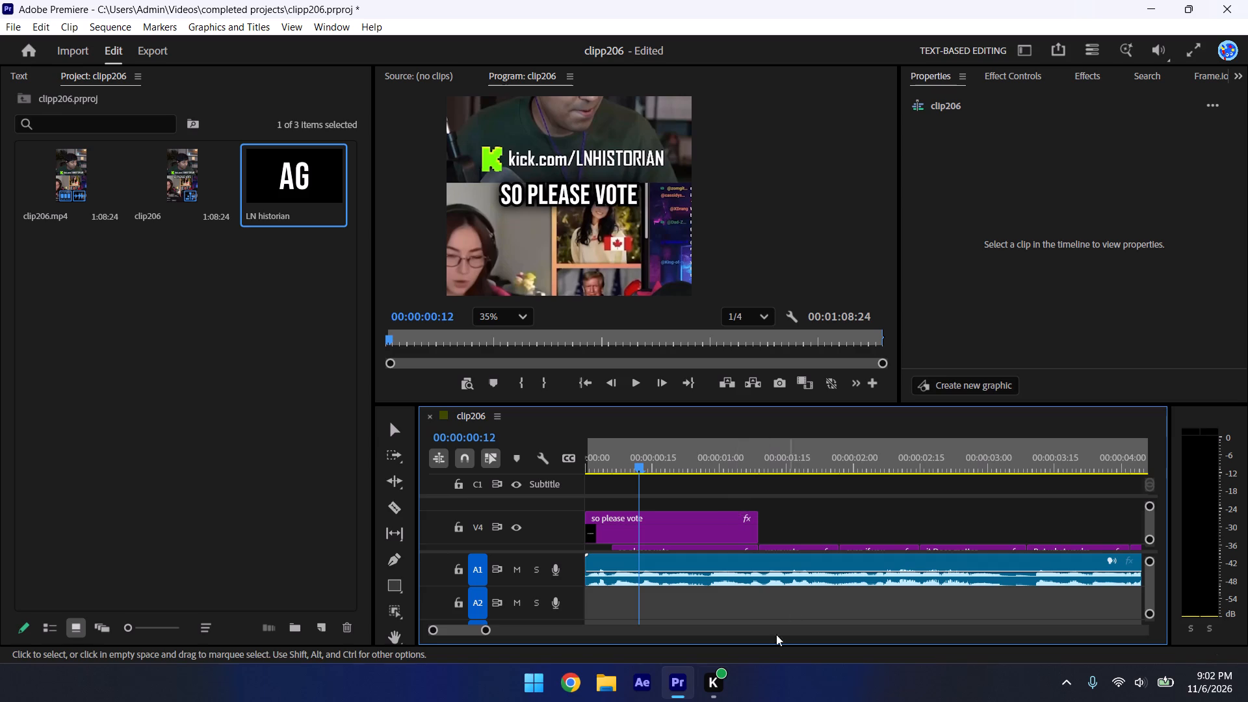
Play the captions from the opening through "because you said" and return to the "so please vote" caption.
key("space")
left_click_drag(486, 629, 729, 671)
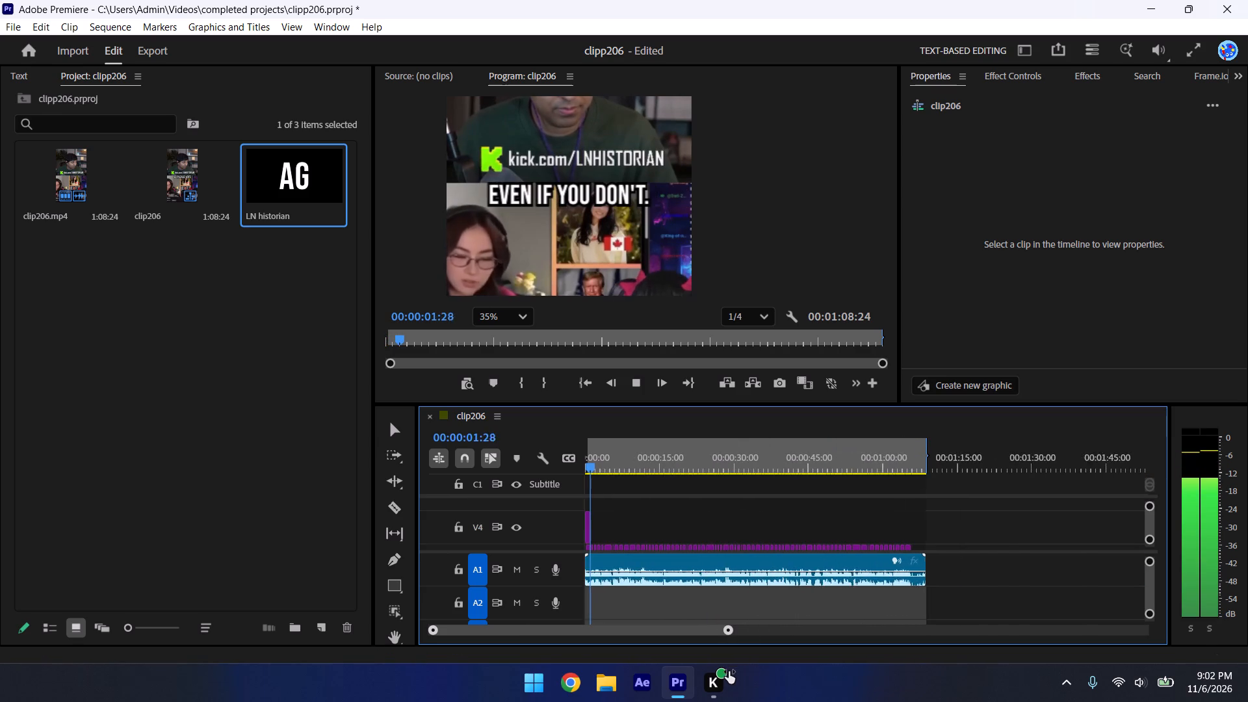
left_click_drag(729, 671, 722, 671)
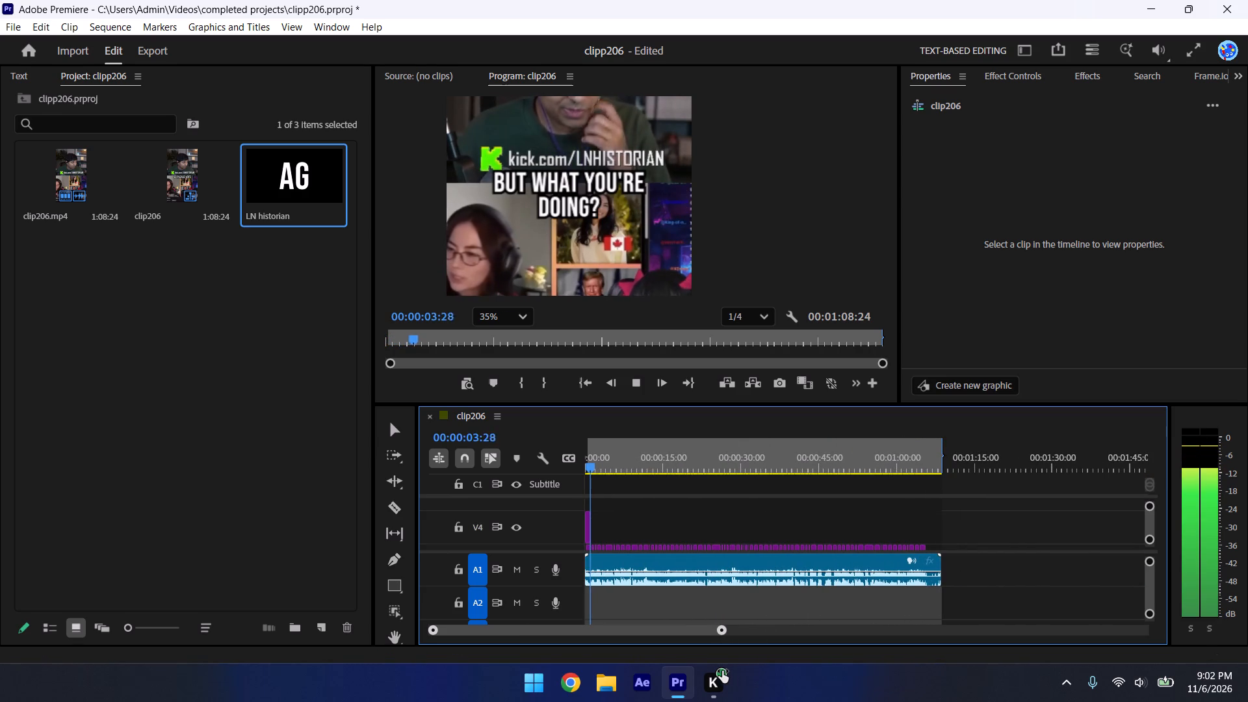
left_click_drag(722, 671, 697, 676)
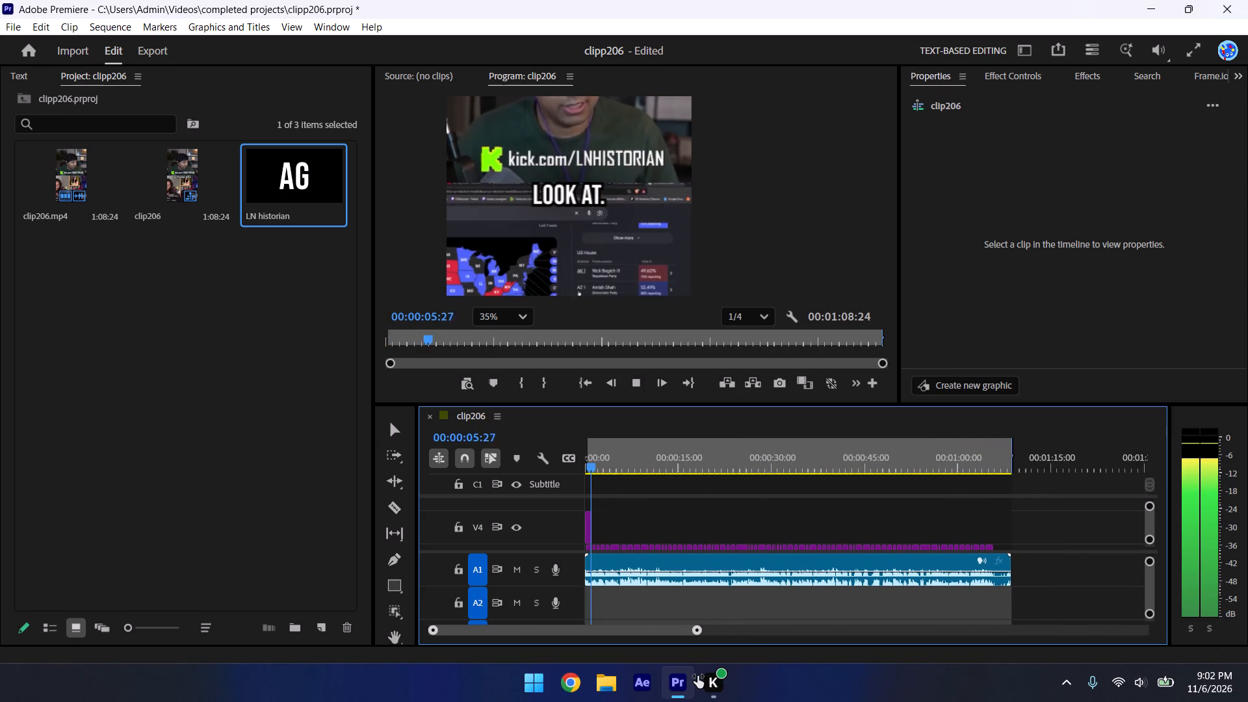
left_click_drag(697, 676, 500, 653)
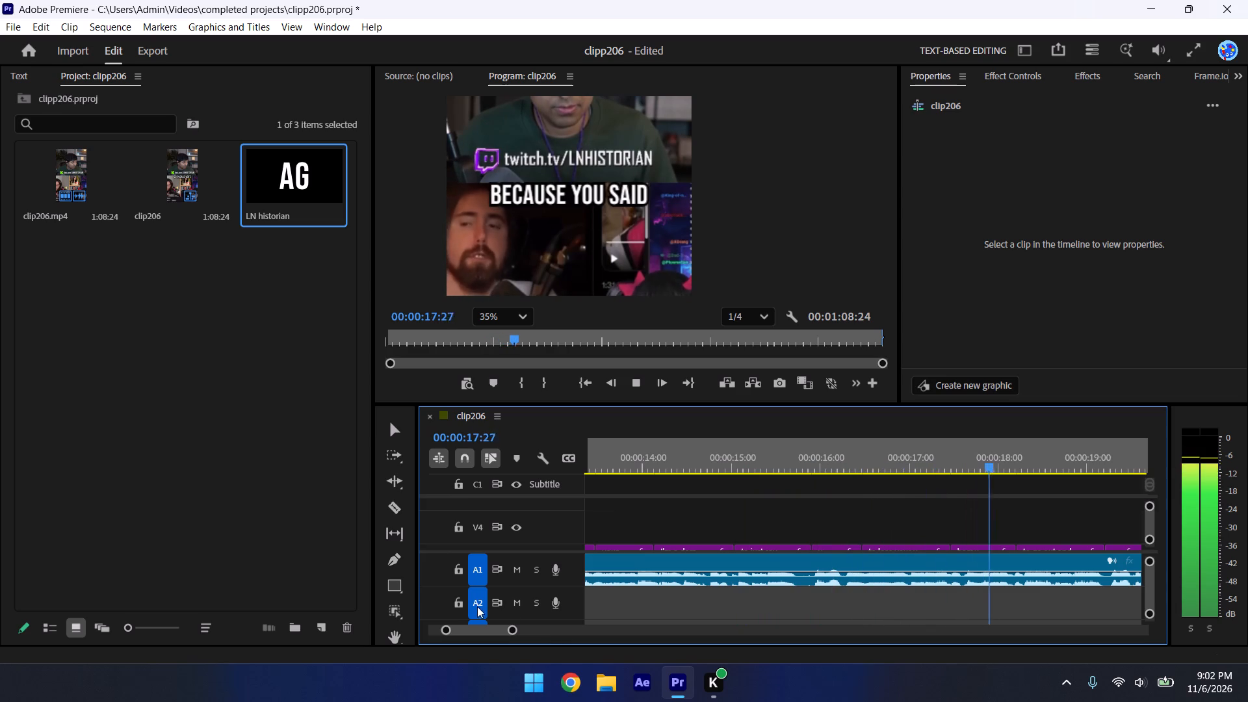
left_click_drag(513, 633, 667, 668)
left_click(593, 461)
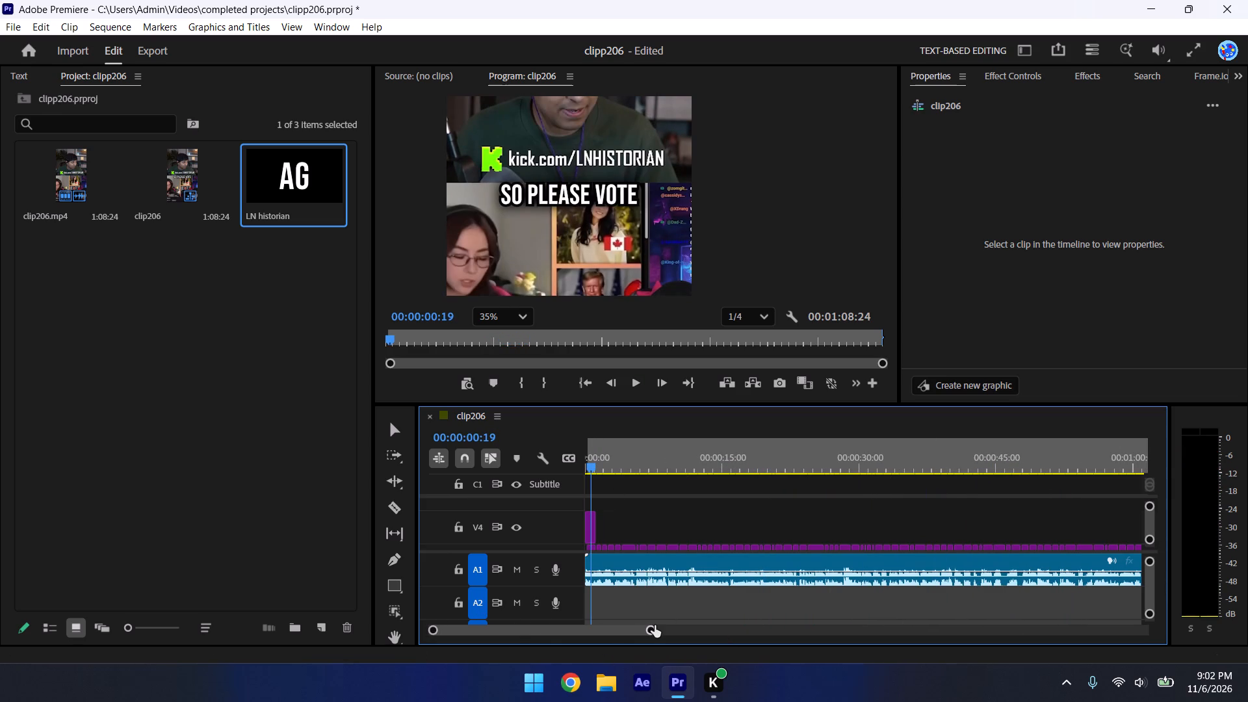
At 00:00:00:08, raise the text in the V4 "so please vote" graphic to a Y position of 585.
left_click_drag(653, 625, 502, 629)
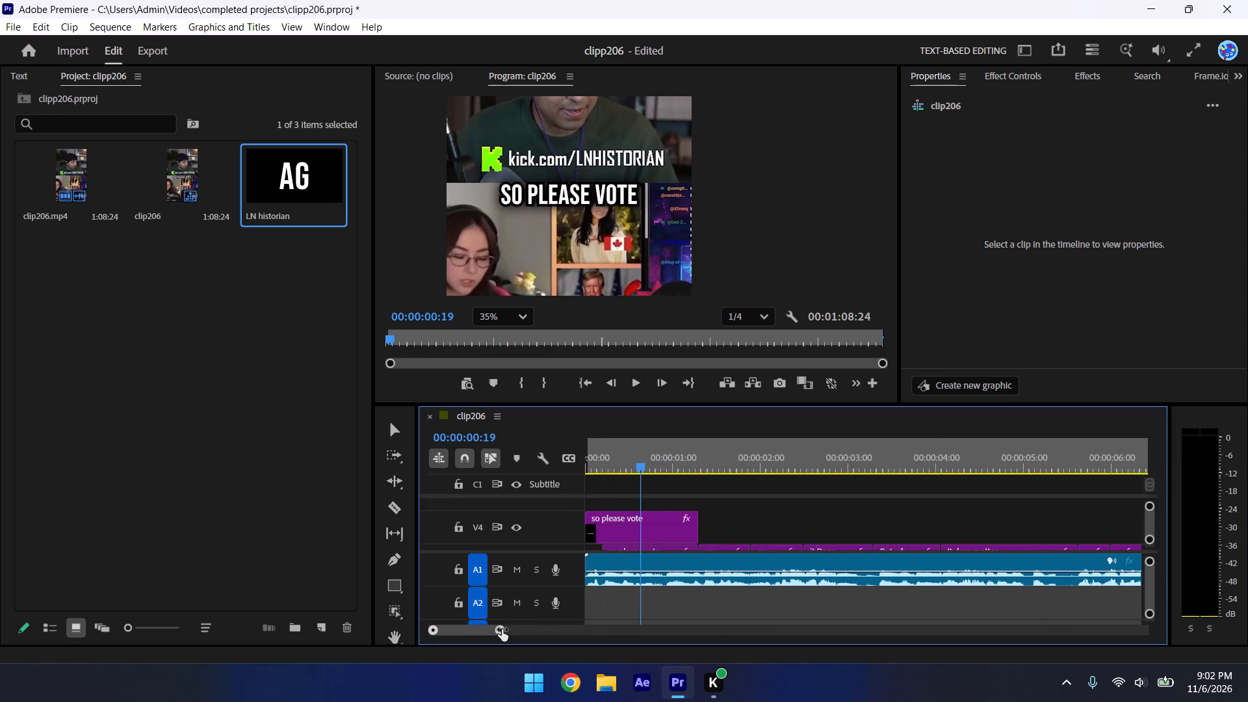
left_click_drag(502, 629, 495, 629)
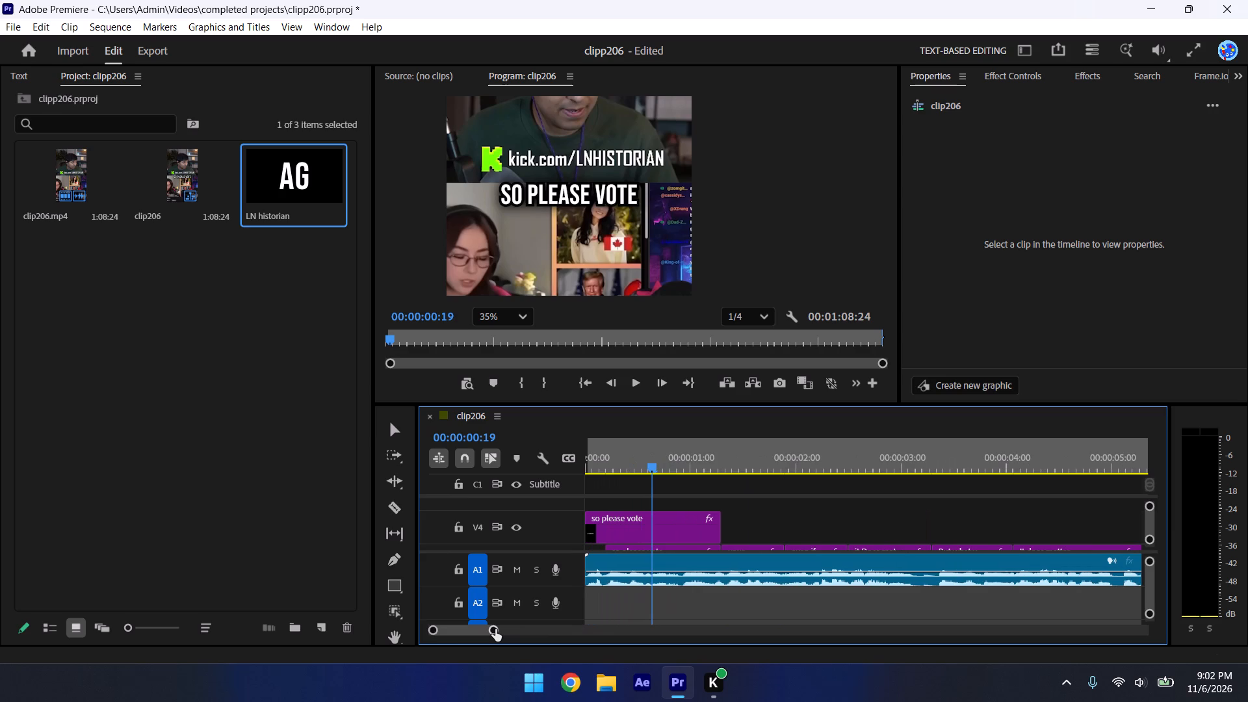
left_click(616, 457)
left_click(622, 525)
double_click(1012, 139)
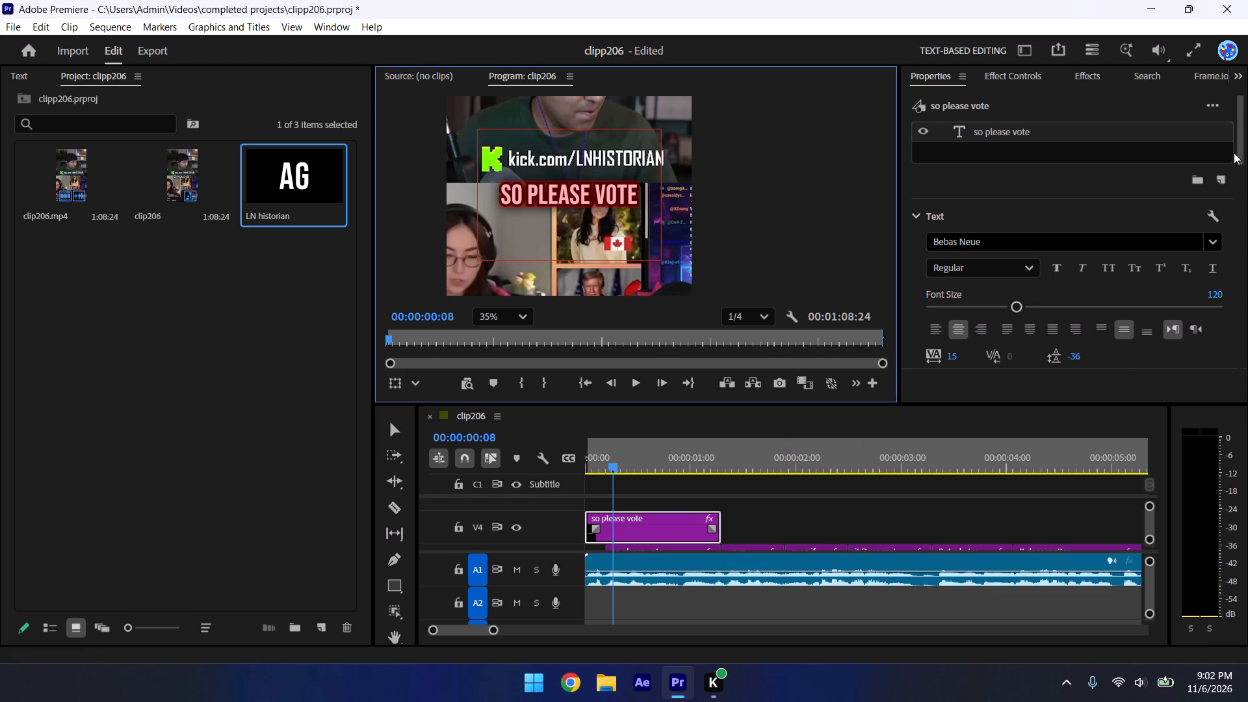
left_click_drag(1242, 142, 1243, 294)
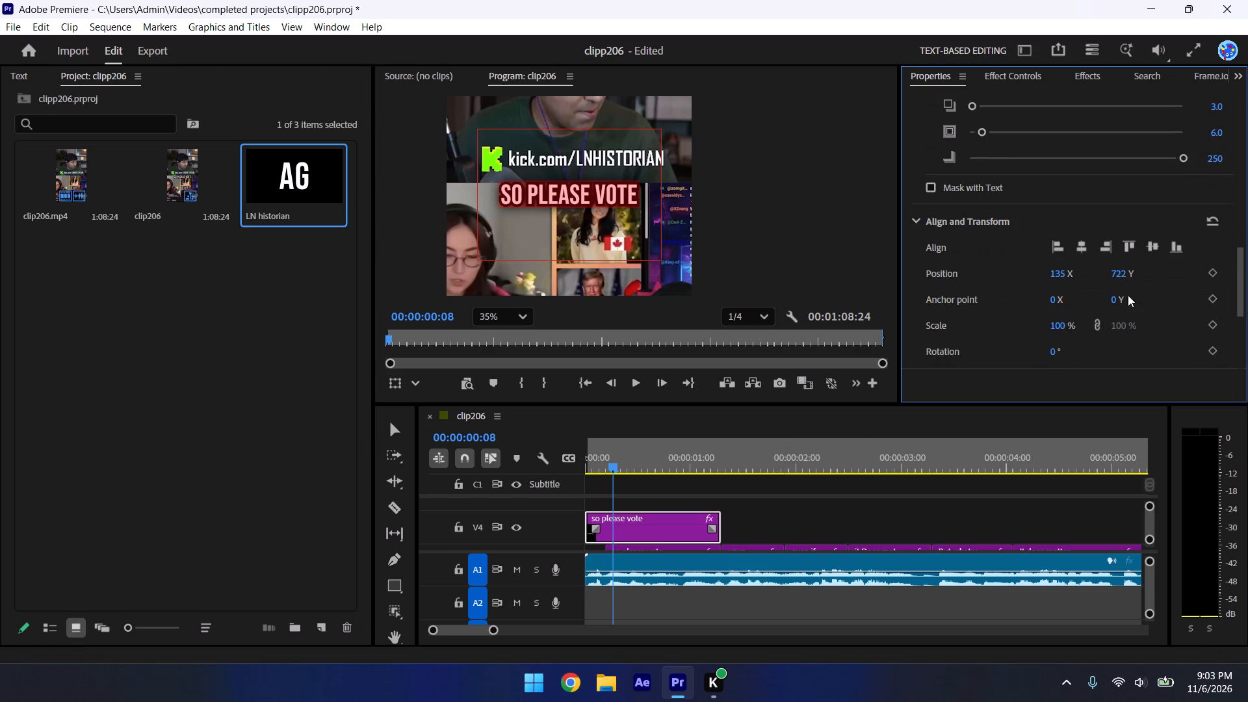
left_click_drag(1124, 271, 946, 198)
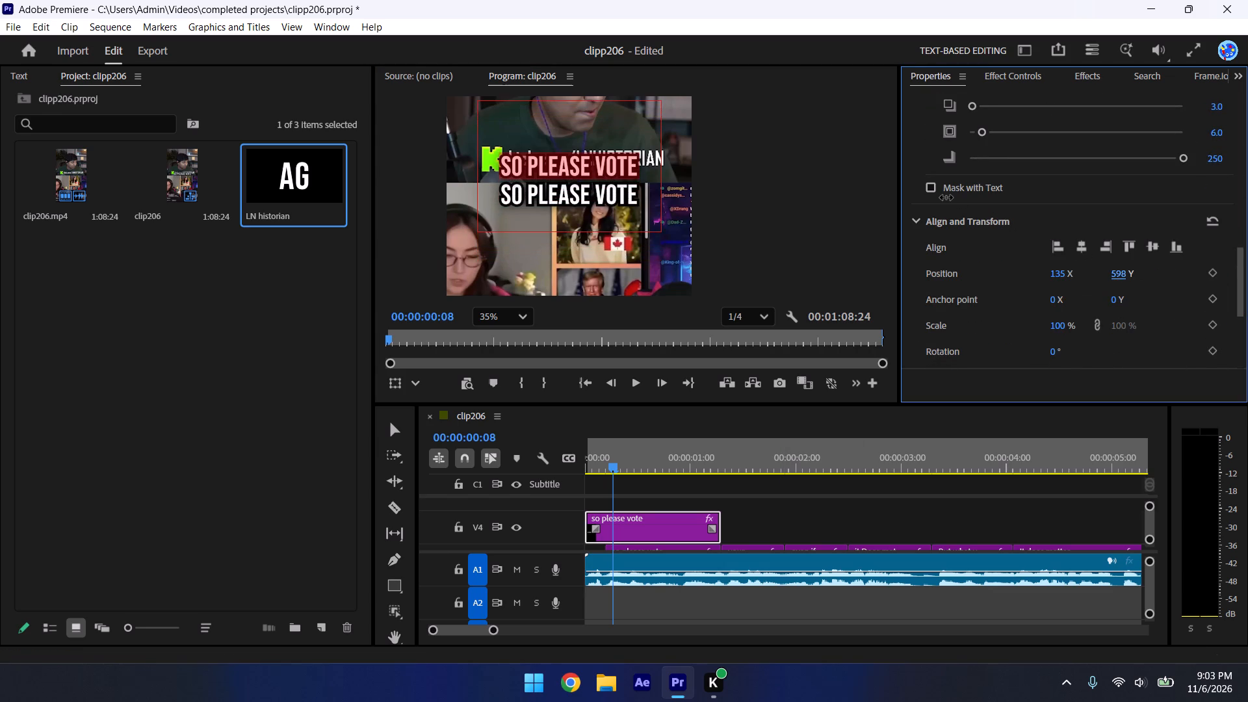
left_click_drag(946, 198, 934, 144)
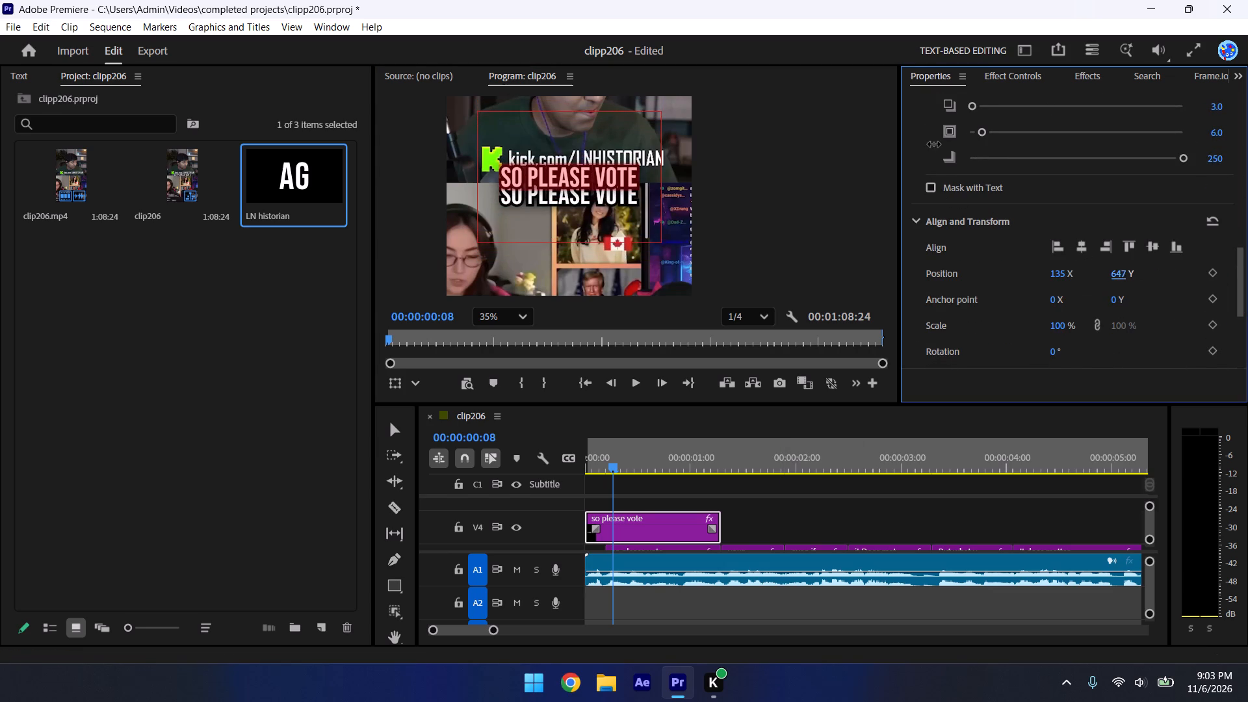
left_click_drag(934, 144, 901, 140)
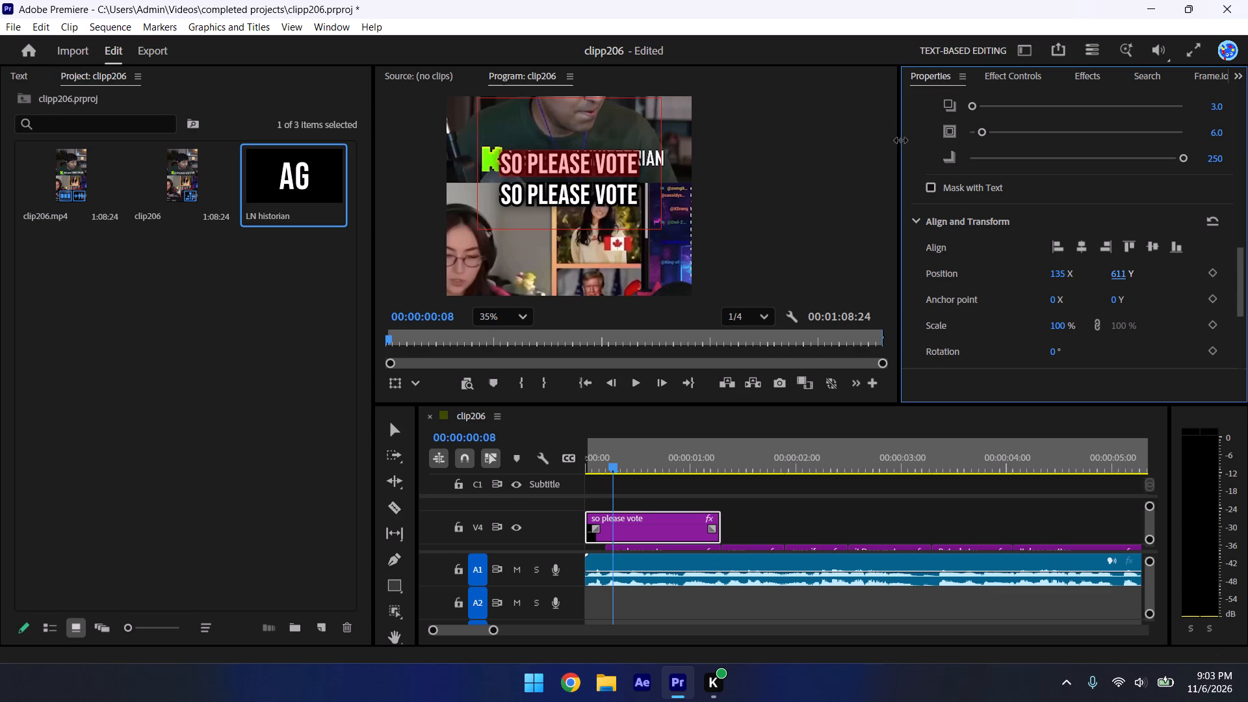
left_click_drag(901, 140, 849, 112)
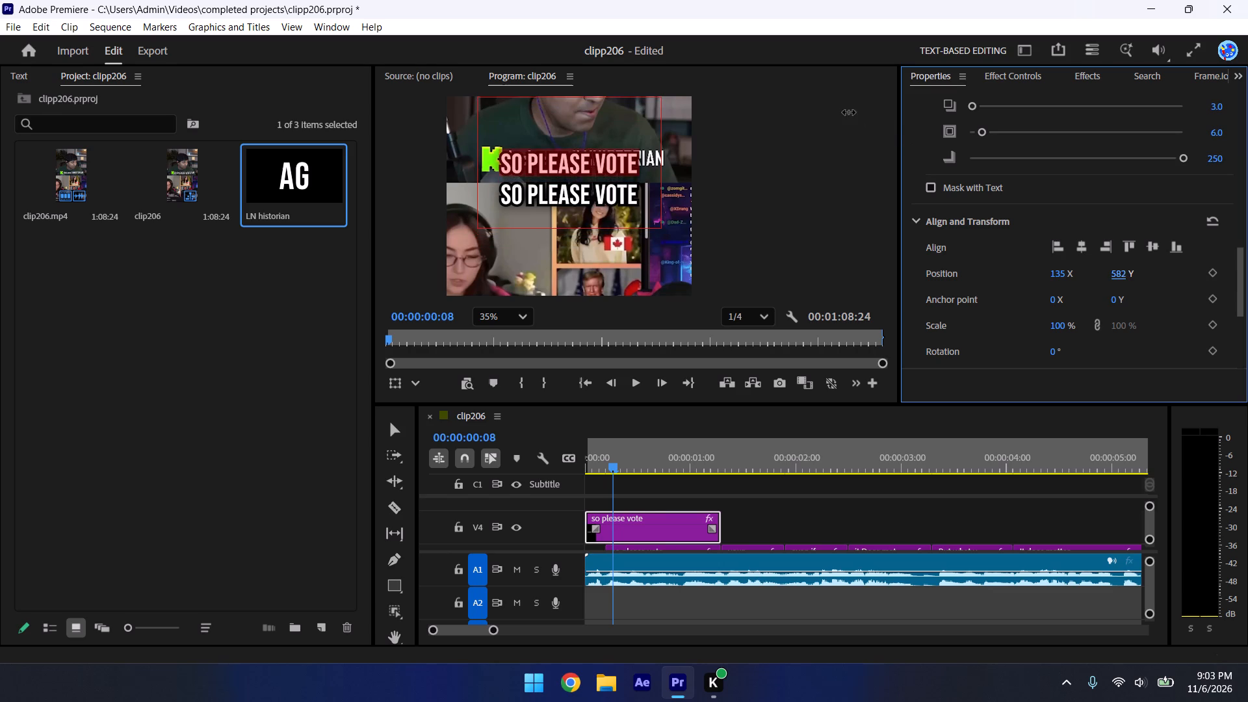
left_click_drag(849, 112, 841, 102)
Increase the font size of the V4 graphic's text to 155.
left_click_drag(1243, 263, 1240, 234)
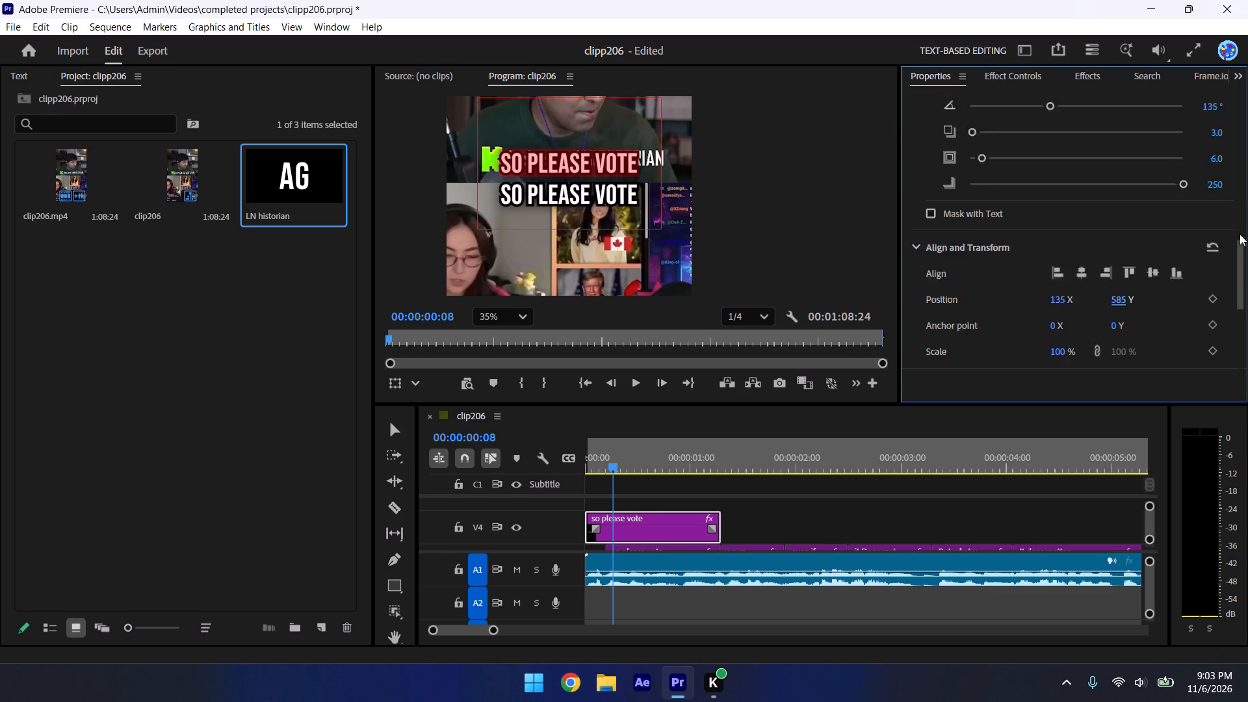
left_click_drag(1240, 234, 1230, 122)
left_click_drag(1020, 262, 1030, 261)
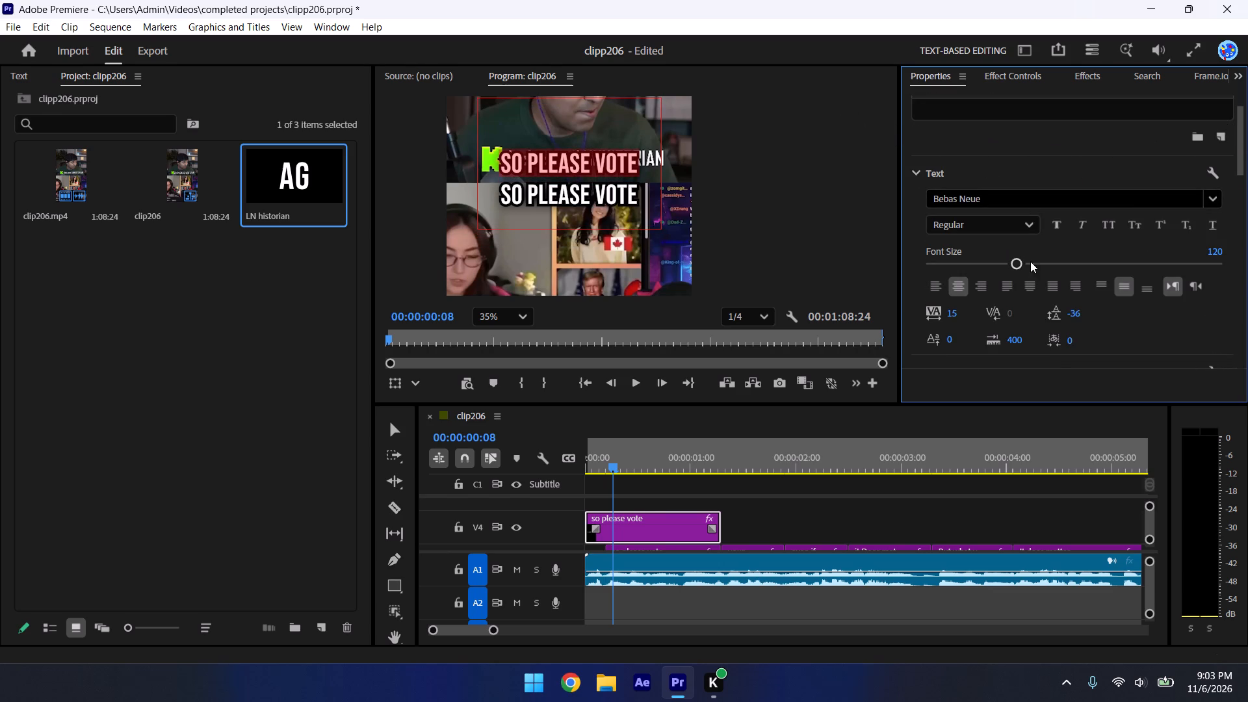
left_click_drag(1030, 261, 1052, 259)
left_click_drag(1017, 262, 1047, 268)
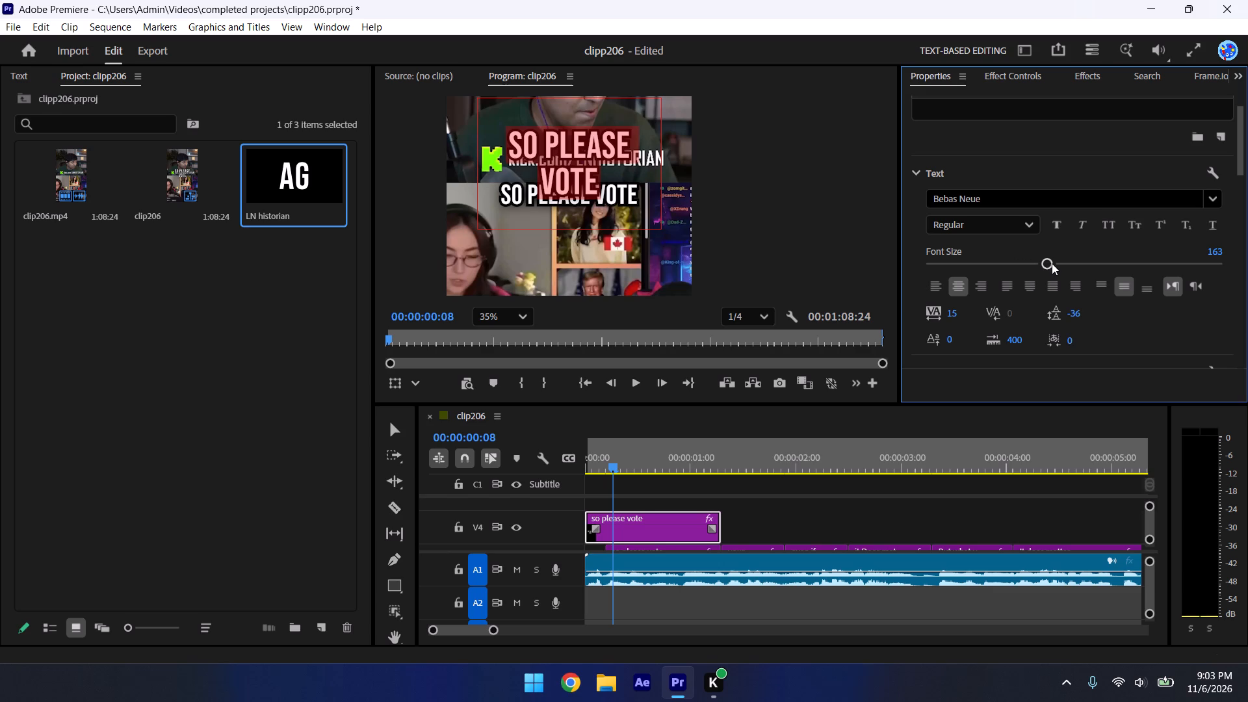
left_click(1047, 265)
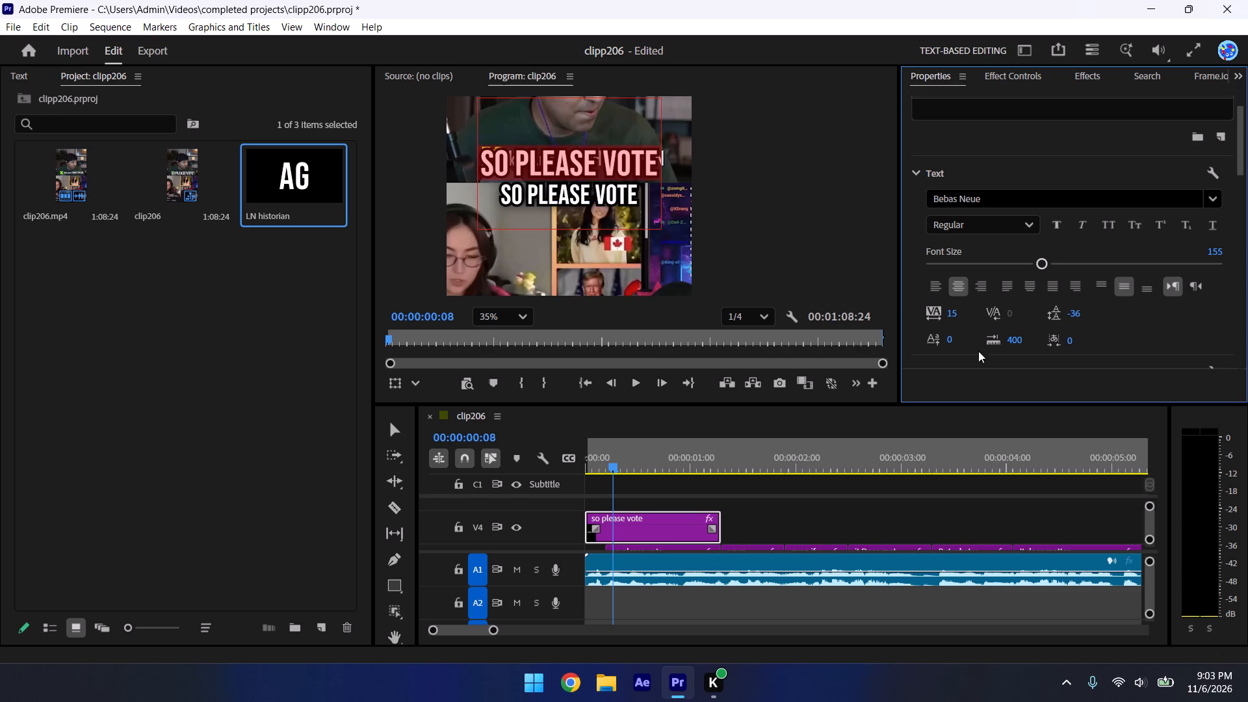
Replace the text of the V4 "so please vote" graphic with "ln historian will take over america?".
left_click_drag(1242, 151, 1241, 55)
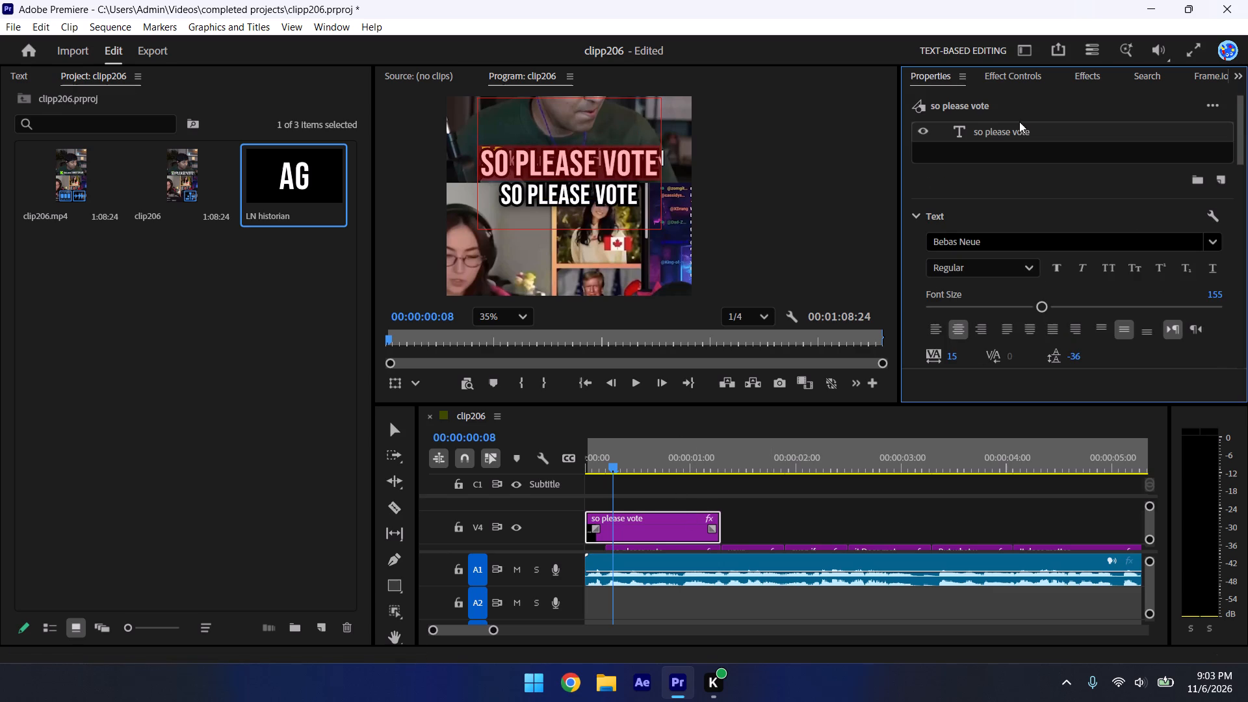
double_click(987, 127)
double_click(994, 135)
key("BackSpace")
type("ln hg")
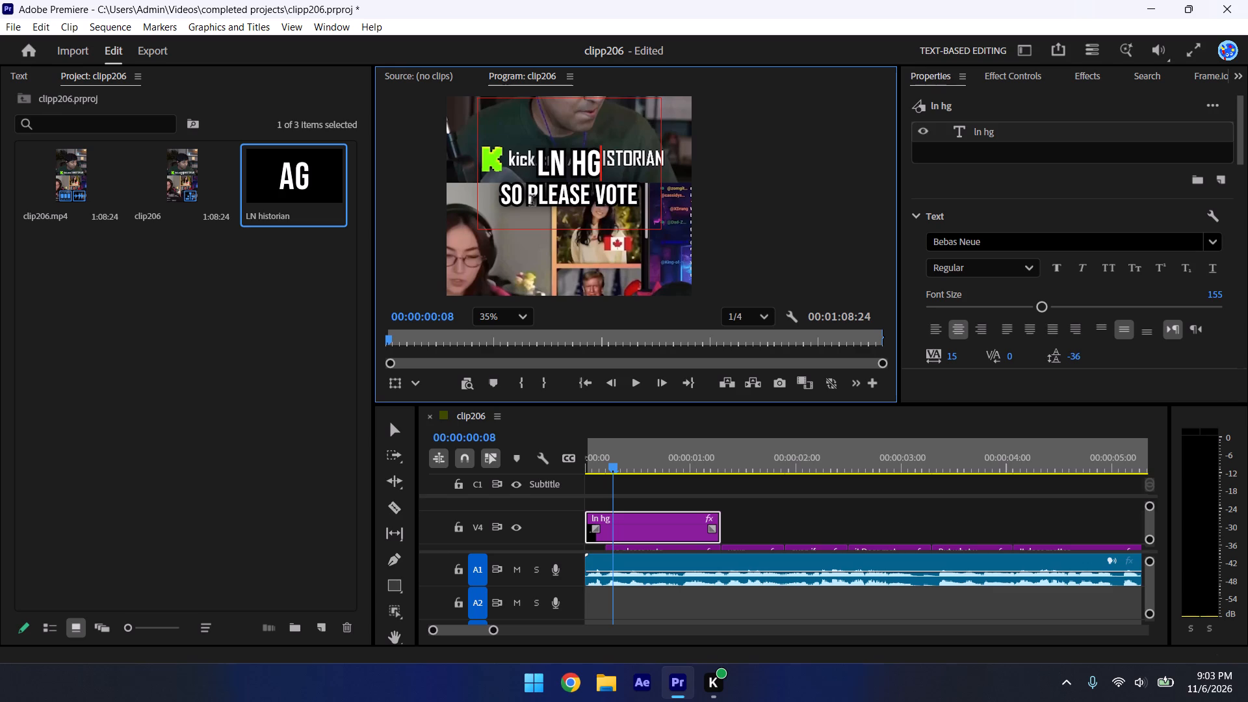
key("BackSpace")
type("istorian is an a")
key("BackSpace")
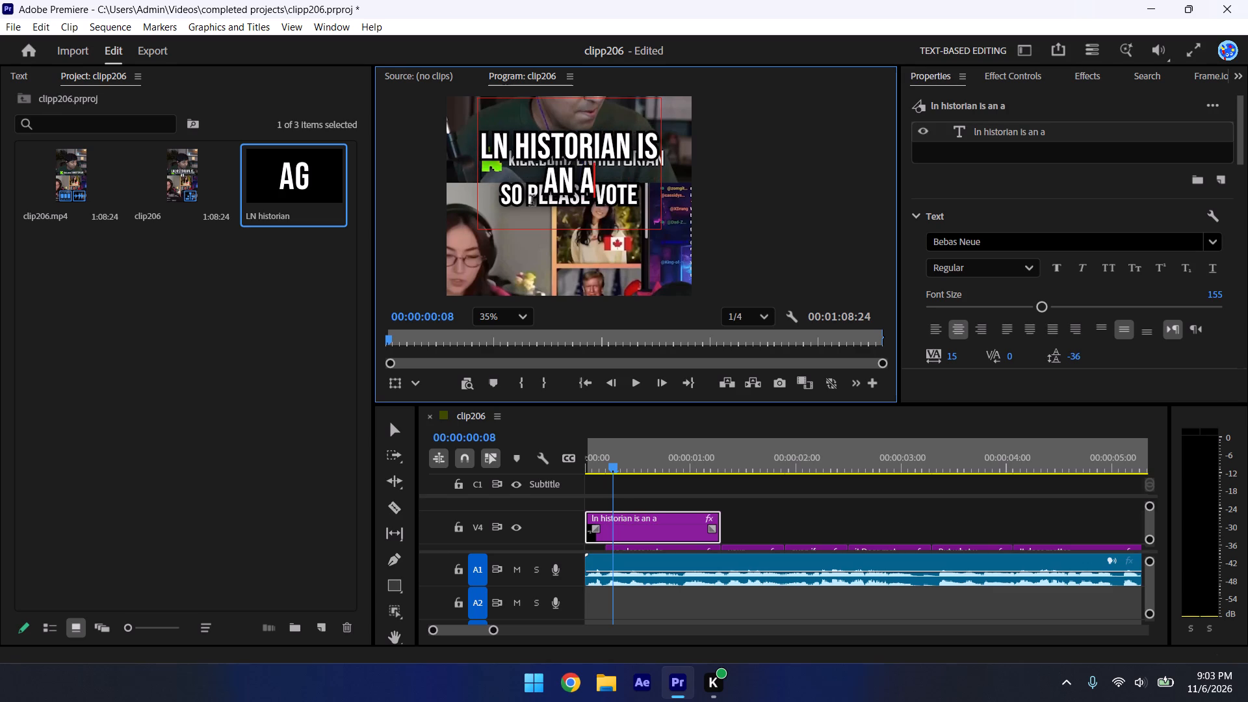
key("BackSpace")
key("BackSpace")
key("BackSpace")
key("BackSpace")
key("BackSpace")
key("BackSpace")
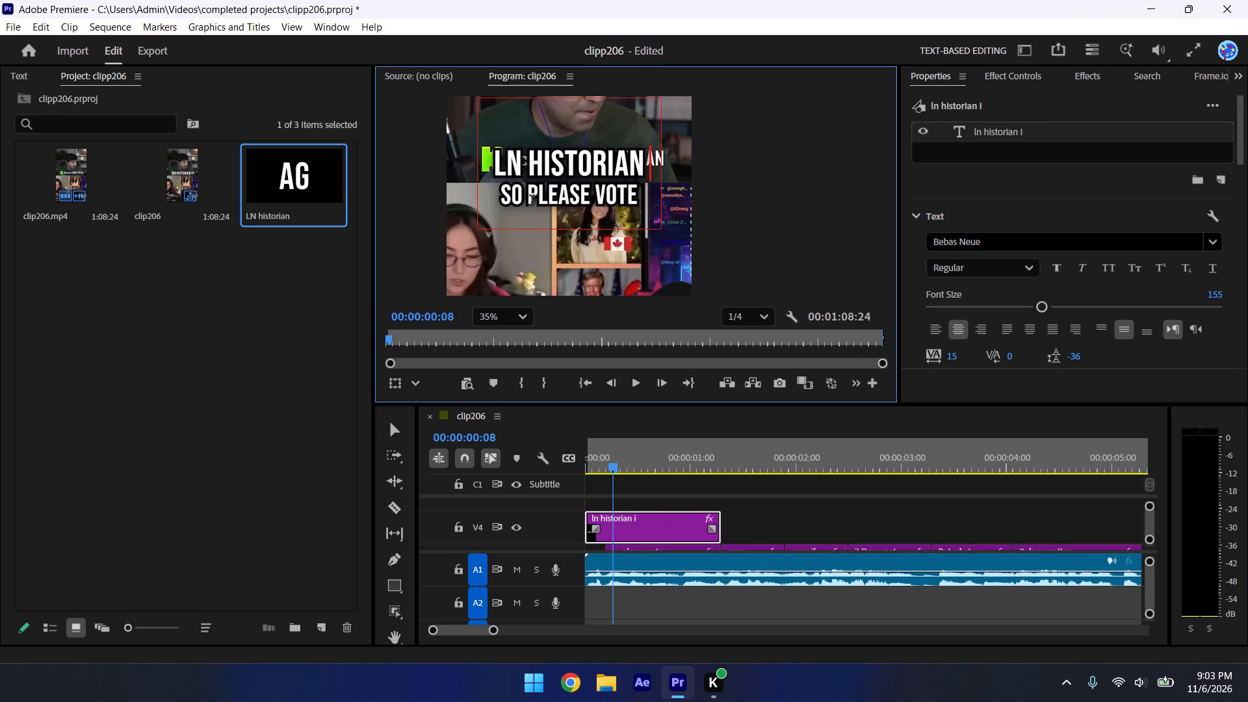
type("will take")
key("space")
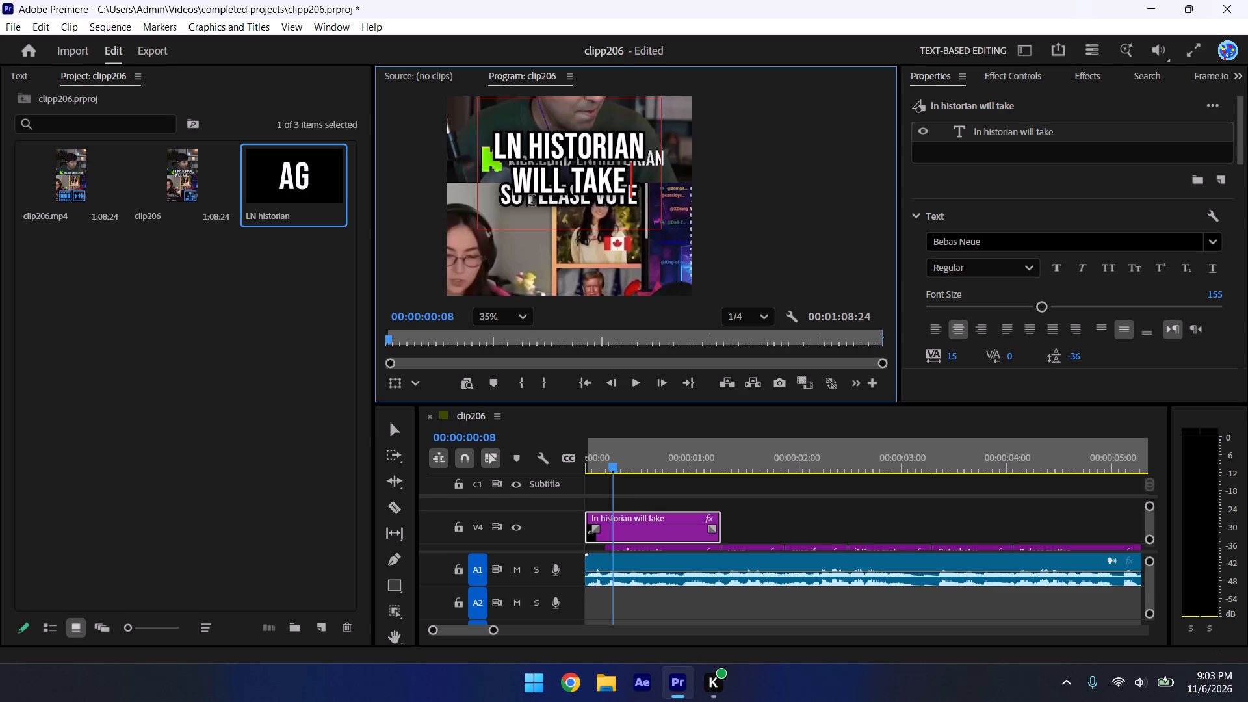
type("over america")
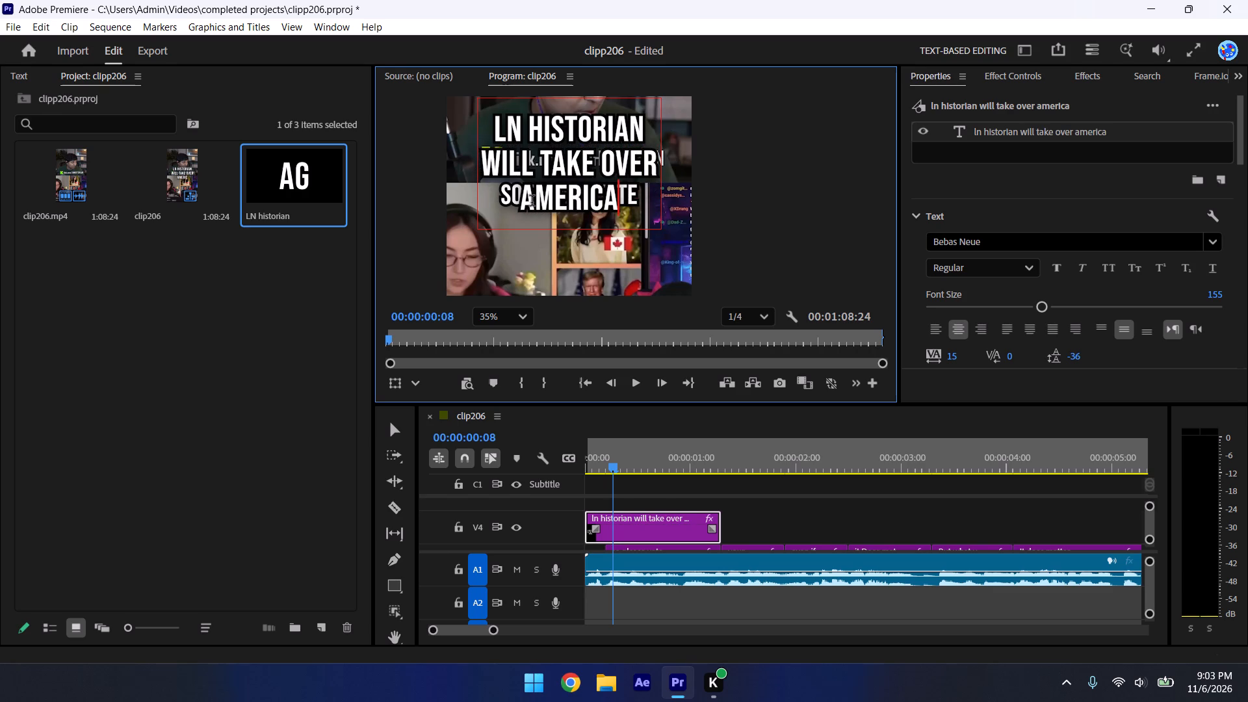
key("shift+question")
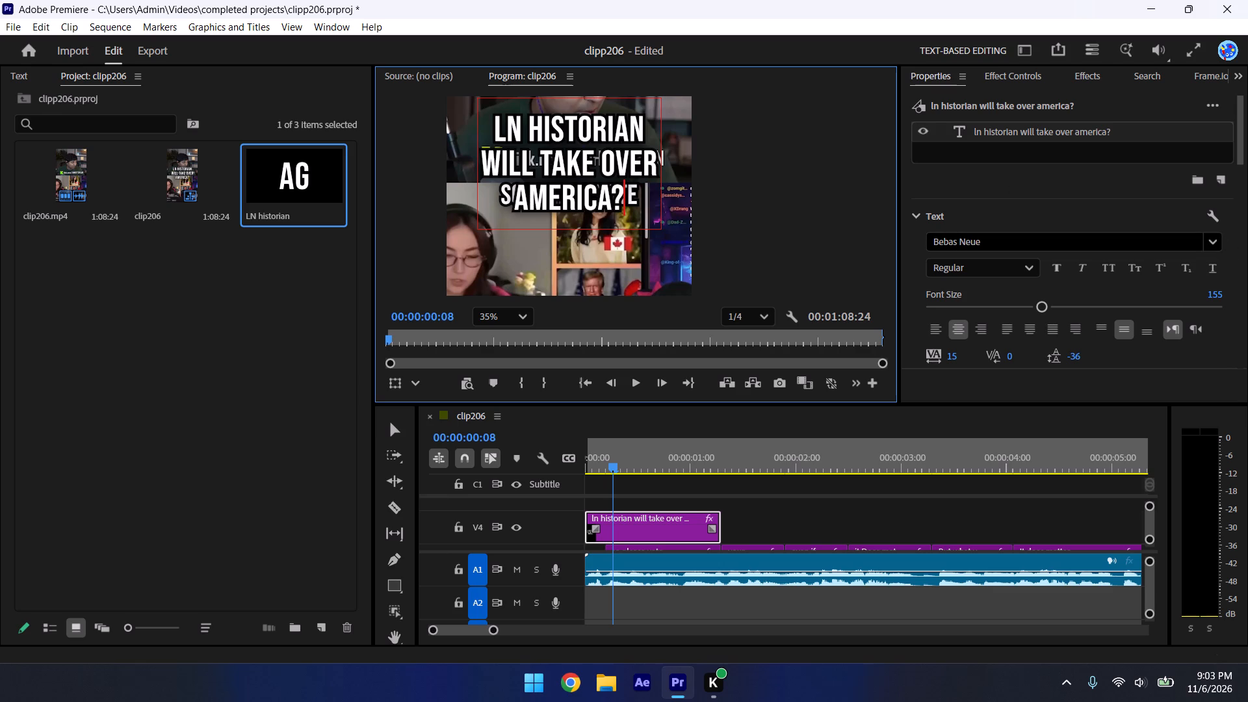
Raise the V4 title text to a Y position of about 430.
left_click_drag(1239, 153, 1247, 304)
left_click_drag(1130, 279, 939, 219)
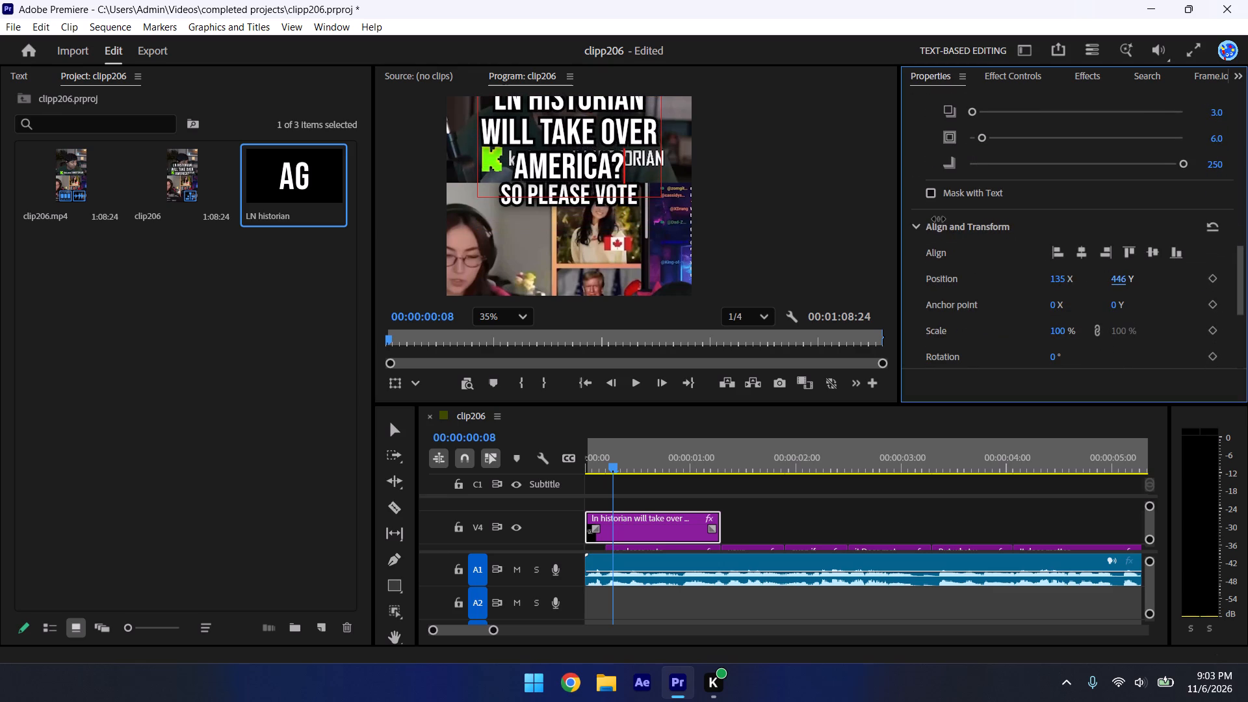
left_click_drag(939, 219, 937, 214)
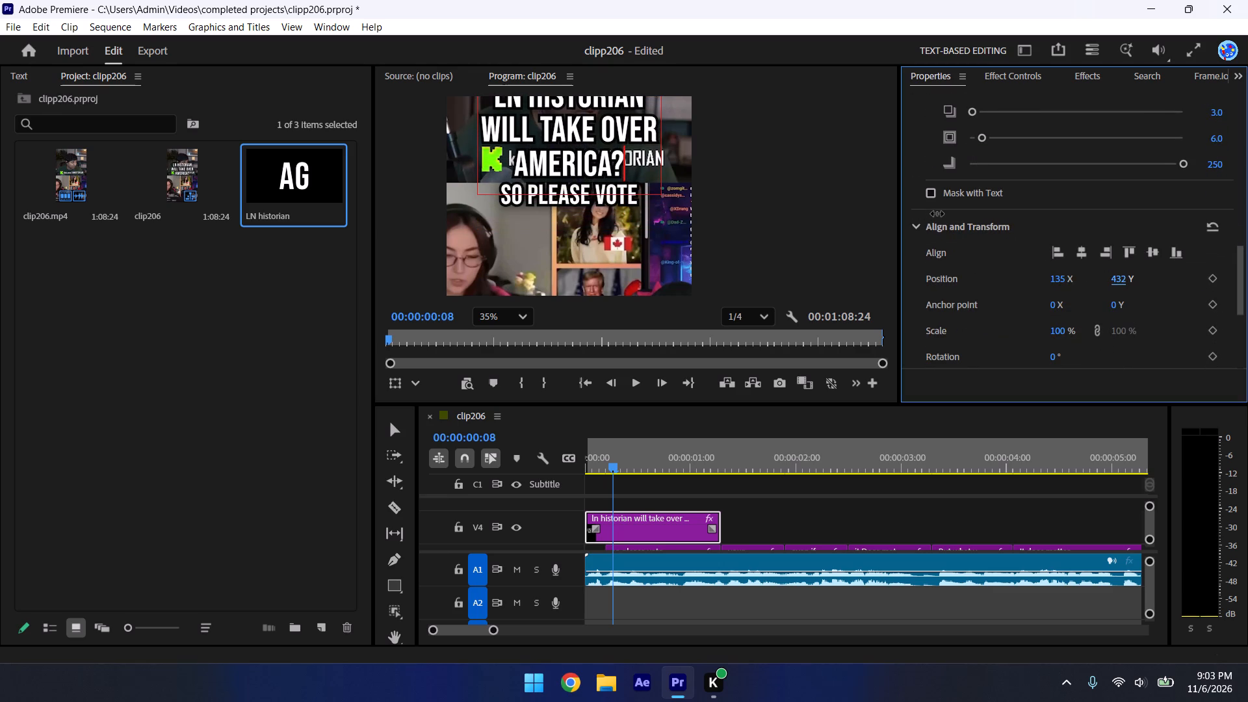
left_click_drag(937, 214, 935, 214)
Enable a background behind the V4 title text and try to set its colour to black (000000).
left_click_drag(1241, 273, 1232, 174)
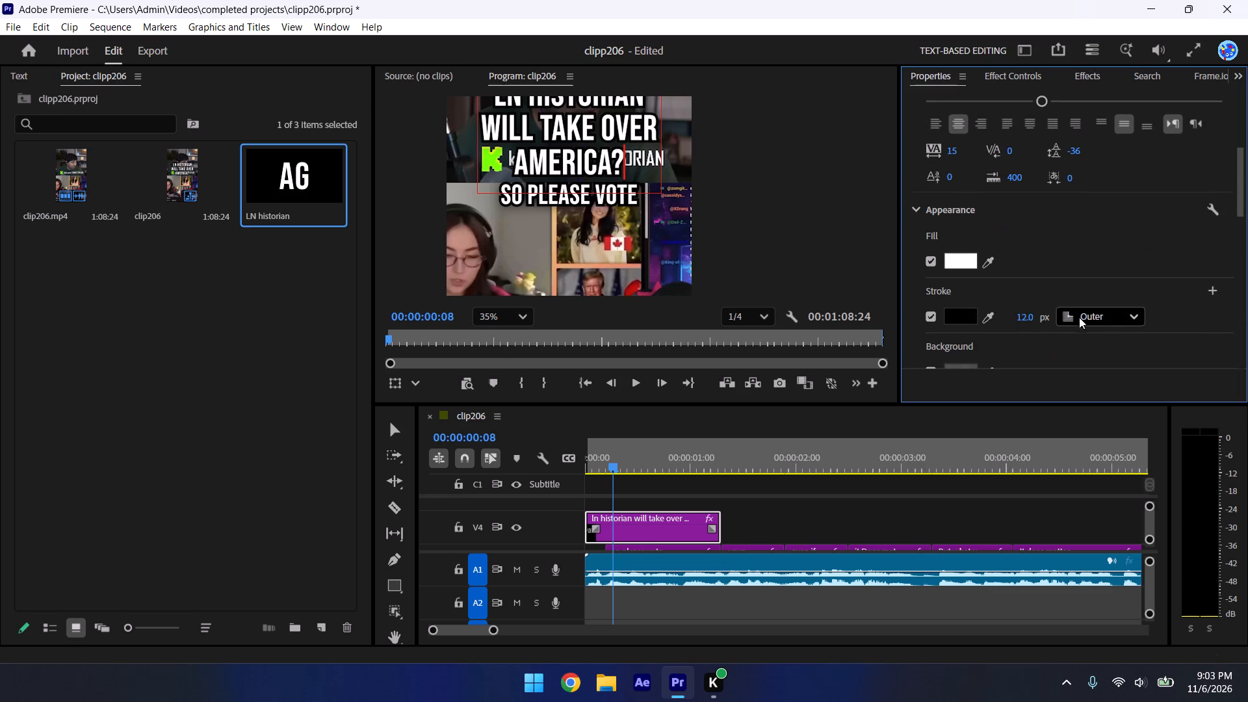
left_click_drag(1245, 168, 1246, 206)
left_click_drag(1240, 187, 1246, 238)
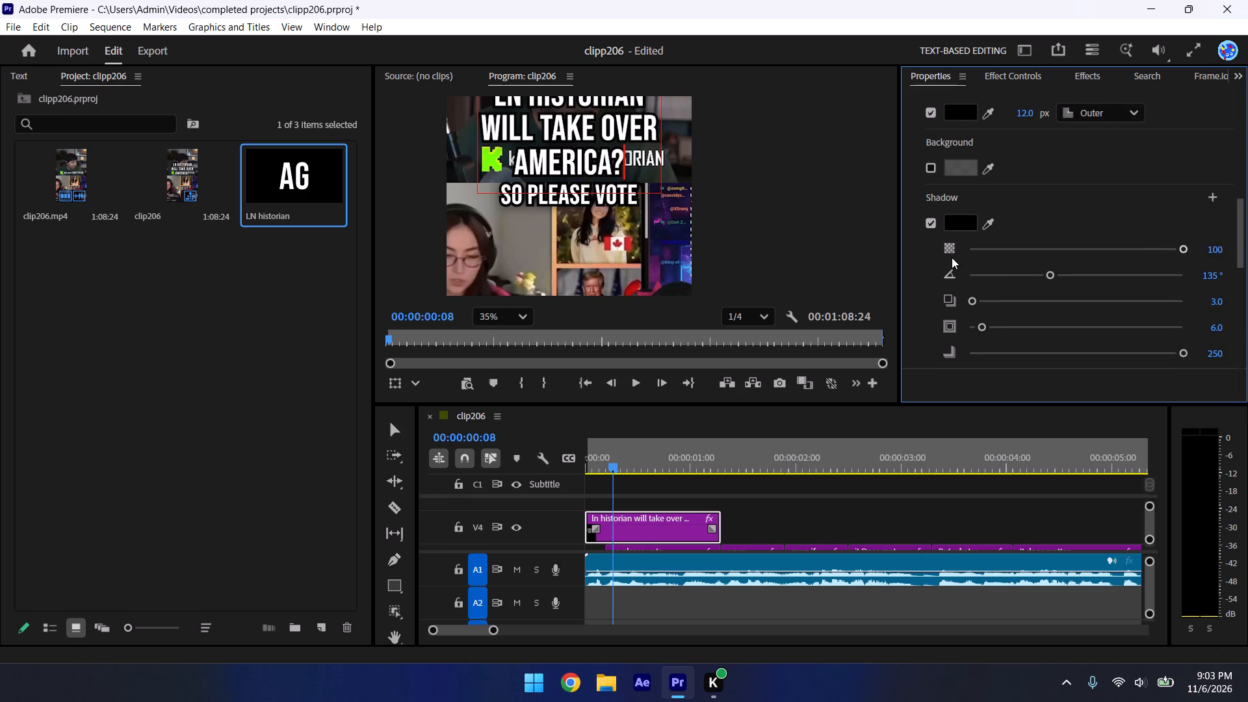
left_click(931, 169)
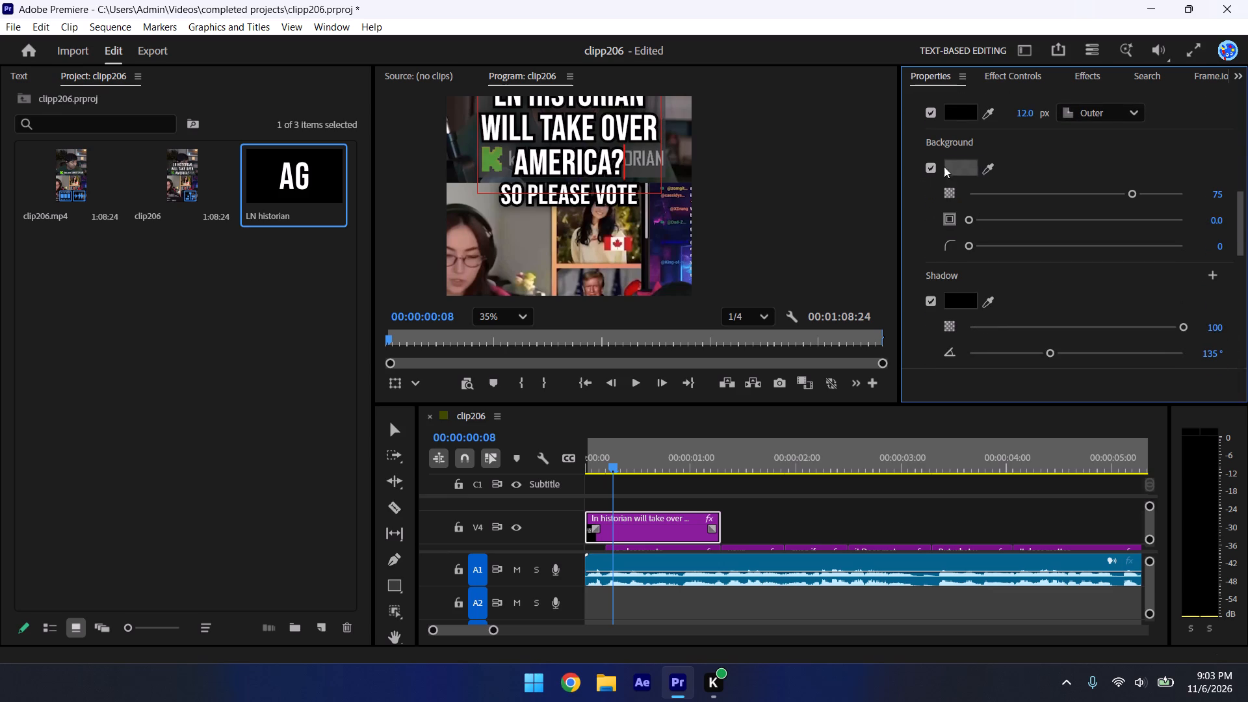
left_click(988, 169)
left_click(960, 166)
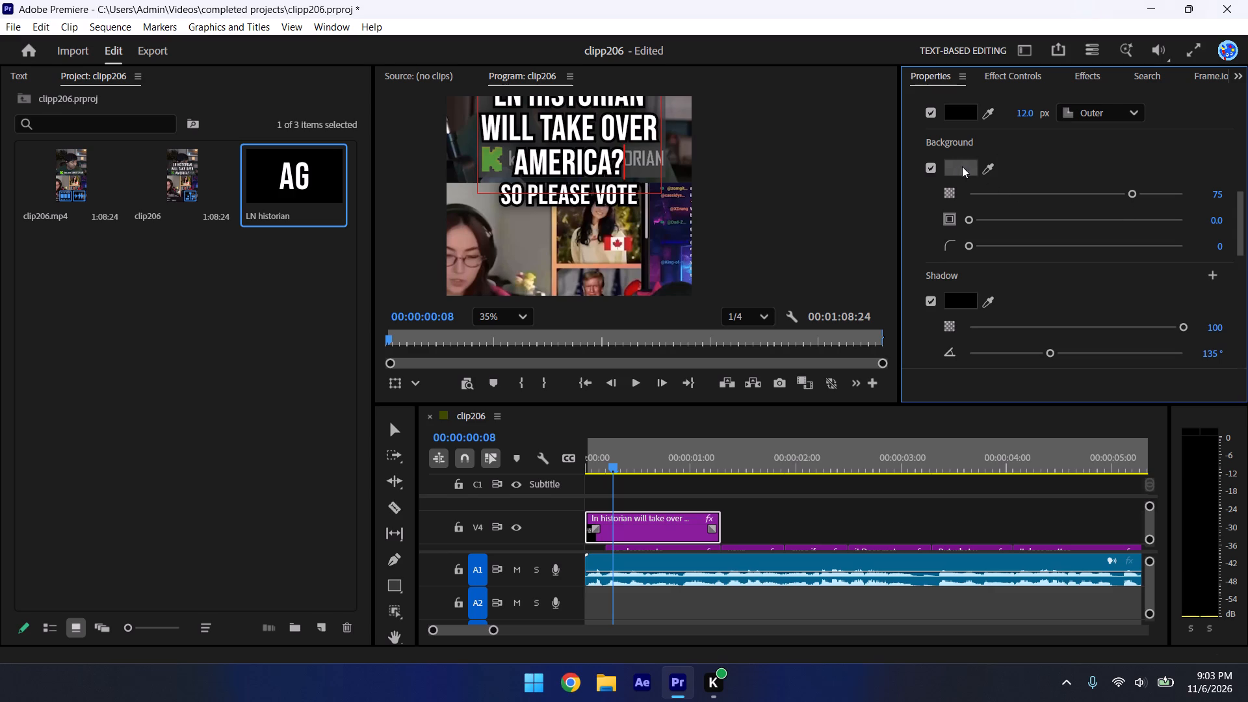
left_click(968, 165)
left_click_drag(600, 235, 934, 187)
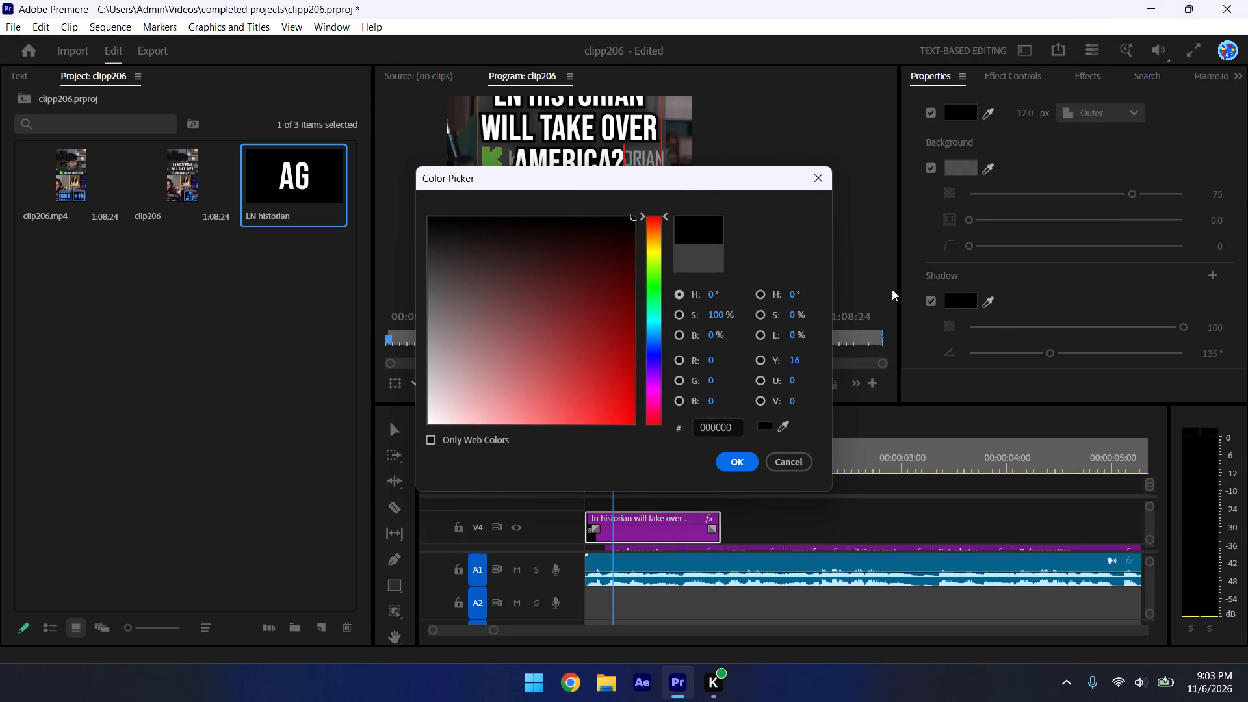
left_click(744, 463)
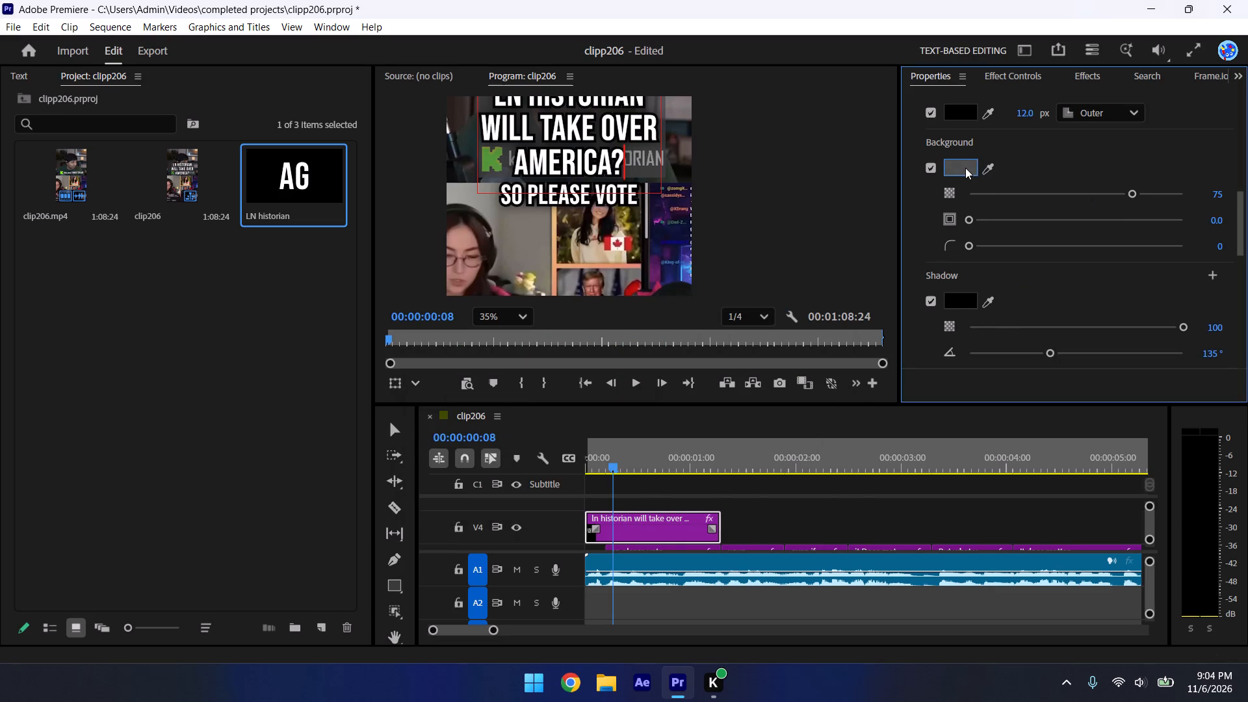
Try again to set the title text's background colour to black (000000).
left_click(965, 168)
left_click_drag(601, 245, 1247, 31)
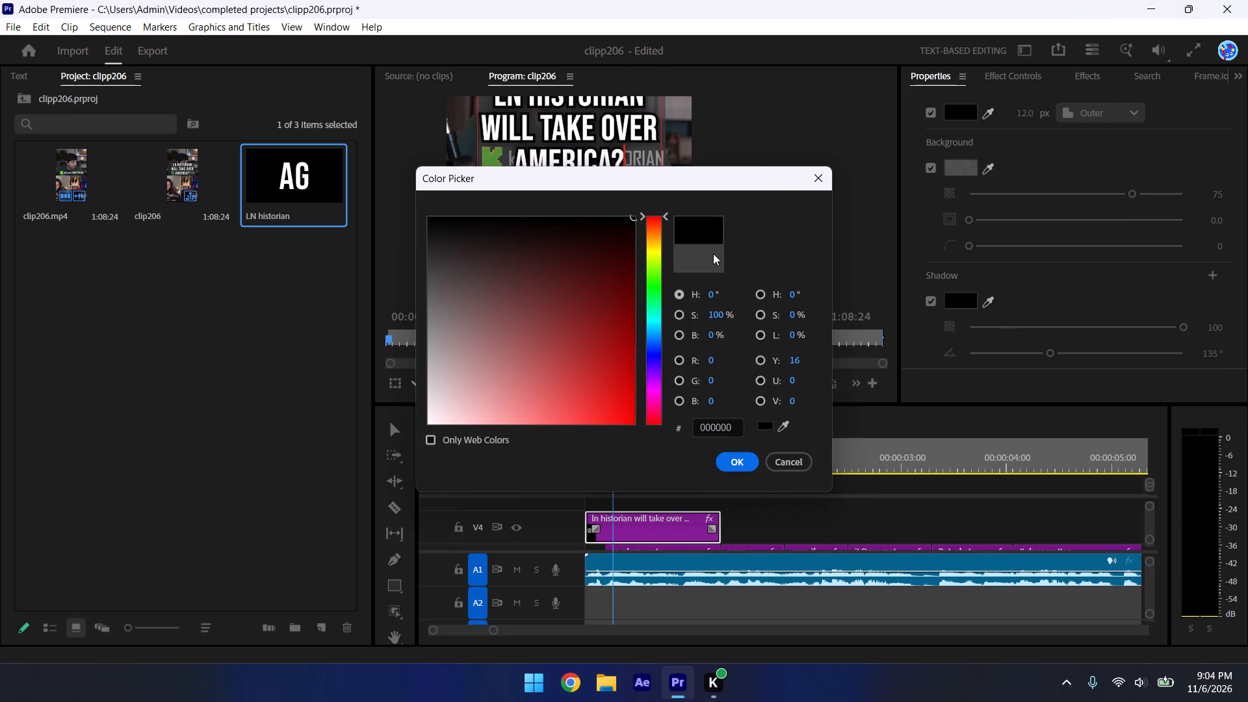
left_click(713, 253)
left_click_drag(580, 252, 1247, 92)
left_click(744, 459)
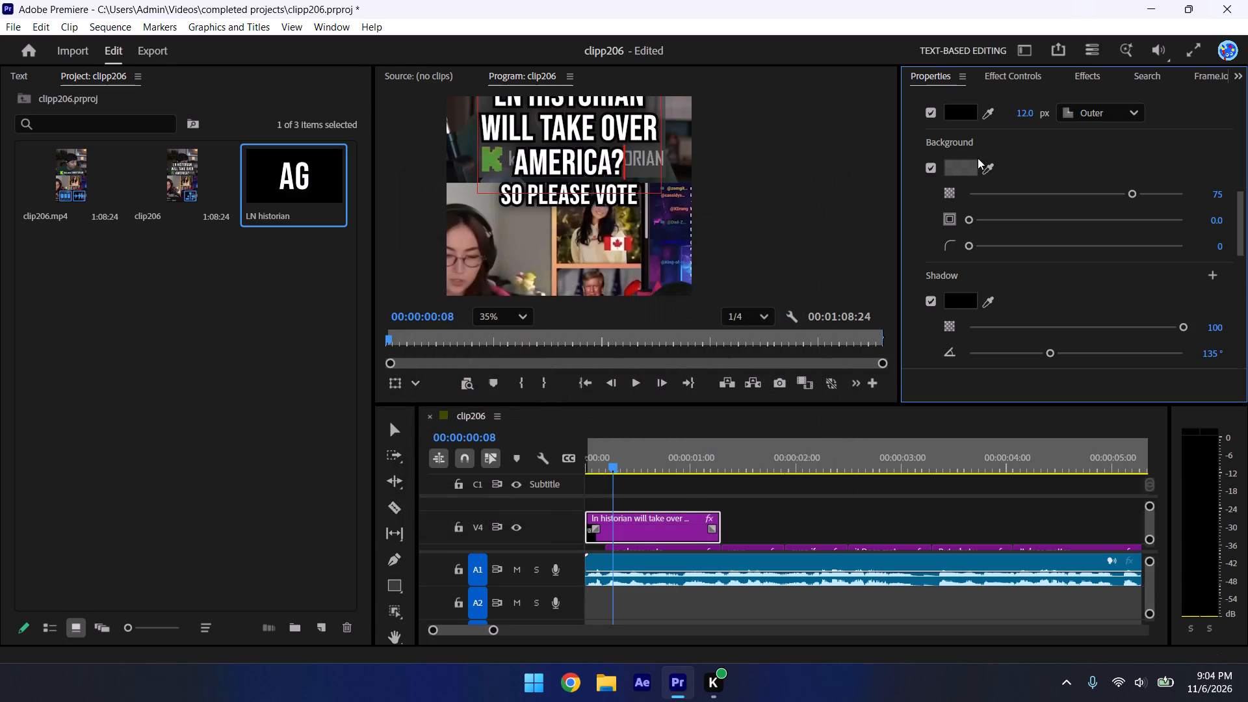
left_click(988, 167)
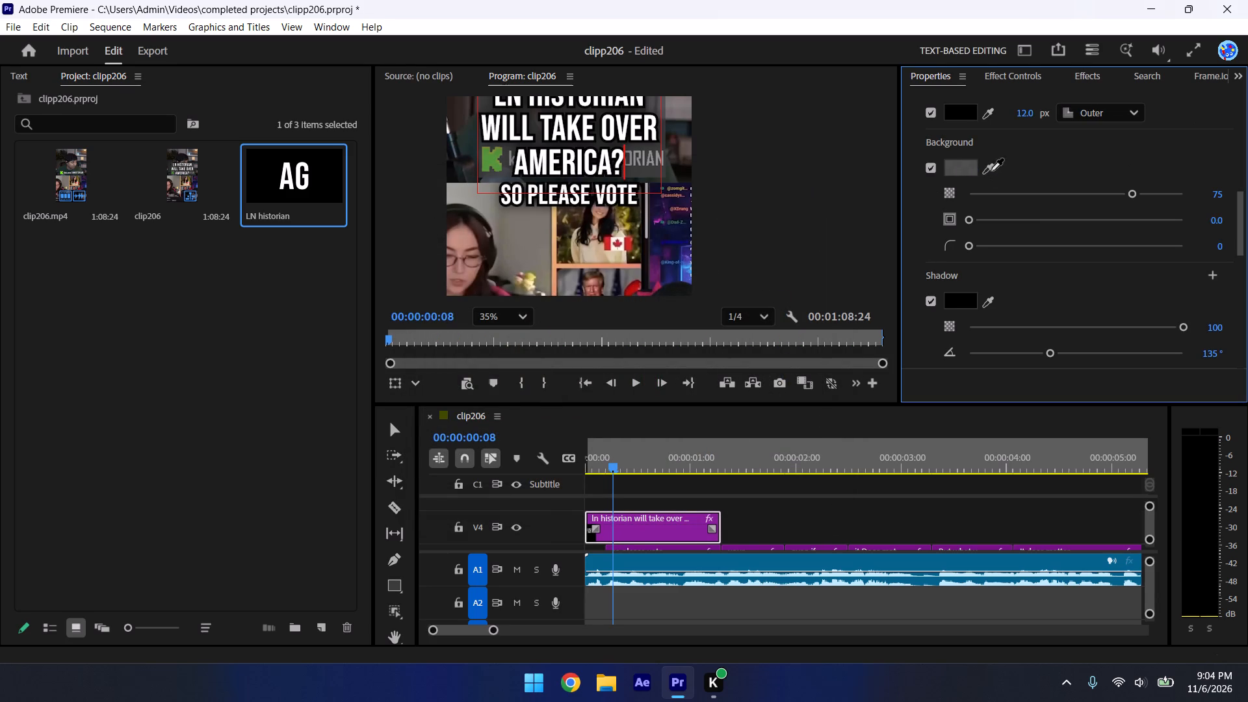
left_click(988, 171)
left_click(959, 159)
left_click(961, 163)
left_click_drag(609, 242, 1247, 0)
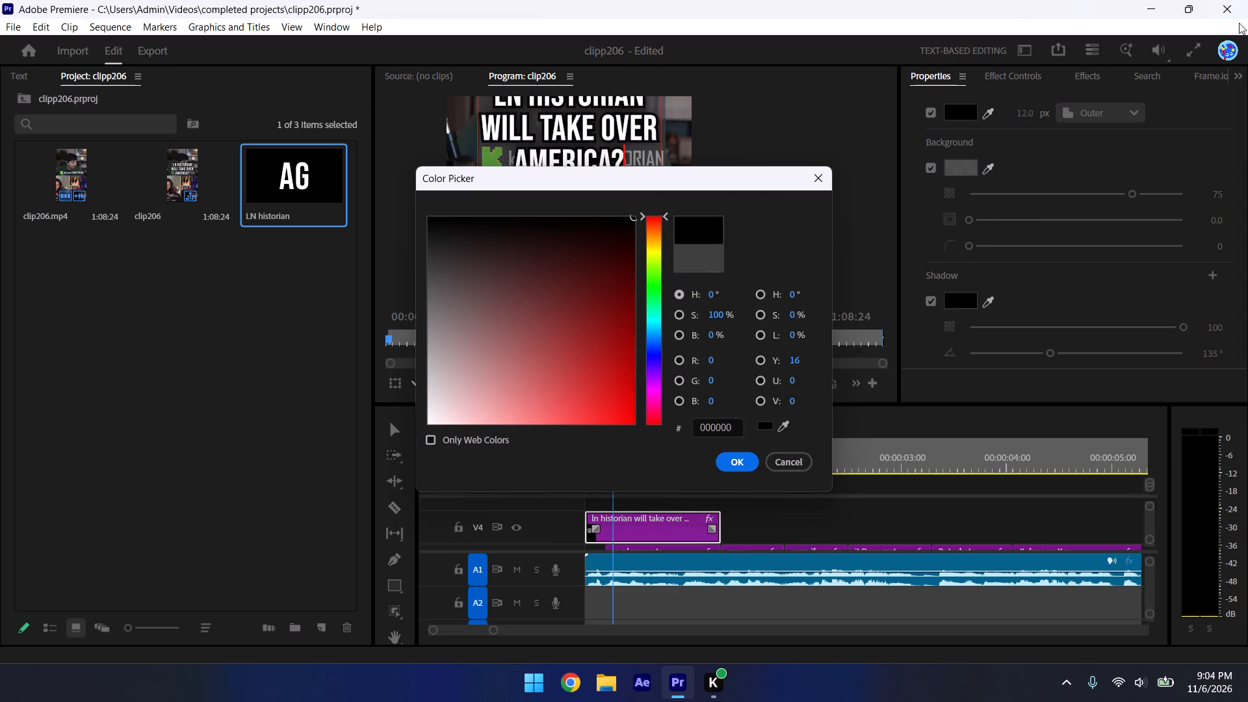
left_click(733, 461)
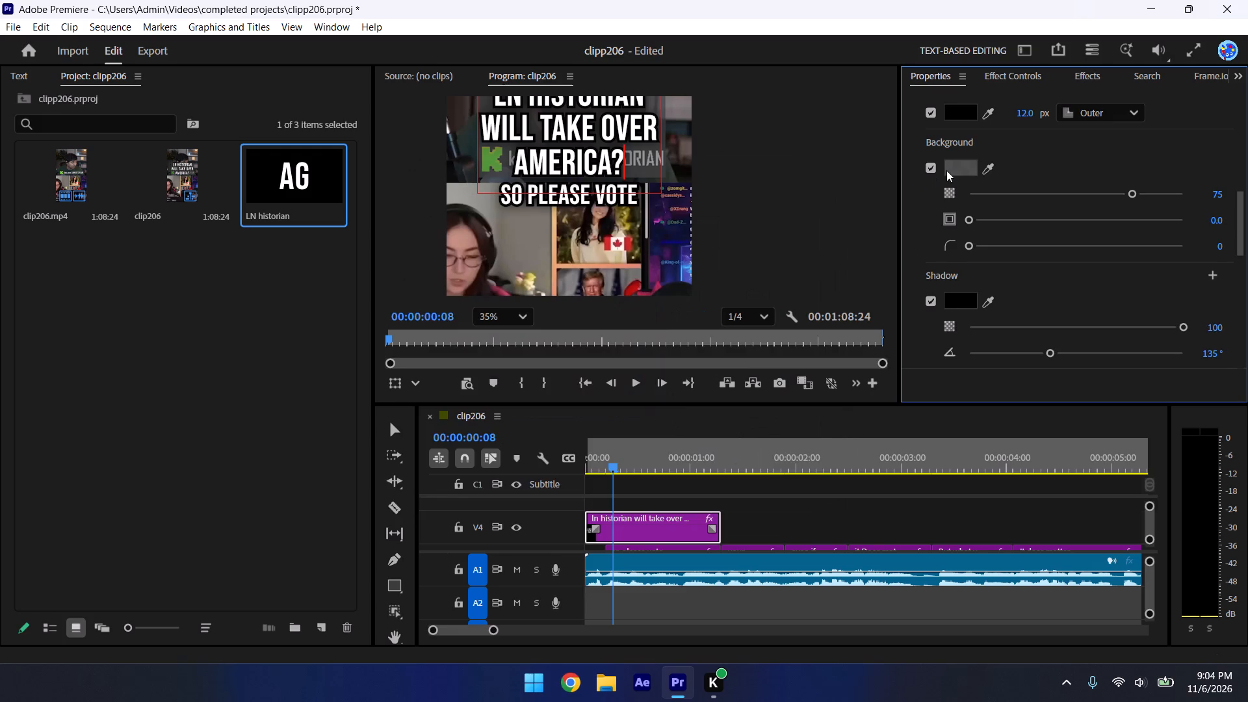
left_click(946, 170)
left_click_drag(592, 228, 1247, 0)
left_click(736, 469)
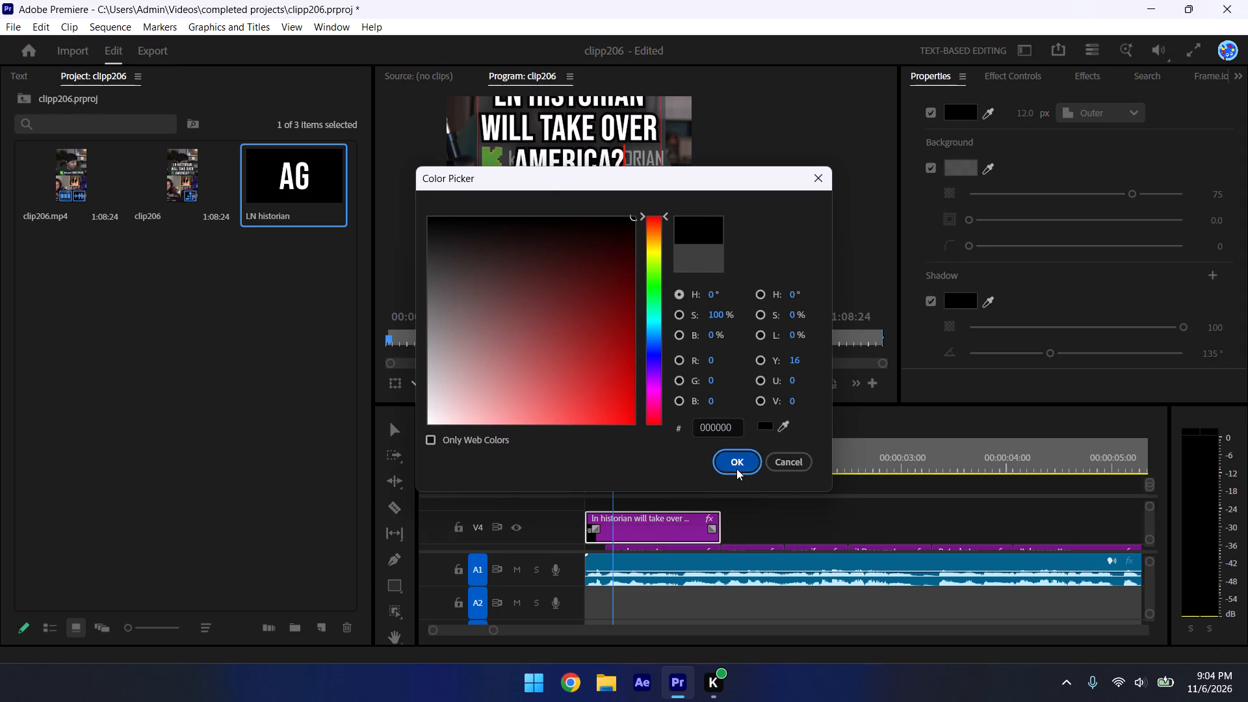
Reselect all of the V4 title text and set its background opacity to 70.
double_click(1028, 180)
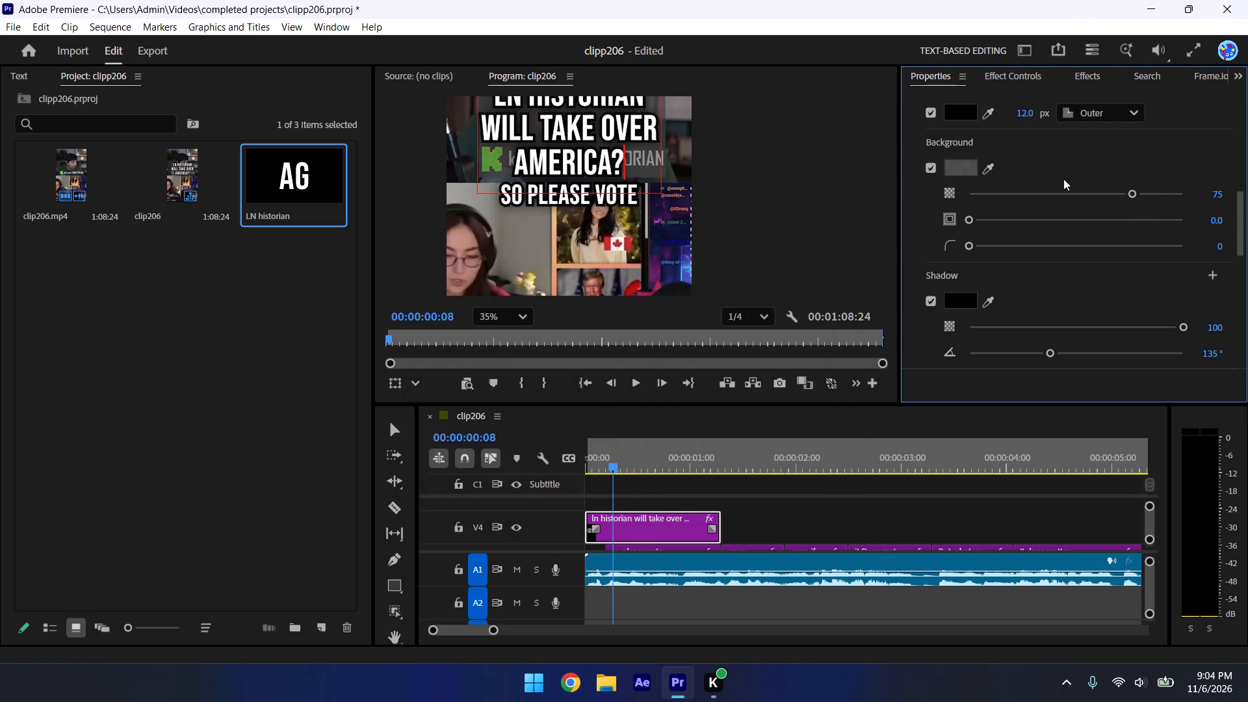
left_click_drag(1241, 229, 1247, 49)
double_click(668, 515)
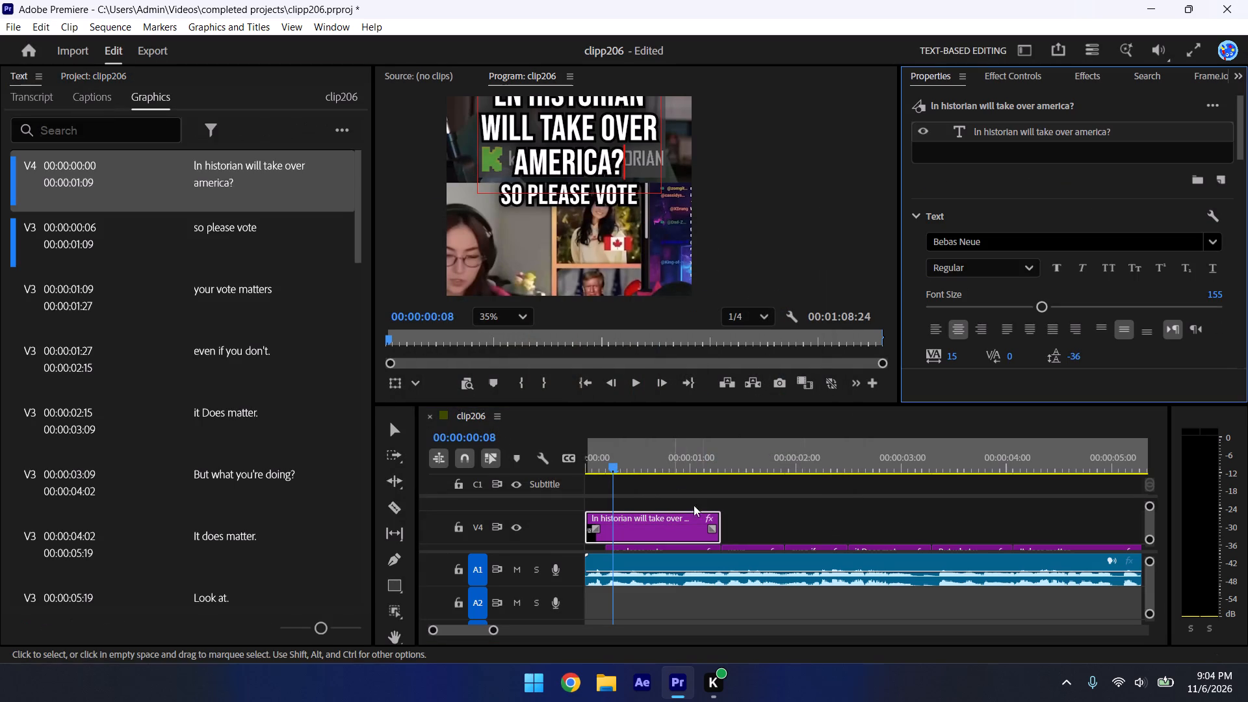
double_click(1022, 123)
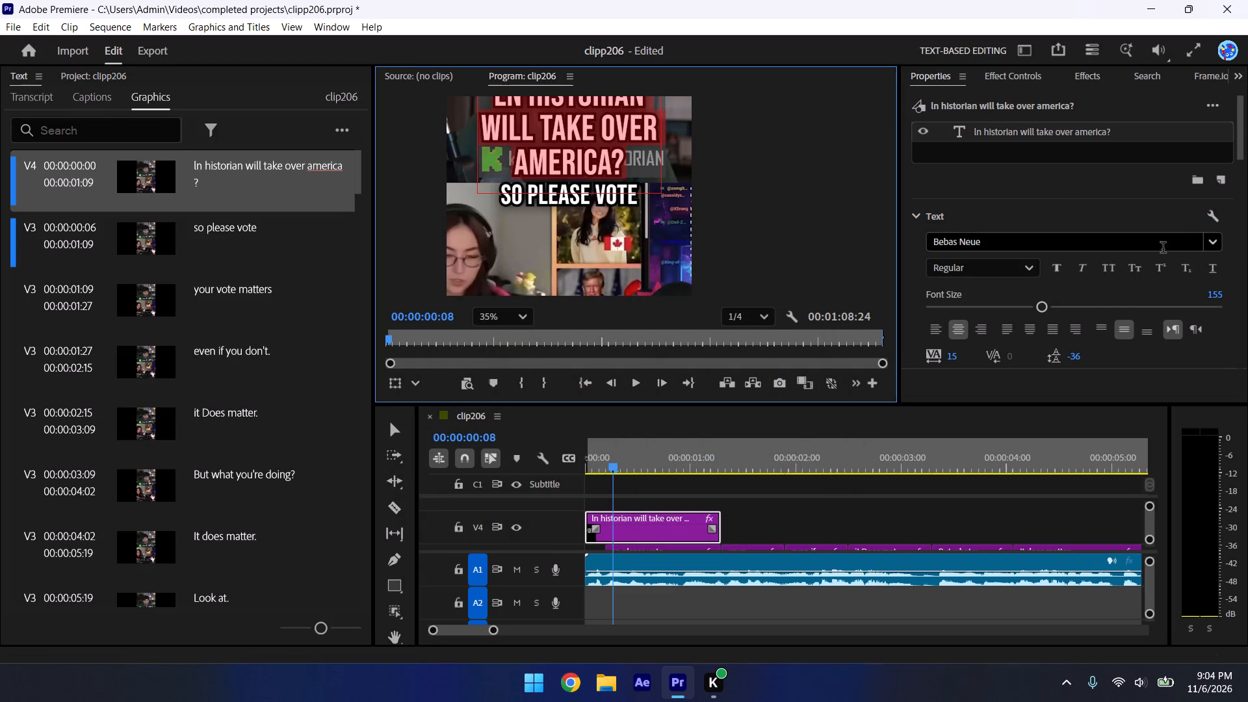
left_click_drag(1242, 144, 1240, 205)
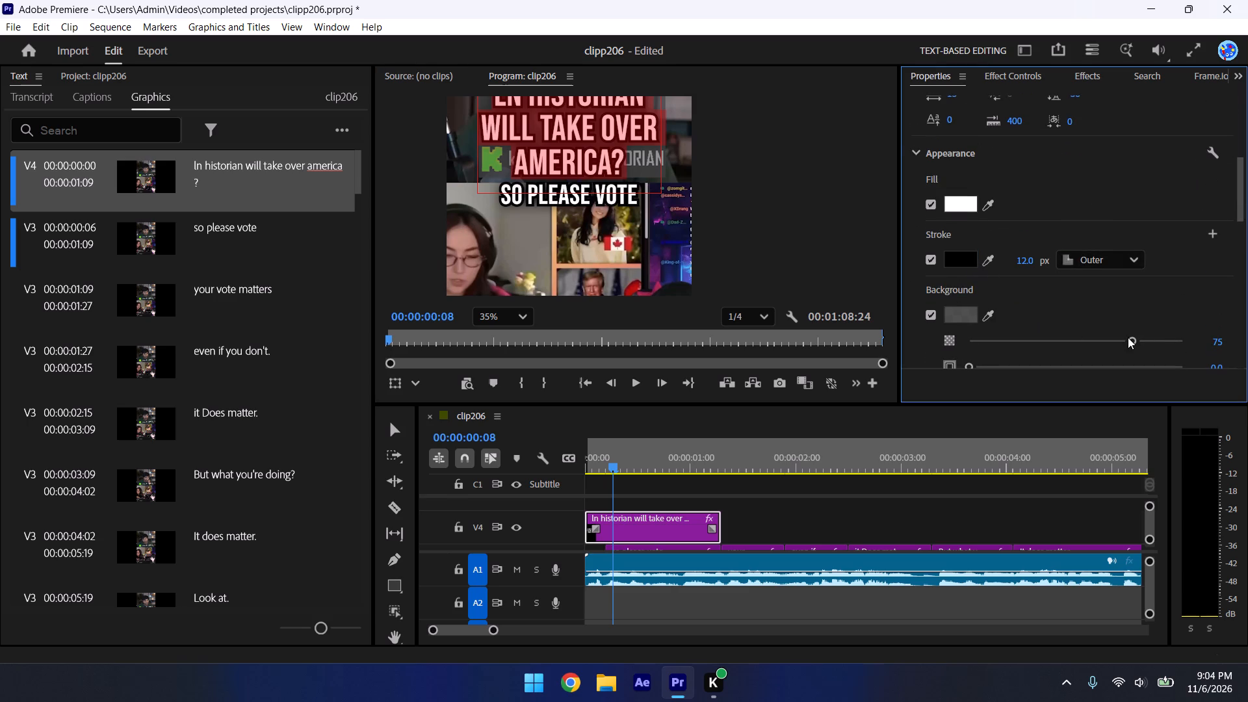
left_click_drag(1130, 339, 1105, 335)
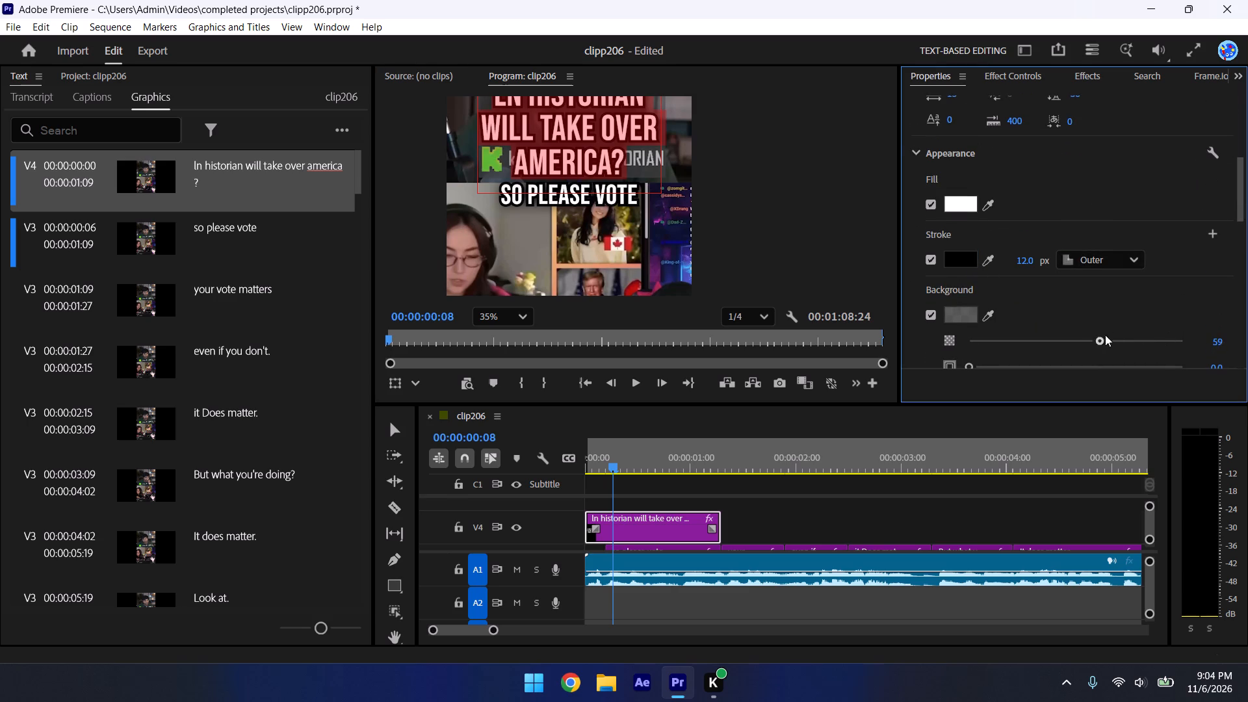
left_click_drag(1105, 335, 1119, 331)
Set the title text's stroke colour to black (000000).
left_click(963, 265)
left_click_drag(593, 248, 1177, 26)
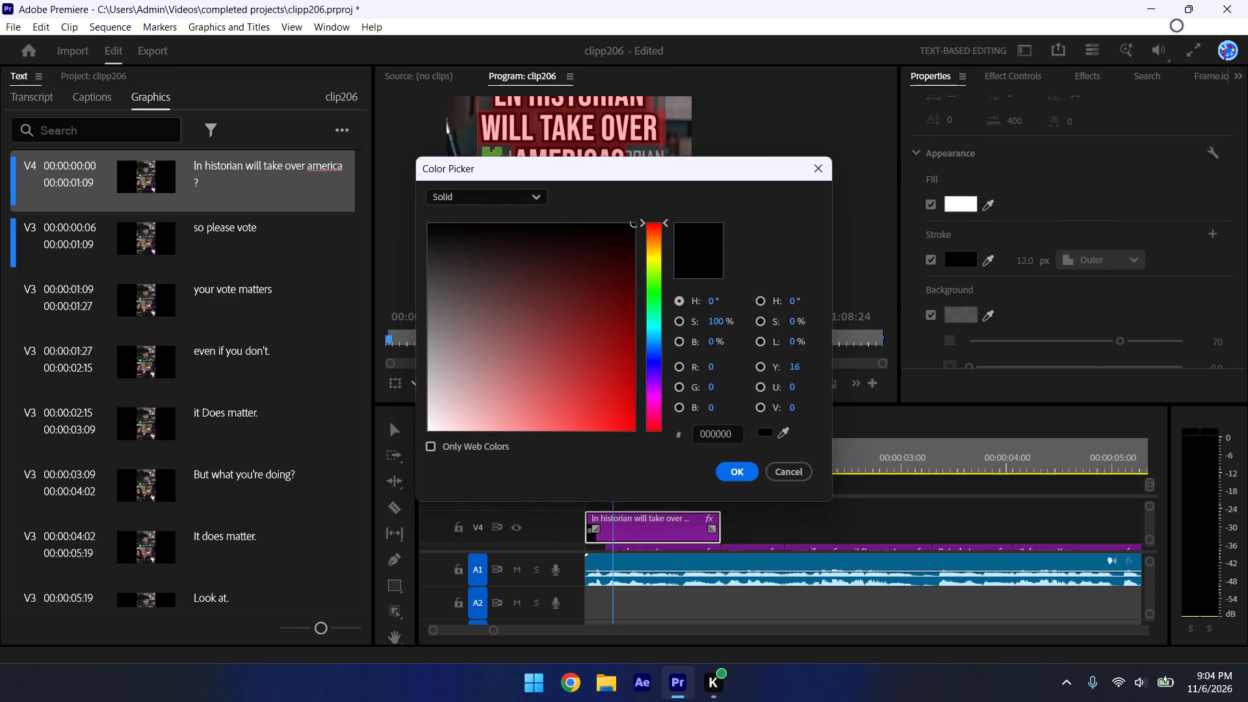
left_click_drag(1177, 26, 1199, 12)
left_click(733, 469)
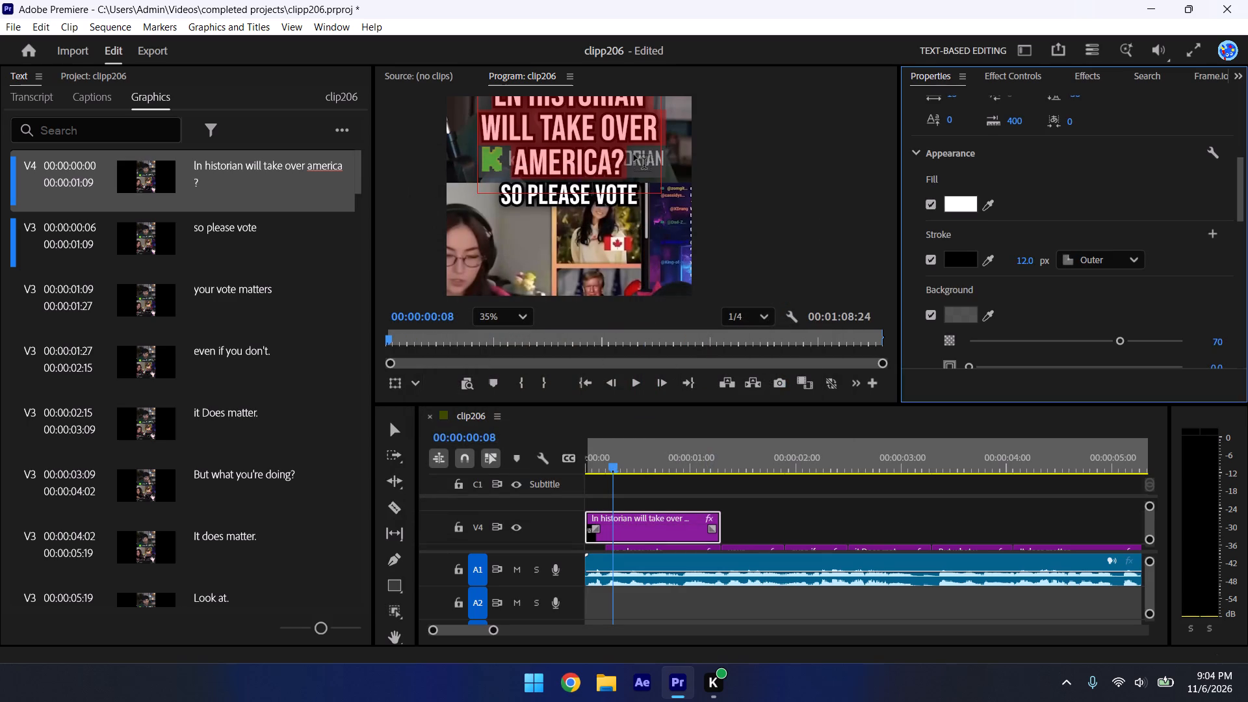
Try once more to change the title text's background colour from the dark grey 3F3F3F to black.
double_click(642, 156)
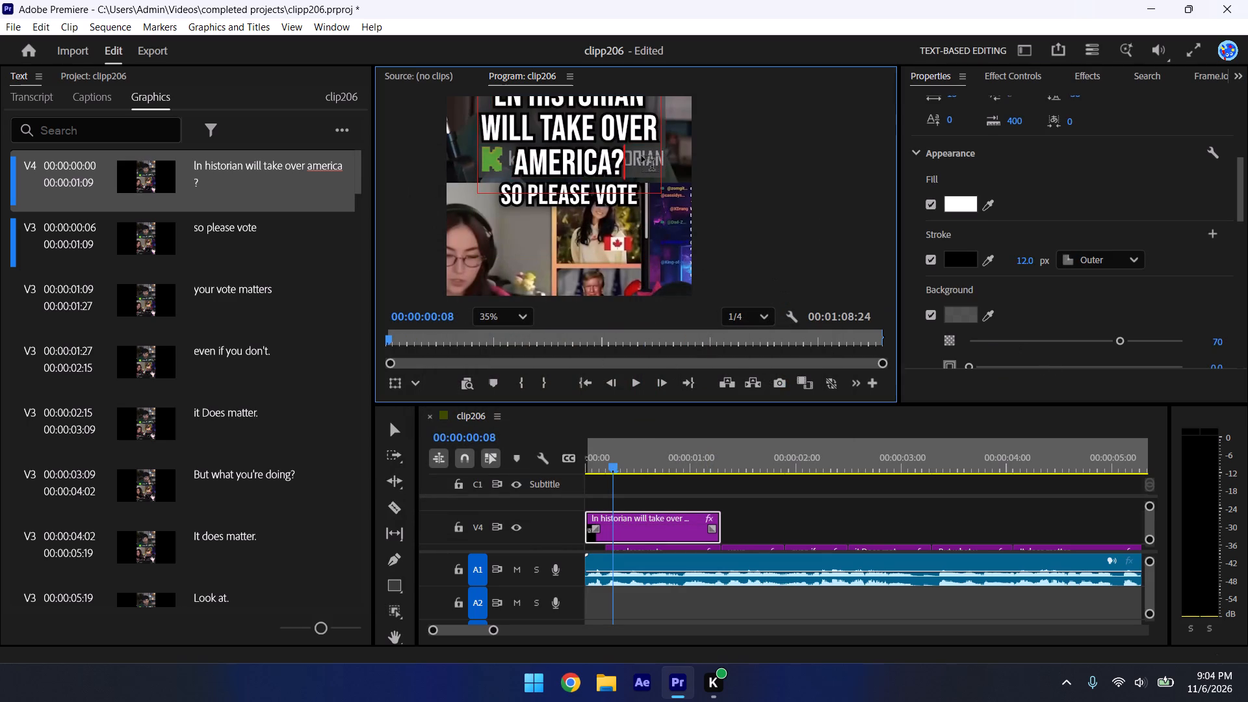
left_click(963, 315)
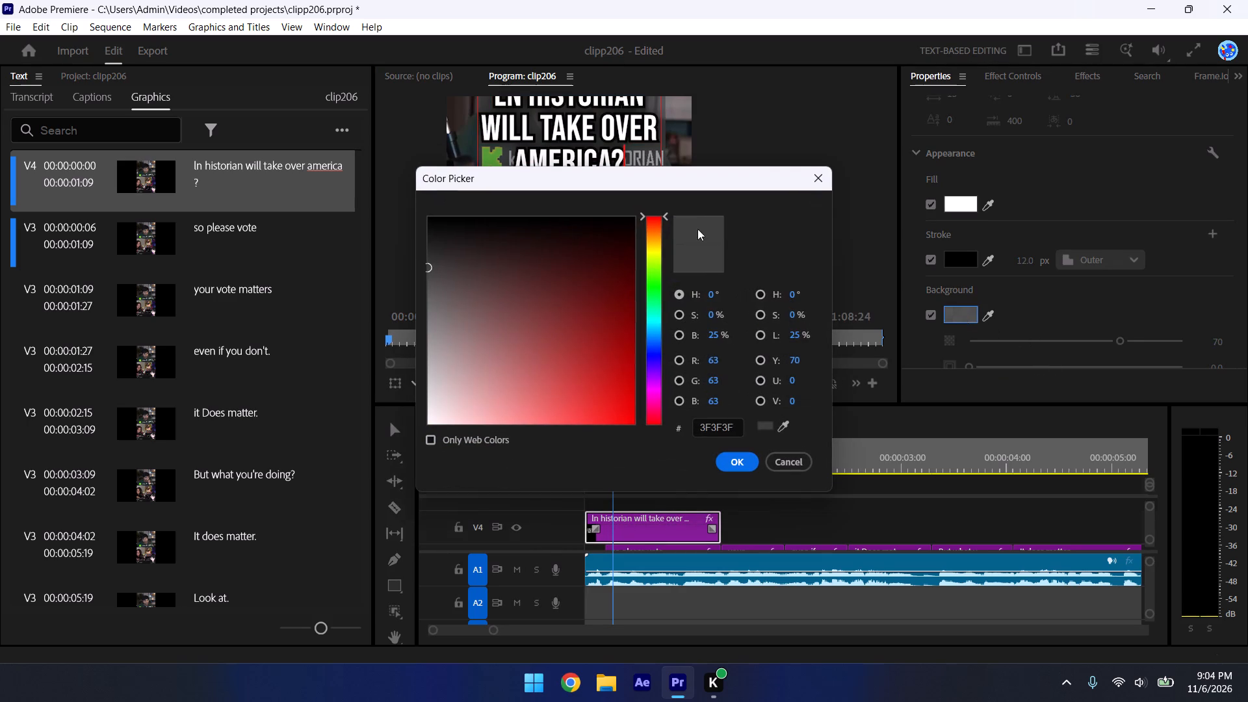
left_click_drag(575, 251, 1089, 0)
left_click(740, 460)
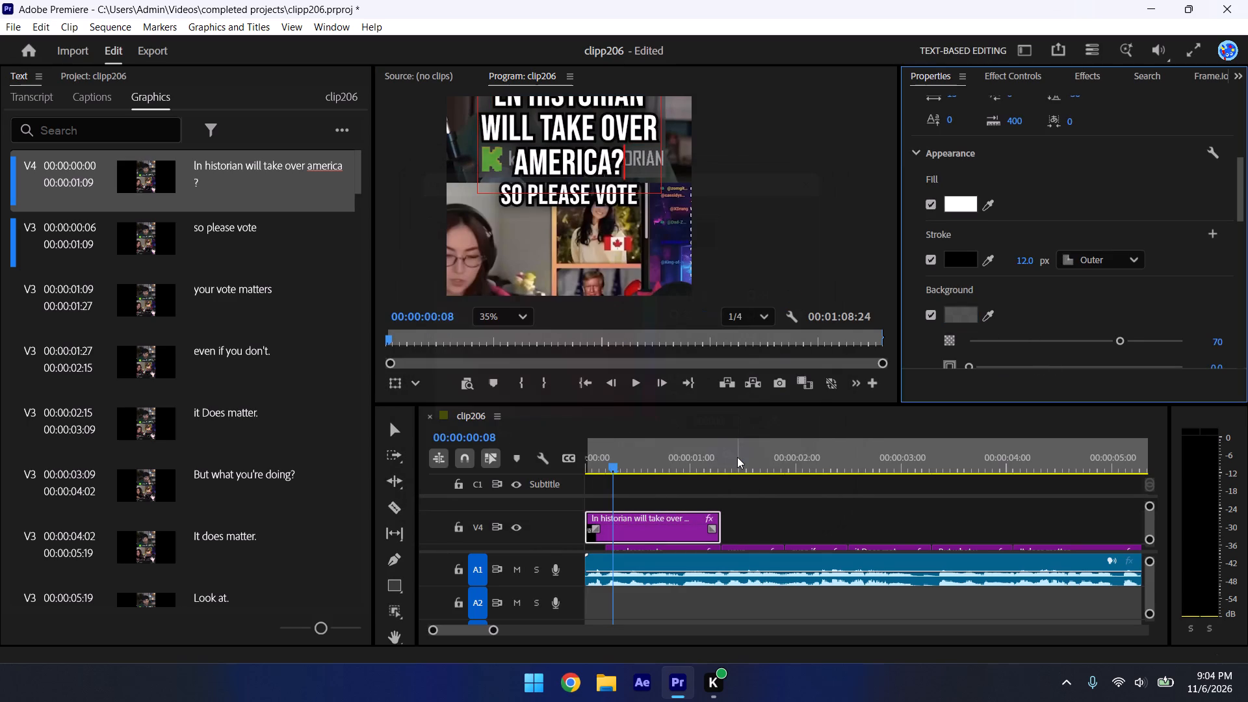
Select all of the V4 opening title's text and set its shadow colour to black (000000).
double_click(584, 146)
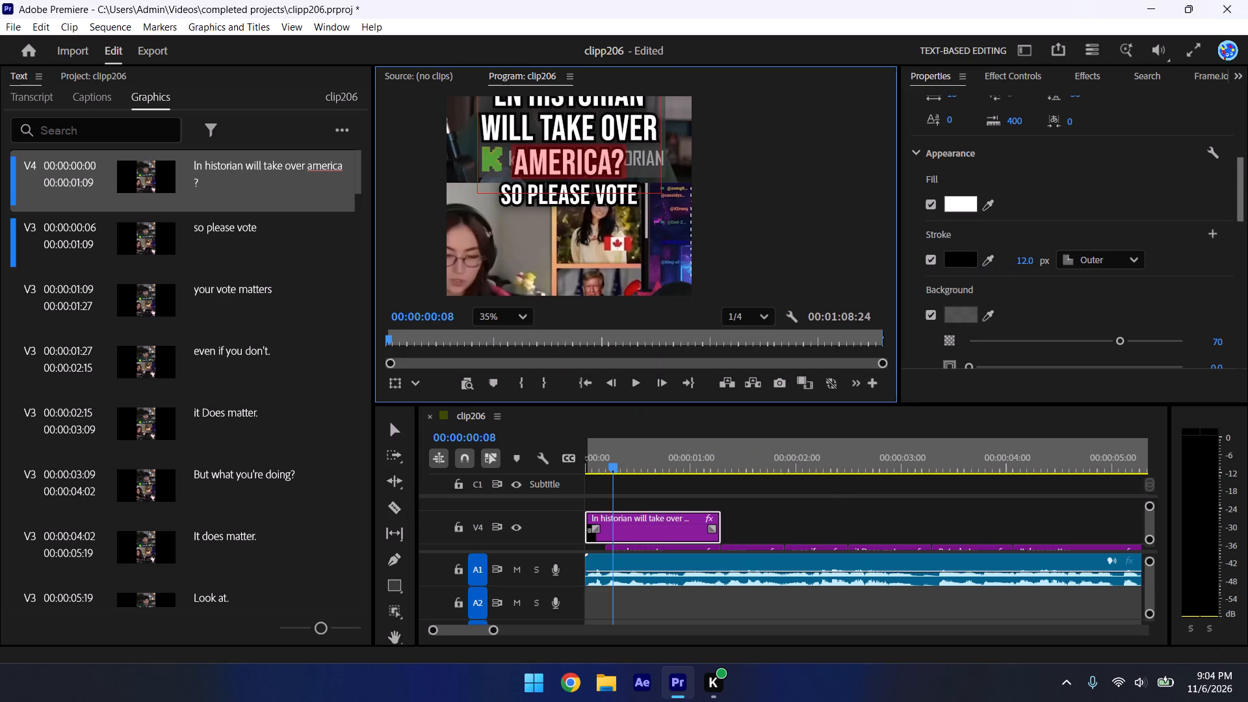
left_click_drag(1240, 177, 1247, 2)
double_click(1010, 135)
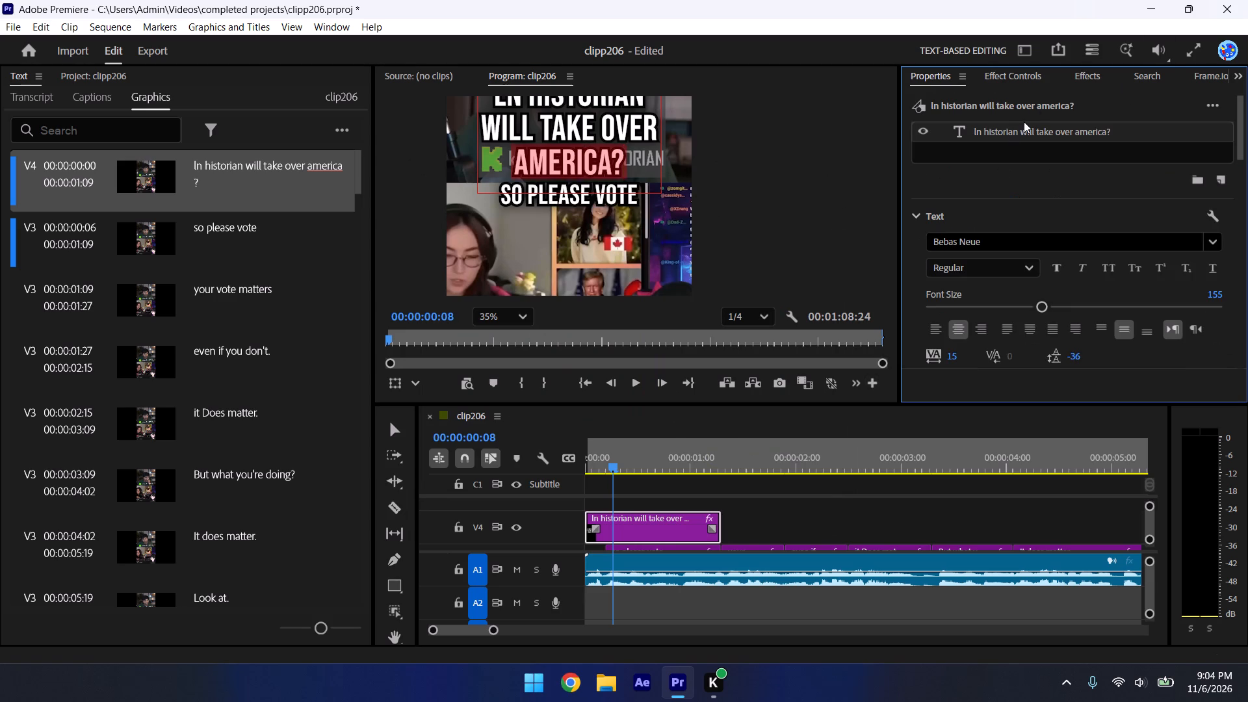
double_click(1020, 132)
left_click_drag(1244, 134, 1234, 201)
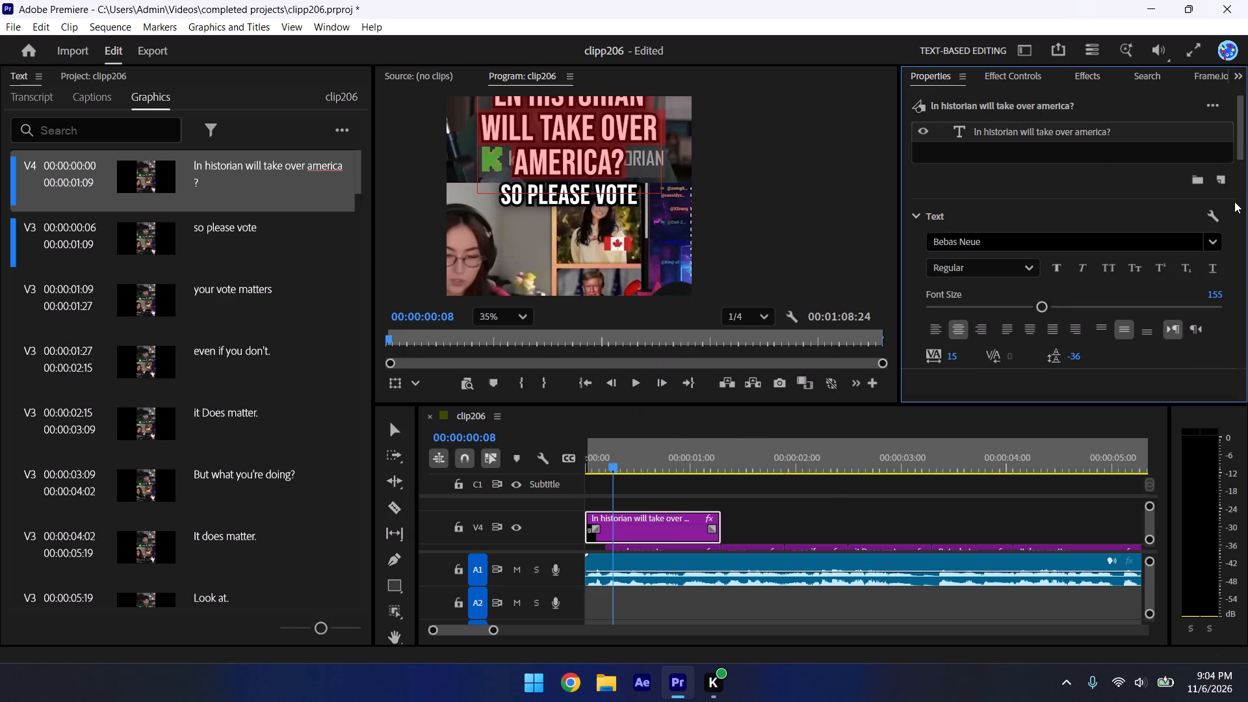
left_click_drag(1234, 201, 1241, 270)
left_click_drag(1239, 140, 1235, 250)
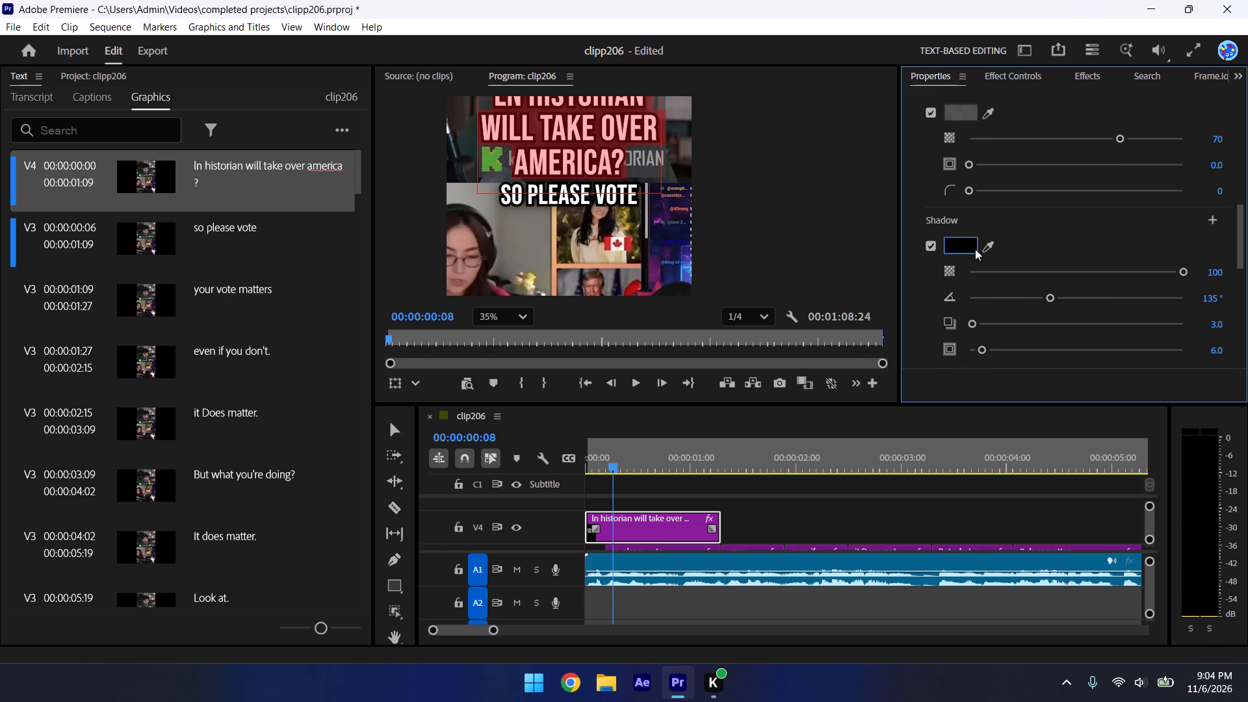
left_click(975, 249)
left_click_drag(588, 237, 1033, 92)
left_click(755, 465)
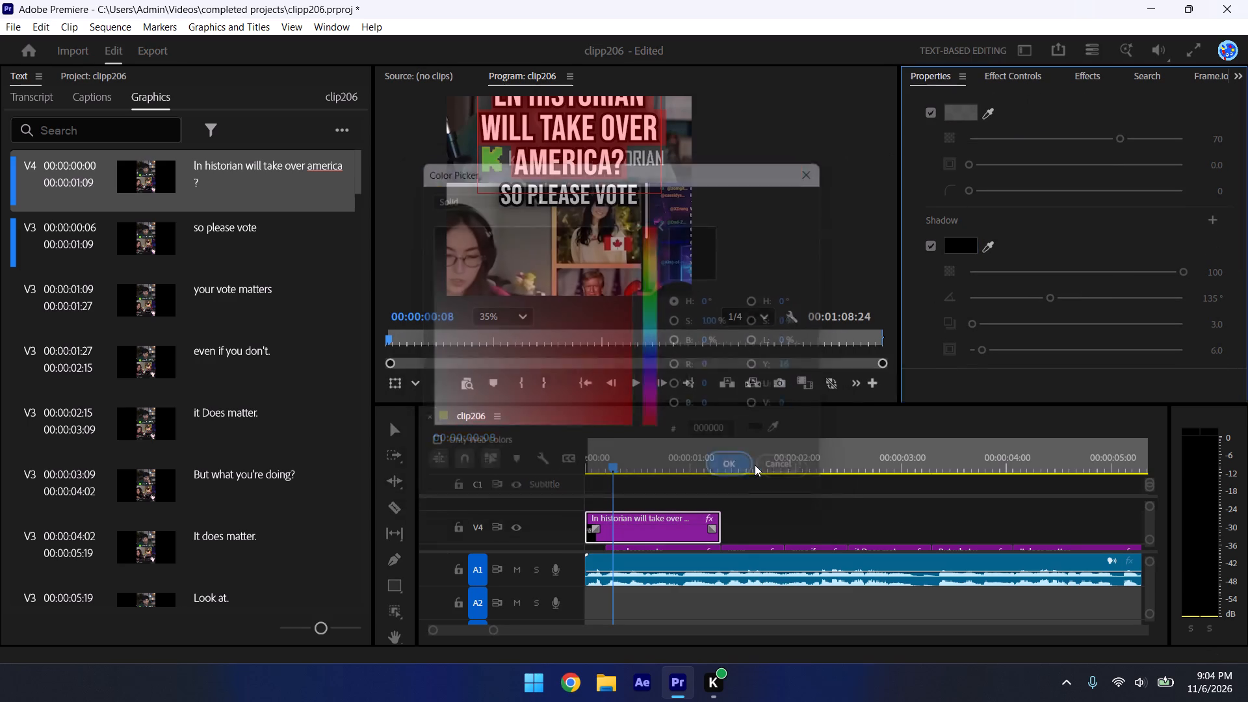
Set the selected title text's background colour to black (000000).
left_click(963, 97)
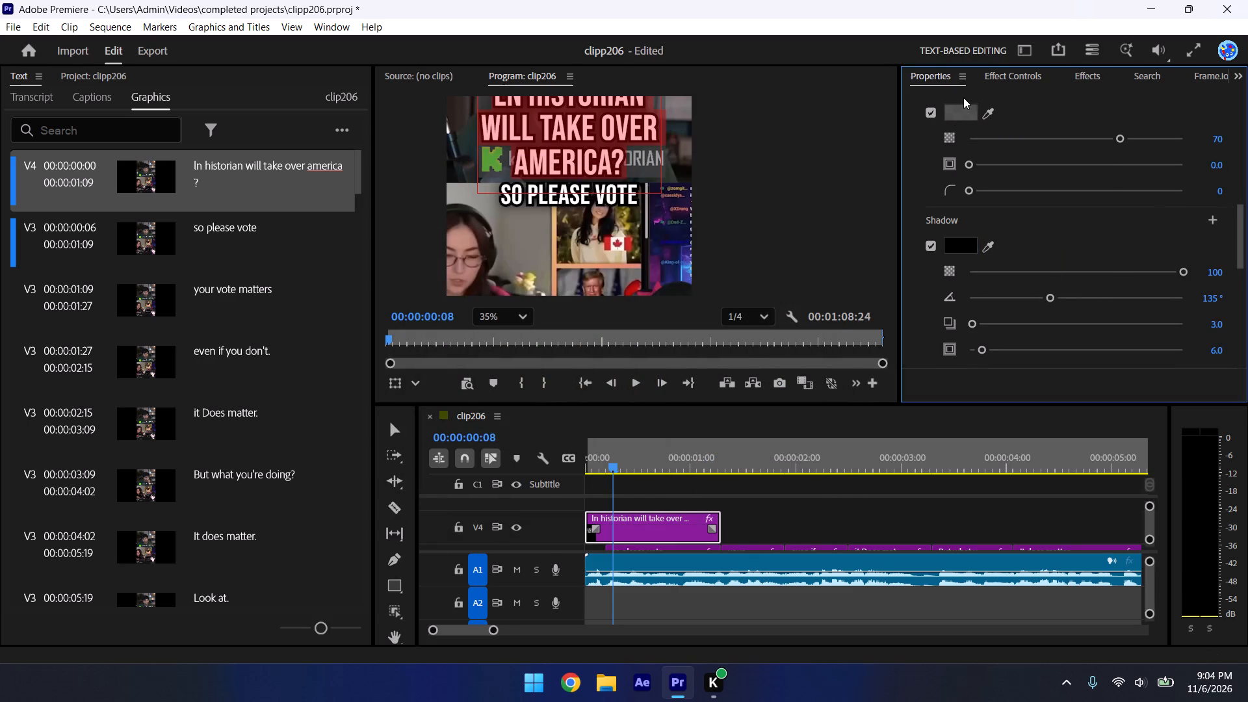
left_click(963, 114)
left_click_drag(632, 254, 1041, 0)
left_click(736, 465)
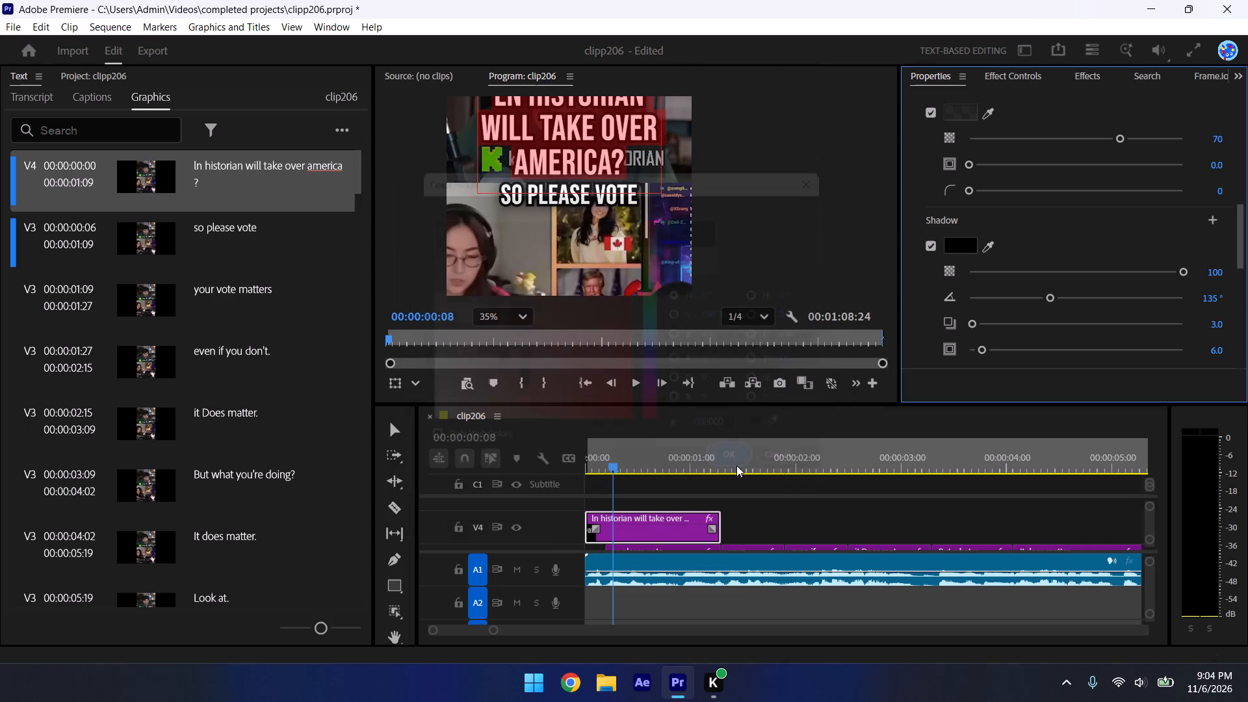
left_click_drag(1245, 233, 1244, 198)
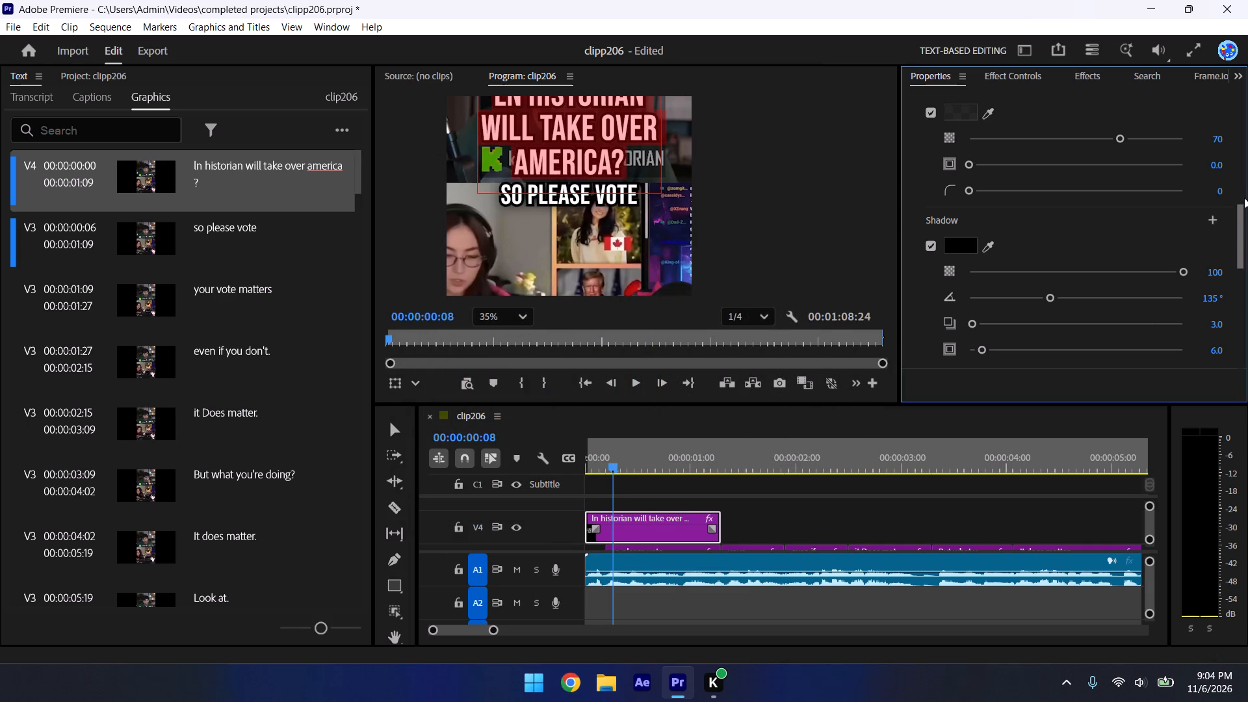
left_click_drag(1244, 198, 1247, 180)
left_click_drag(1243, 227, 1247, 207)
left_click_drag(1241, 232, 1244, 193)
left_click(950, 276)
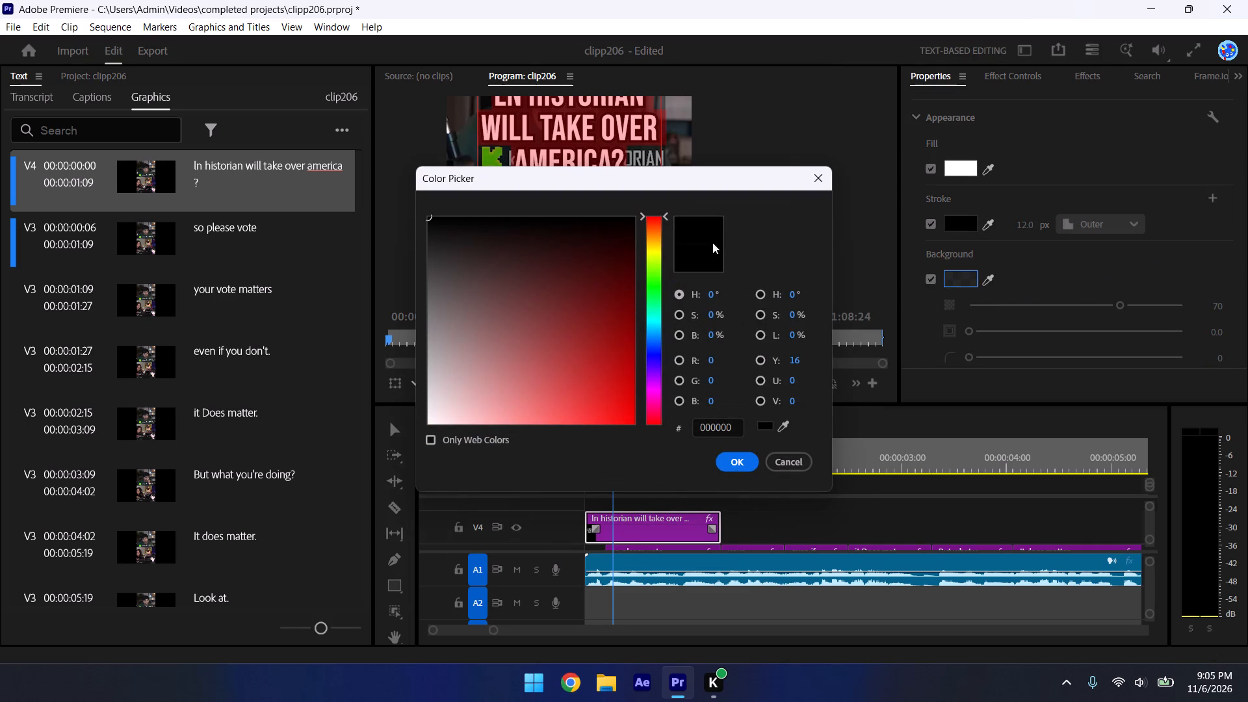
left_click_drag(594, 229, 976, 139)
left_click(748, 463)
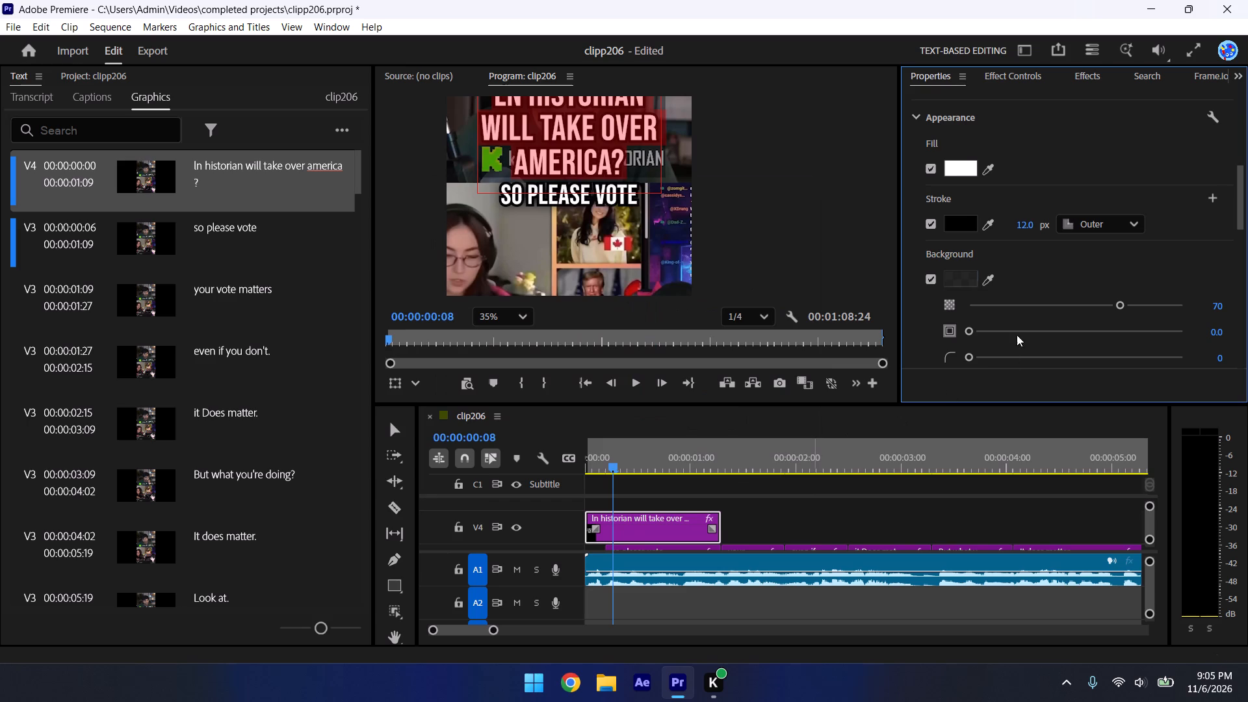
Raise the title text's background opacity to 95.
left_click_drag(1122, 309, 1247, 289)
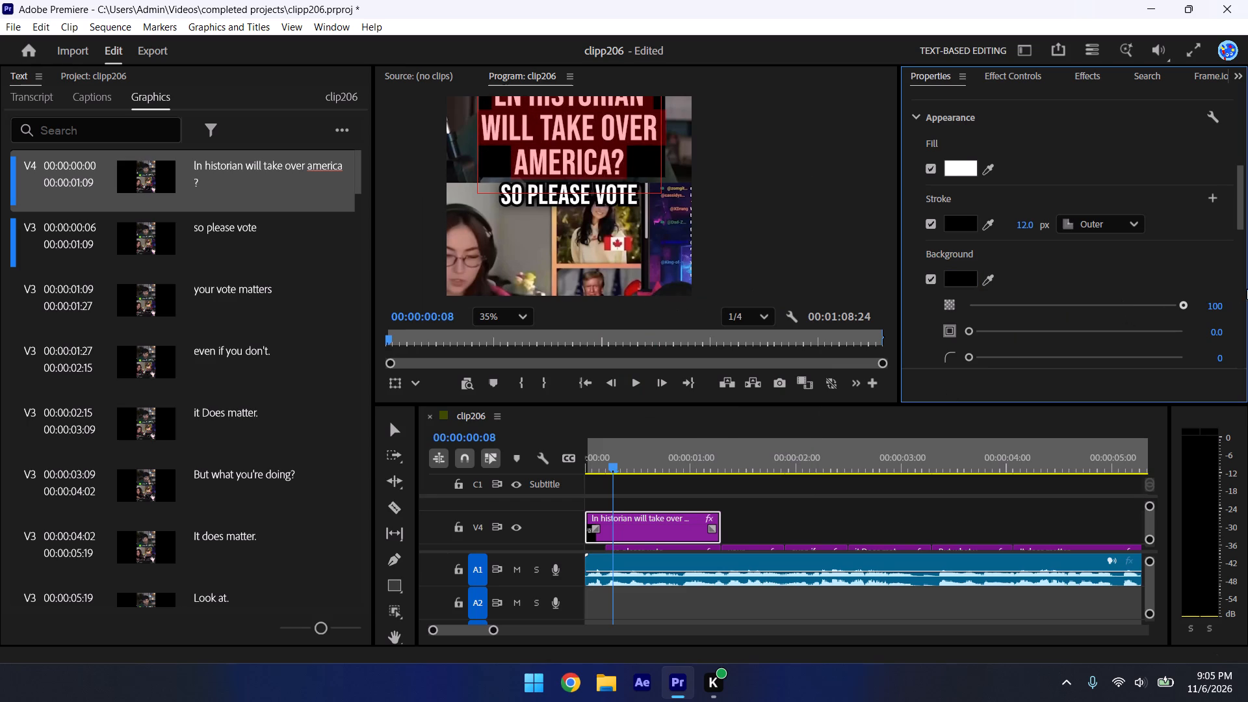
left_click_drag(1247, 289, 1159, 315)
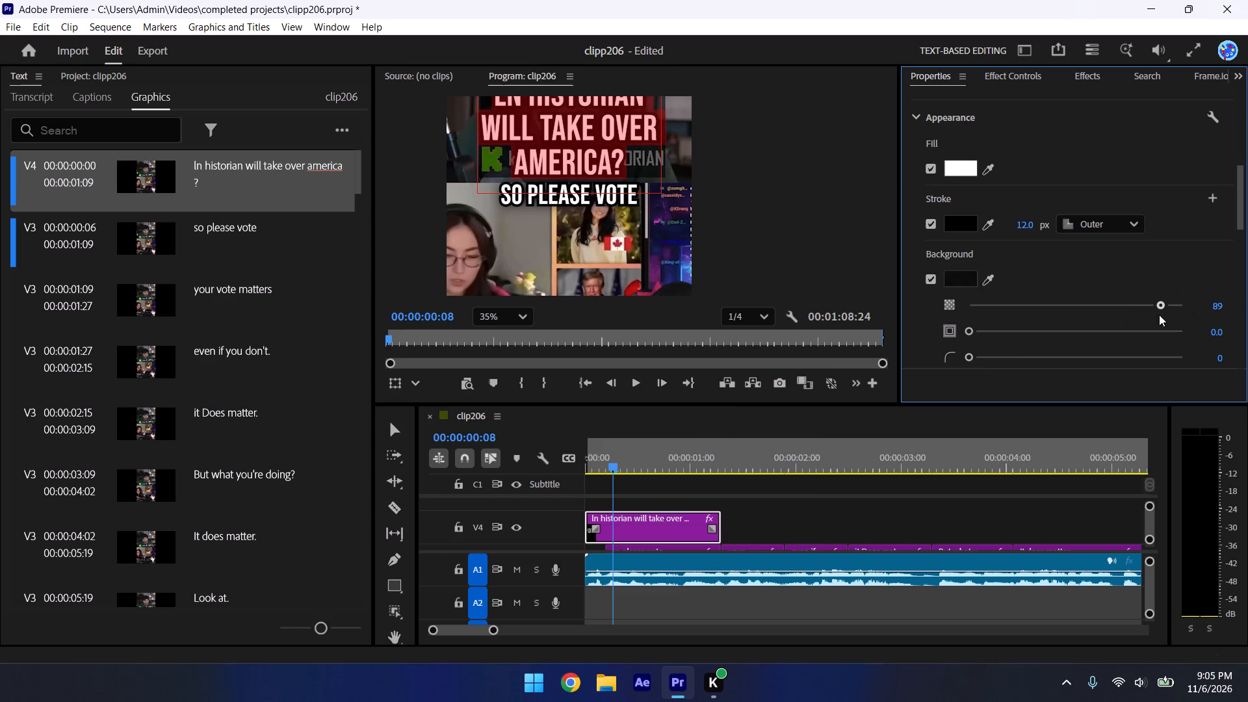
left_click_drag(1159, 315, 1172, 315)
Enlarge the background box around the title text to a size of 12.9.
left_click_drag(968, 334, 976, 334)
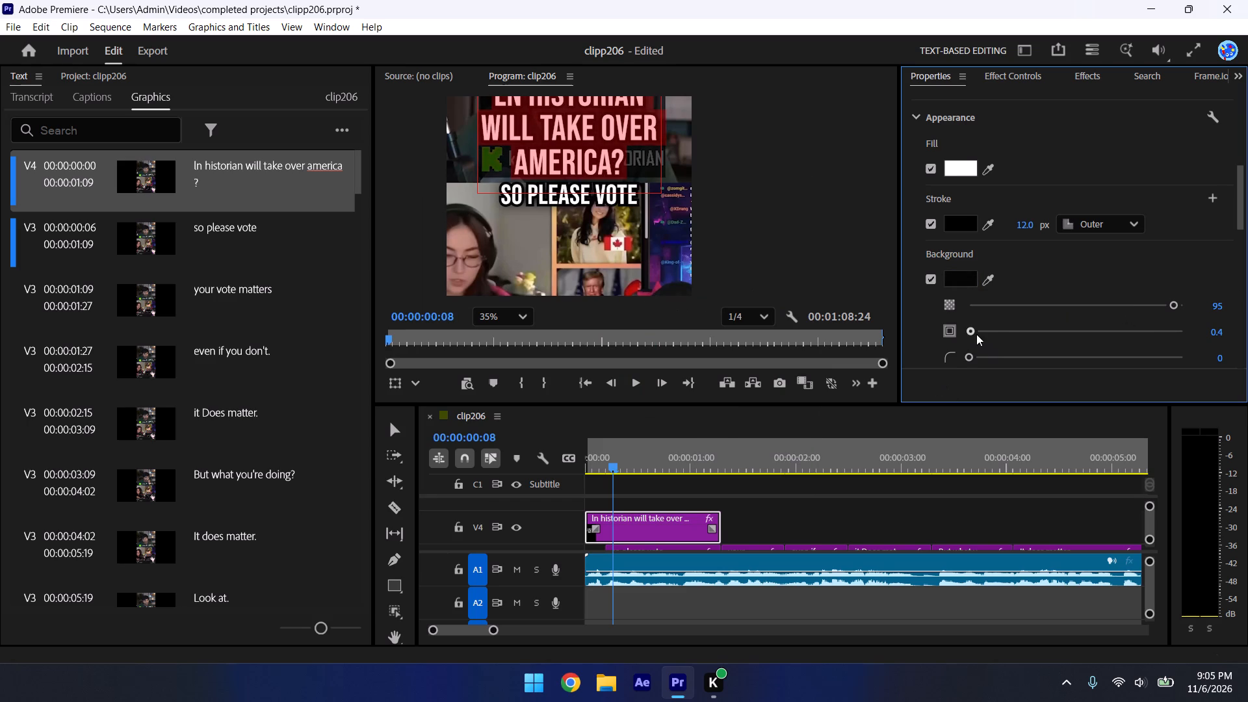
left_click_drag(976, 334, 1182, 335)
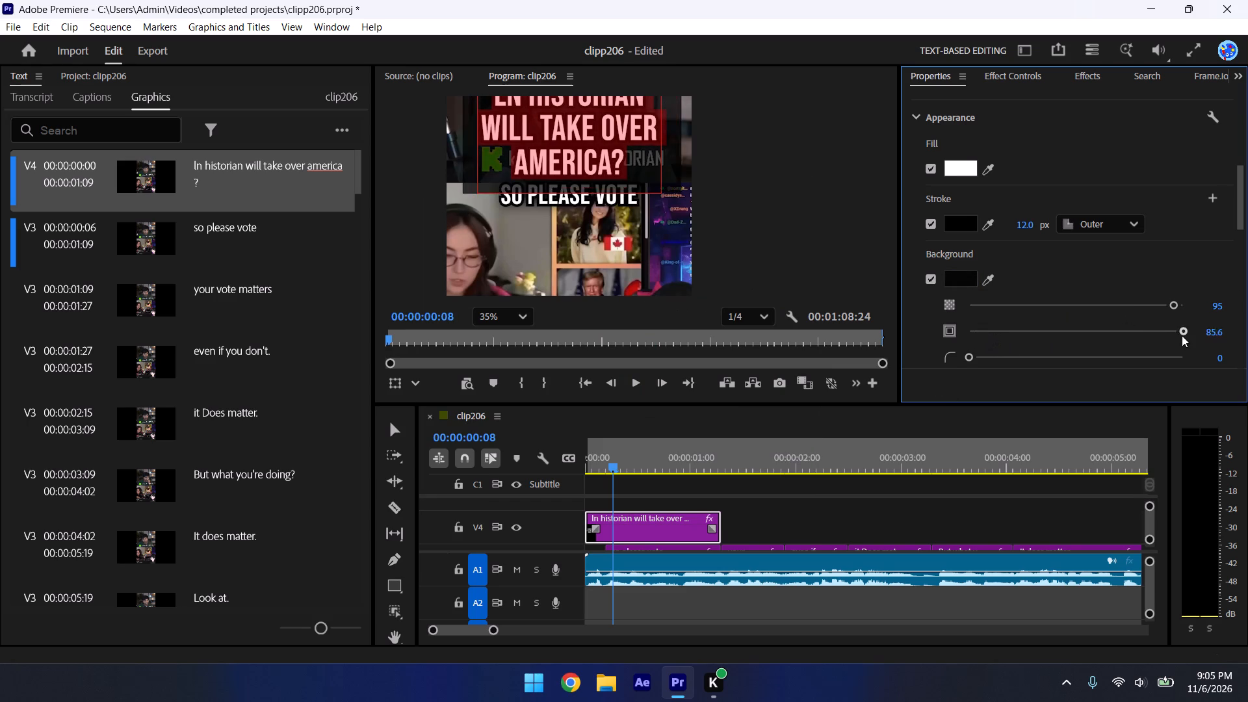
left_click_drag(1182, 335, 1002, 344)
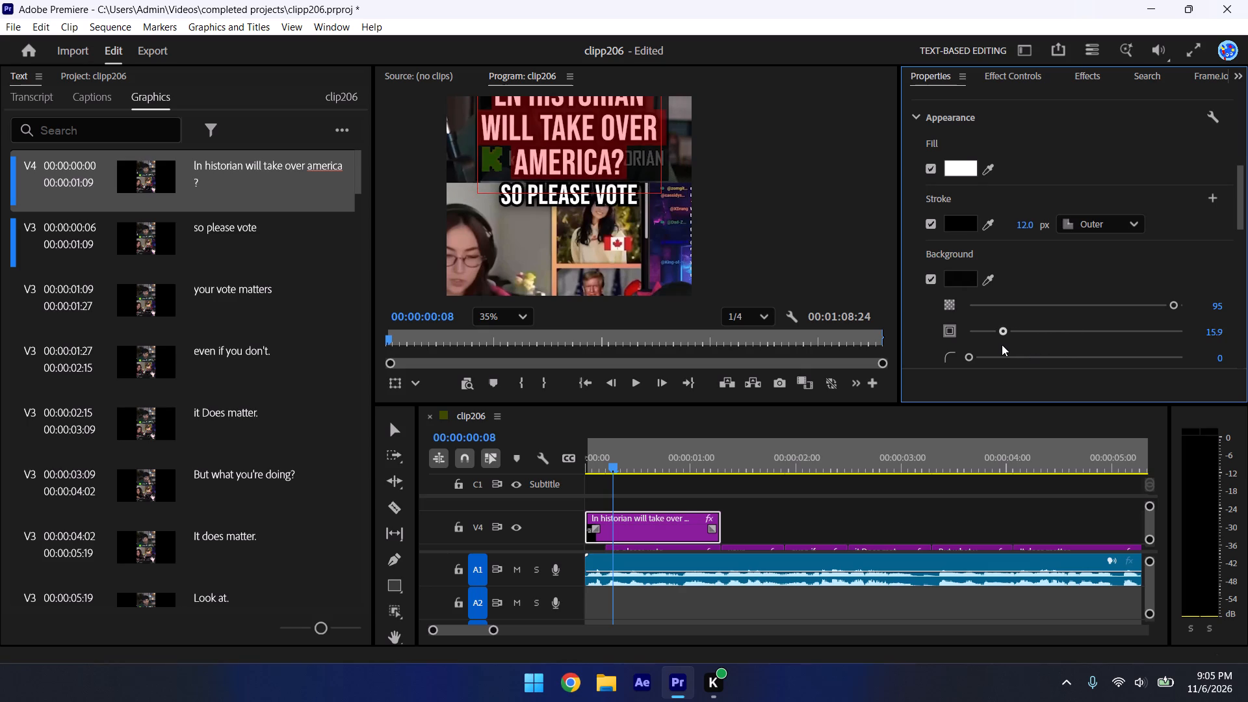
left_click_drag(1002, 344, 995, 346)
Set the title text's background opacity to 100.
left_click_drag(1171, 305, 1109, 310)
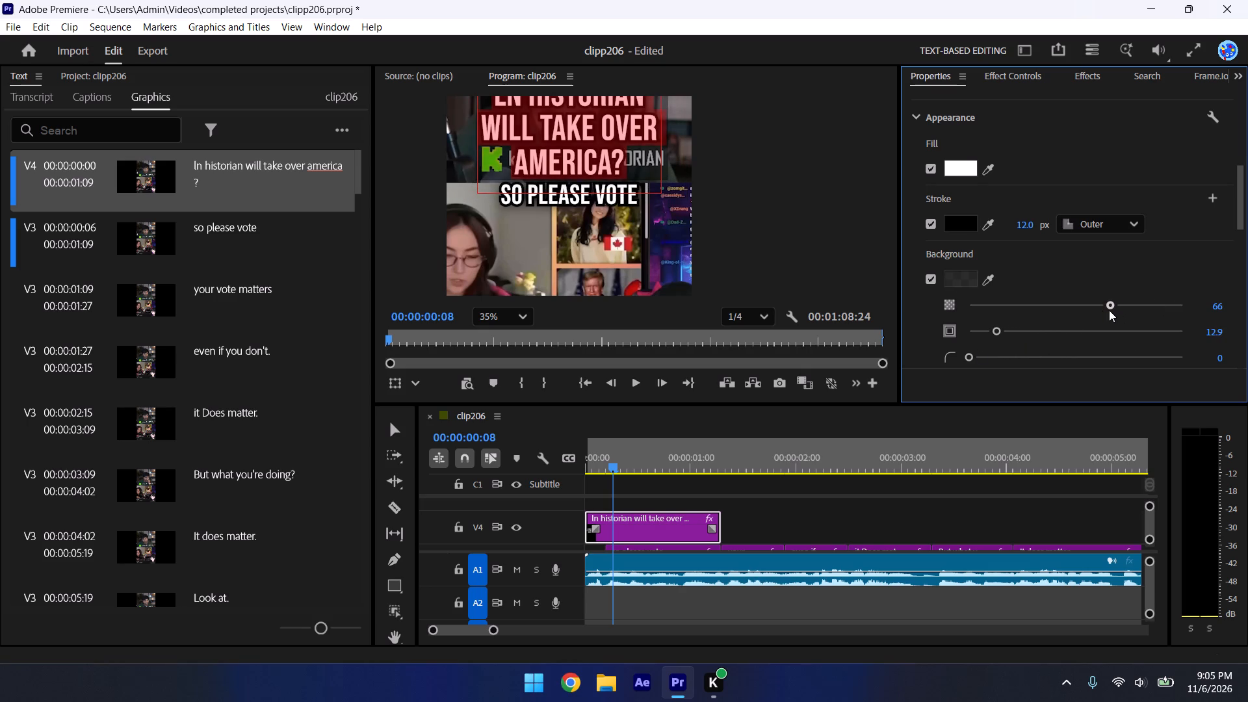
left_click_drag(1109, 310, 1247, 305)
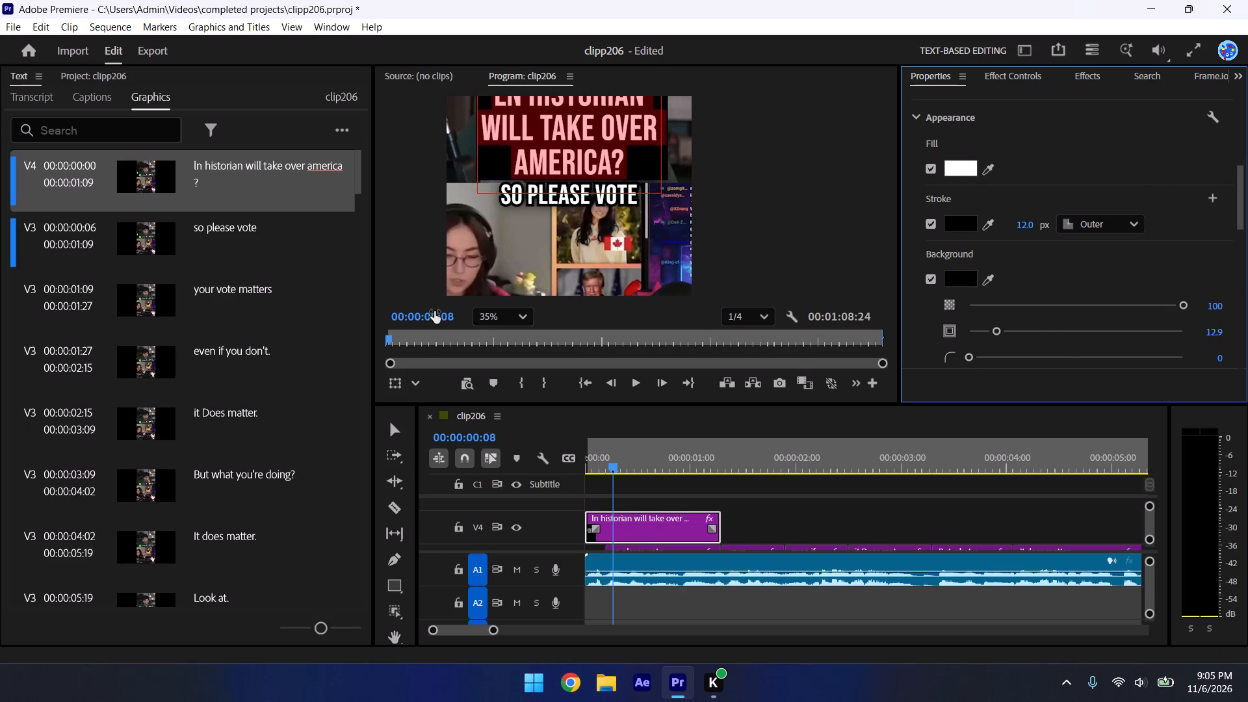
Set the program monitor's zoom to Fit to check the title against the whole vertical frame.
left_click(535, 318)
left_click(526, 320)
left_click(512, 344)
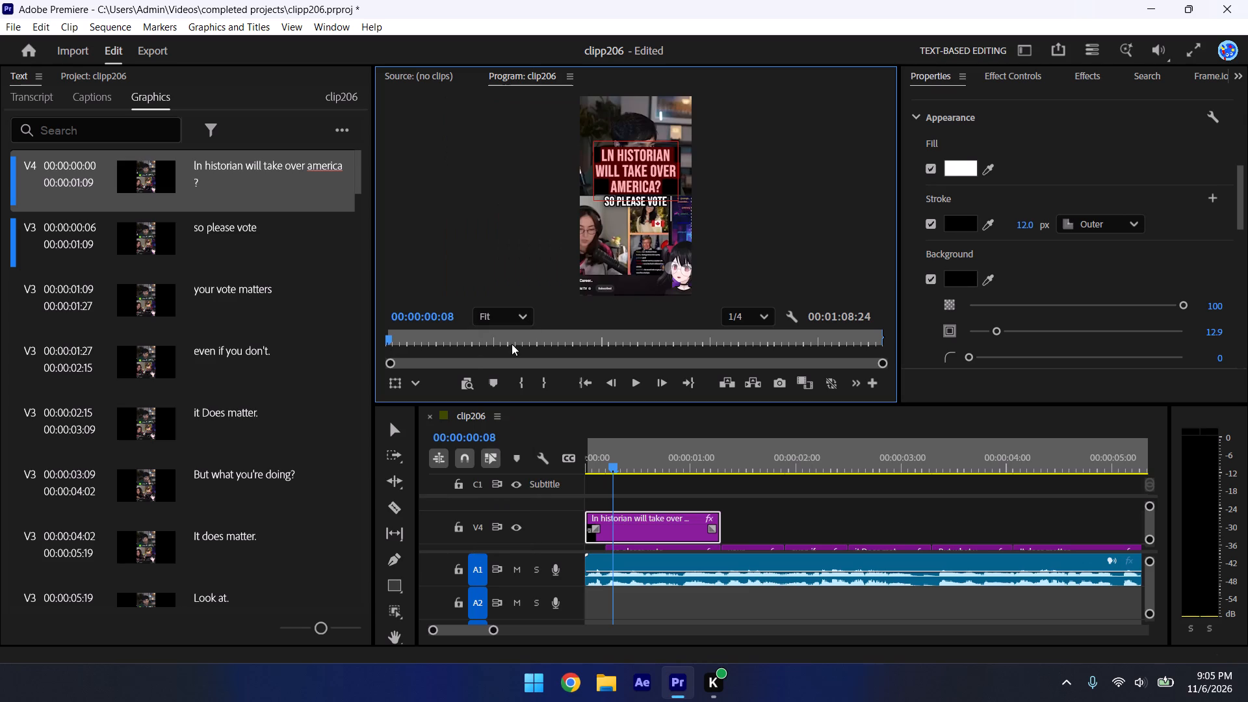
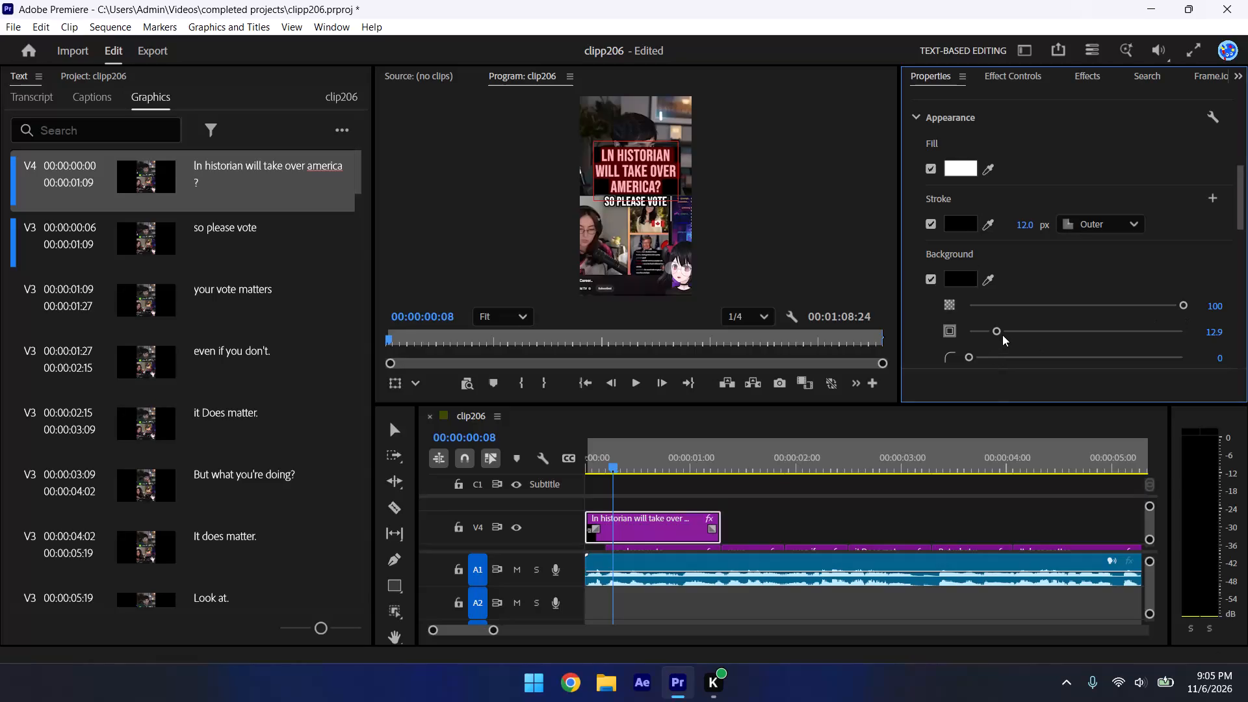
Reduce the size of the background box around the title text to 0.0.
left_click_drag(998, 332, 1247, 300)
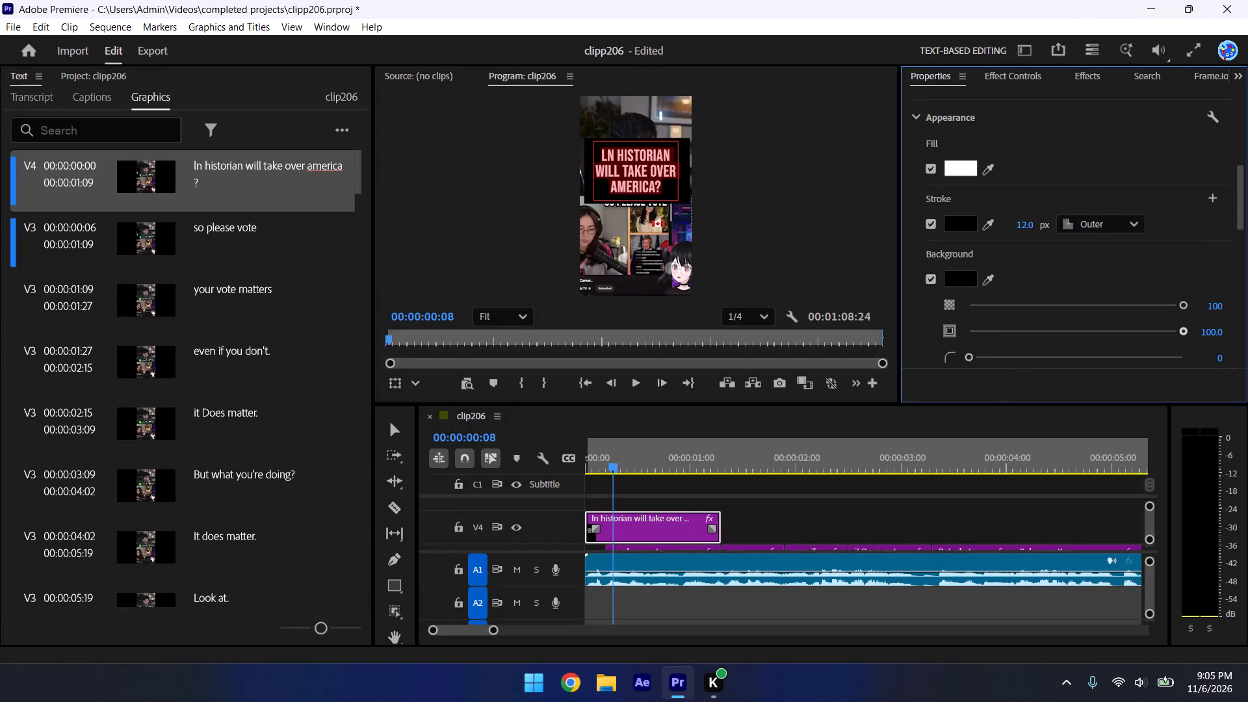
left_click_drag(1247, 300, 967, 330)
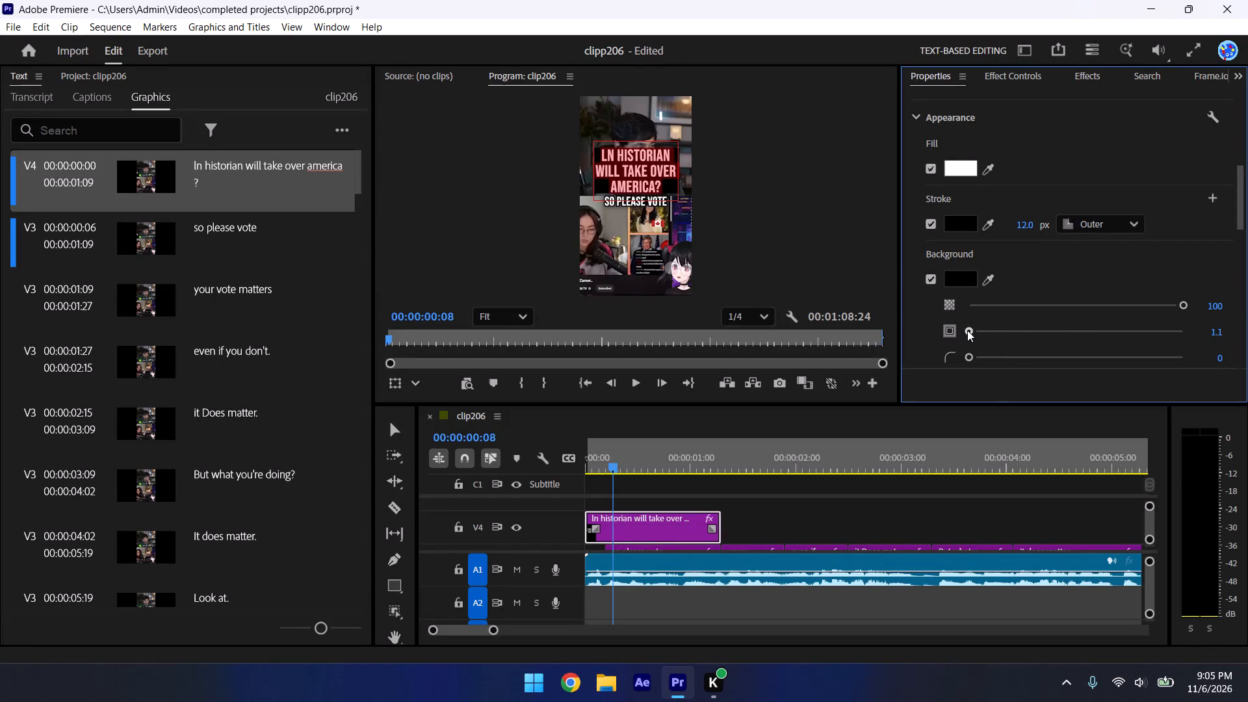
left_click_drag(967, 330, 967, 331)
Trim the end of the LN Historian title clip on V4 back to about 00:00:00:28.
left_click(491, 316)
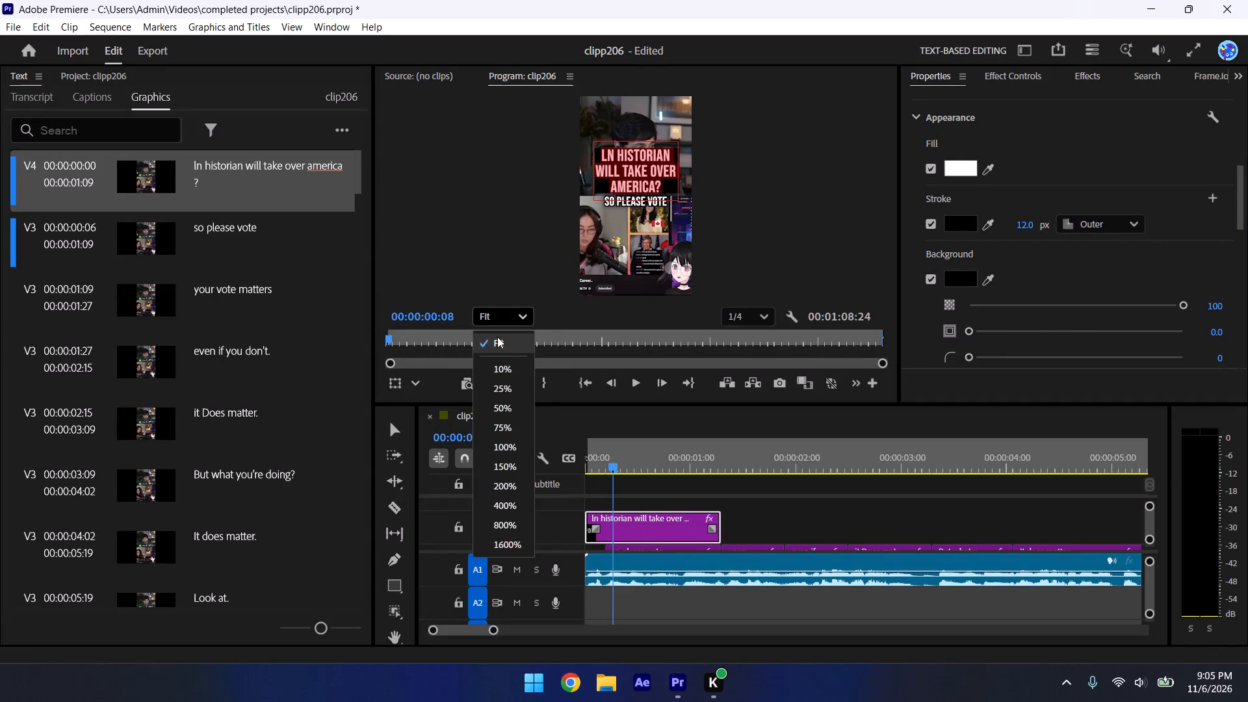
left_click(497, 337)
left_click_drag(614, 463, 377, 499)
left_click(748, 490)
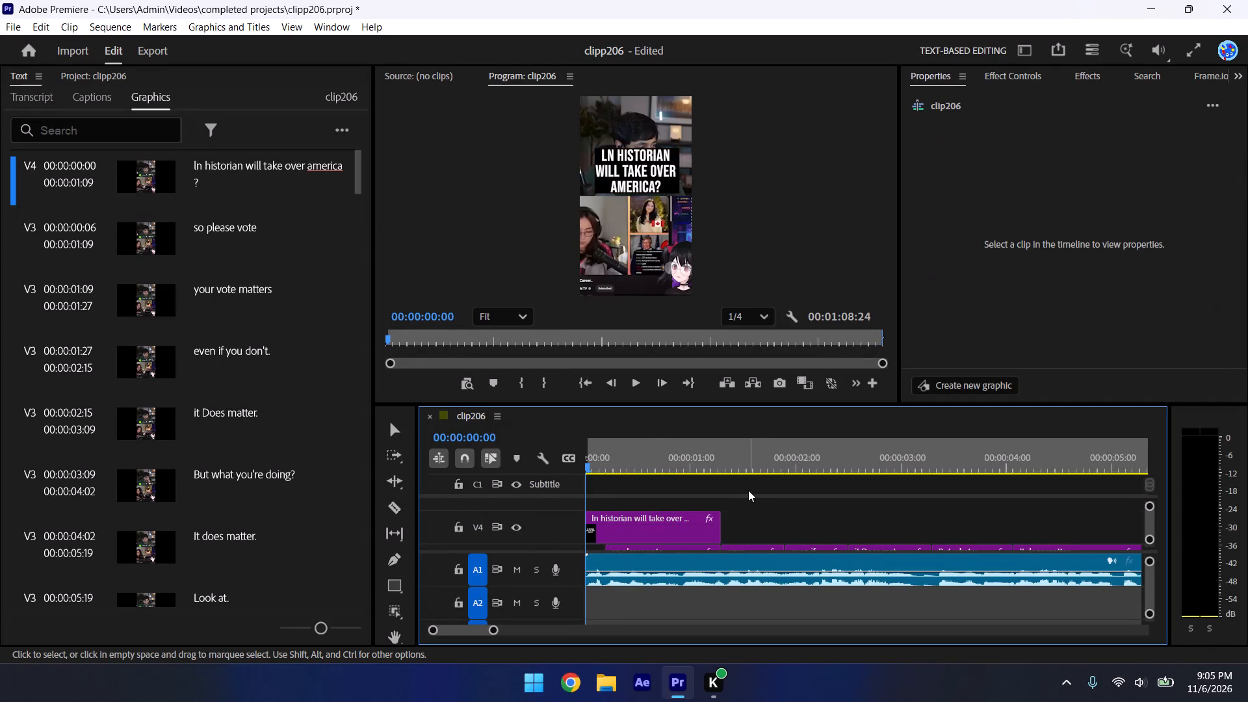
key("space")
key("space")
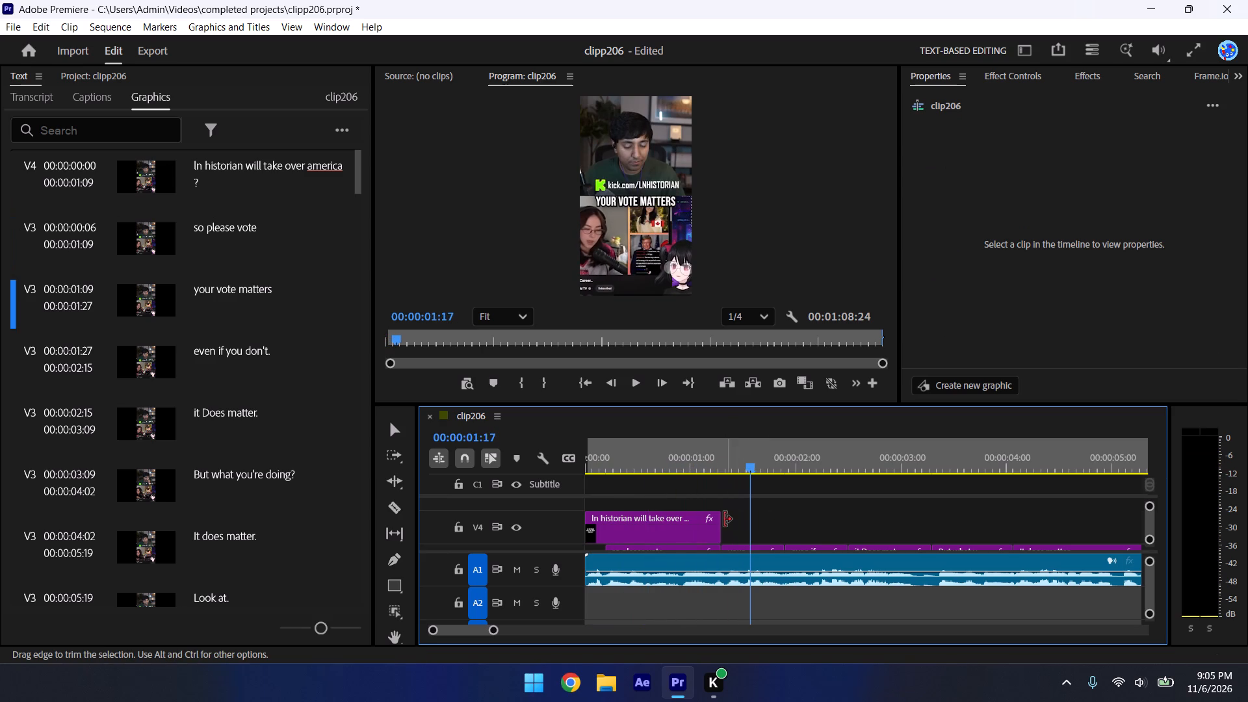
left_click_drag(723, 519, 684, 512)
Play the sequence from the start to check the shortened title against the first captions.
left_click(651, 465)
left_click_drag(645, 465, 77, 510)
key("space")
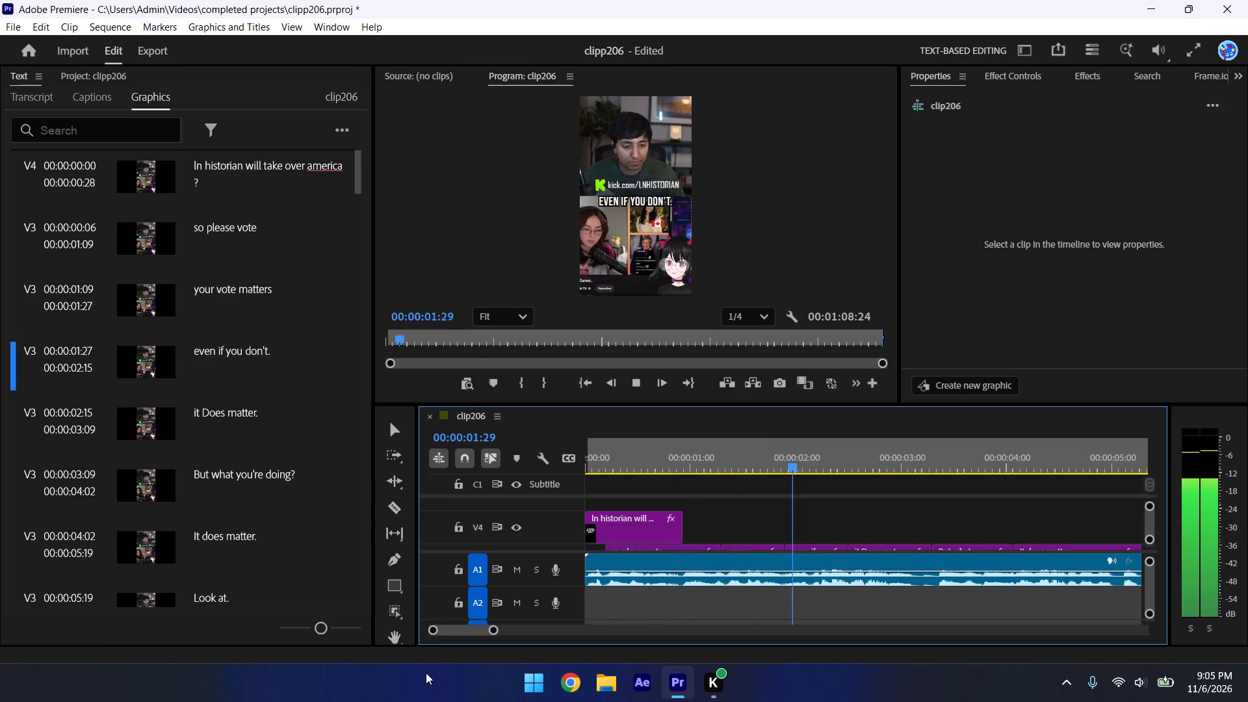
key("space")
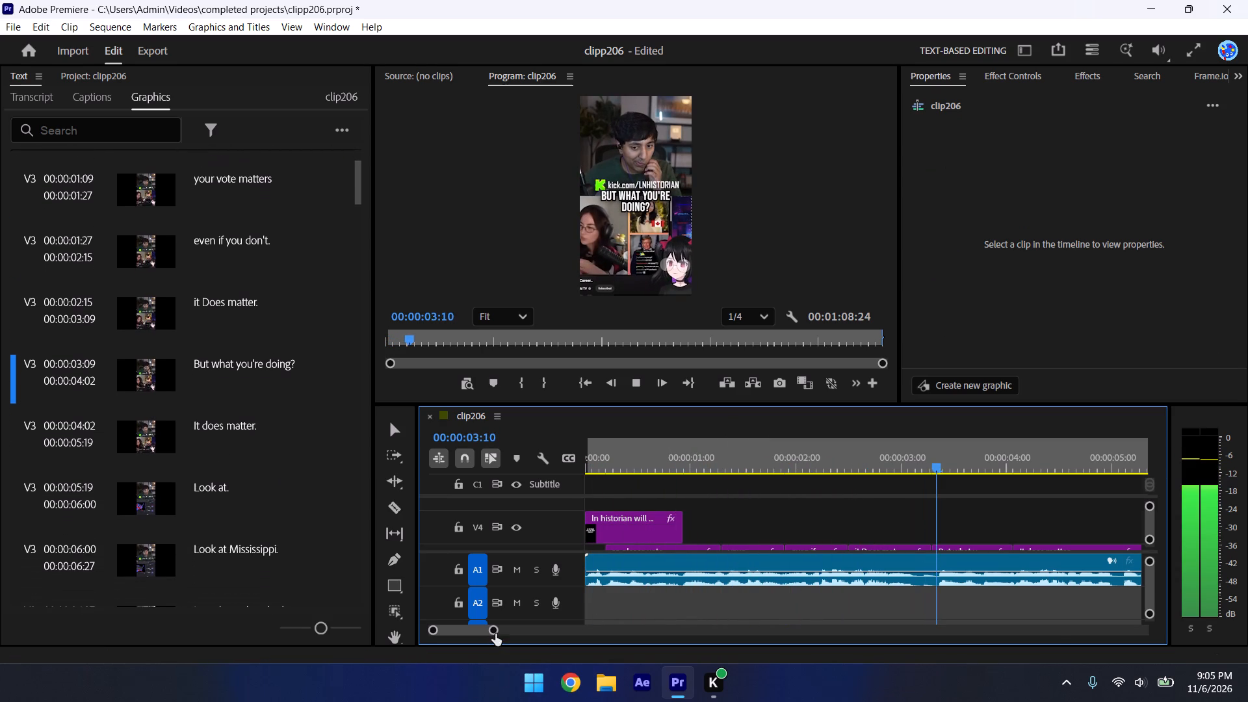
Export the clip206 sequence as a media file with the file name clip206mp4.
left_click_drag(495, 633, 805, 650)
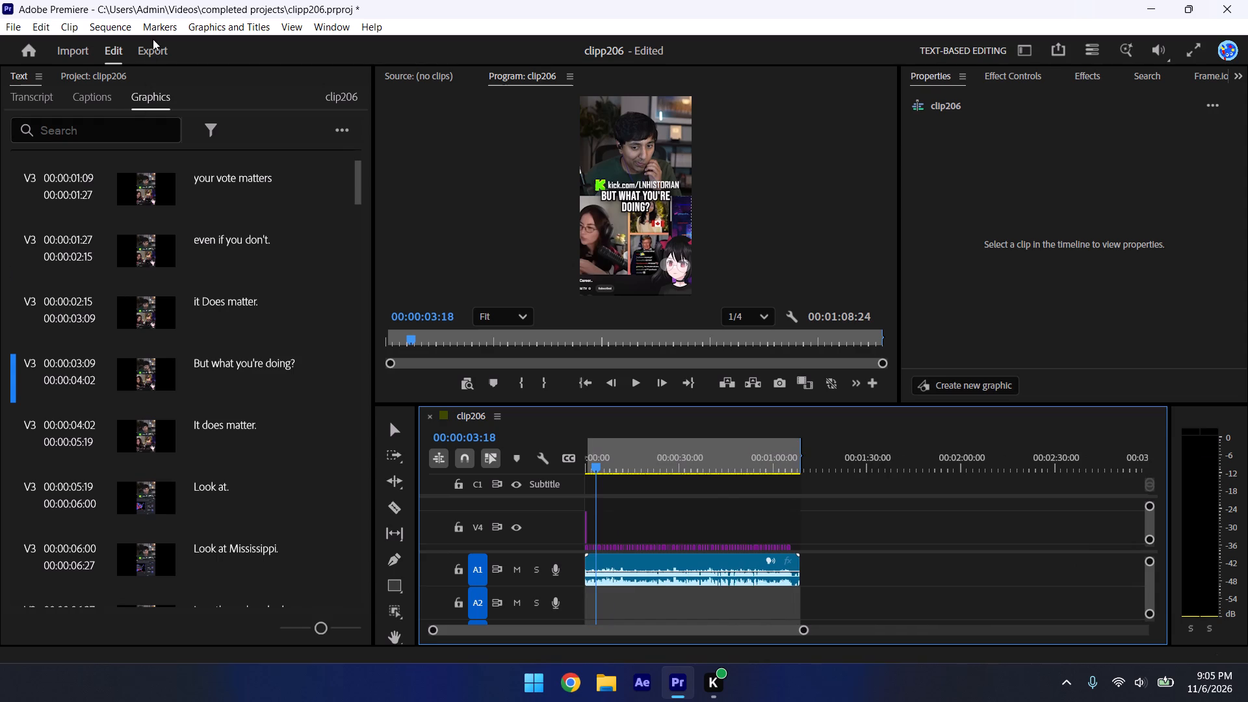
left_click(153, 39)
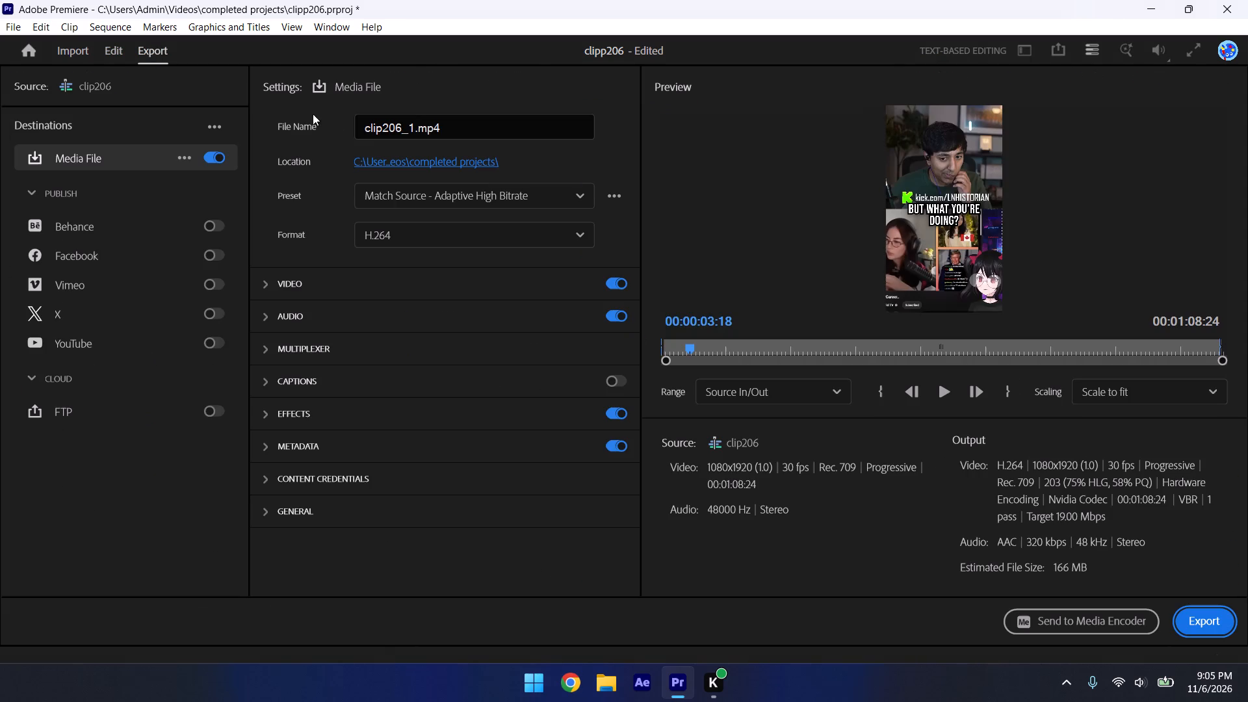
left_click(417, 128)
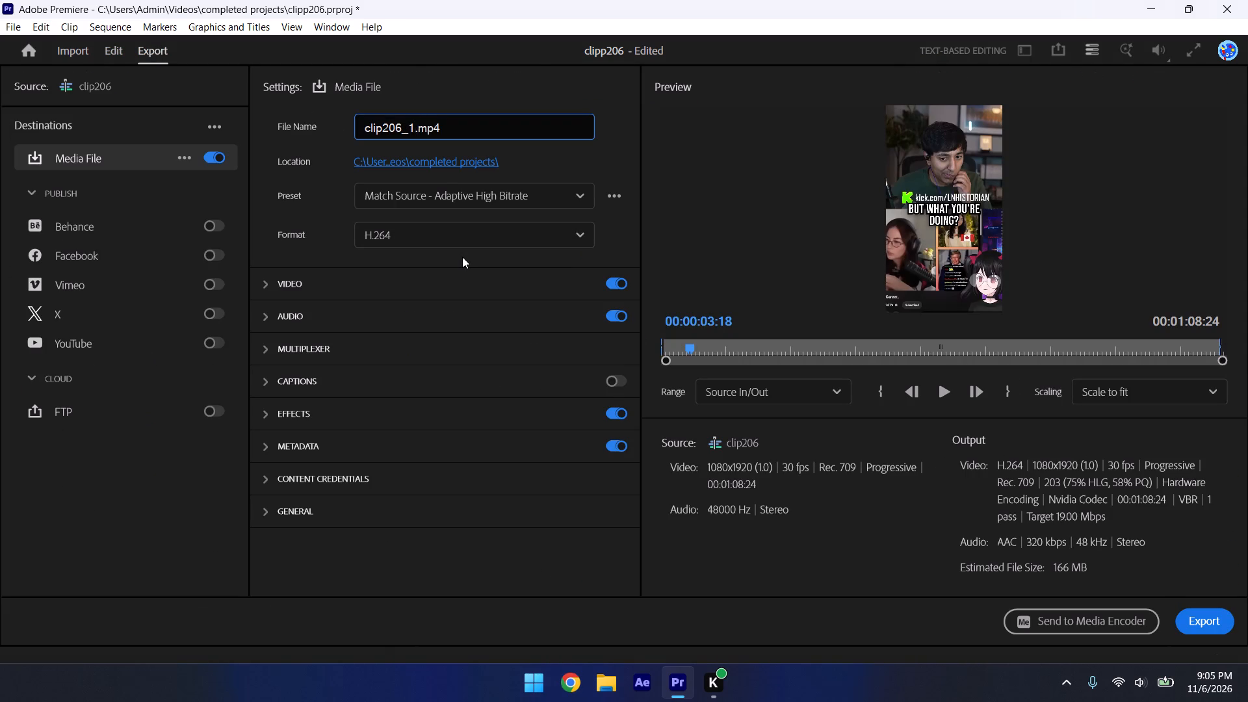
key("BackSpace")
key("BackSpace")
key("BackSpace")
left_click(1182, 629)
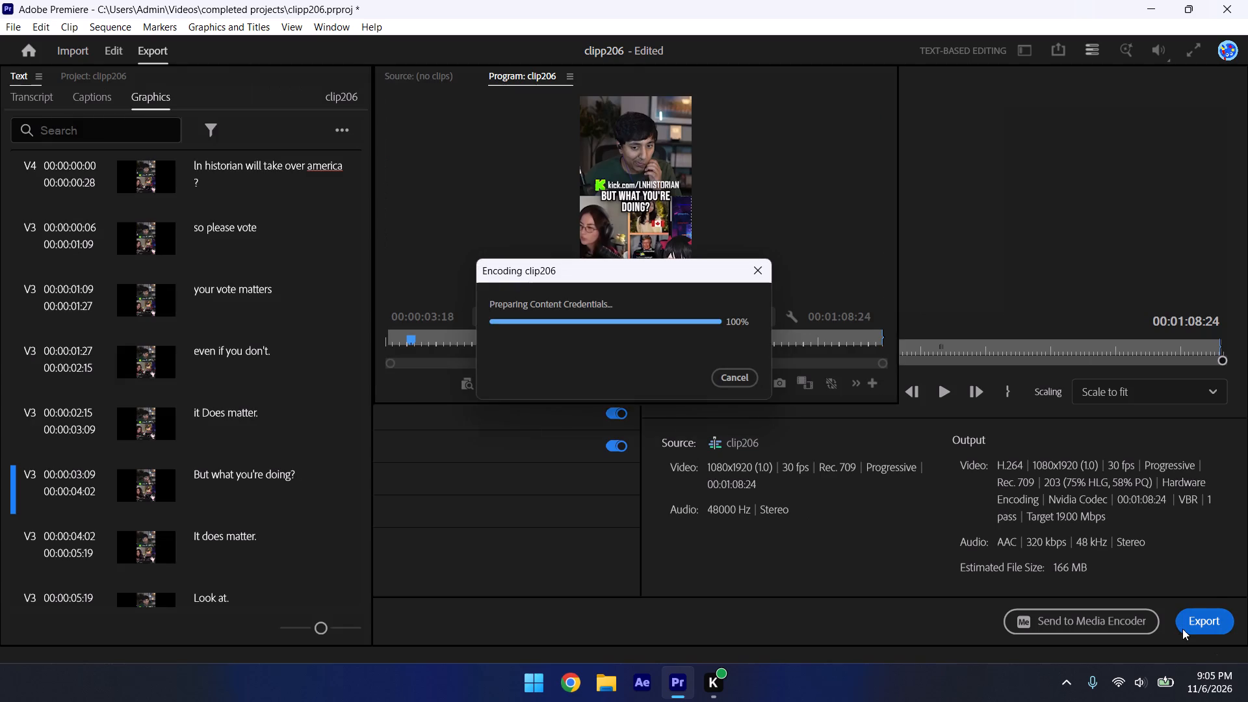
Switch to Chrome and open the Discord bookmark and the shared Clips Google Drive folder in separate tabs.
left_click(565, 690)
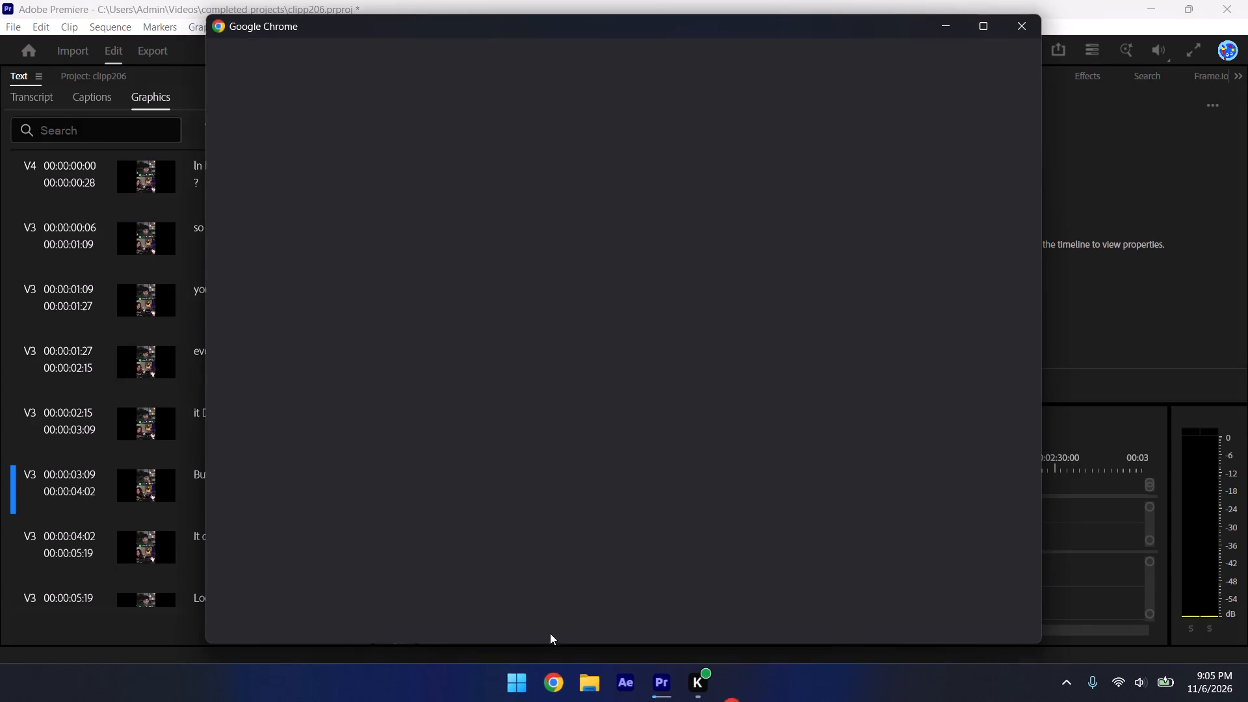
left_click(833, 374)
left_click(174, 84)
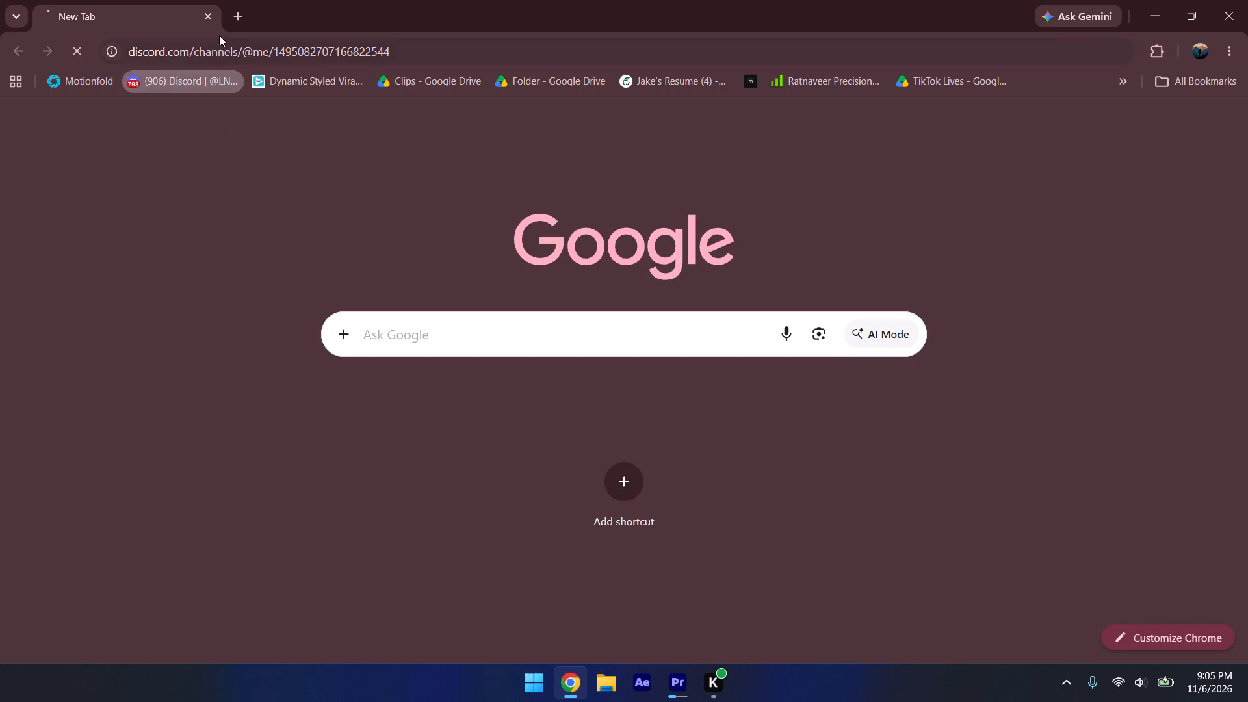
left_click(239, 9)
left_click(424, 81)
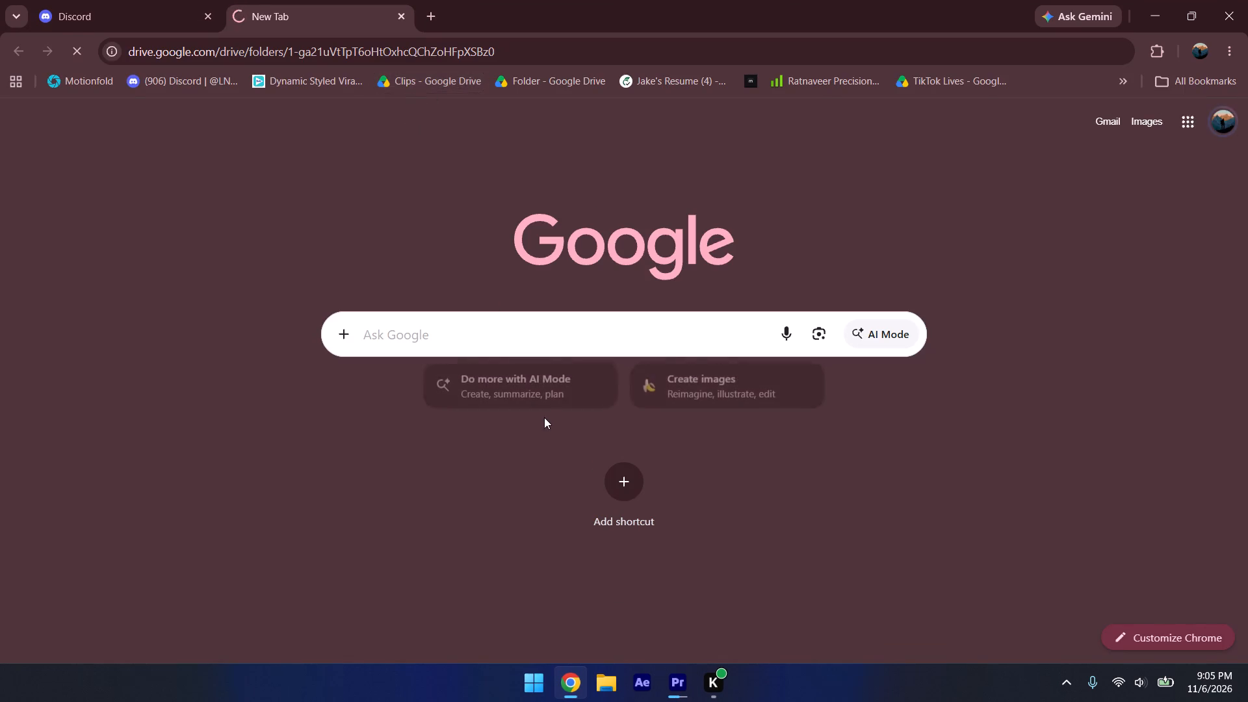
Look through the video files already in the shared Clips folder on Google Drive.
left_click(593, 684)
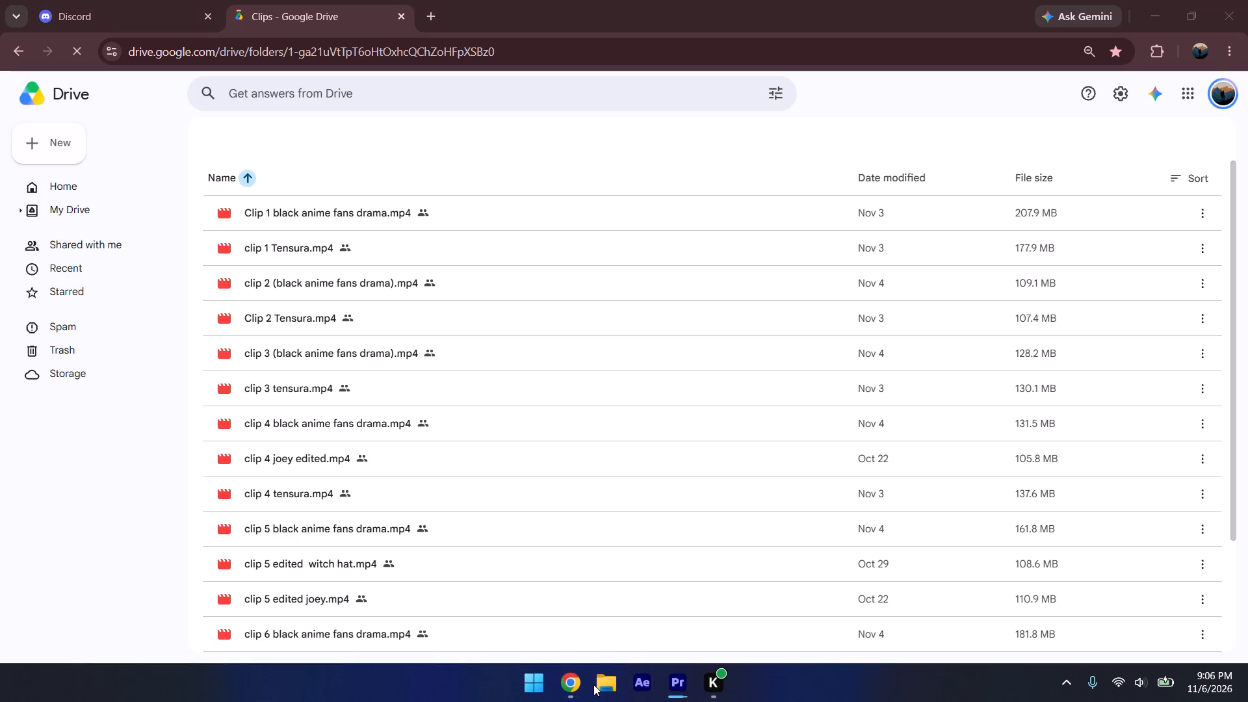
left_click_drag(900, 0, 1247, 0)
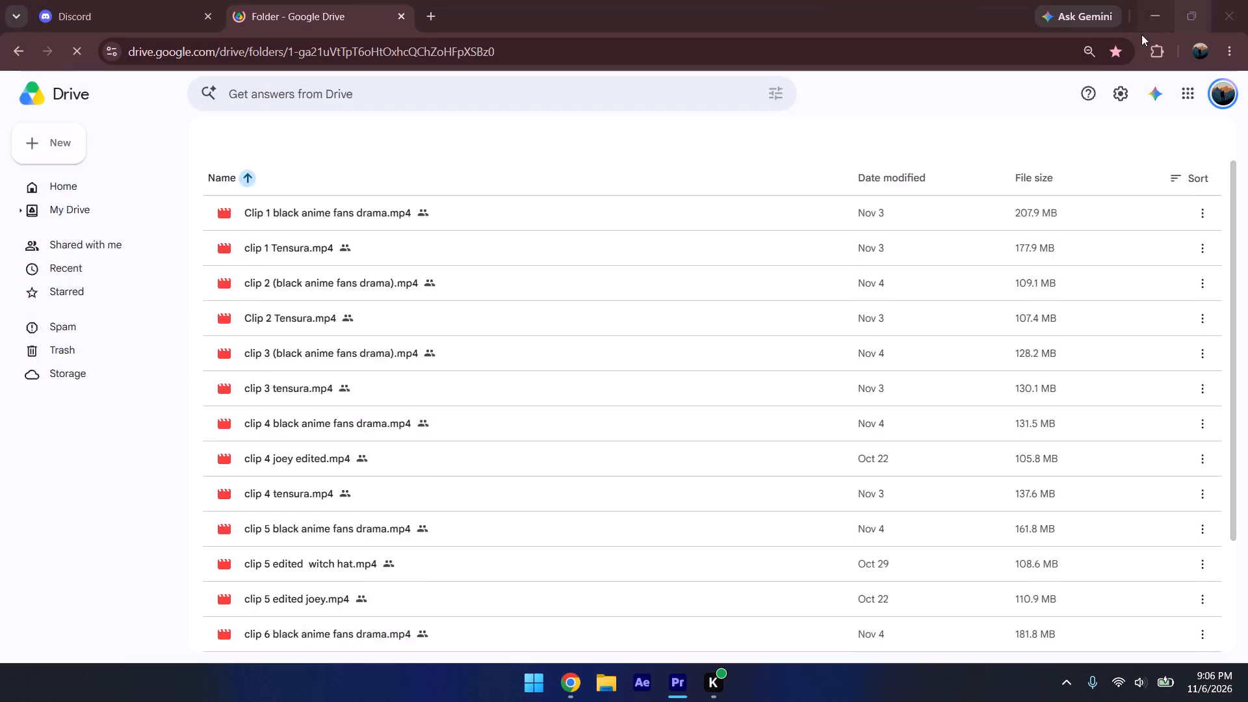
scroll(729, 313, "down", 14)
scroll(729, 313, "up", 16)
scroll(729, 313, "down", 16)
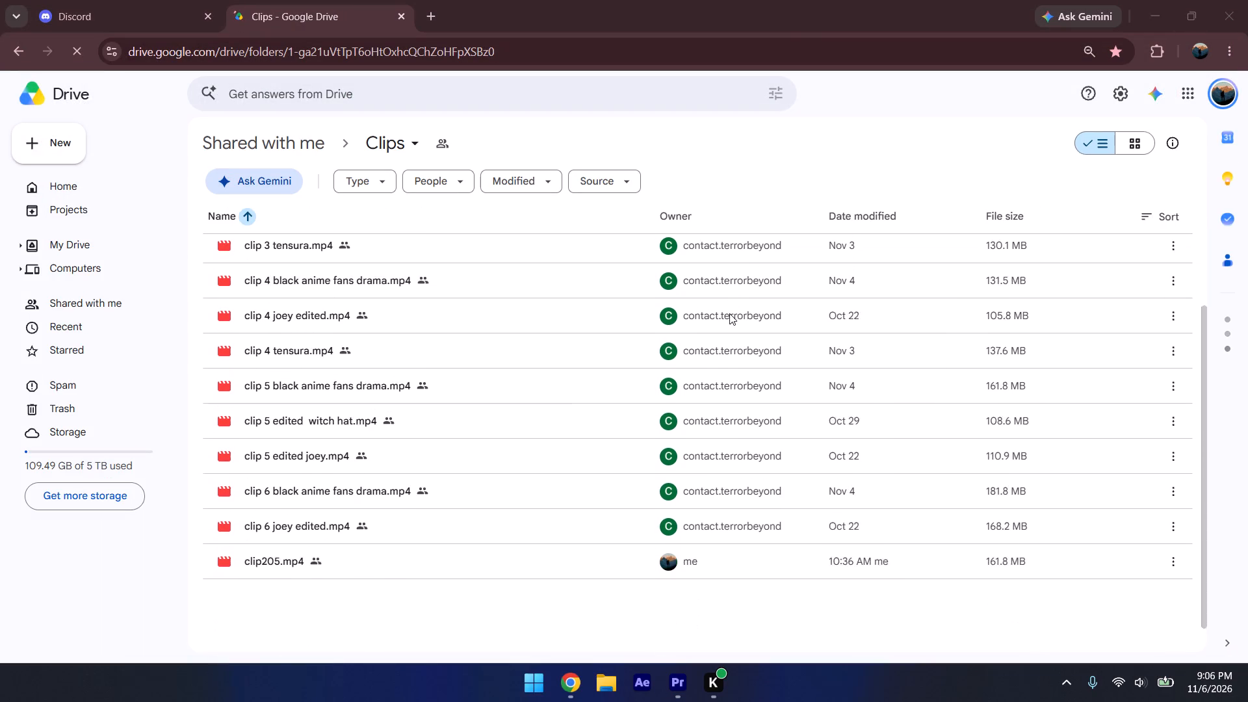
scroll(729, 313, "up", 10)
scroll(729, 313, "down", 8)
scroll(690, 434, "down", 4)
scroll(445, 506, "up", 8)
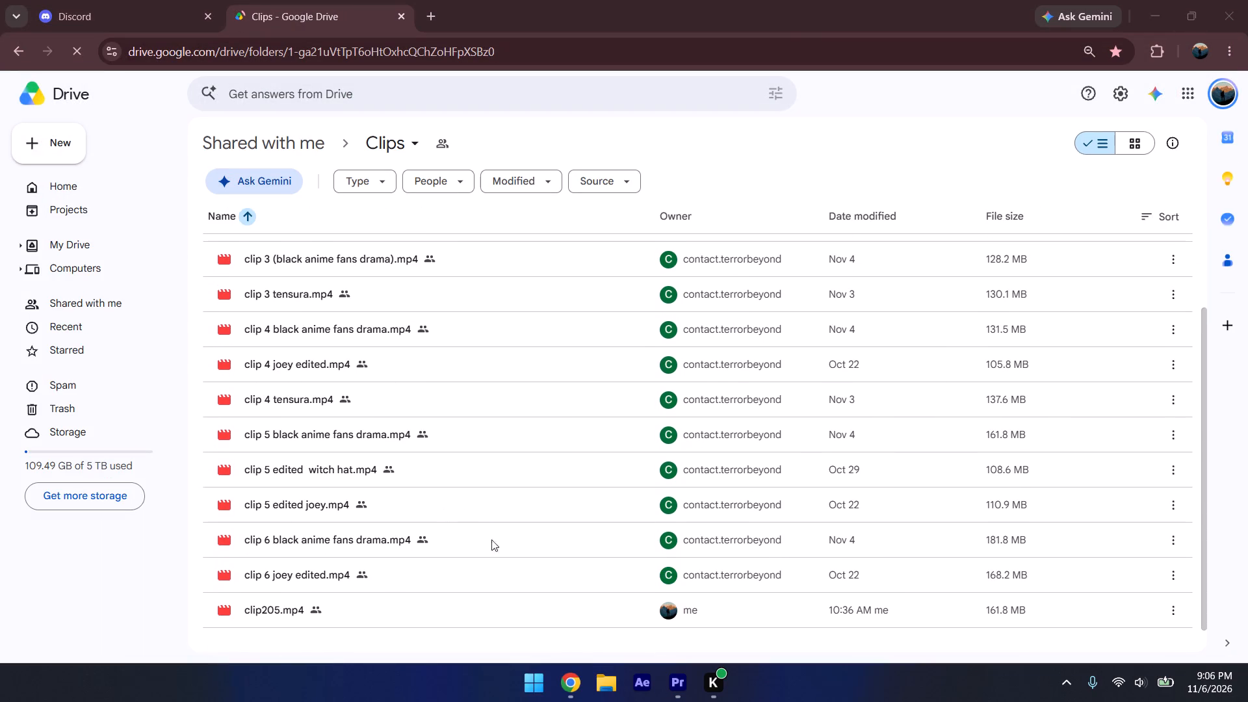
Place a File Explorer window beside the Drive page and select clip206mp4.mp4 in the completed projects folder.
left_click(611, 693)
left_click_drag(724, 10, 888, 32)
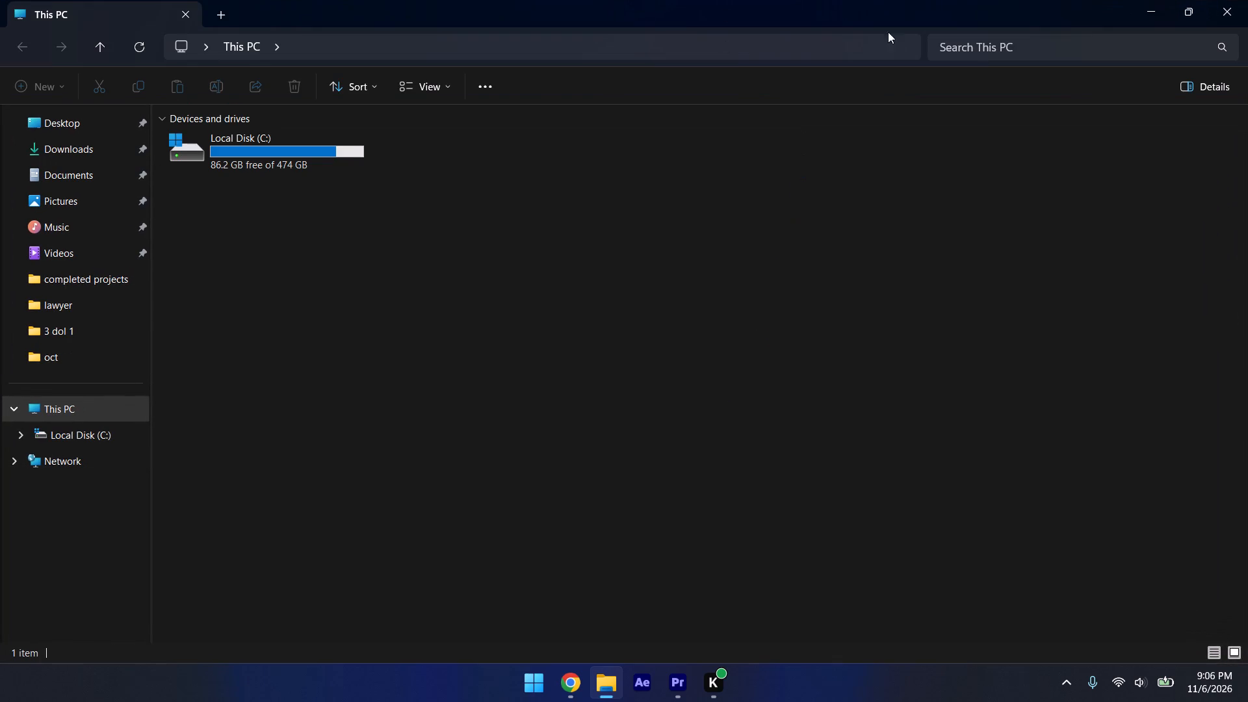
left_click_drag(888, 32, 1080, 41)
left_click(1188, 5)
left_click_drag(665, 12, 1247, 1)
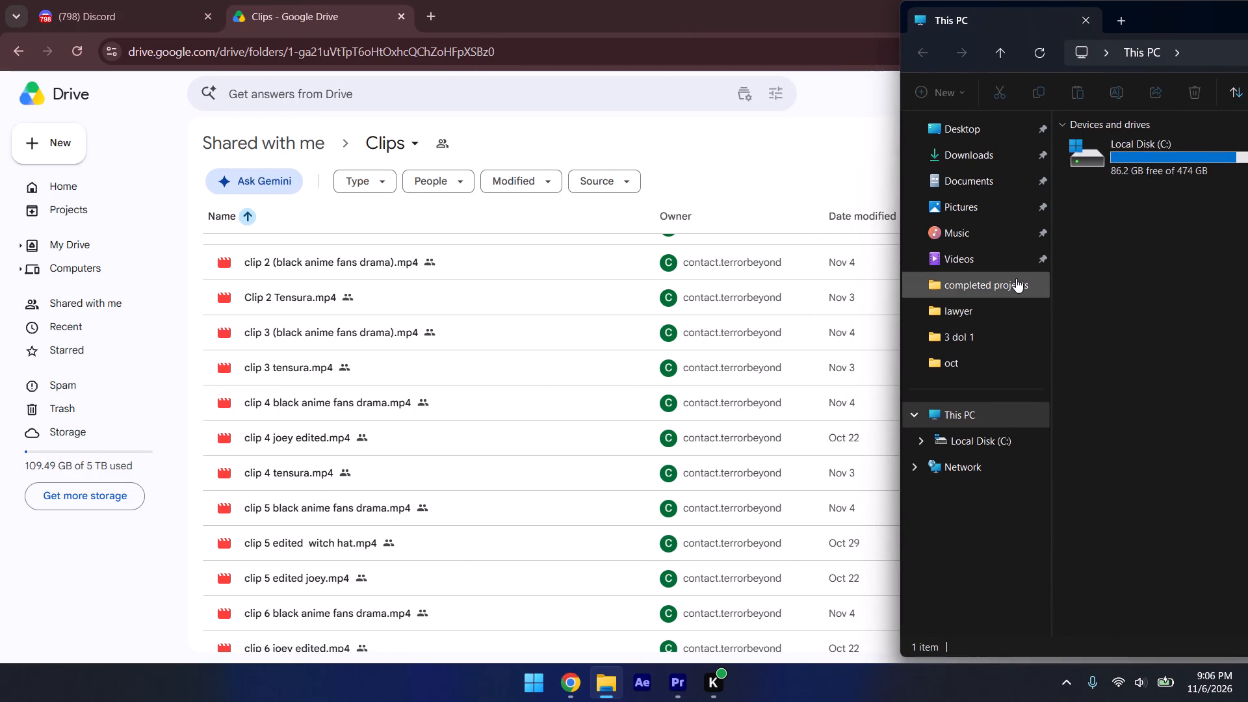
left_click(1016, 278)
left_click(1124, 156)
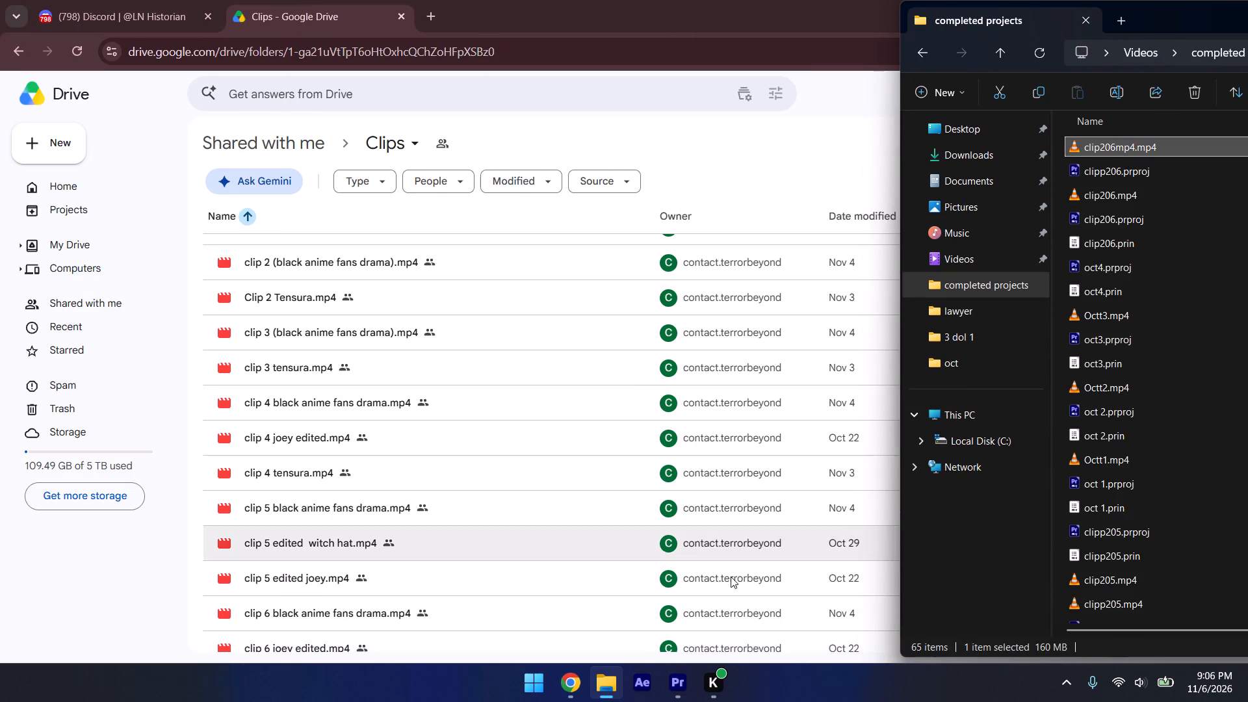
Switch to Premiere Pro and close it, saving the clipp206 project.
left_click(675, 686)
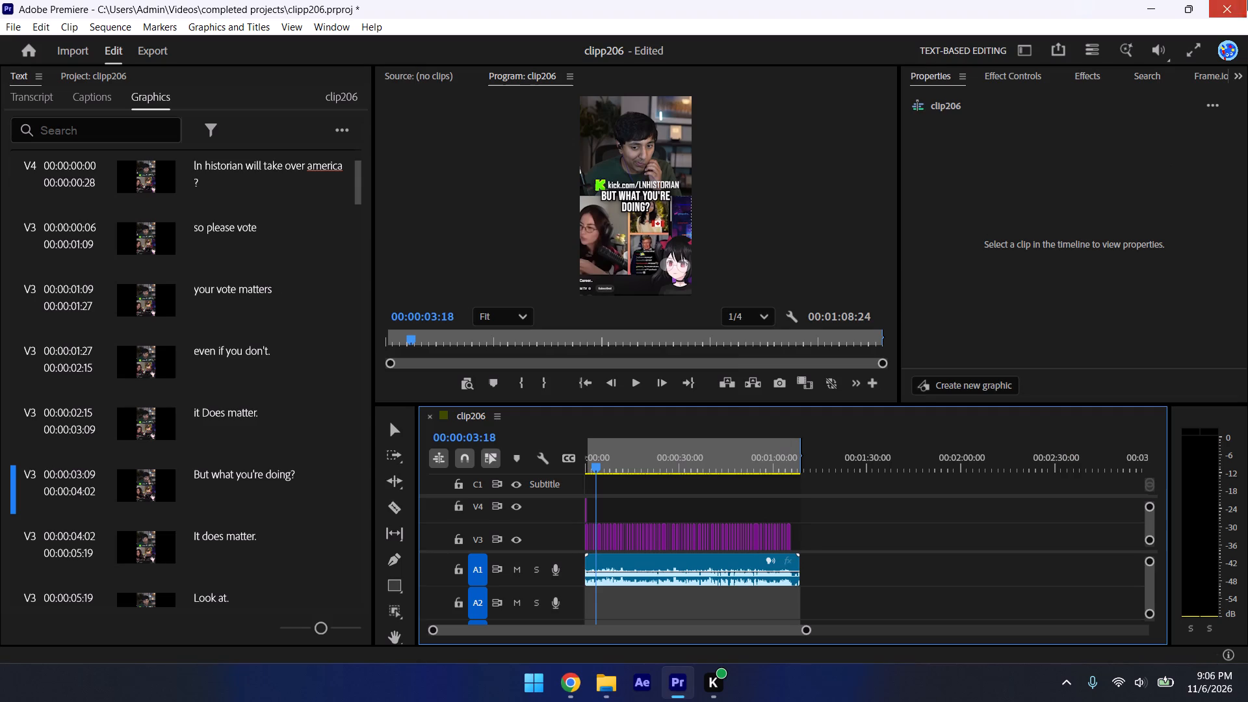
left_click(1247, 0)
left_click(594, 382)
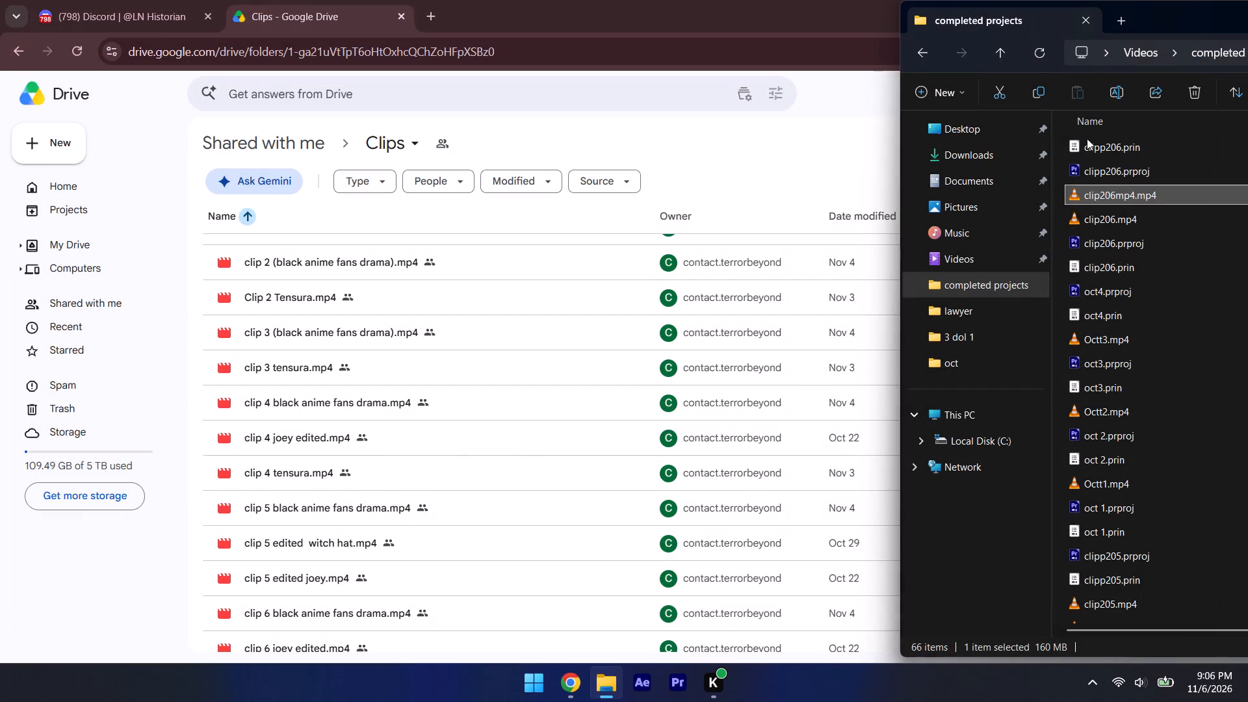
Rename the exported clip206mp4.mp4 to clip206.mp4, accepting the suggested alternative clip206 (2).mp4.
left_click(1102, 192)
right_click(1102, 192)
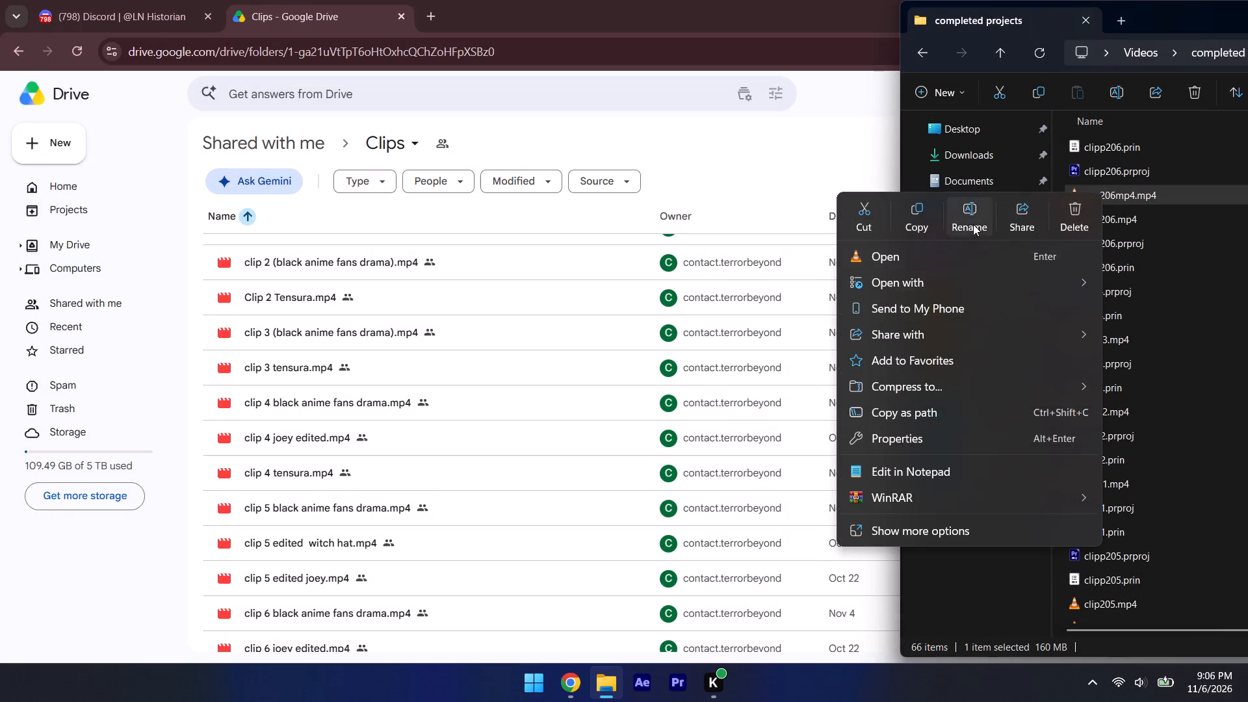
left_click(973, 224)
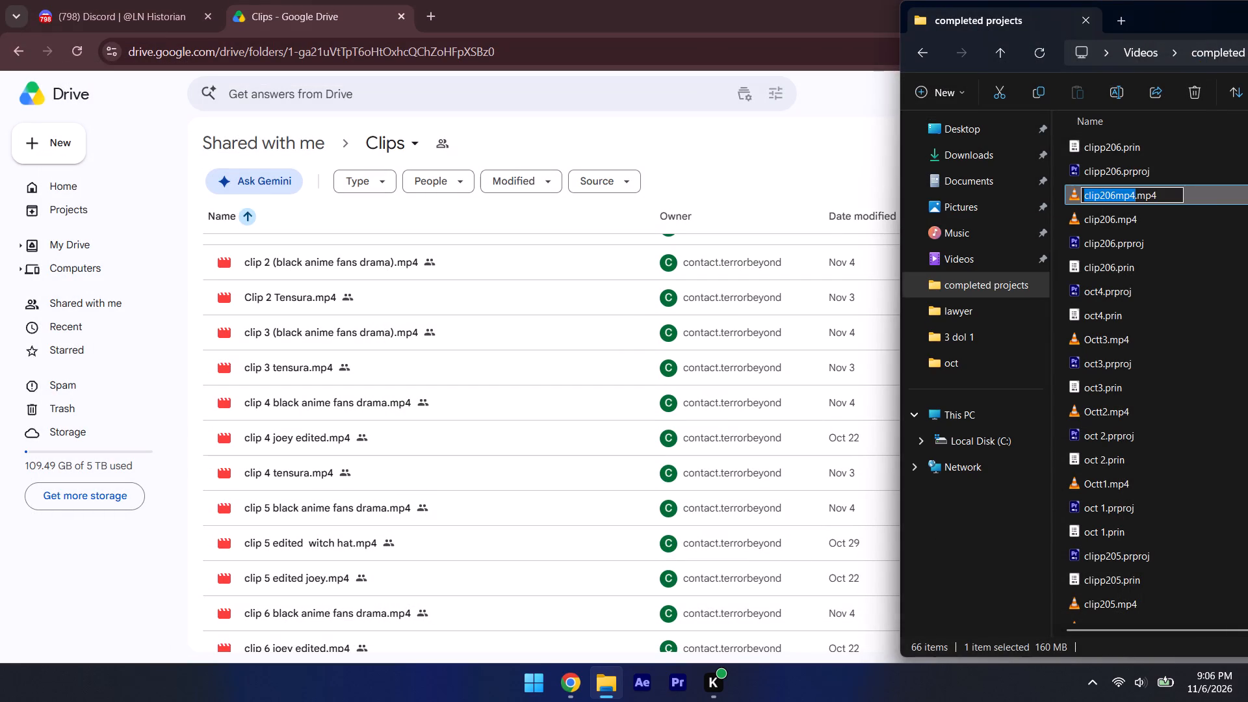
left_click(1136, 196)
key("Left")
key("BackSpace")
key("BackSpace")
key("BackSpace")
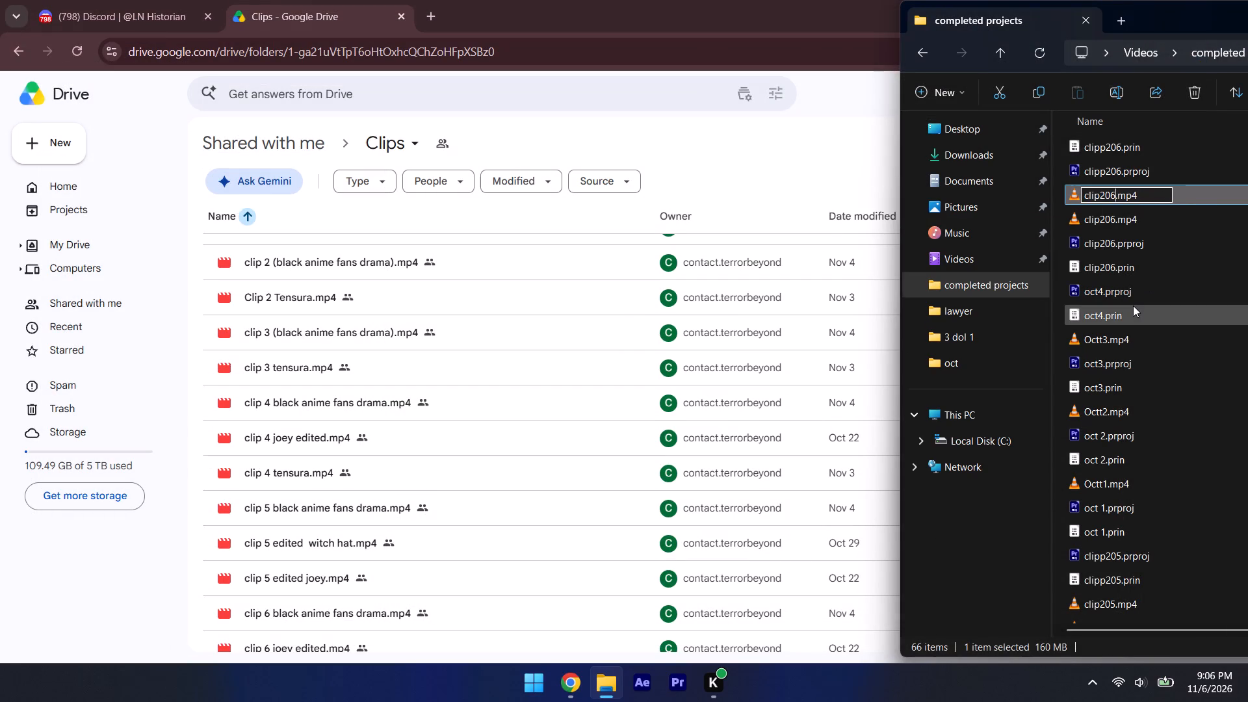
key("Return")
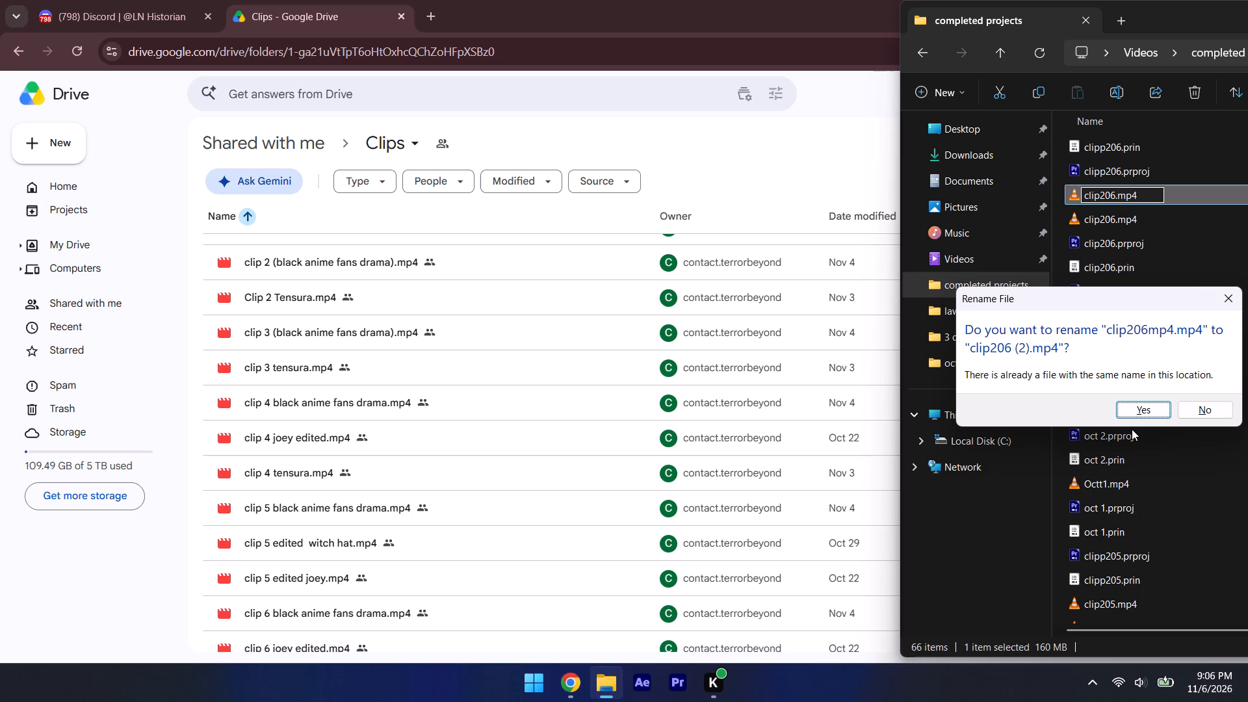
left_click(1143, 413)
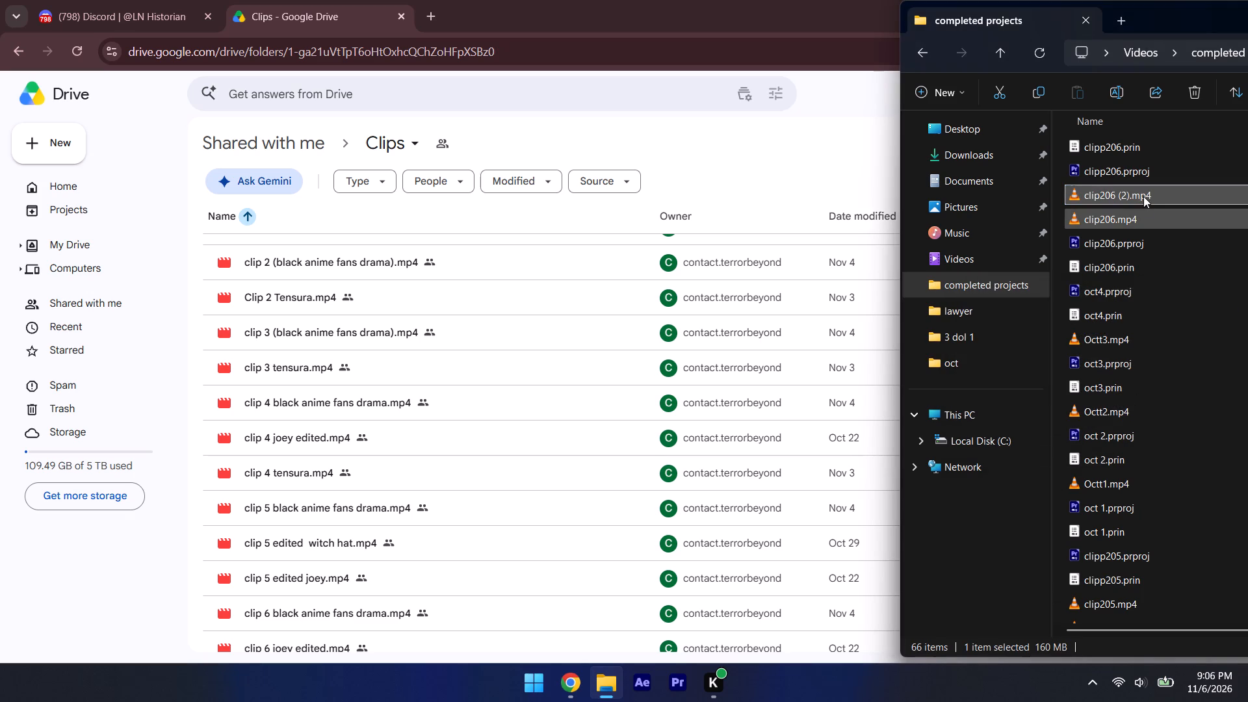
Delete the older clip206.mp4 from the completed projects folder.
left_click(1129, 215)
key("Delete")
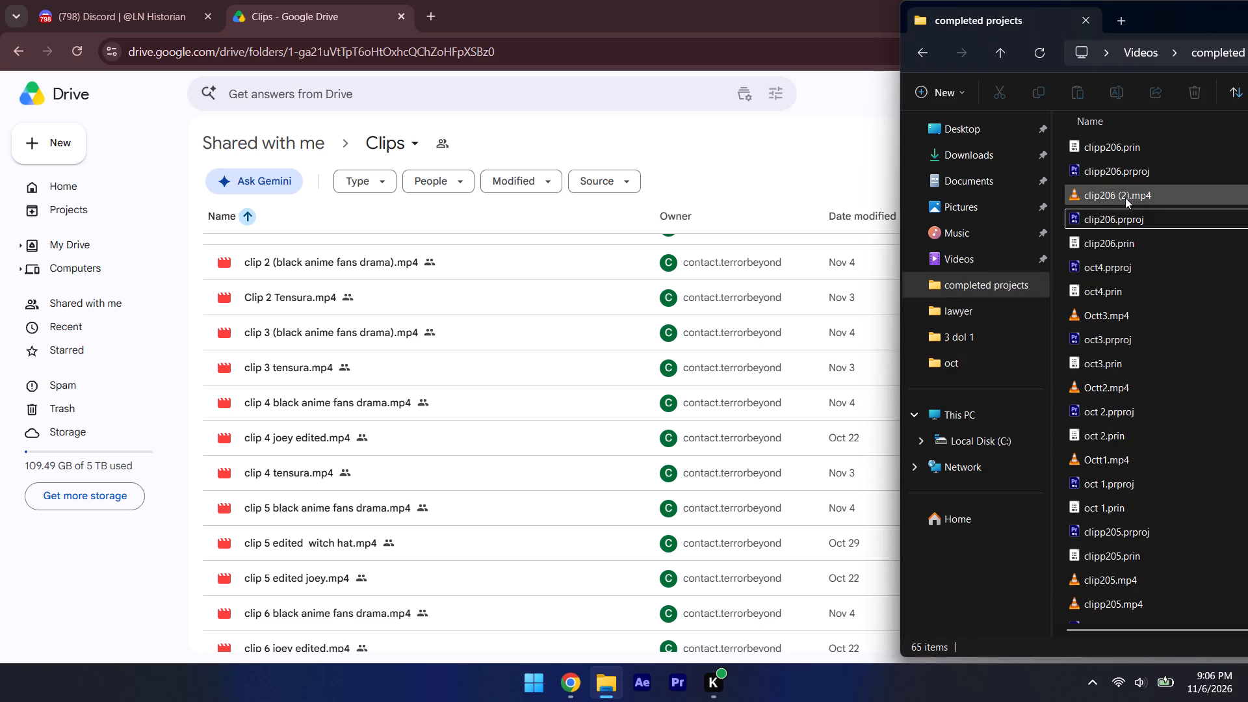
Rename the exported clip206 (2).mp4 to clip206.mp4.
left_click(1124, 198)
right_click(1125, 198)
left_click(1012, 236)
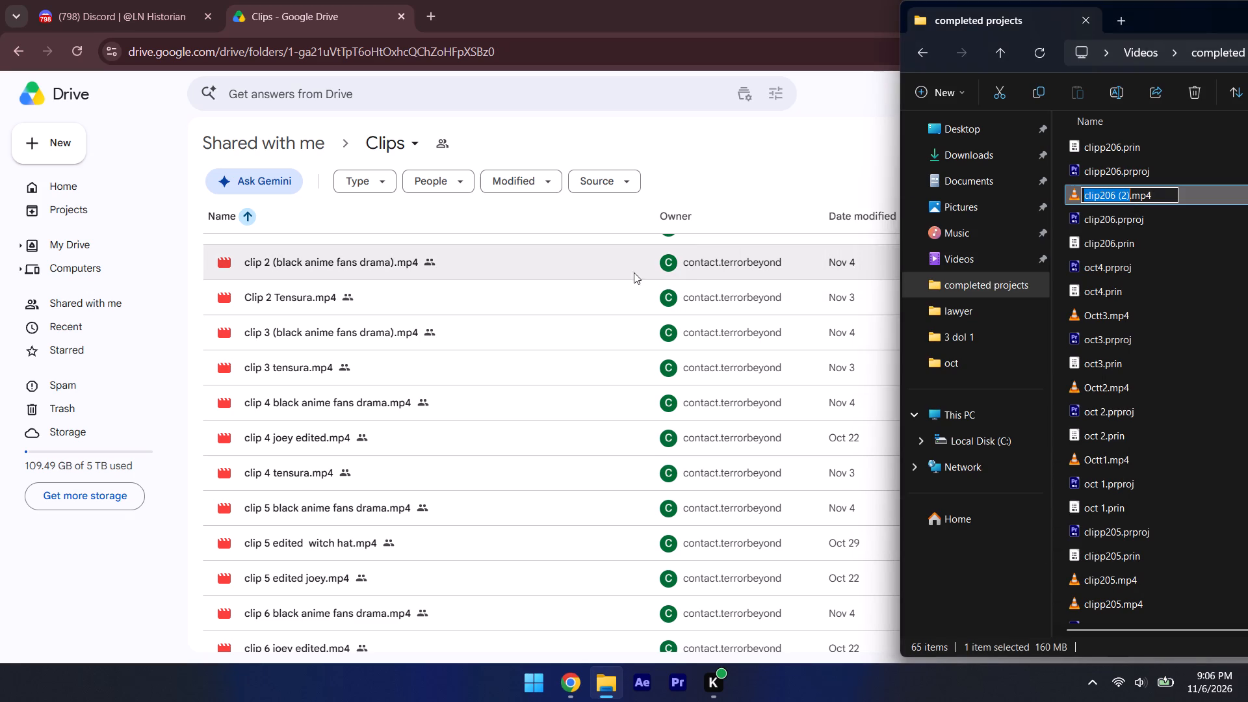
left_click(1126, 189)
key("BackSpace")
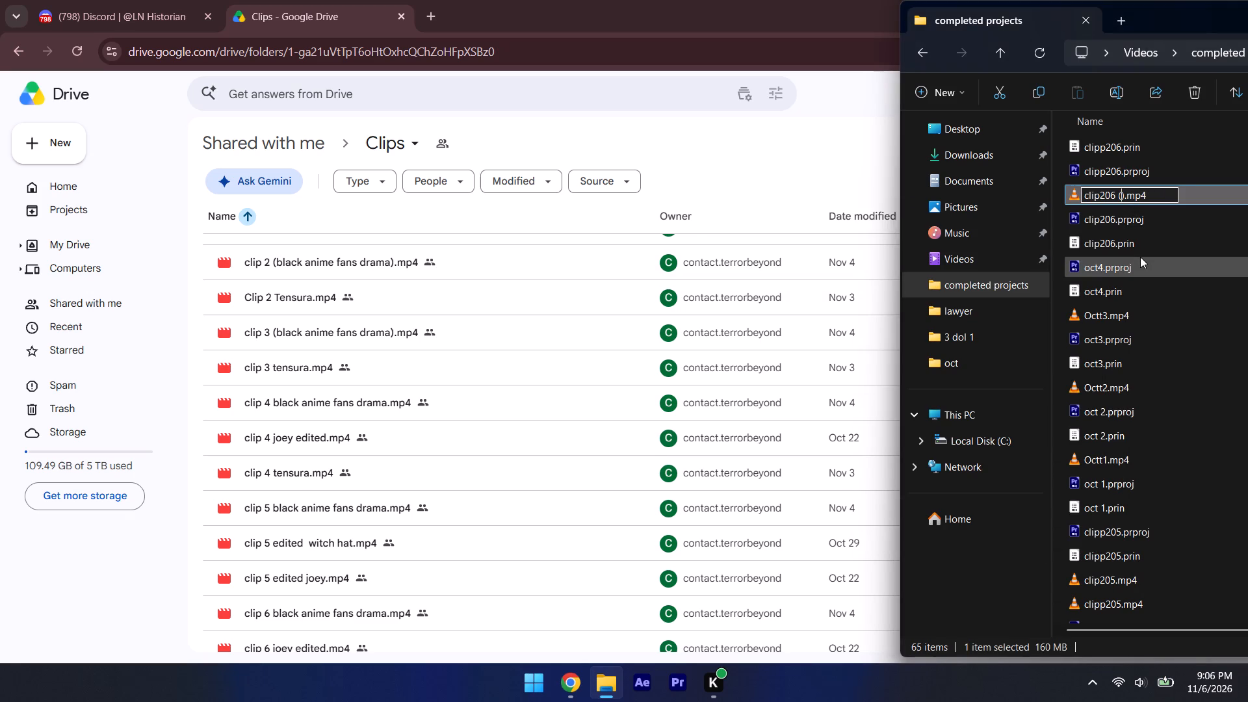
key("Right")
key("BackSpace")
key("BackSpace")
key("BackSpace")
key("Return")
Upload clip206.mp4 from the completed projects folder to the shared Clips folder on Google Drive.
right_click_drag(1140, 257, 1155, 242)
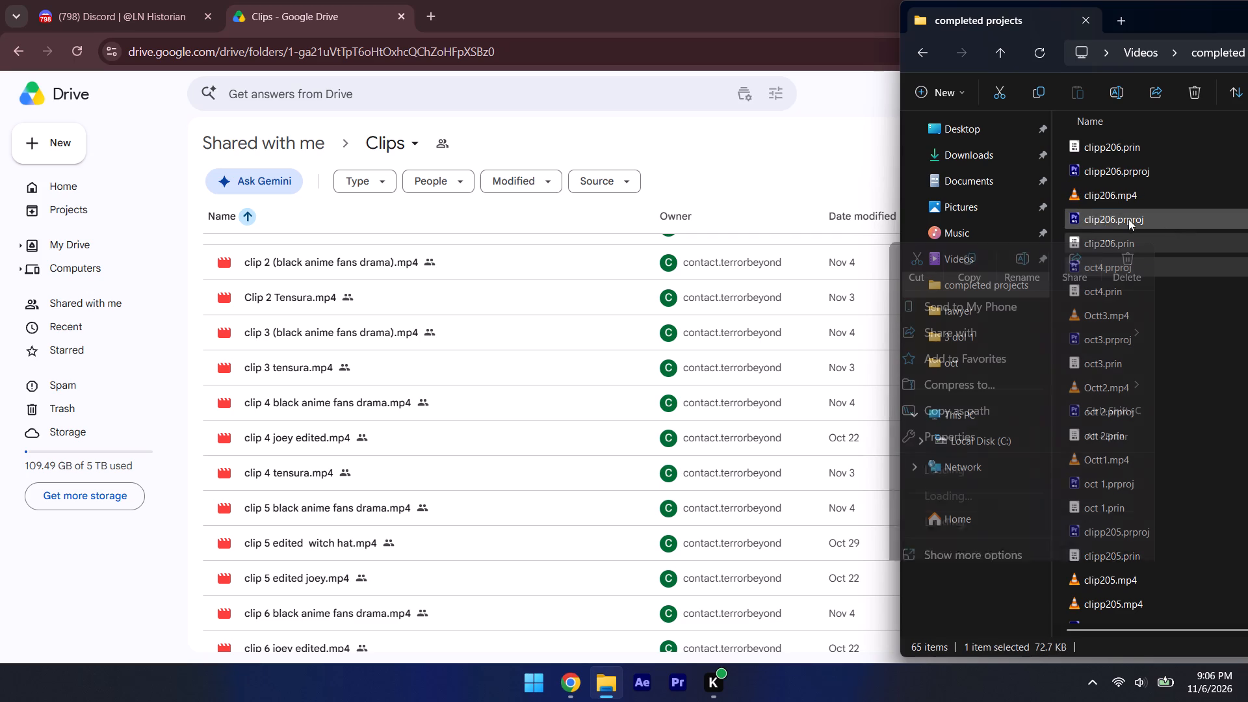
left_click(1107, 206)
left_click_drag(1099, 194, 606, 348)
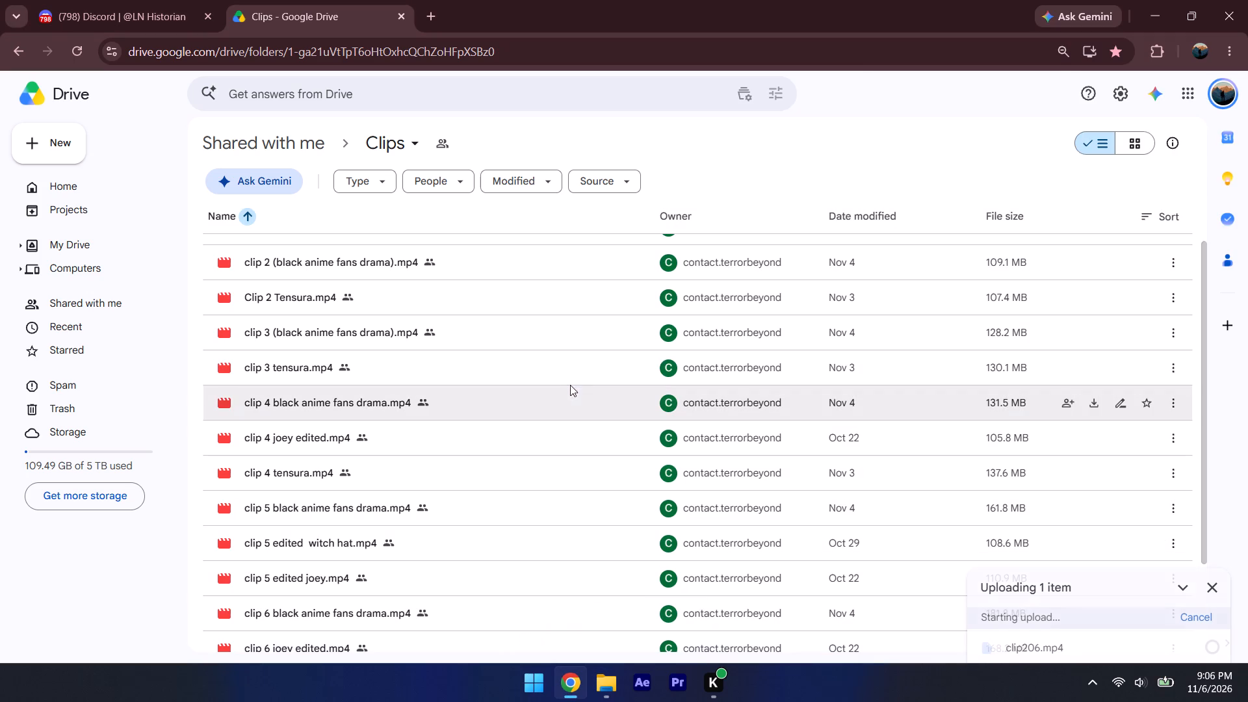
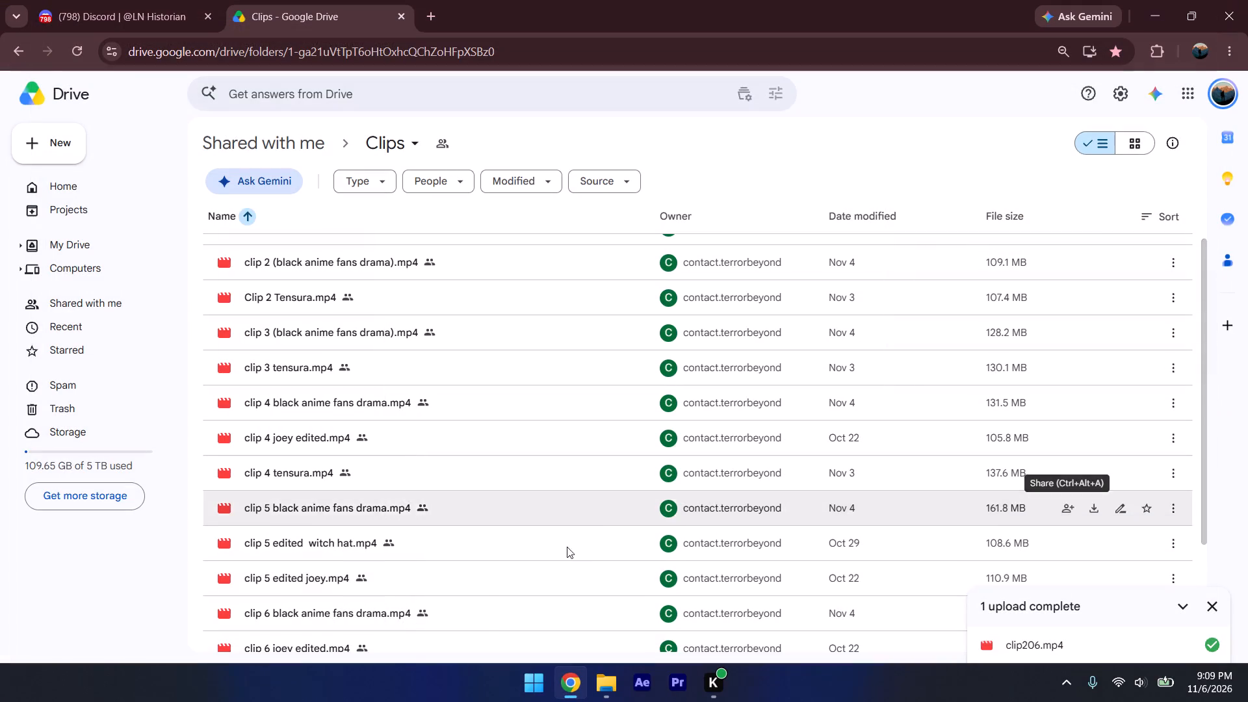
Preview the uploaded clip206.mp4 in Drive and replay it from the beginning to check the opening title and captions.
left_click(1056, 657)
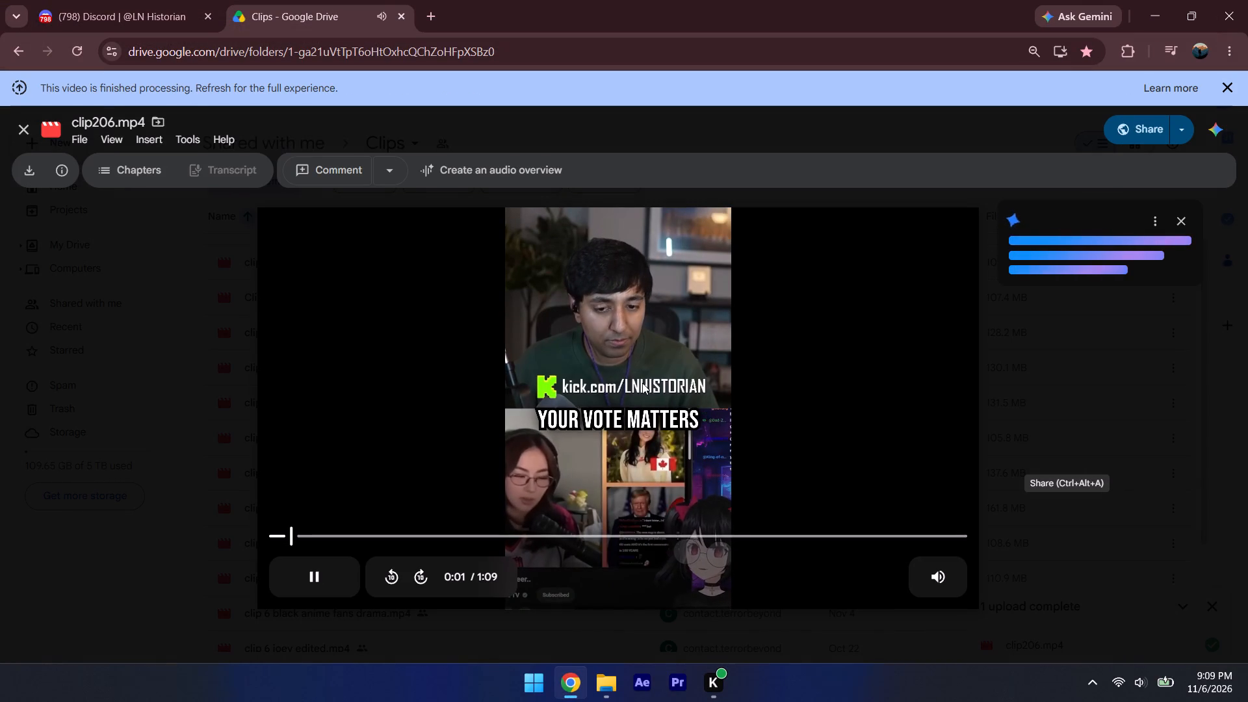
left_click(642, 383)
left_click_drag(287, 531, 0, 509)
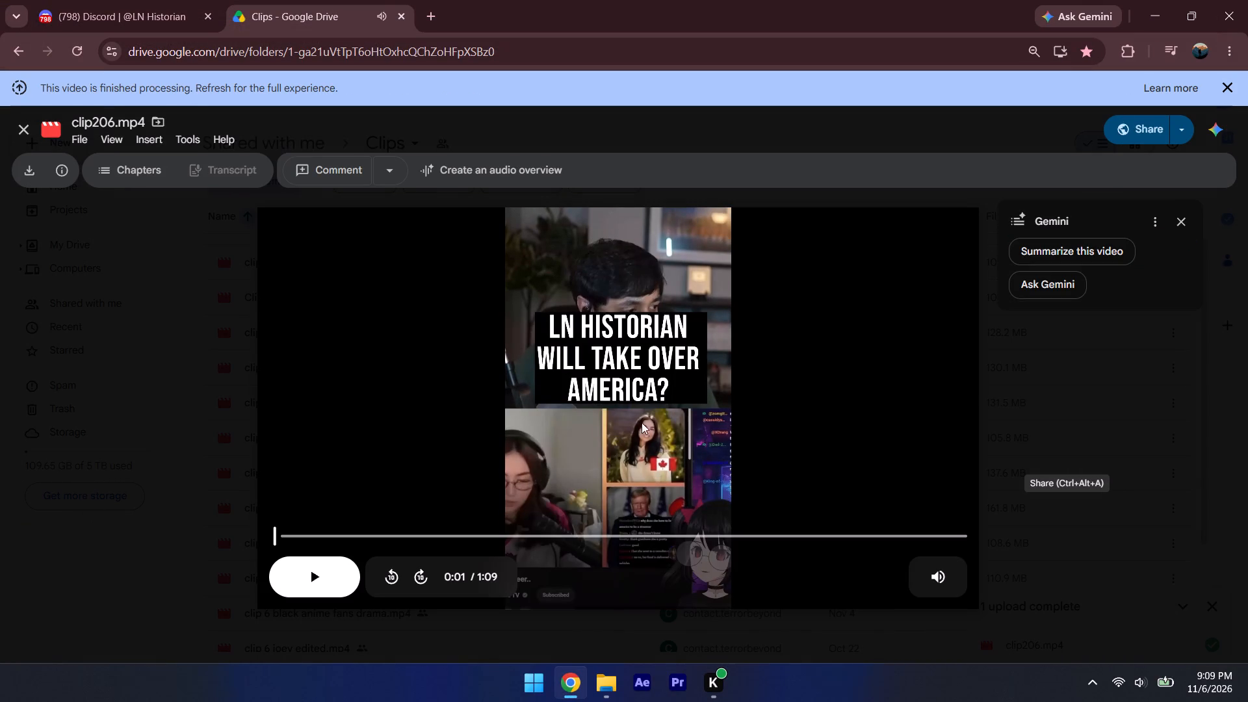
left_click(721, 404)
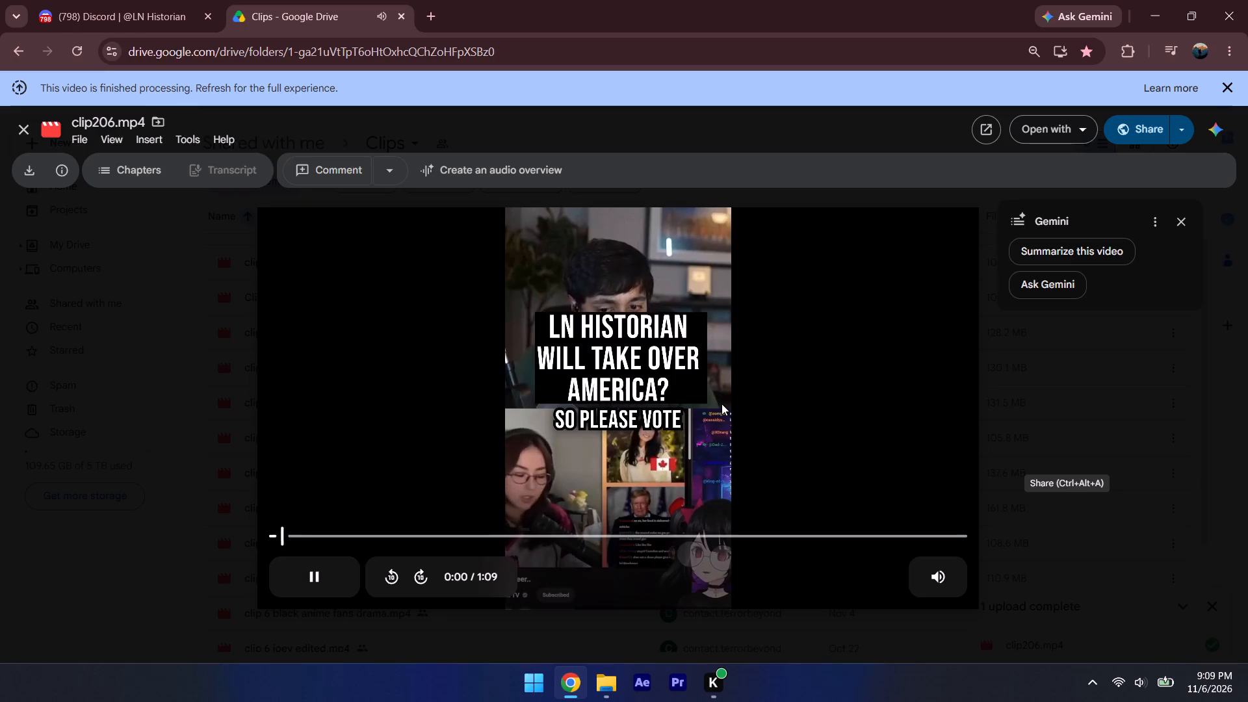
left_click(721, 404)
Open the sharing settings for the uploaded clip206.mp4.
left_click(1158, 127)
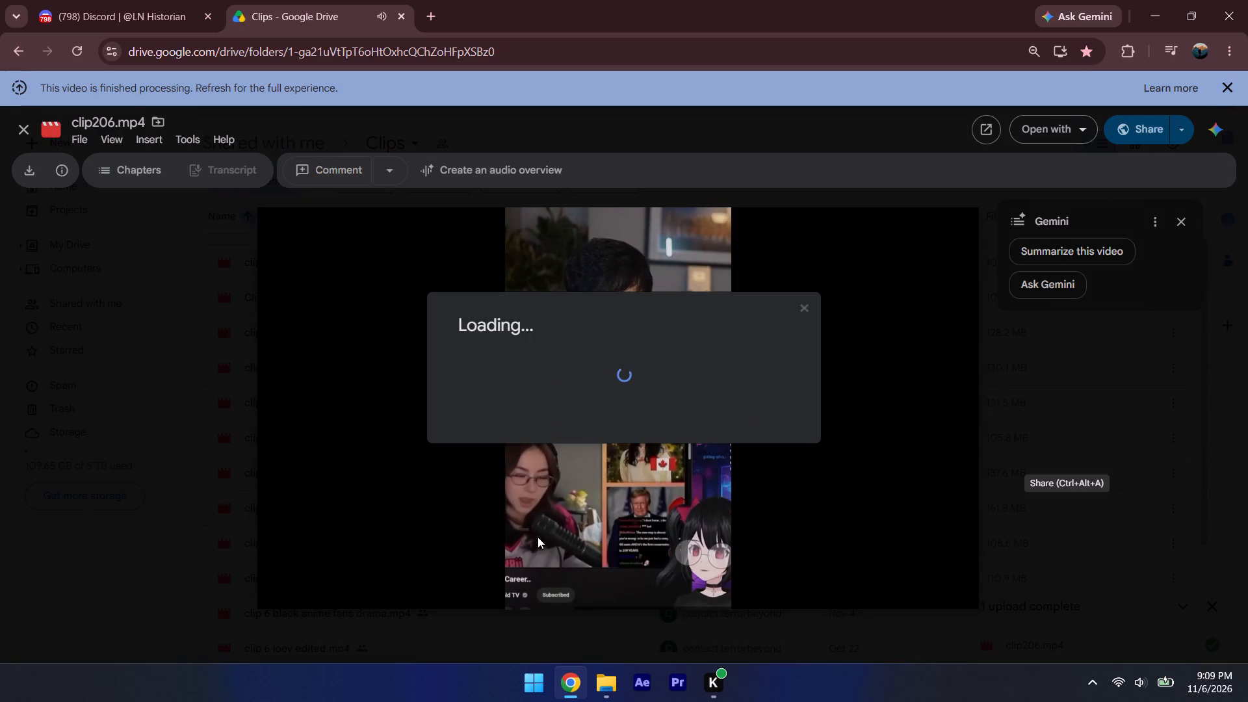
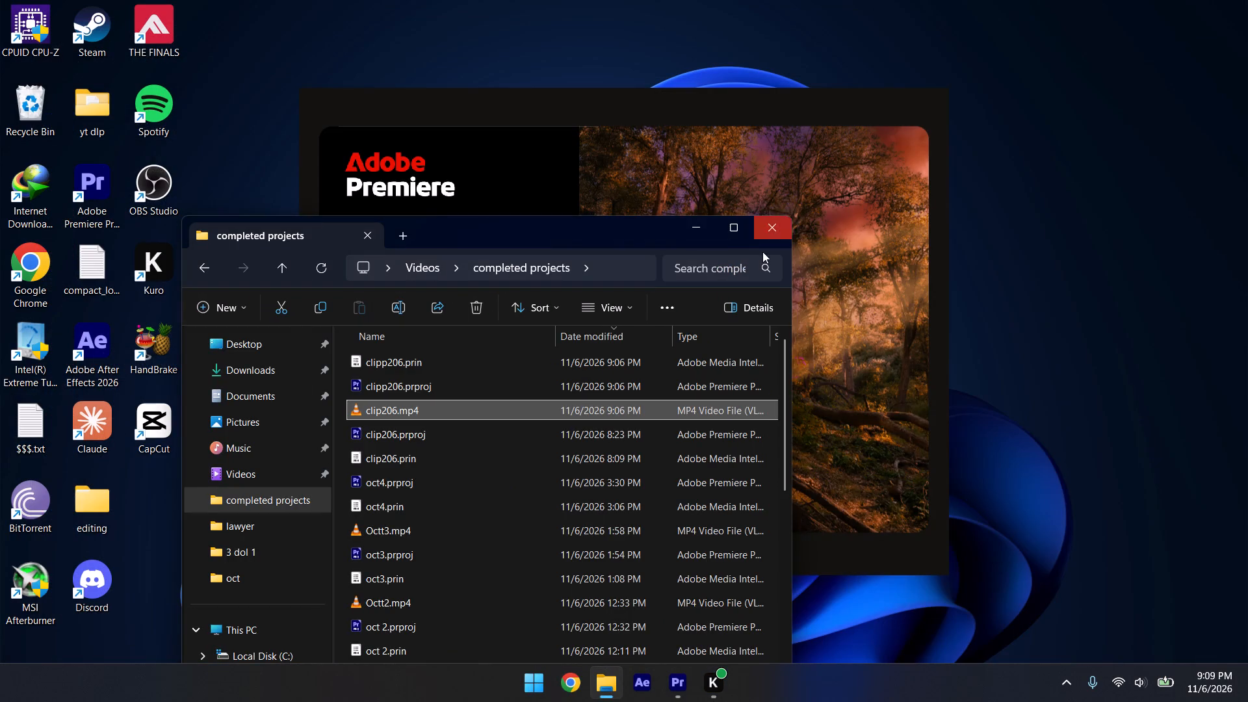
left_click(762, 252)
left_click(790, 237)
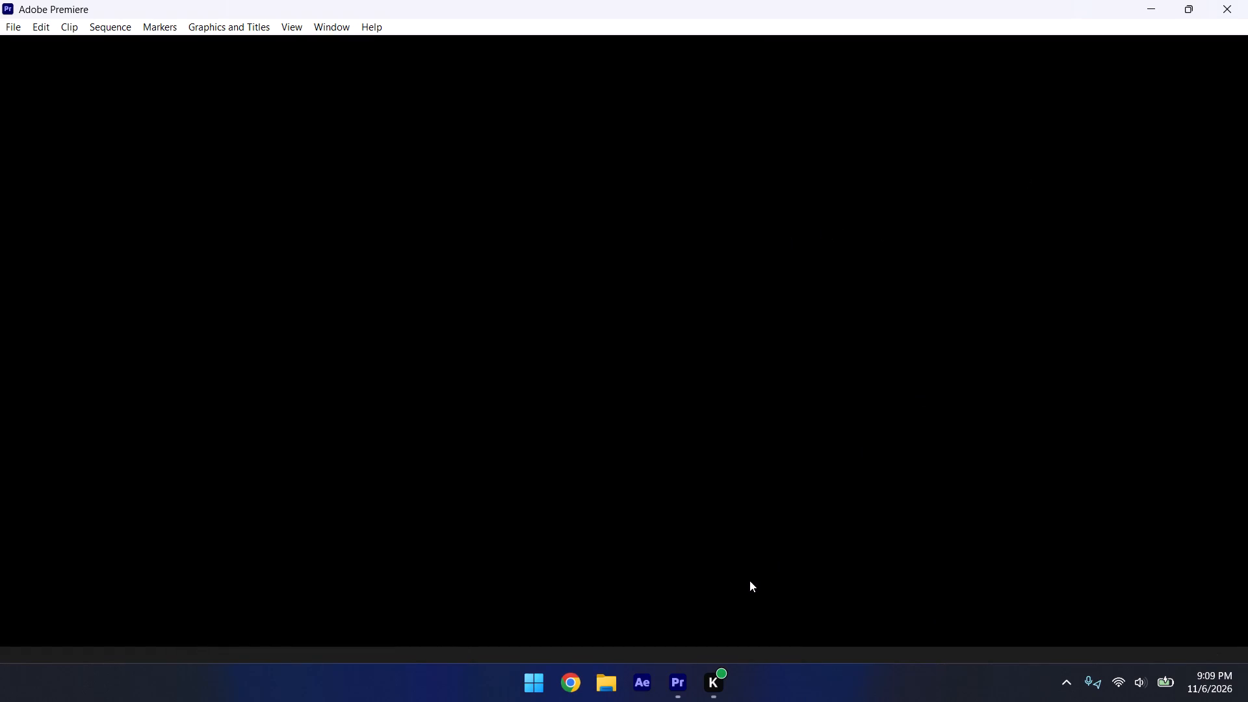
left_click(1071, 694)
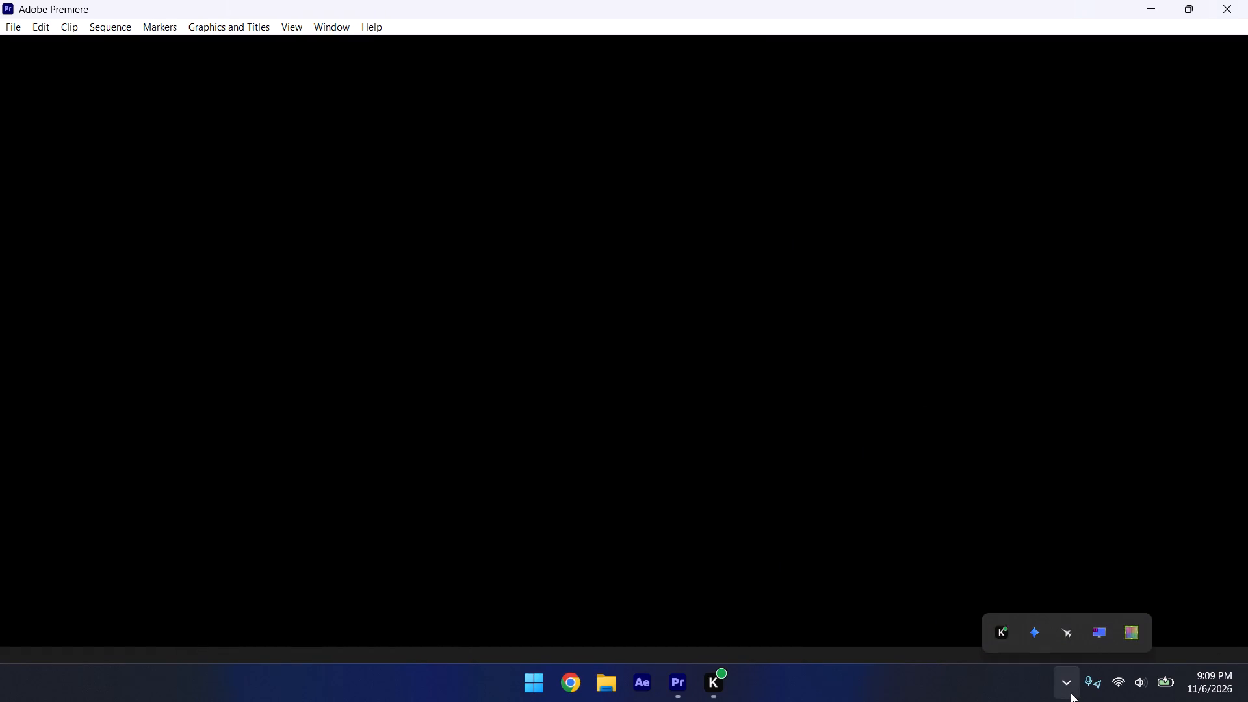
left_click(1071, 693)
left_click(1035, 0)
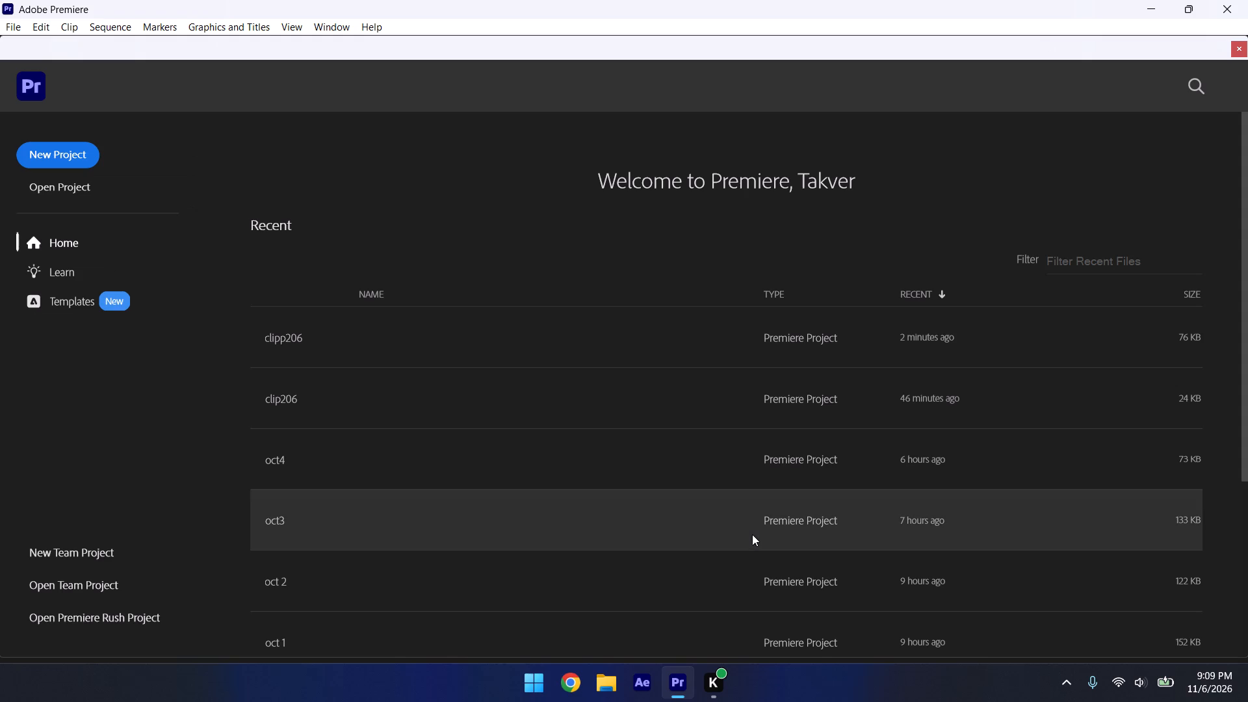
Open the recent Premiere project clip206.
left_click(316, 398)
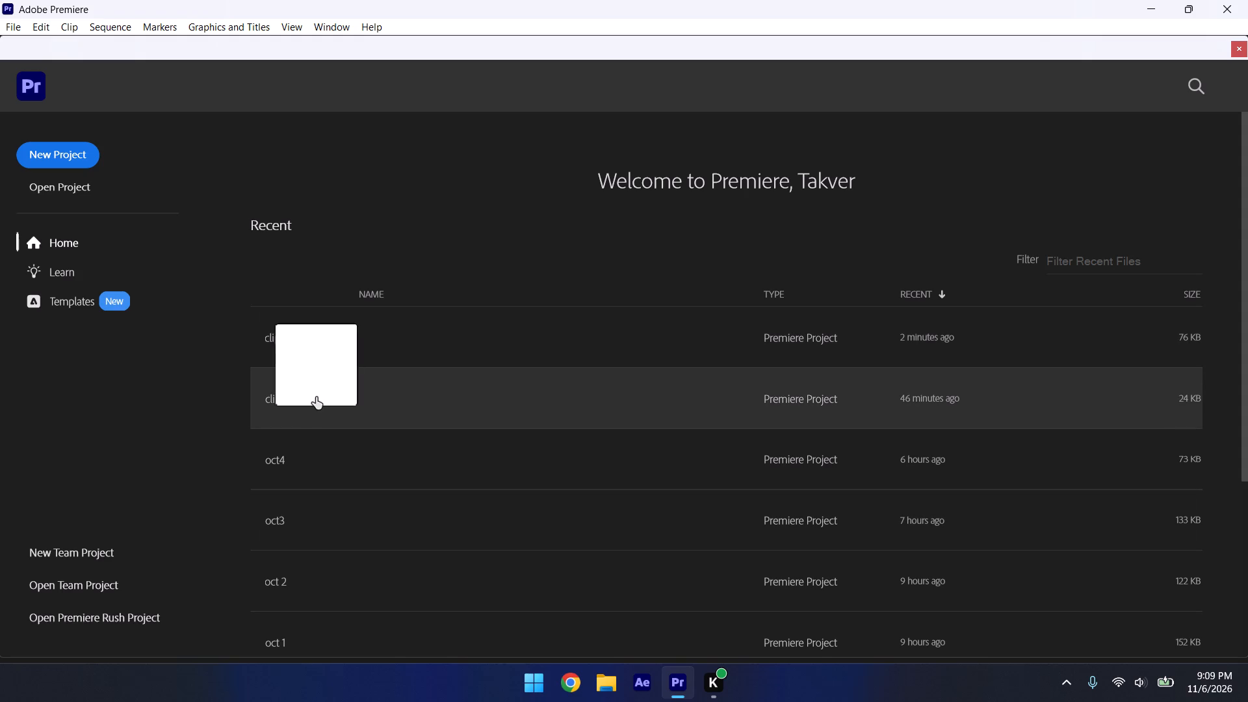
left_click(316, 397)
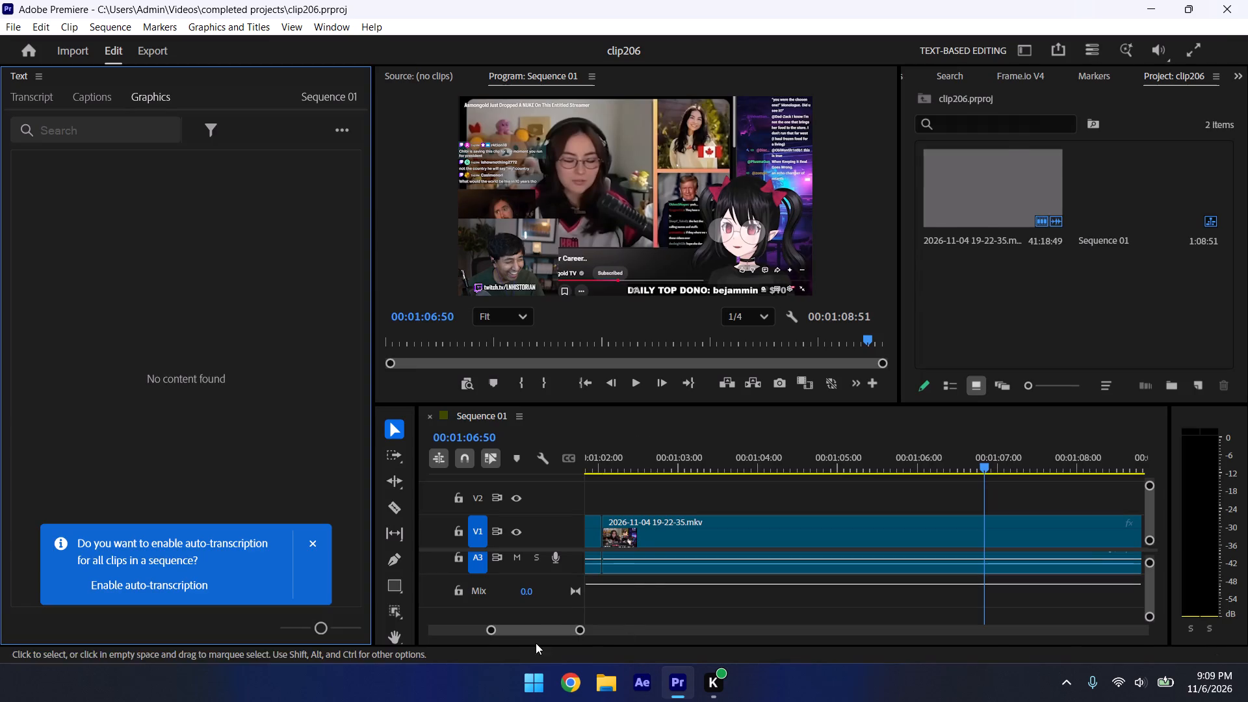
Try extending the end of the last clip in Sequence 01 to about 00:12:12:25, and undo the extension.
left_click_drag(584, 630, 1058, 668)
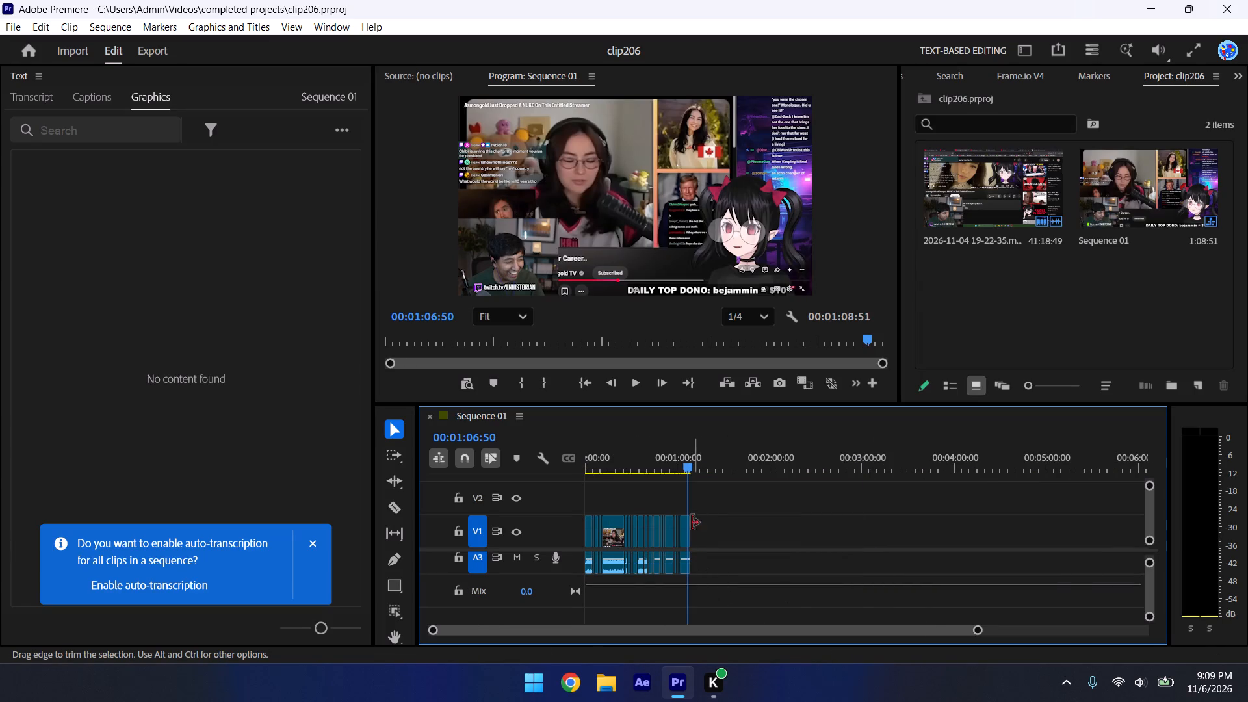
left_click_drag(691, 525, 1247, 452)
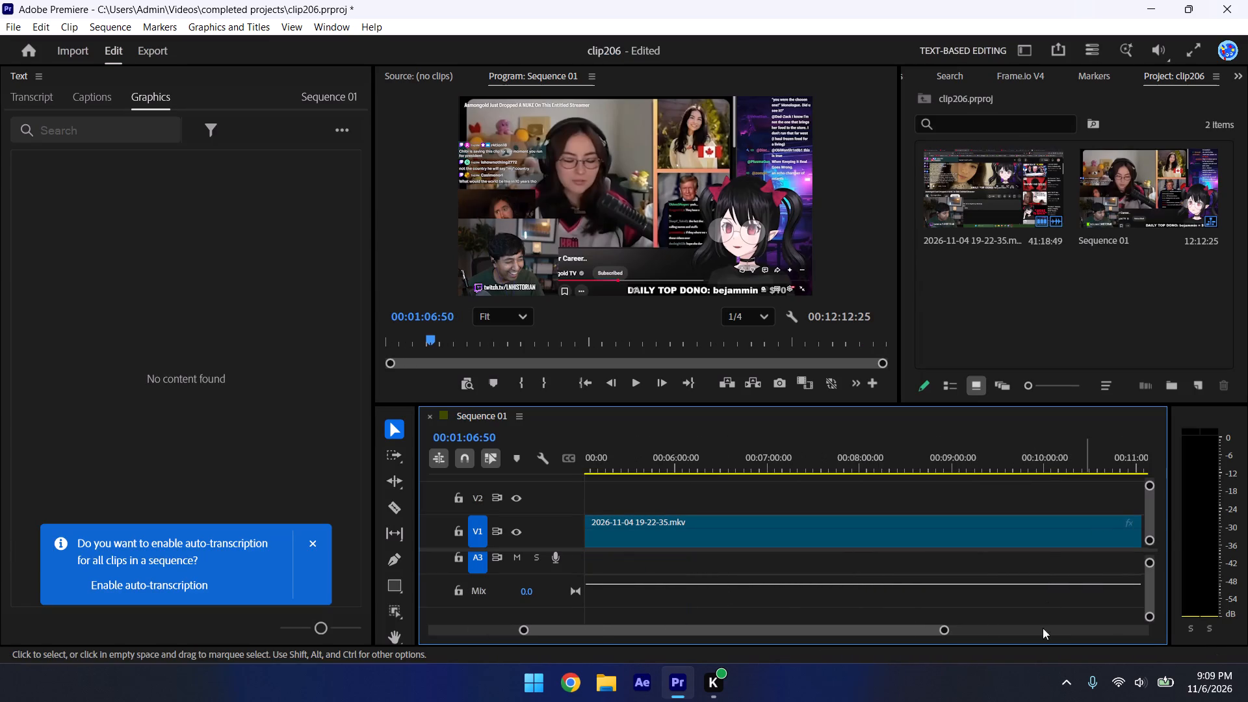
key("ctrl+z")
Play the last clip of Sequence 01 from about 00:01:02 to check how the sequence ends.
left_click_drag(945, 632, 915, 626)
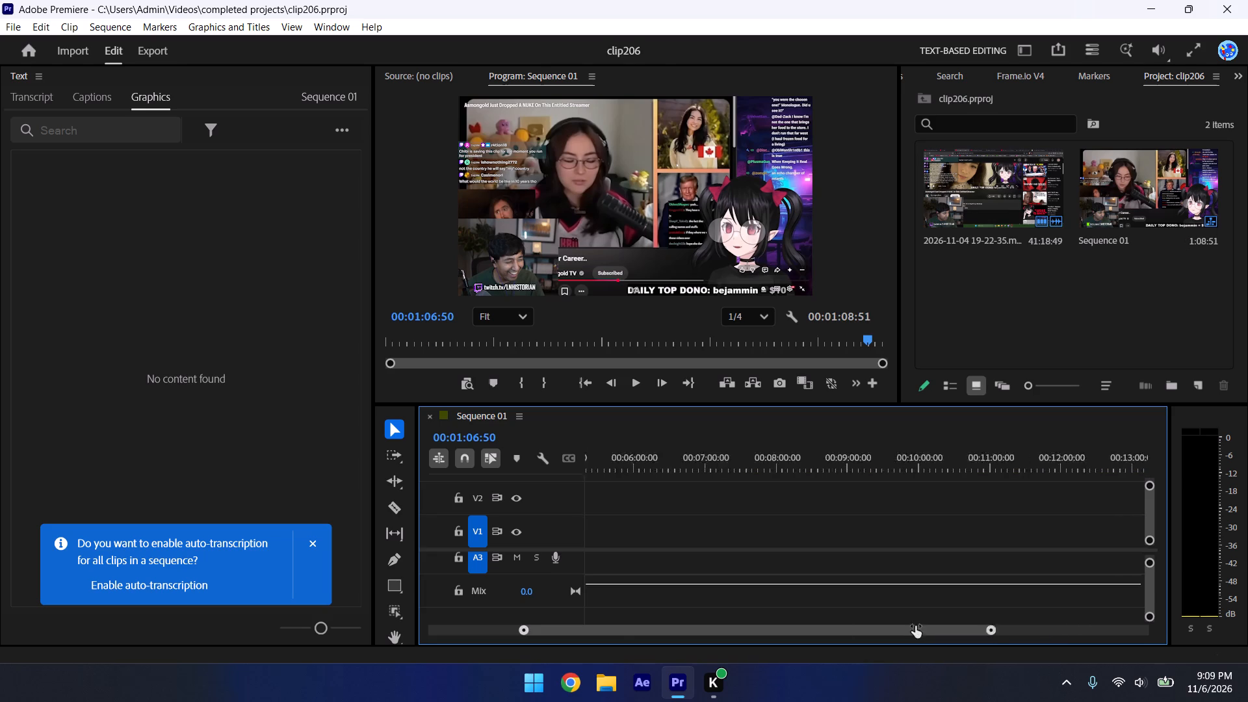
left_click_drag(915, 626, 484, 630)
left_click(613, 464)
left_click_drag(612, 466, 523, 460)
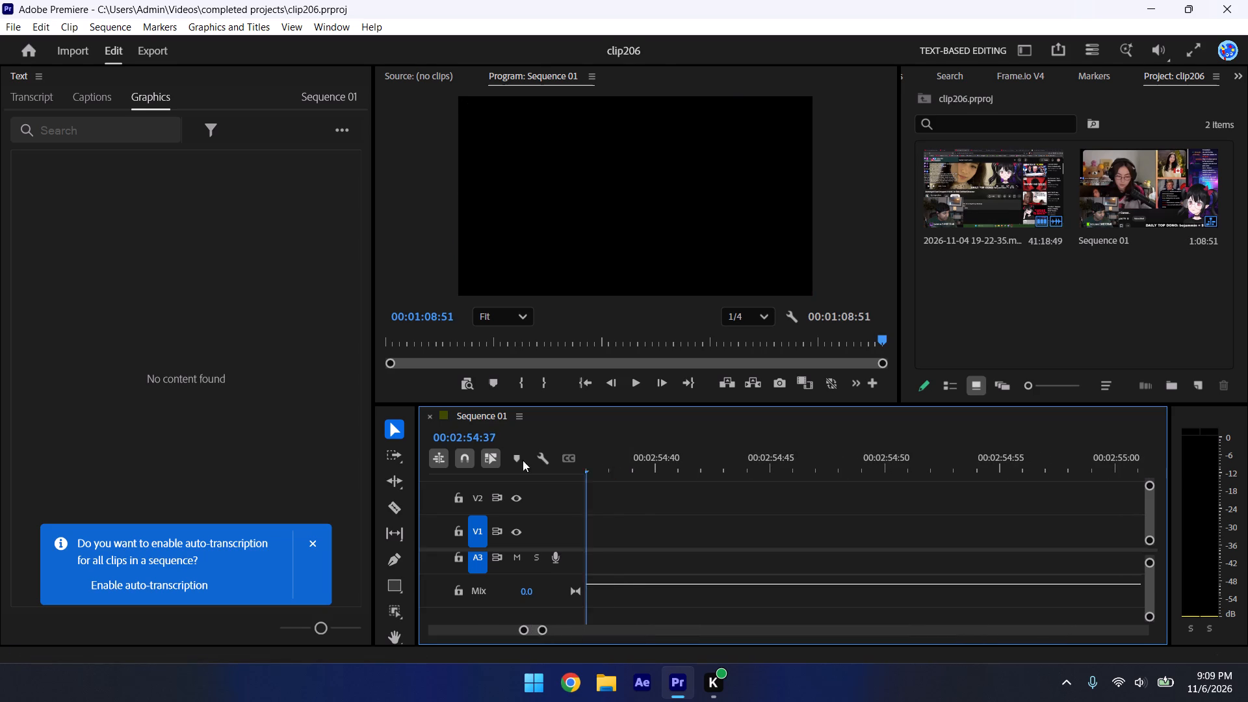
left_click_drag(523, 460, 2, 510)
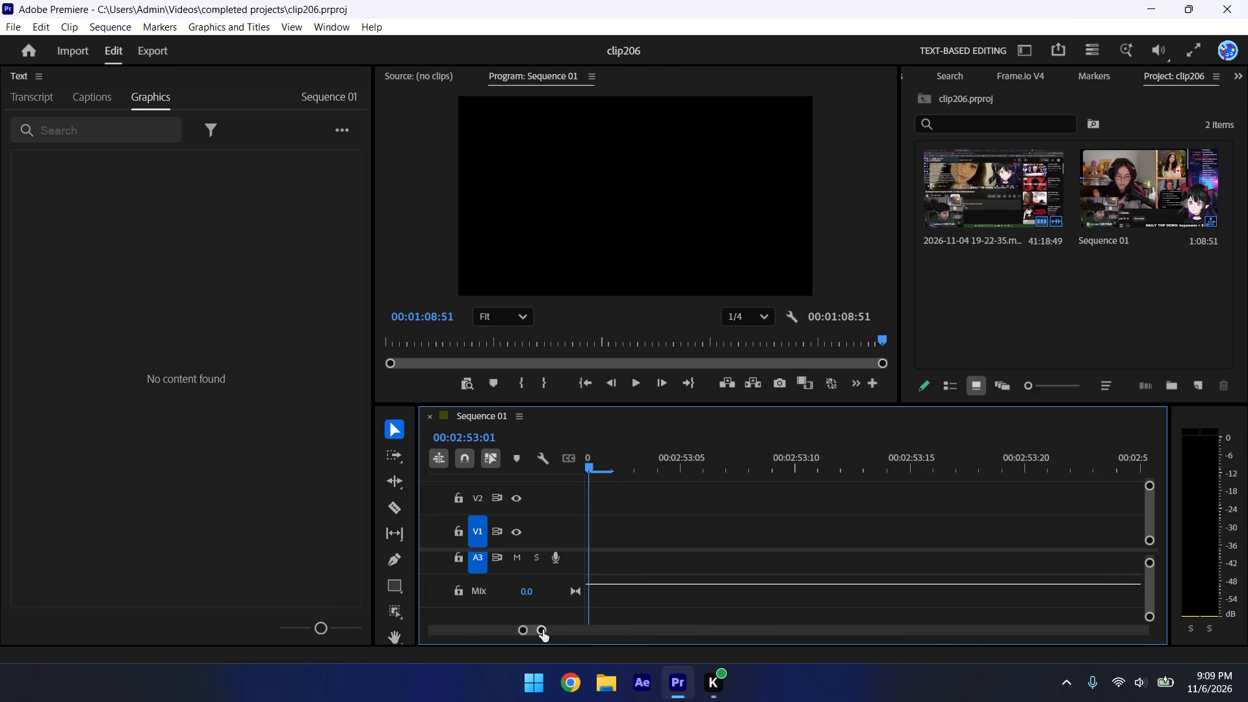
left_click_drag(543, 630, 1247, 627)
left_click(603, 448)
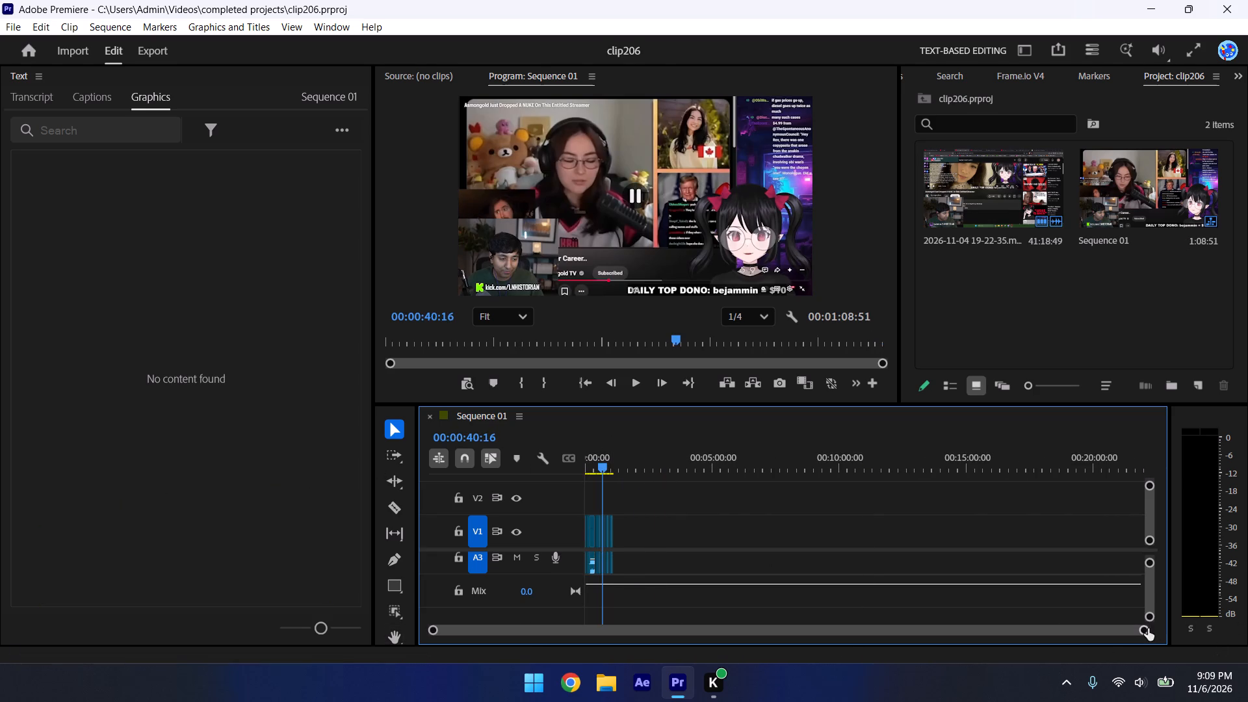
left_click_drag(1143, 628, 636, 614)
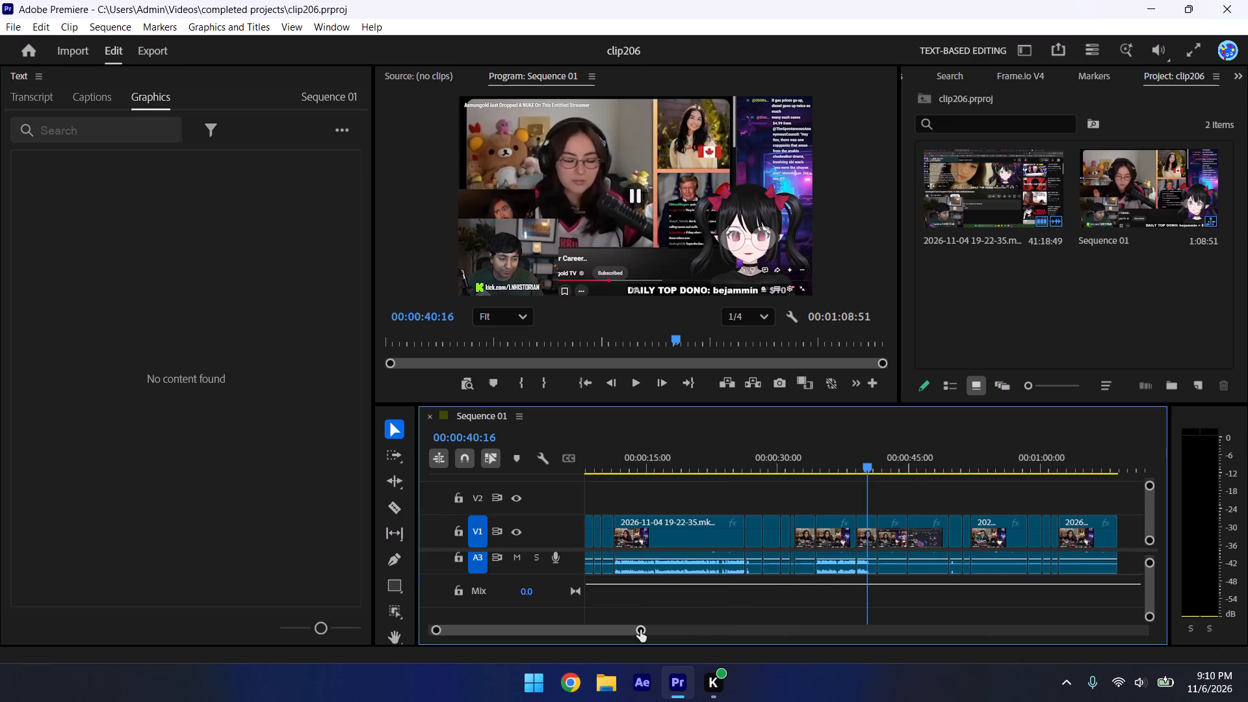
left_click_drag(640, 630, 701, 645)
left_click(887, 463)
key("space")
left_click(902, 536)
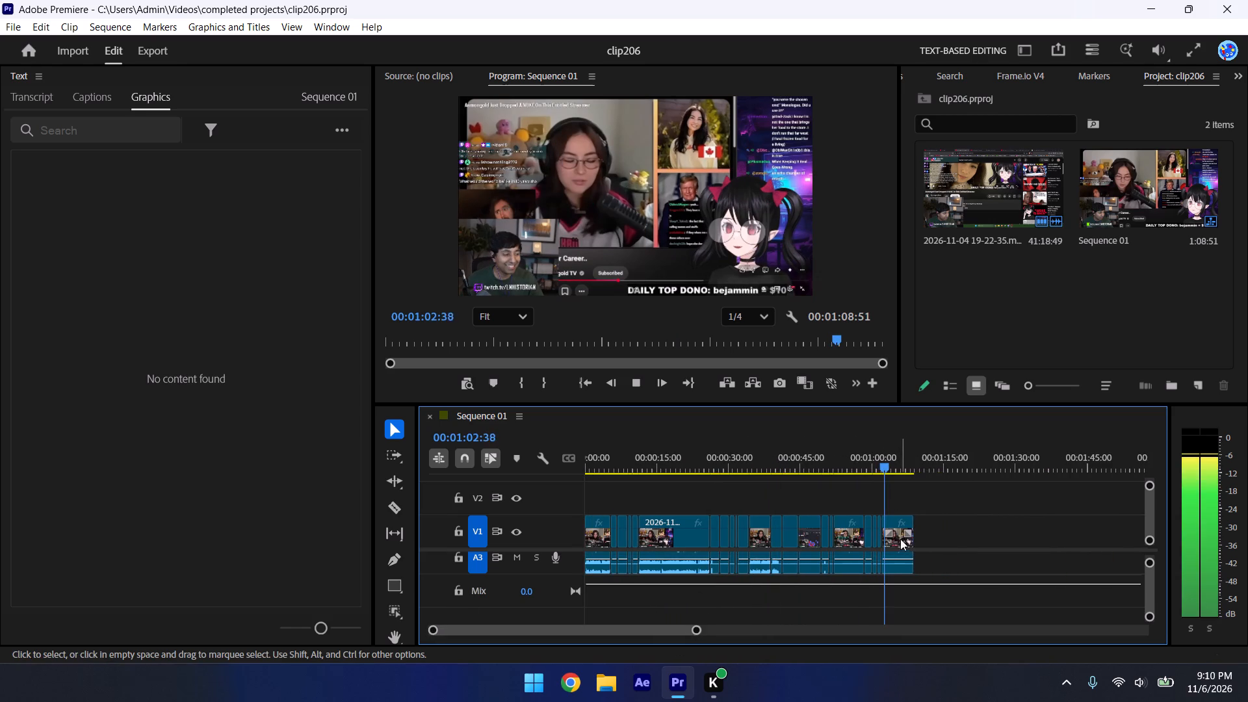
key("space")
Delete the last clip's video from V1 and its audio from A3 at about 00:01:02.
left_click(894, 522)
key("Delete")
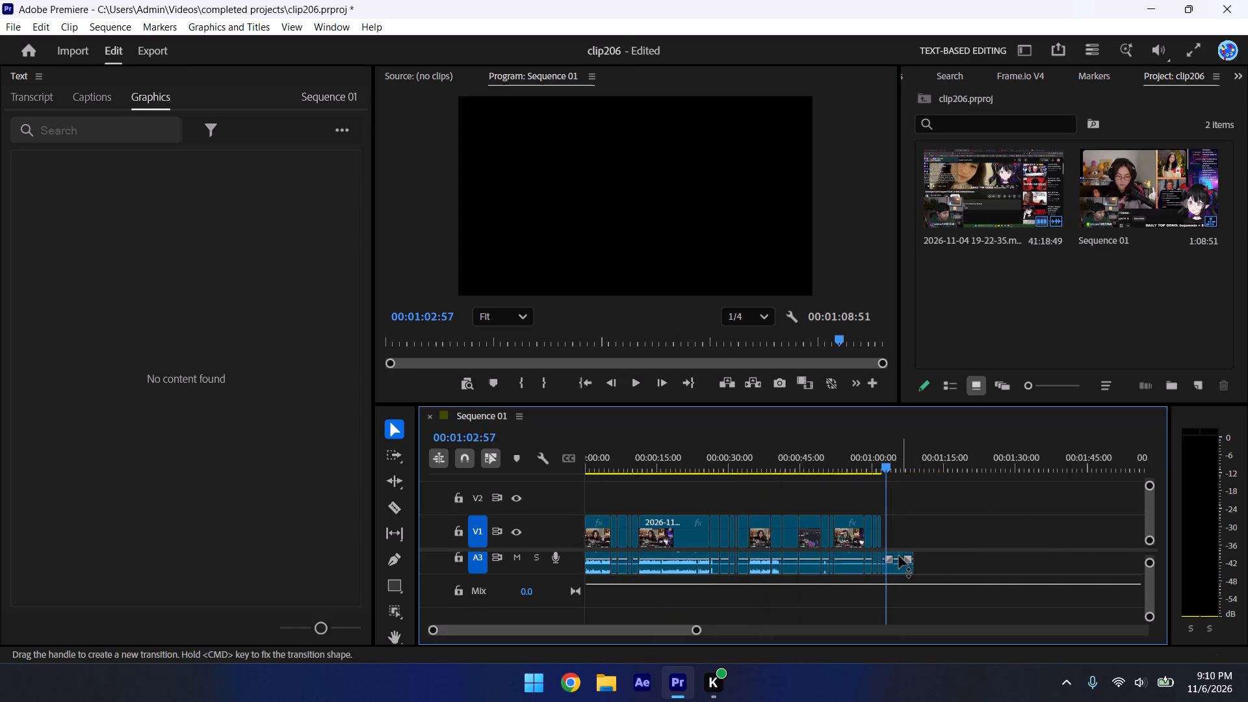
left_click(899, 556)
key("Delete")
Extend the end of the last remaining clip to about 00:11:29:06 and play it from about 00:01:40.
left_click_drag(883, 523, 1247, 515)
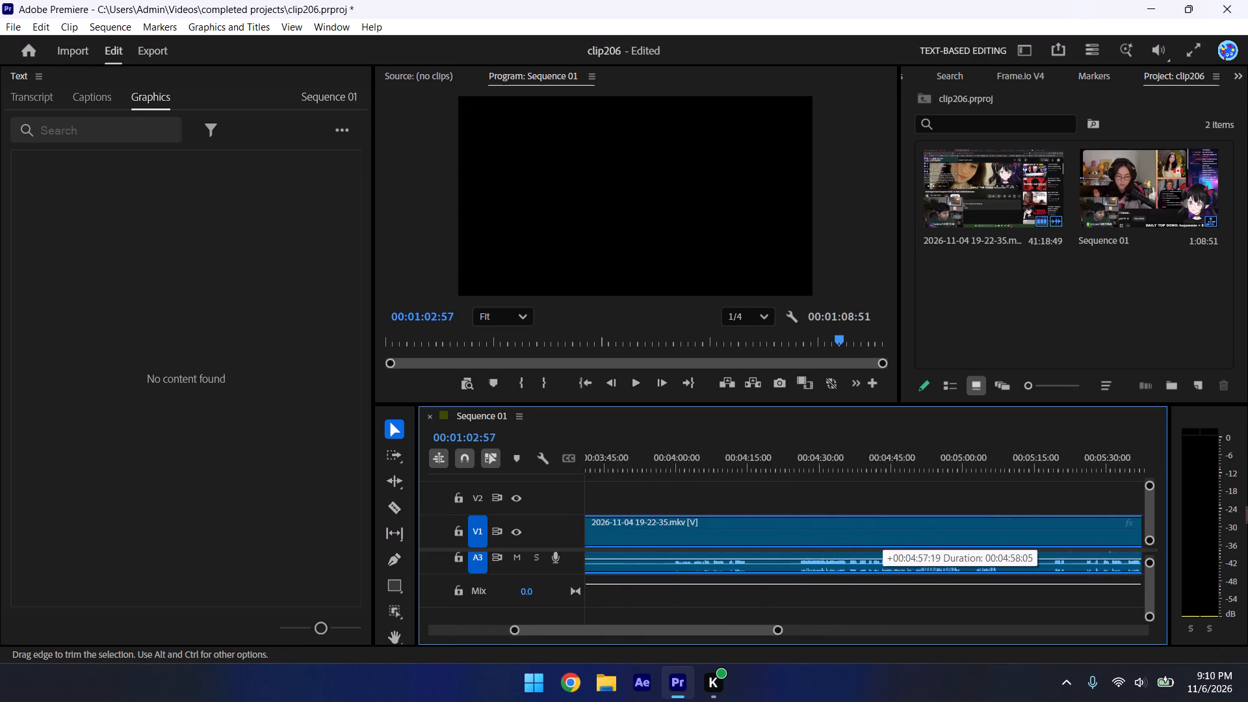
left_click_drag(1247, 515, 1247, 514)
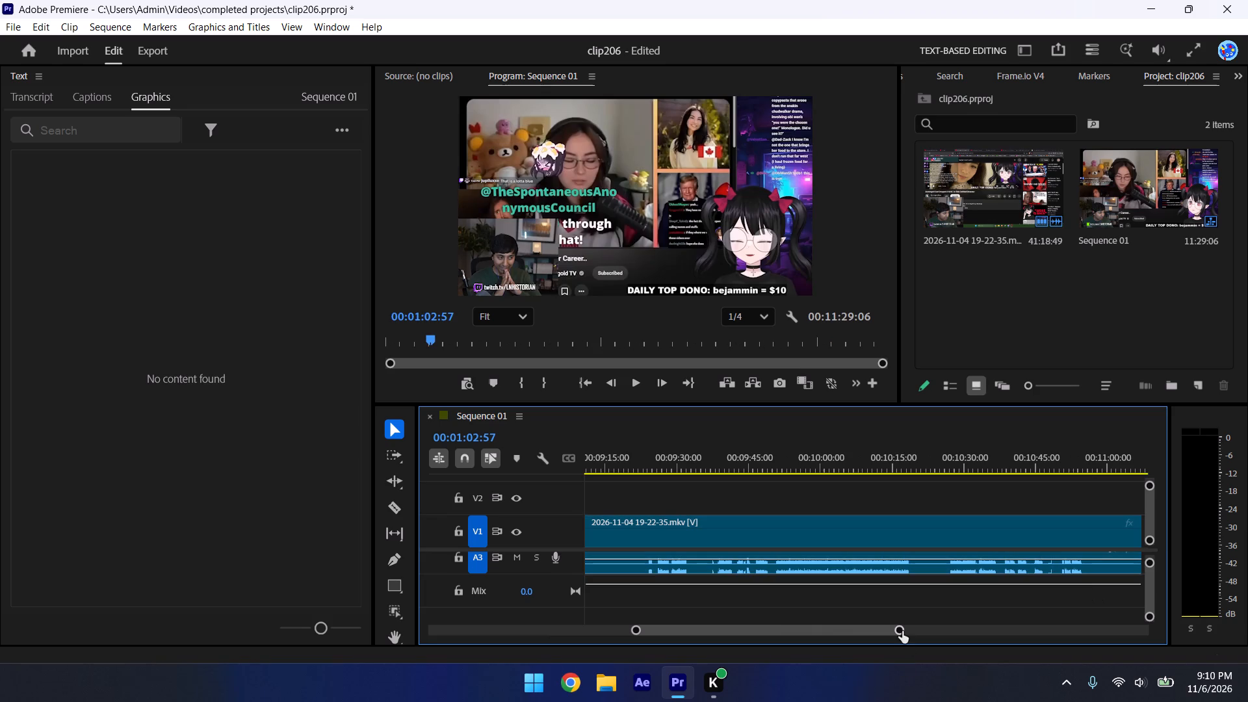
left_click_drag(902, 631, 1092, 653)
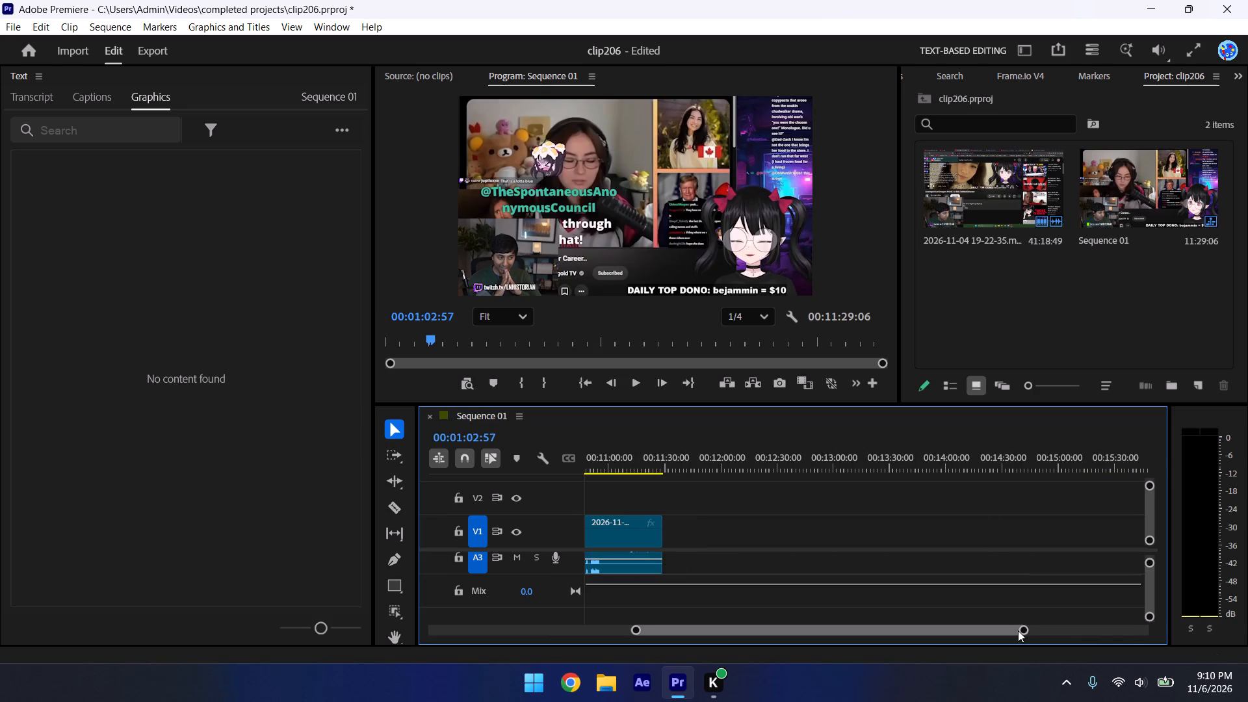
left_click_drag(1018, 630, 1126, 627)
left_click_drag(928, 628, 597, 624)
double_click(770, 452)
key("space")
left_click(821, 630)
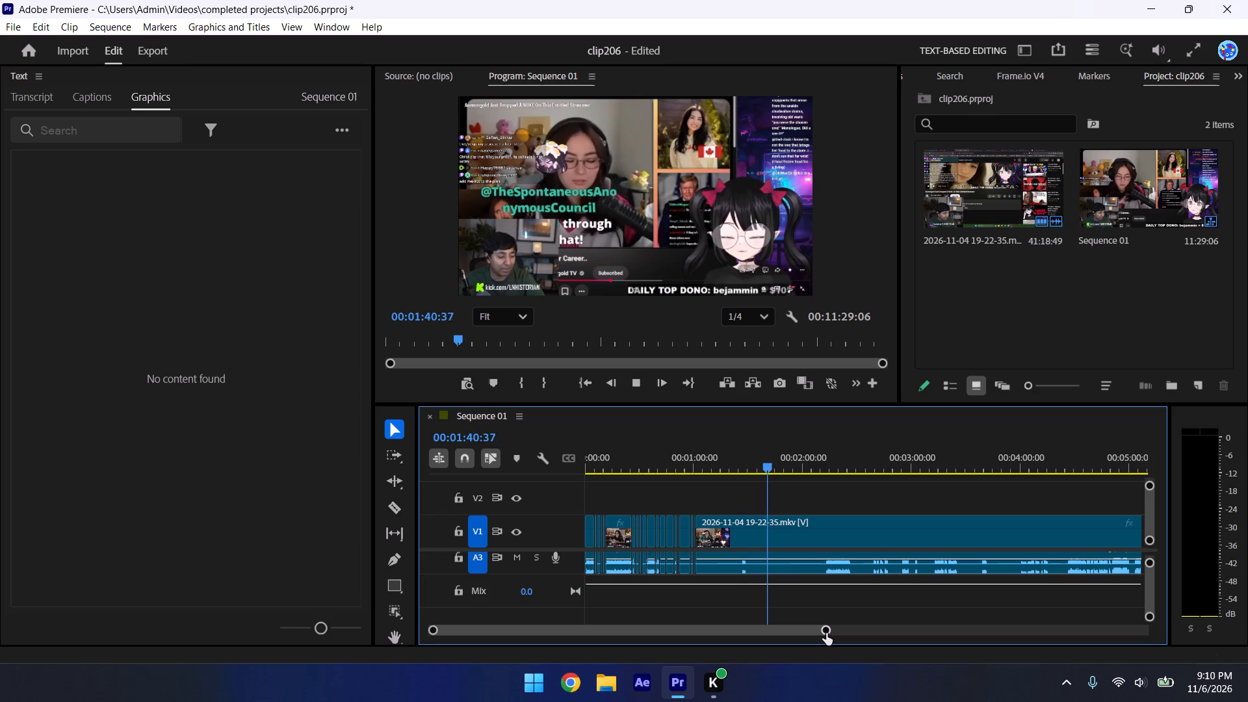
Stop playback and delete the extended last clip from the timeline.
key("space")
left_click(789, 534)
key("Delete")
Clear the leftover audio on the audio tracks beyond the end of the last video clip.
left_click(666, 474)
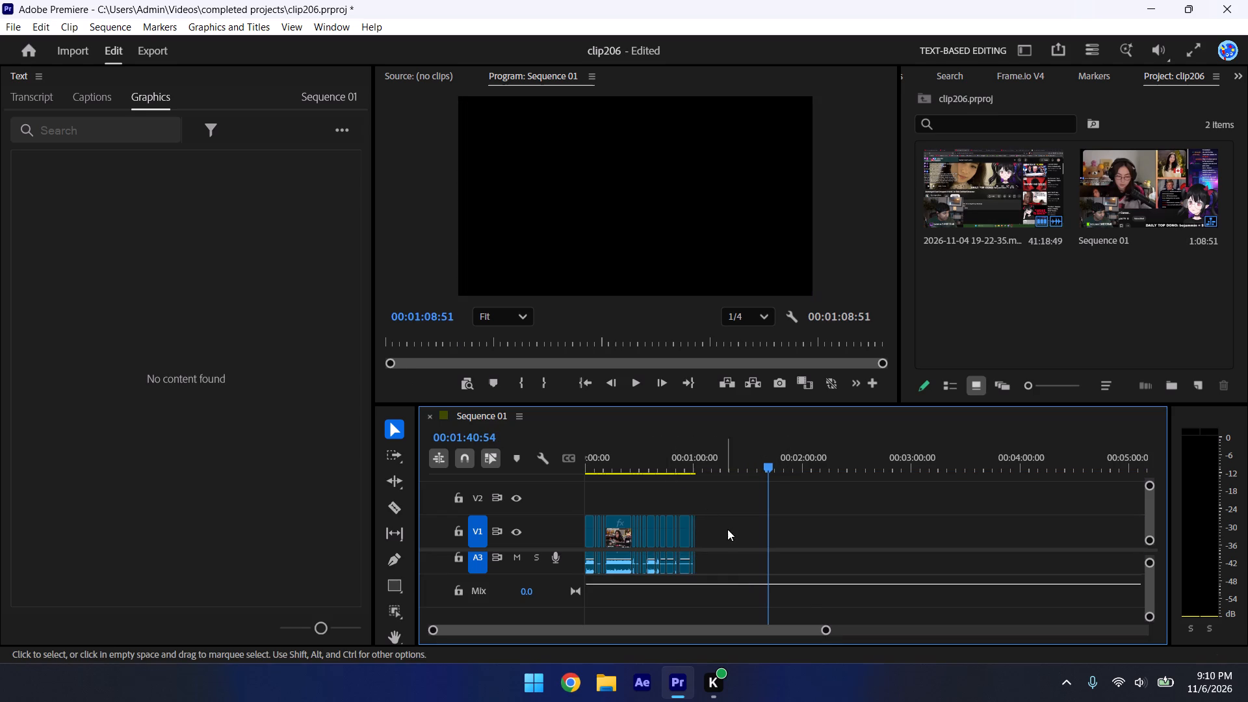
left_click_drag(721, 526, 695, 525)
left_click_drag(829, 634, 701, 623)
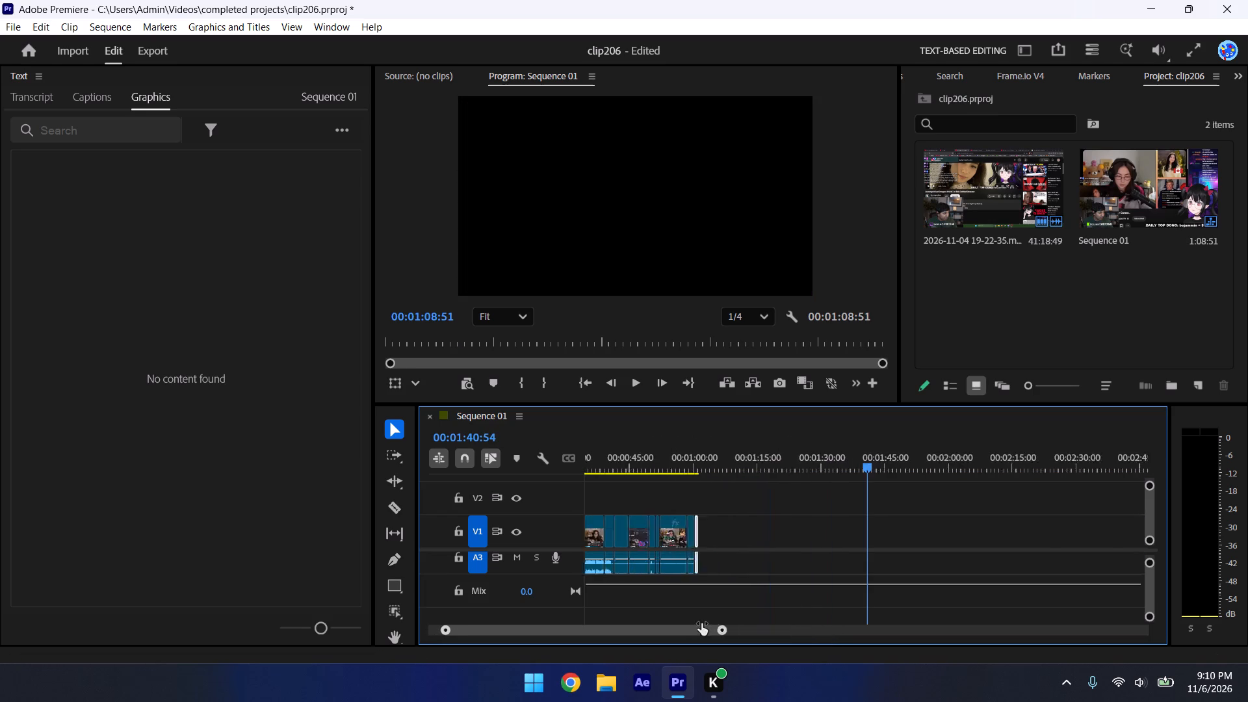
left_click_drag(701, 623, 684, 624)
key("Delete")
left_click(640, 519)
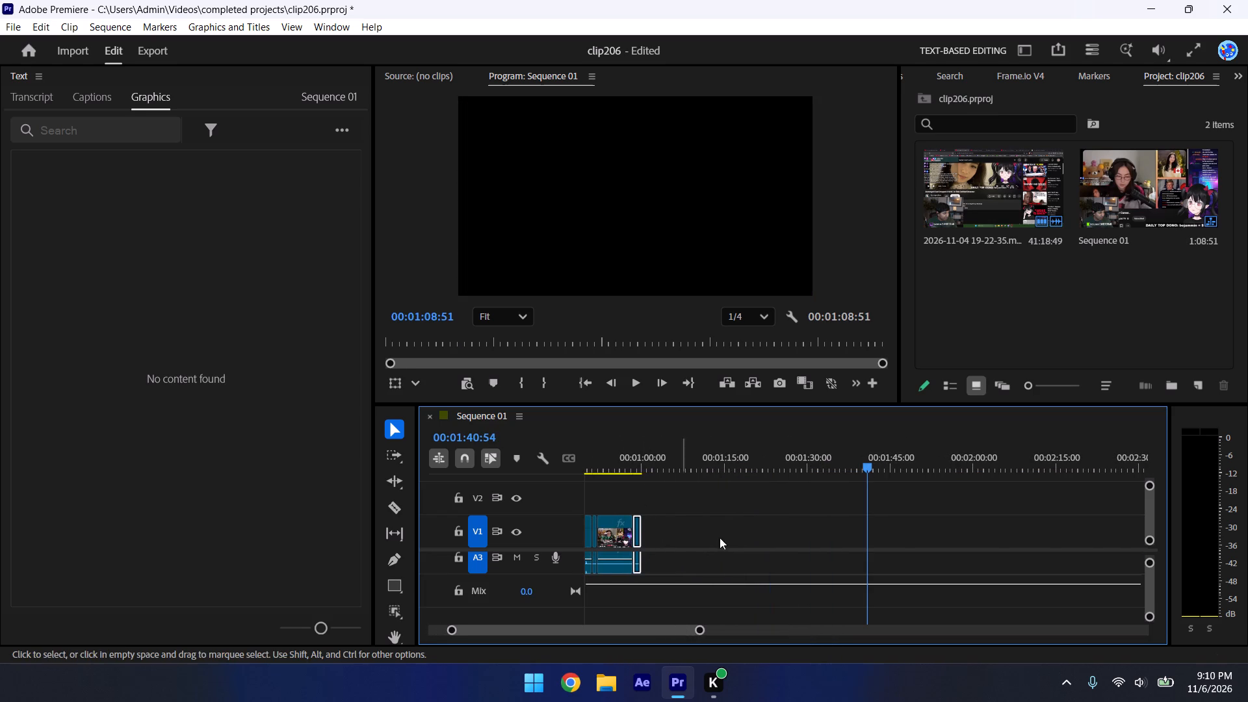
left_click_drag(1150, 598, 1149, 584)
left_click_drag(738, 584, 664, 590)
key("Delete")
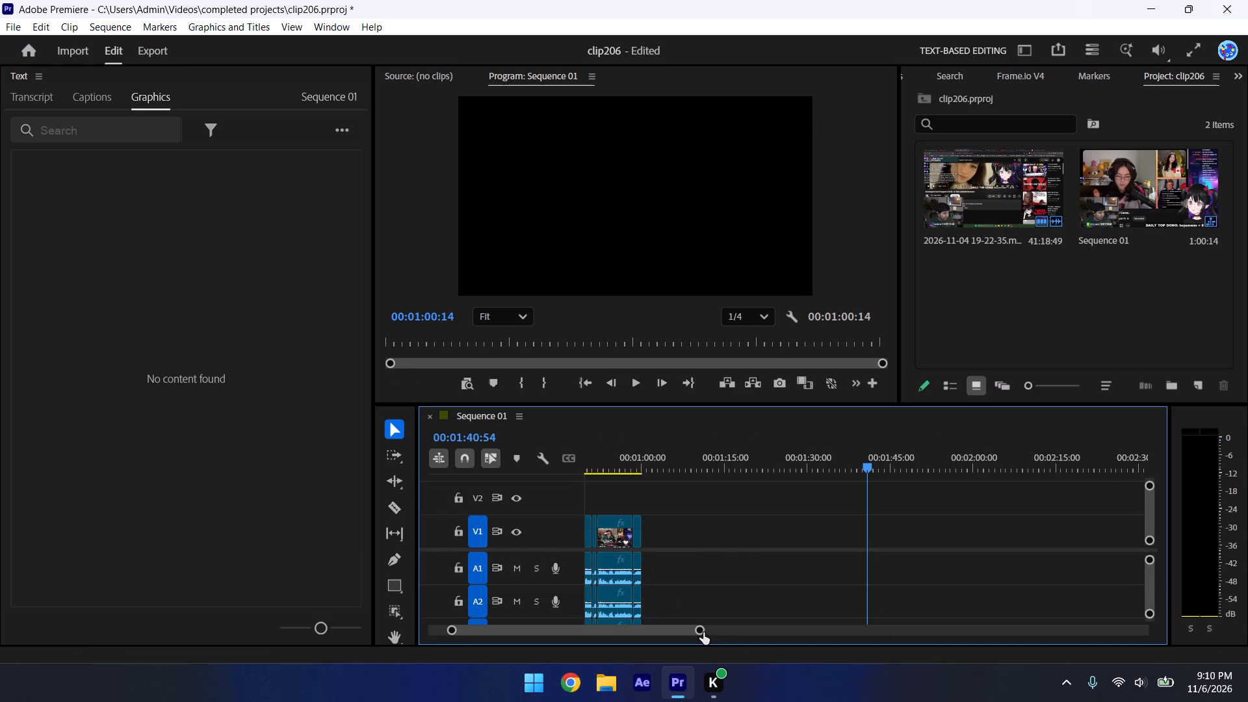
Extend the end of the last clip on V1, together with its audio, to about 00:10:44:49.
left_click_drag(703, 632, 733, 645)
left_click_drag(698, 528, 1005, 526)
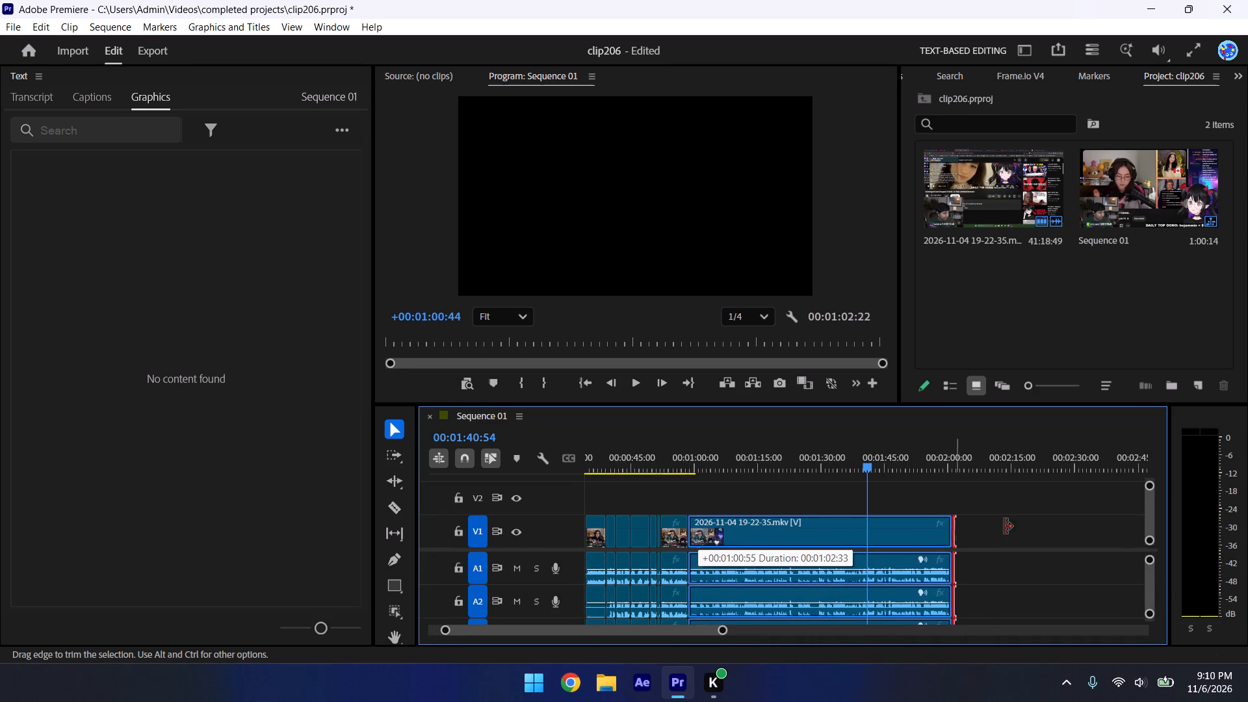
left_click_drag(1005, 526, 1247, 504)
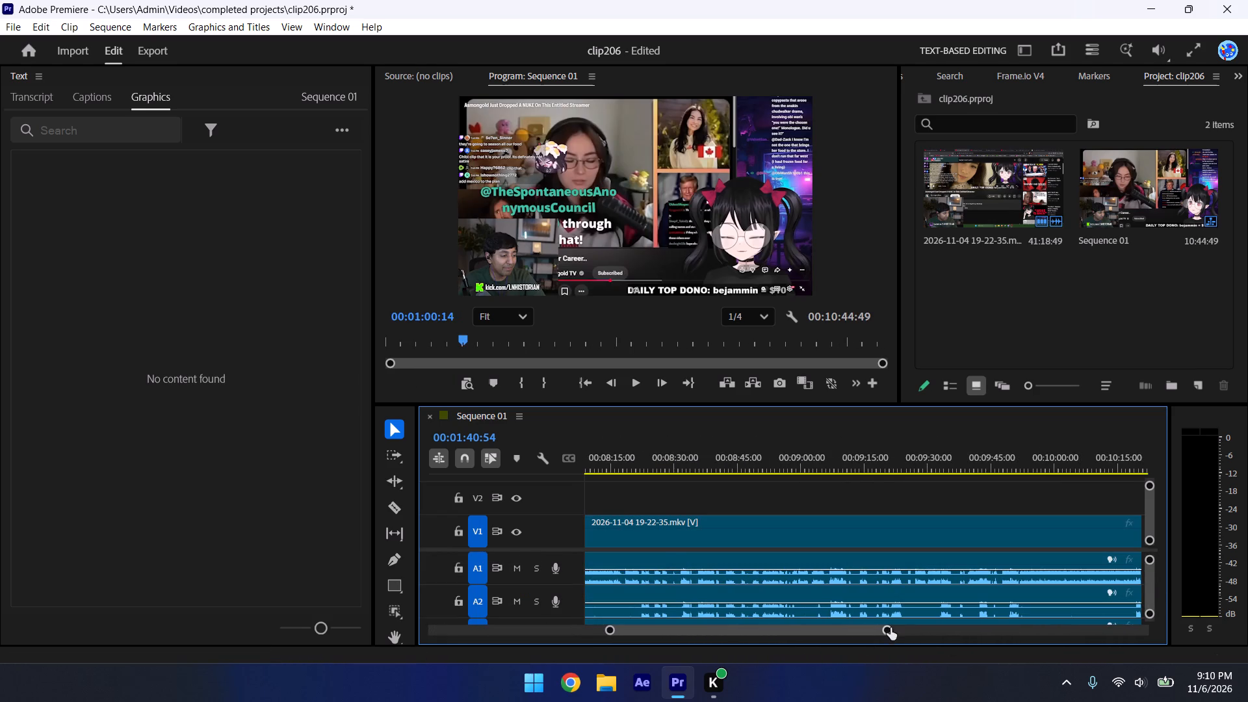
Play the extended footage at about 00:01:41, 00:02:17 and 00:02:54 to review its content.
left_click_drag(892, 631, 1247, 616)
left_click_drag(941, 628, 1247, 629)
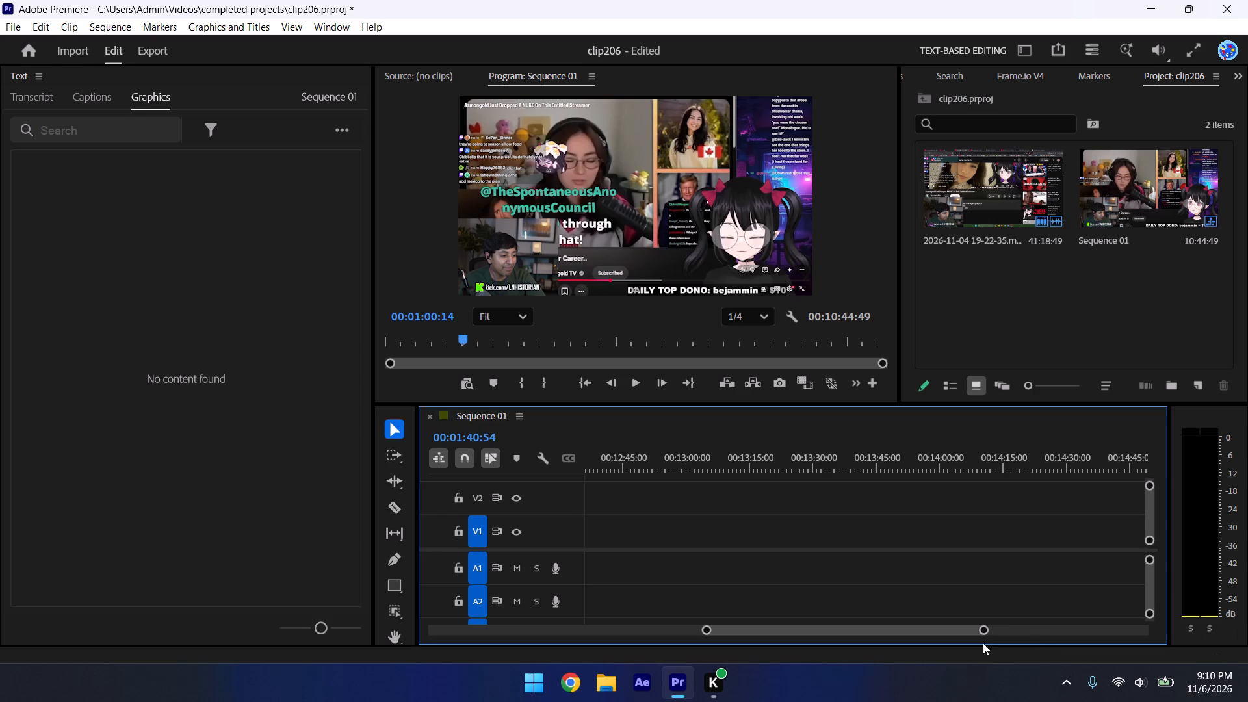
left_click_drag(981, 631, 1245, 697)
left_click_drag(805, 630, 746, 623)
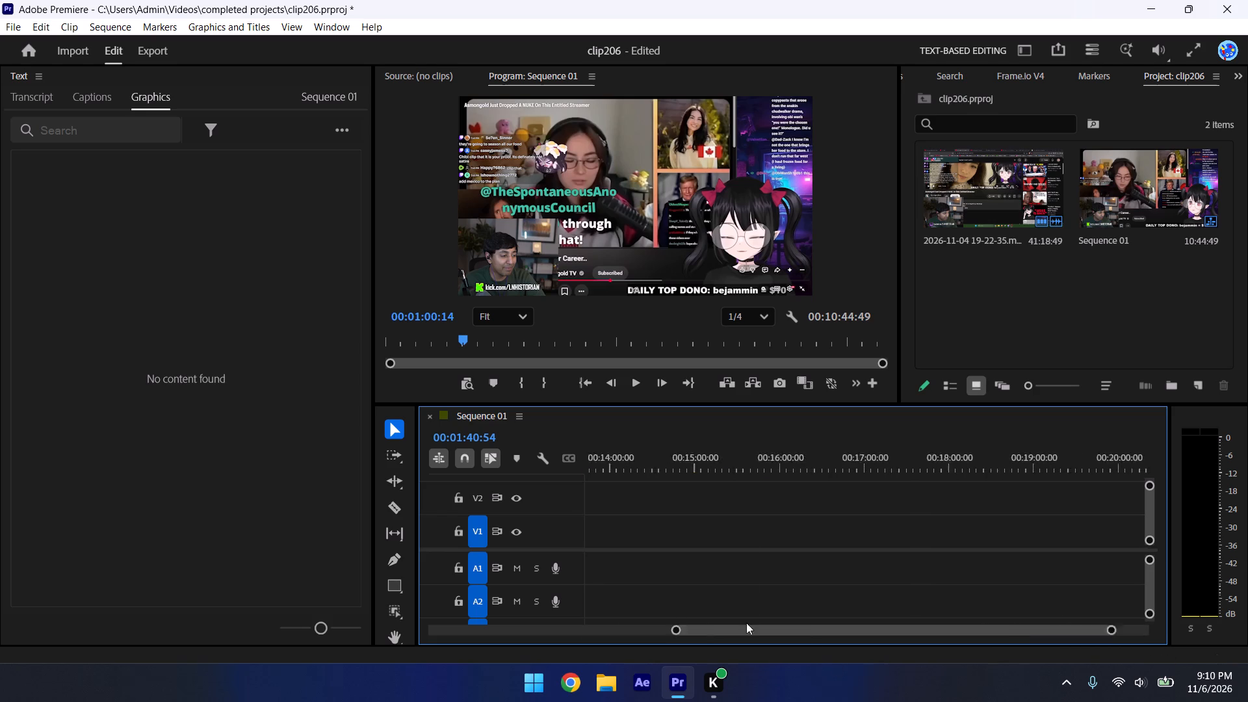
left_click_drag(746, 623, 509, 606)
key("space")
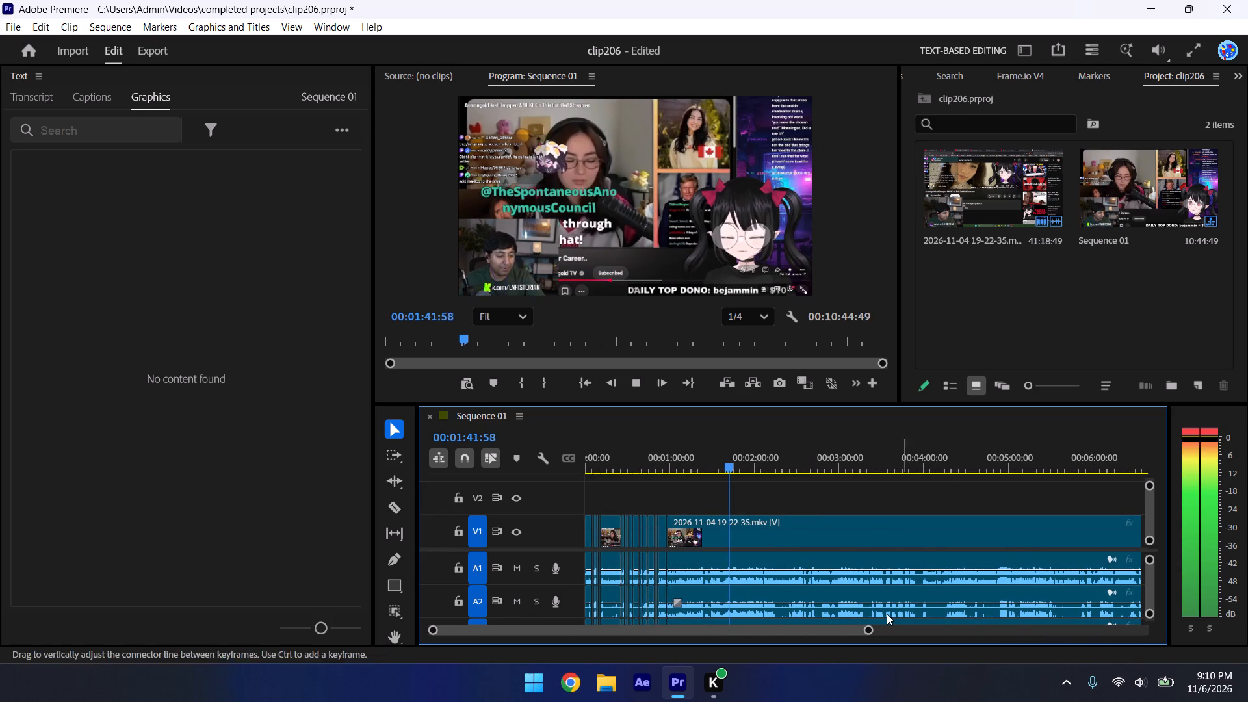
left_click(772, 478)
key("space")
left_click(781, 466)
key("space")
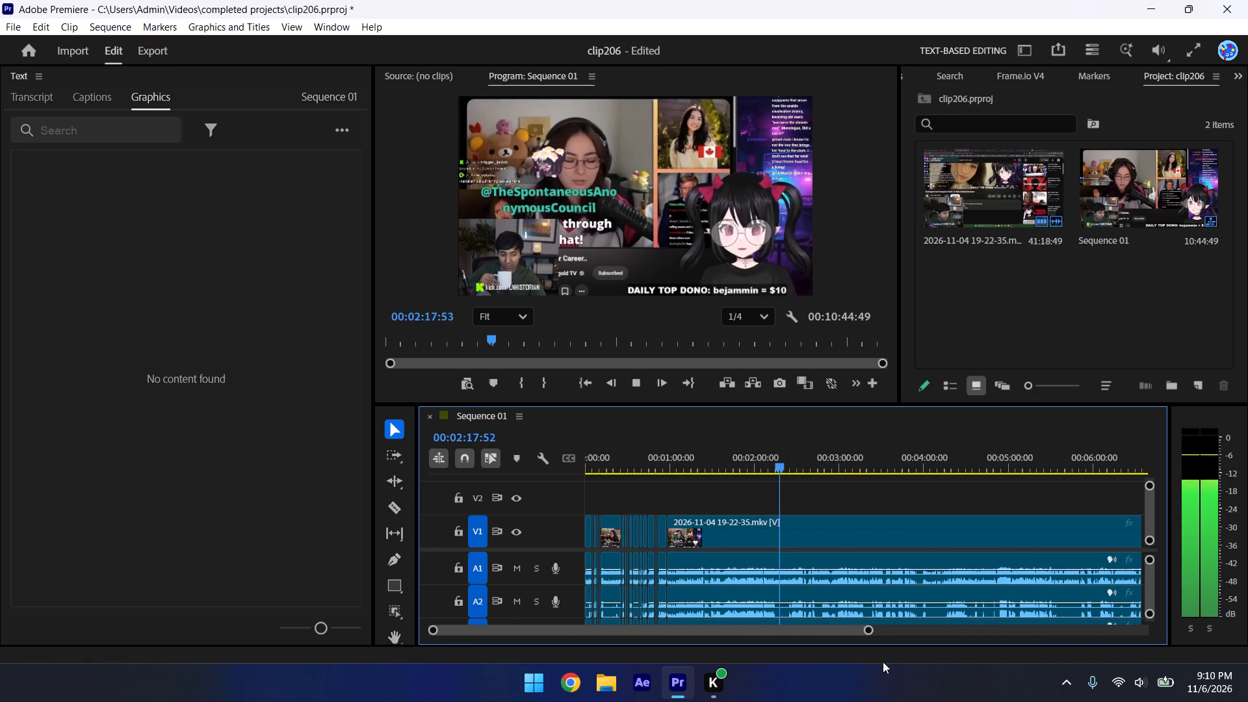
left_click_drag(866, 630, 840, 631)
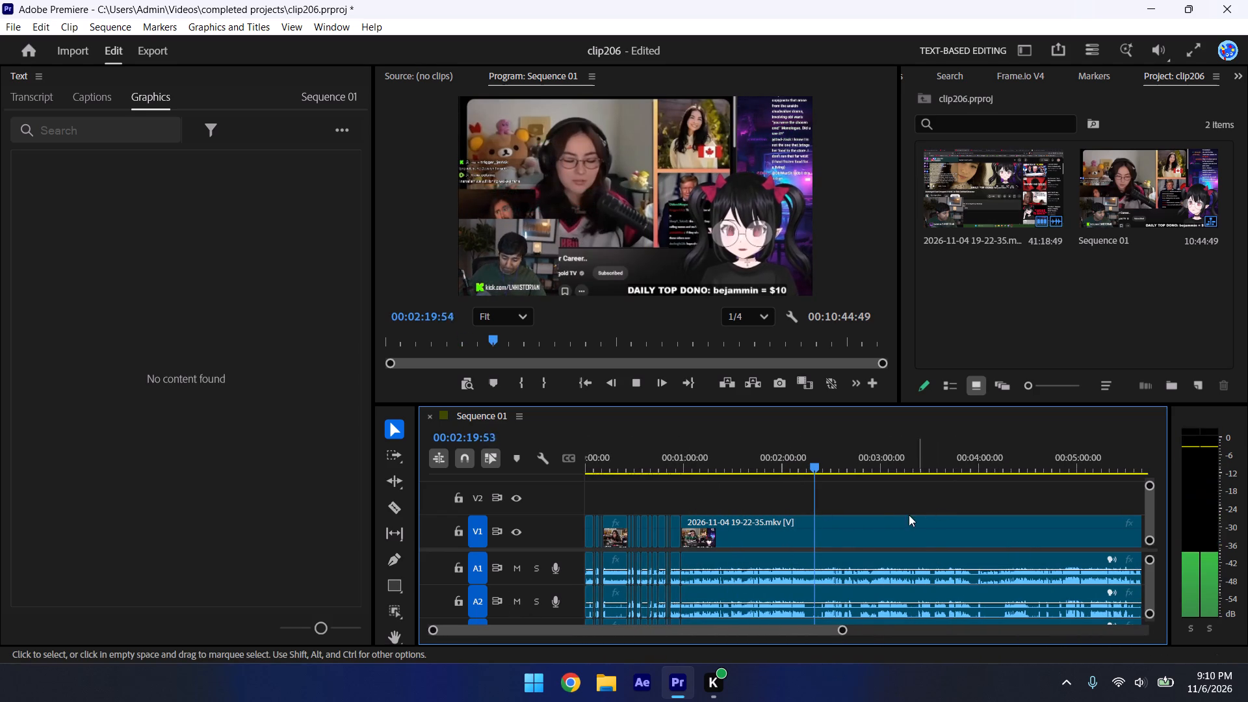
left_click(874, 463)
key("space")
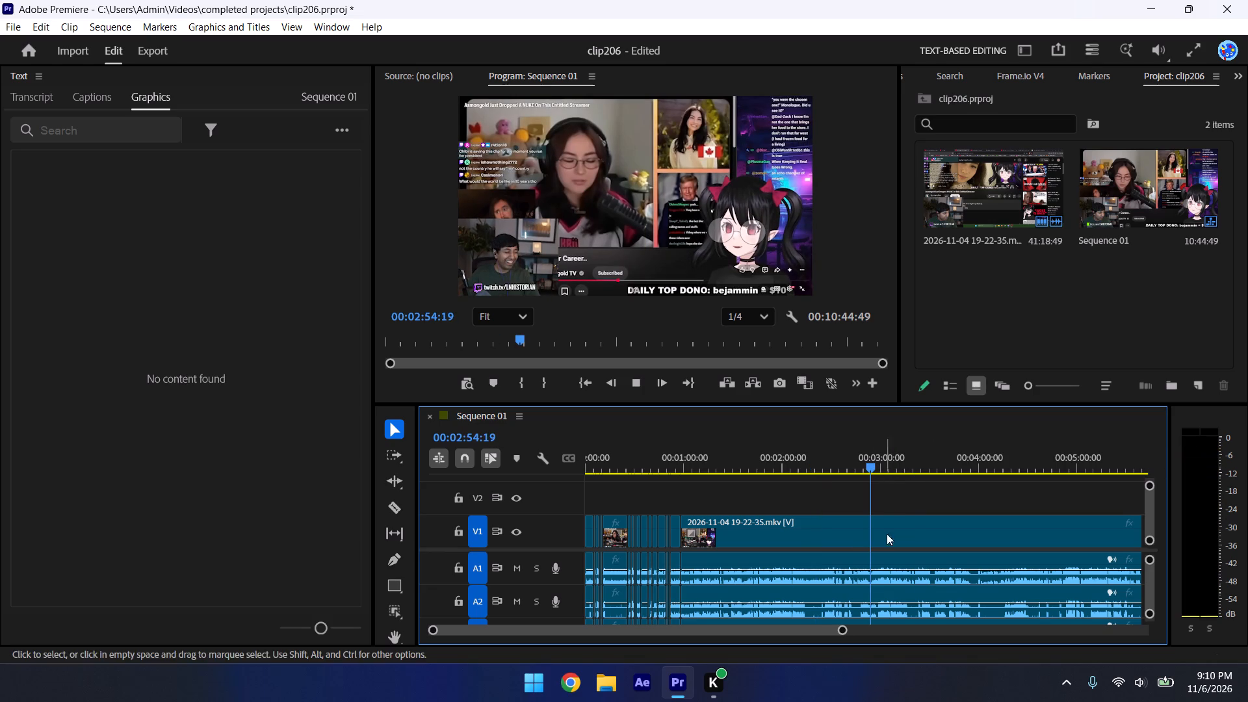
Sample more of the extended footage by playing it from several points between about 00:03:56 and 00:05:33.
left_click_drag(844, 633, 1174, 636)
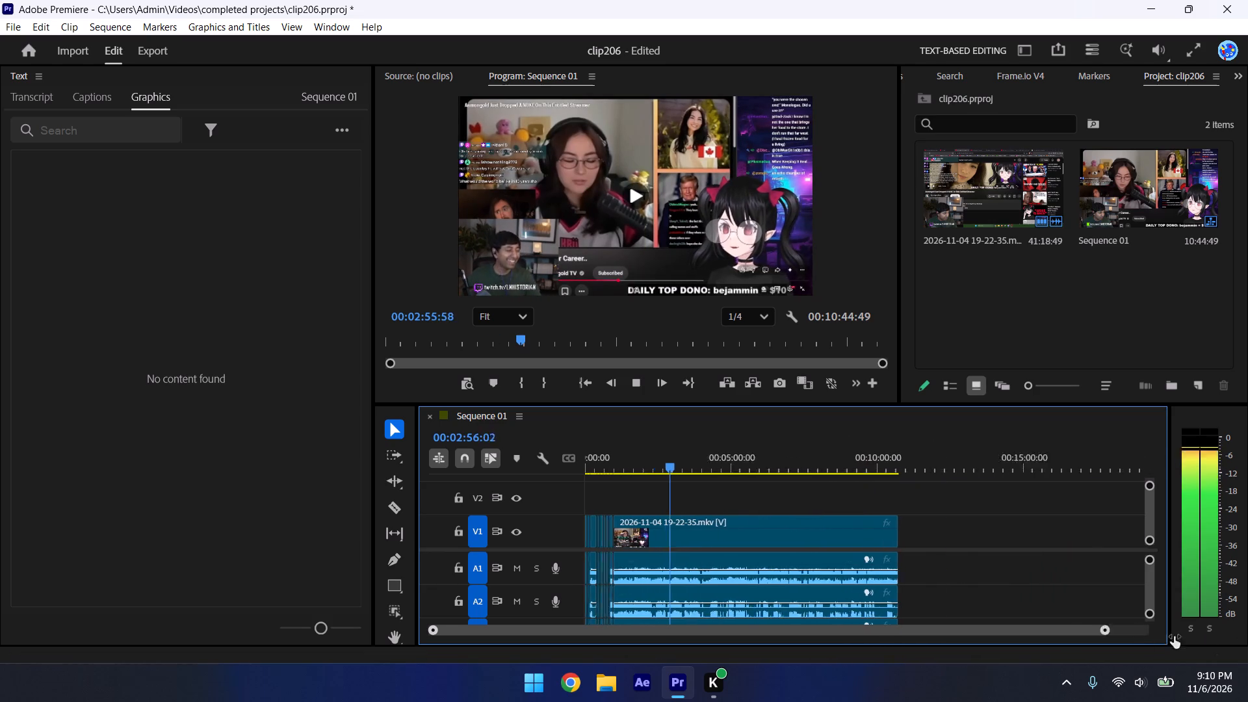
left_click_drag(1174, 636, 1053, 649)
left_click(807, 463)
key("space")
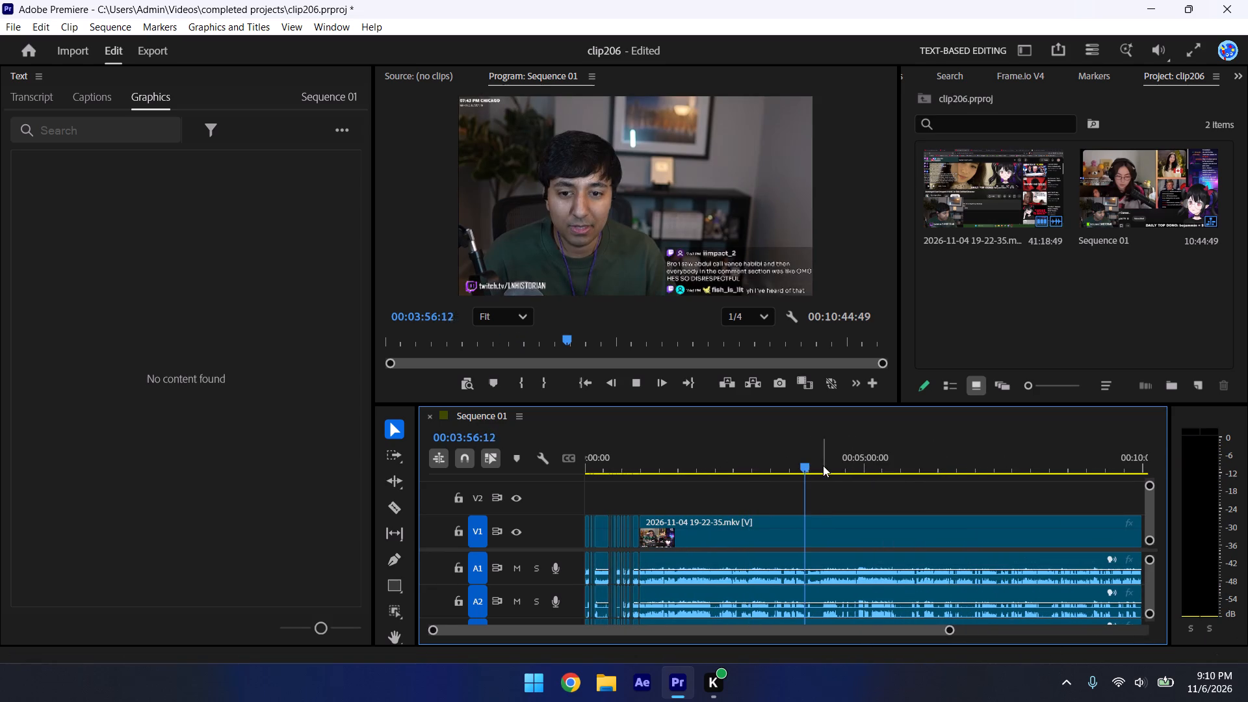
left_click(837, 452)
left_click(861, 459)
key("space")
left_click(896, 454)
key("space")
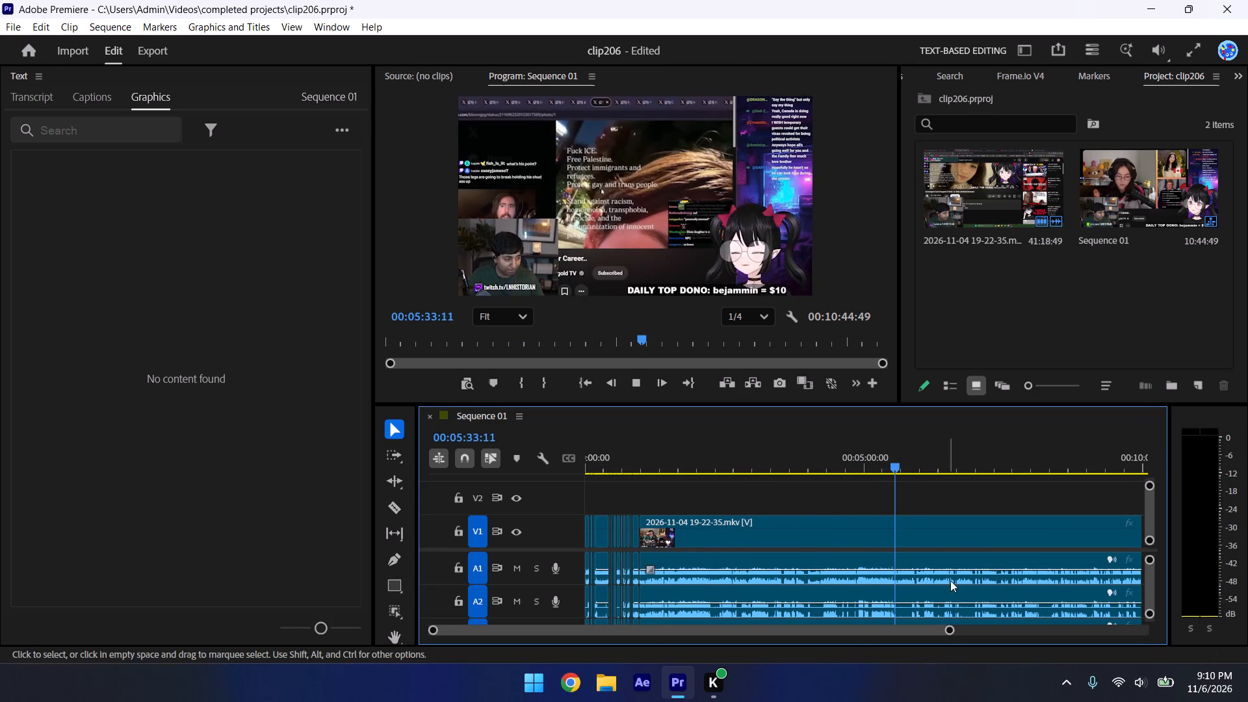
Extend the end of the last clip on V1, together with its audio, to the media limit at about 00:23:56:29.
left_click_drag(961, 632, 1056, 647)
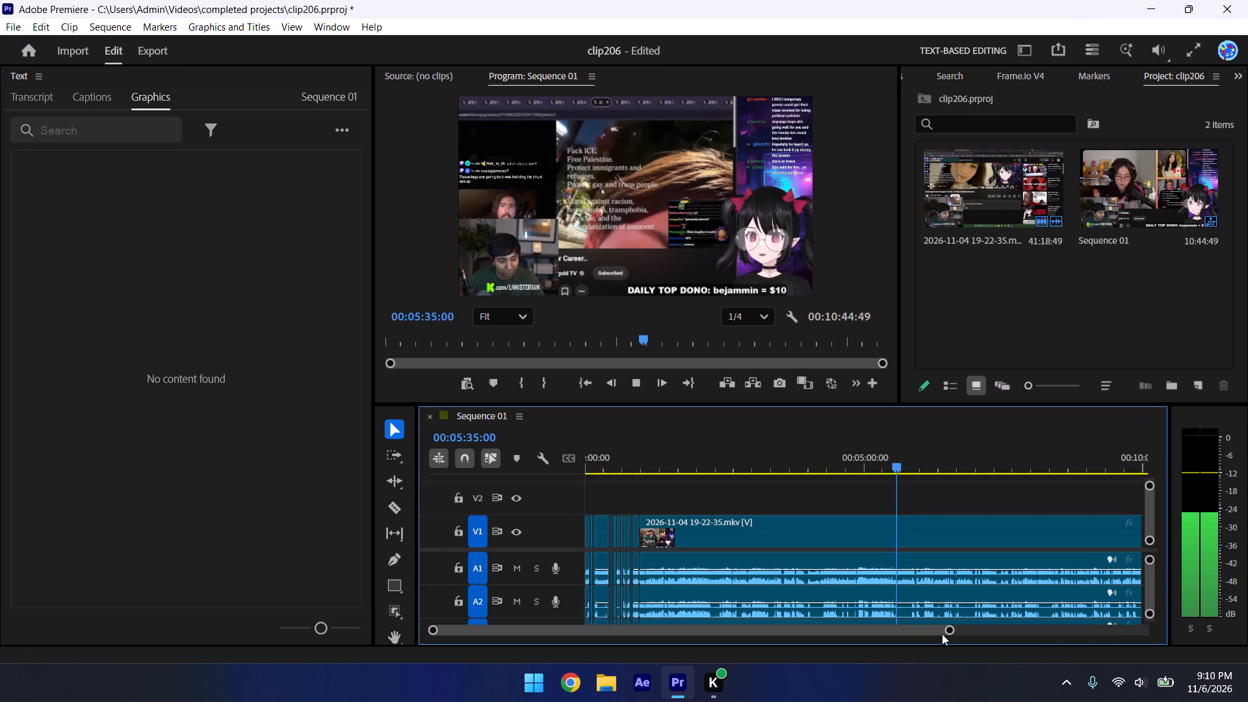
left_click_drag(951, 628, 1186, 635)
left_click_drag(866, 536, 1247, 524)
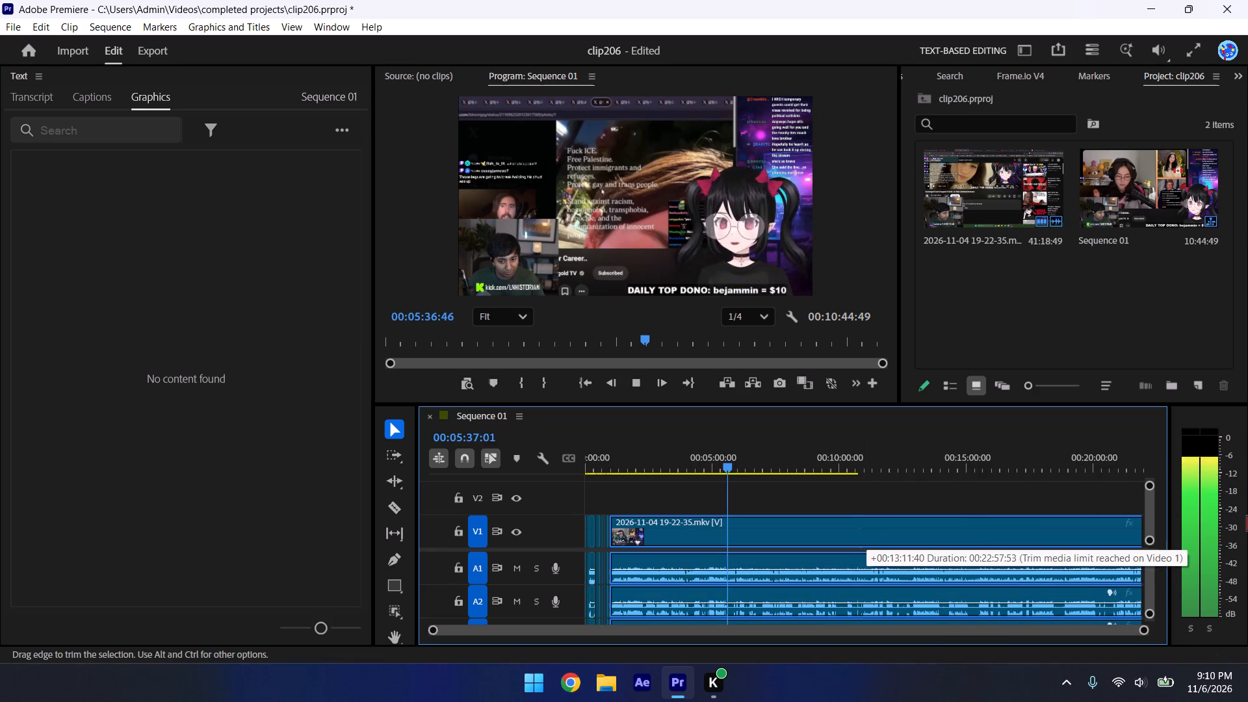
left_click_drag(1247, 524, 1247, 523)
left_click_drag(1037, 636, 1244, 638)
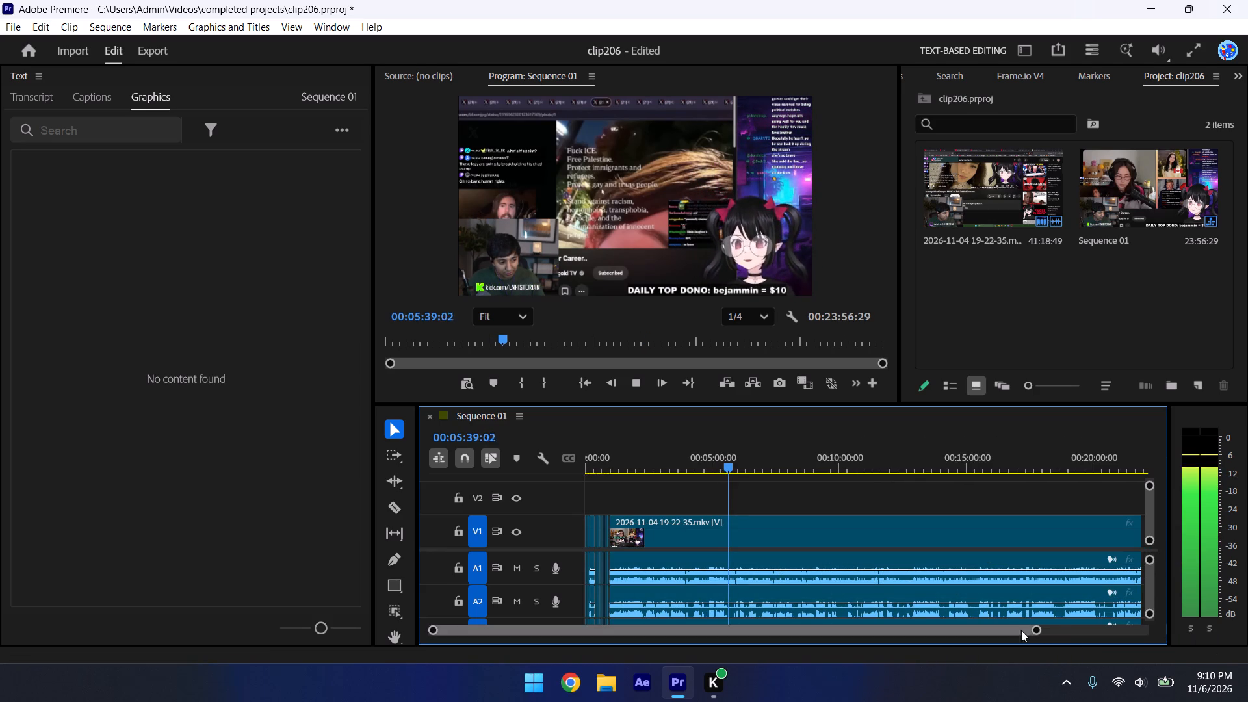
left_click_drag(1036, 632, 1247, 641)
left_click_drag(981, 521, 1042, 528)
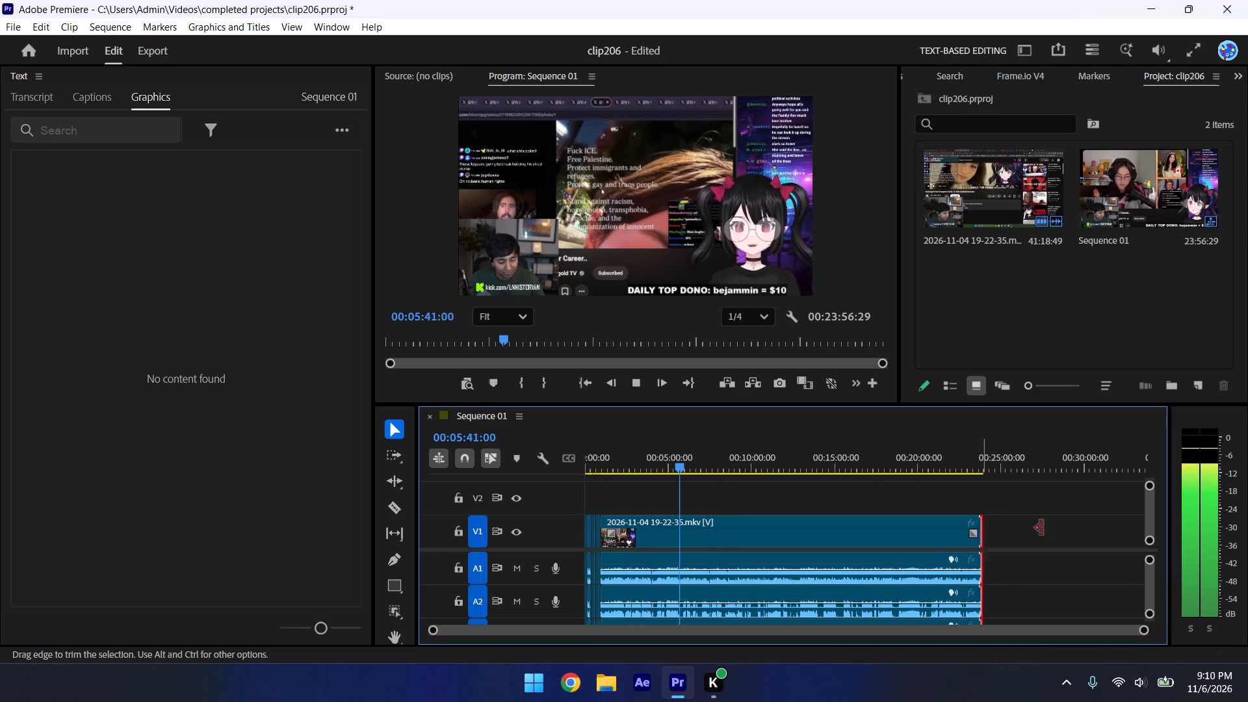
left_click_drag(1042, 528, 1247, 549)
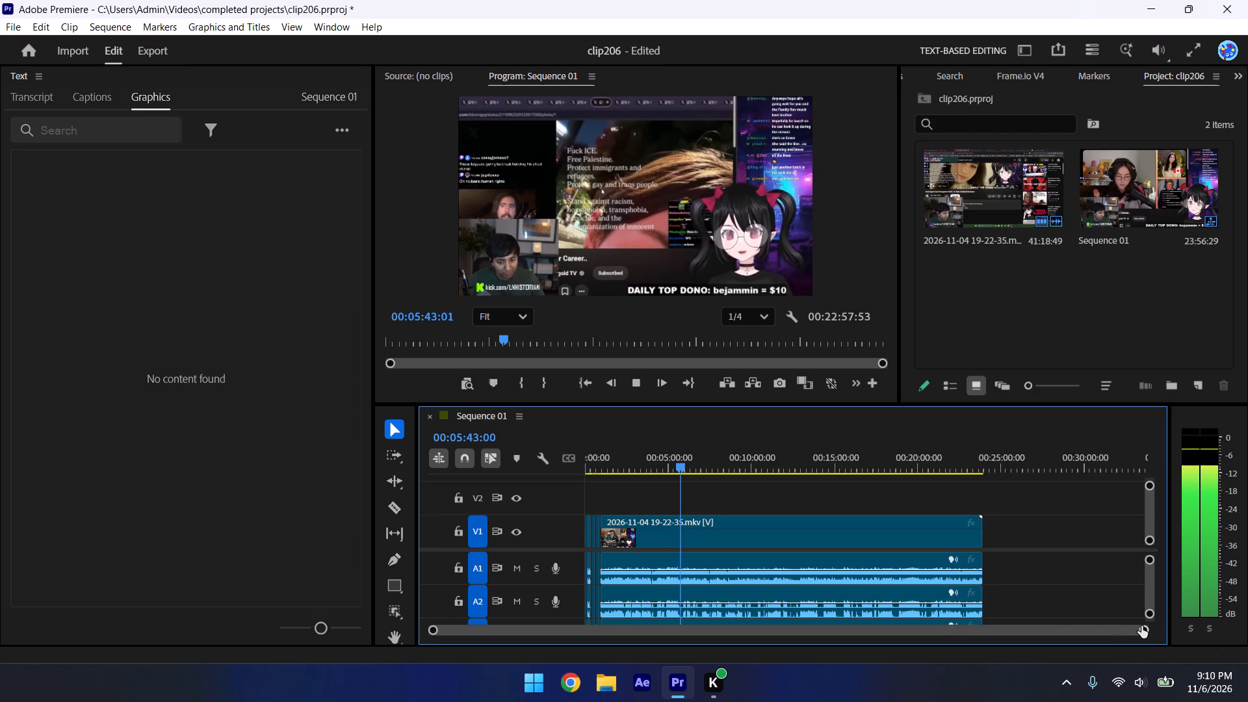
Watch the extended footage from about 00:05:43 to 00:06:17, examining the audio waveforms around the playhead.
left_click_drag(1141, 626, 726, 658)
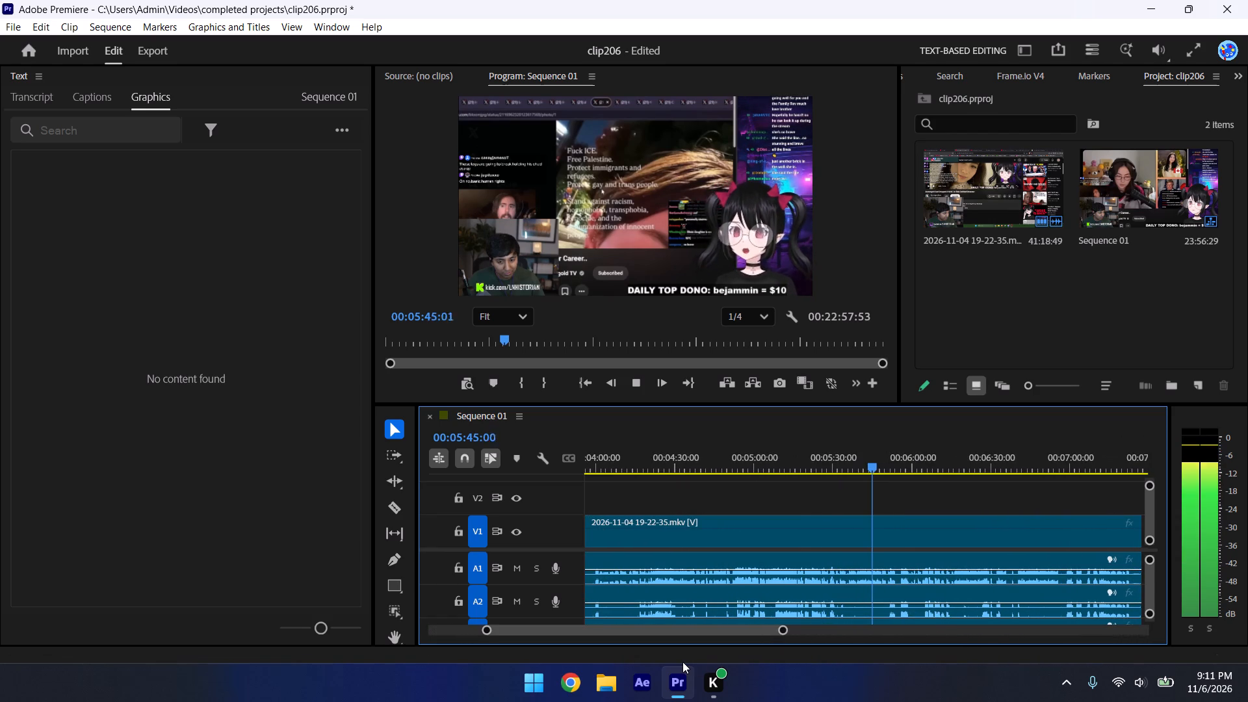
left_click_drag(1151, 580, 1152, 574)
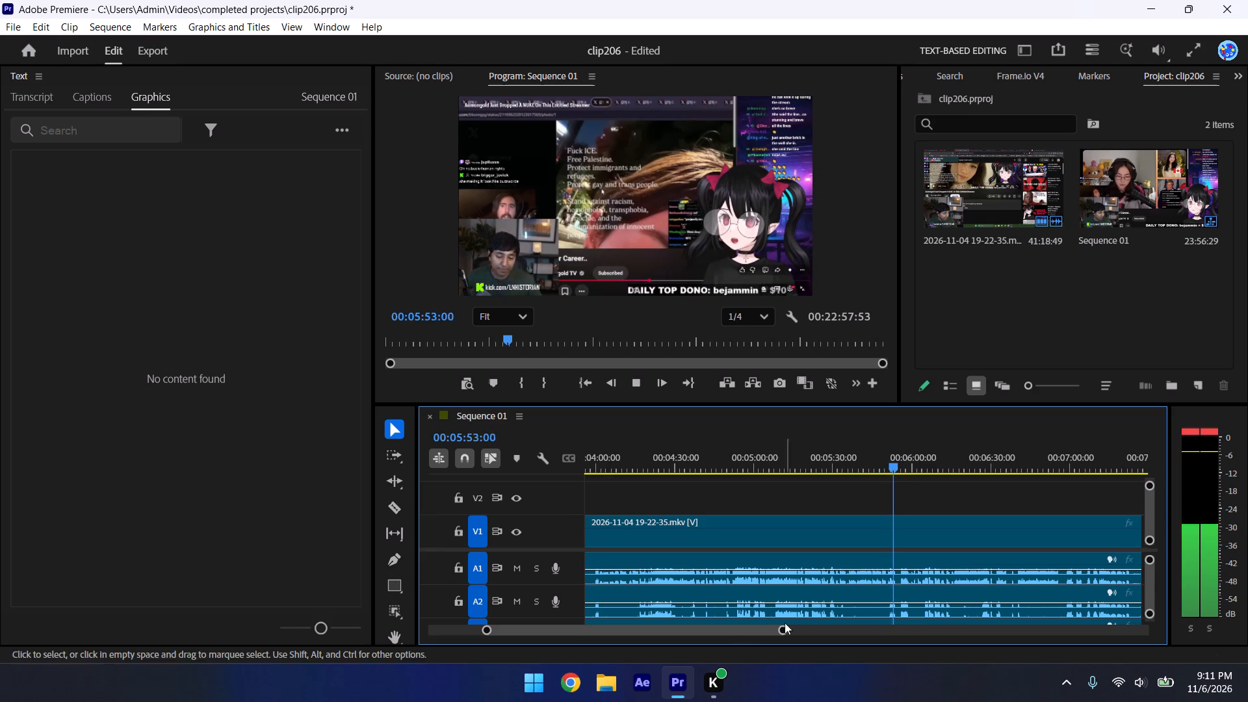
left_click_drag(784, 629, 805, 659)
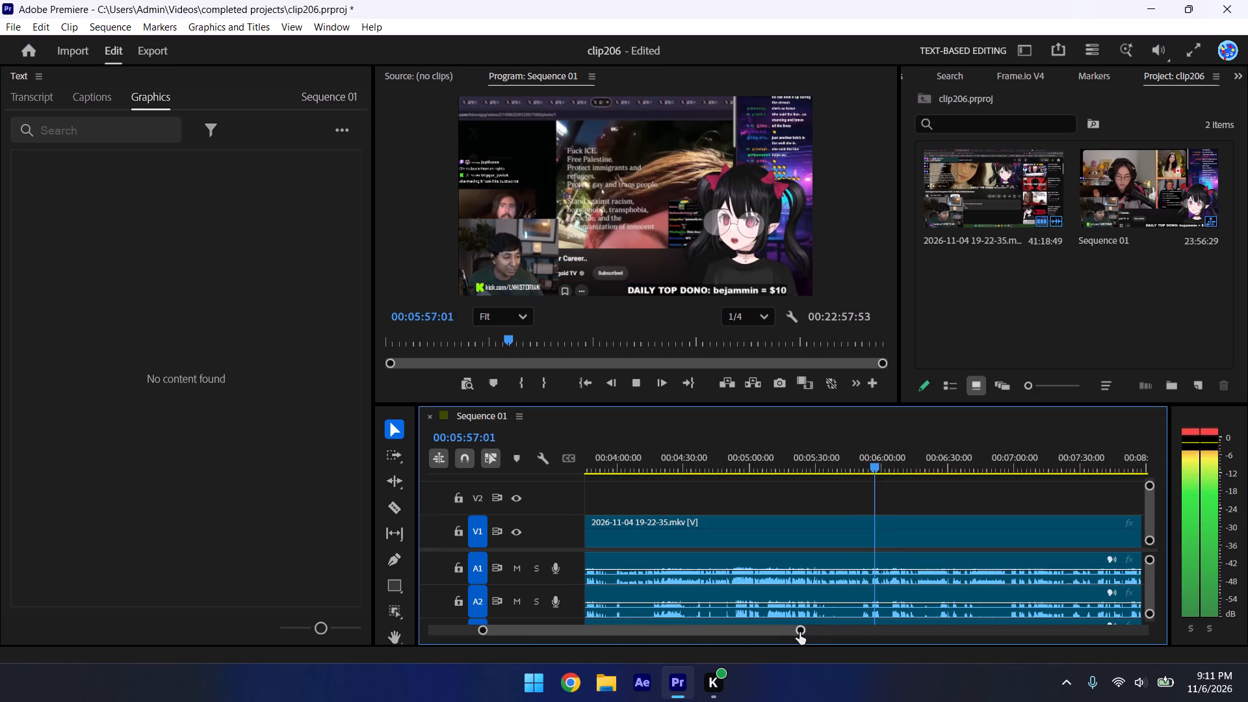
left_click_drag(799, 632, 652, 679)
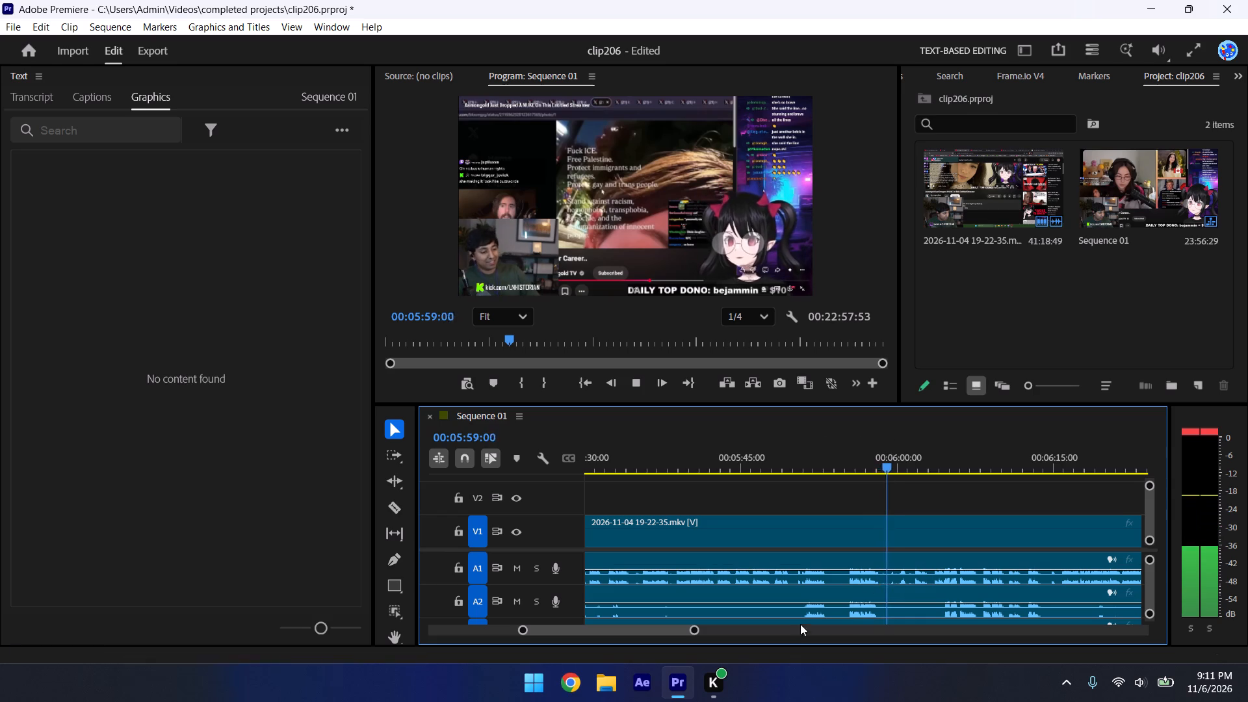
left_click_drag(692, 631, 696, 631)
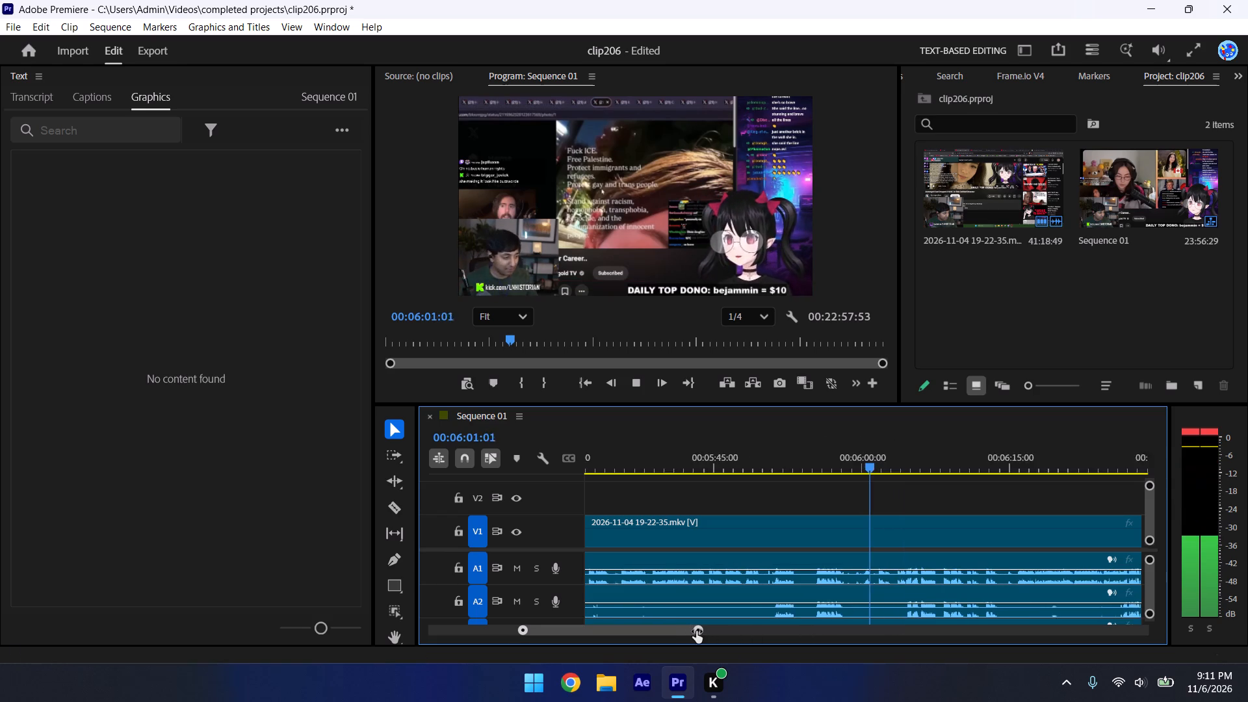
left_click_drag(696, 631, 662, 636)
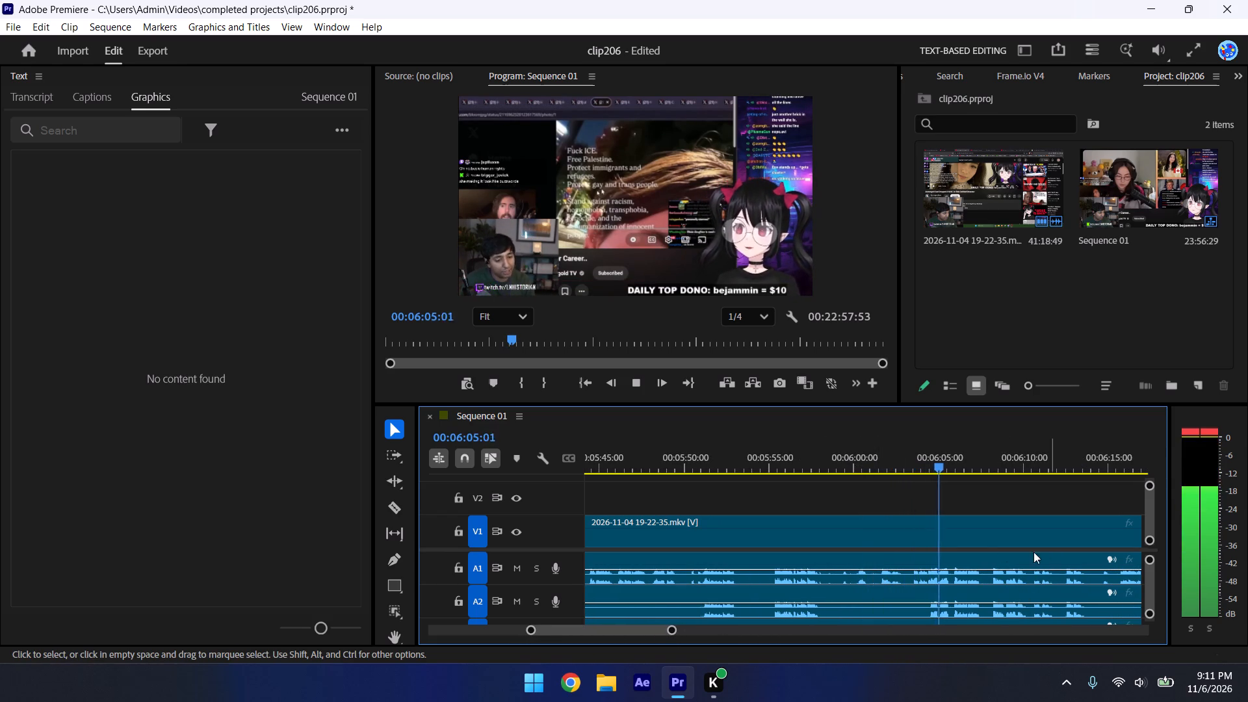
left_click(980, 520)
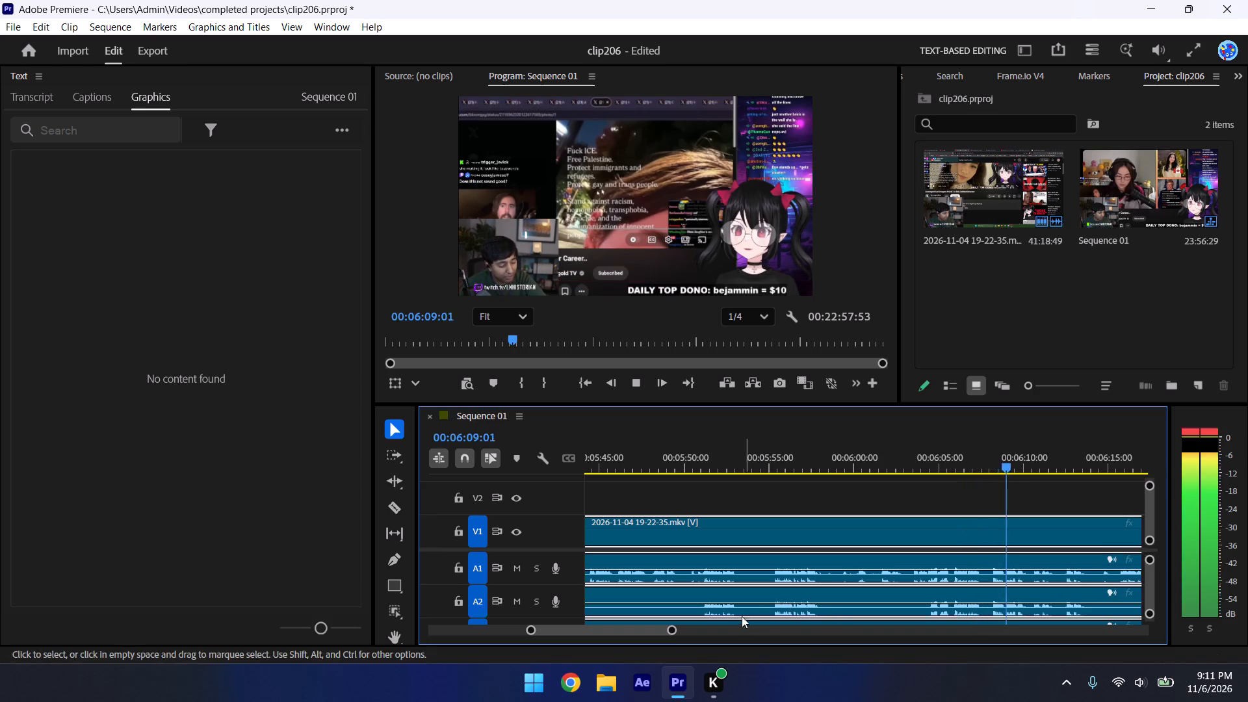
left_click_drag(676, 628, 781, 641)
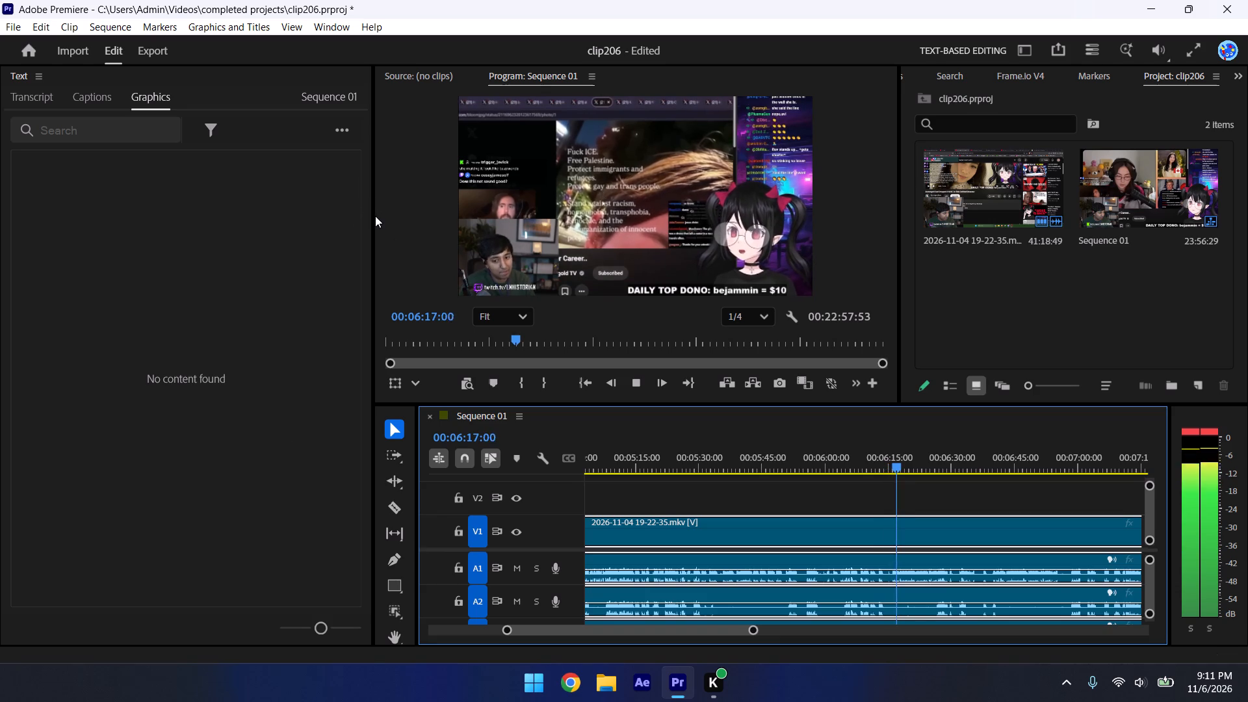
Narrow the Text panel and the tools area to give the Program monitor and the timeline more width.
left_click_drag(371, 219, 296, 226)
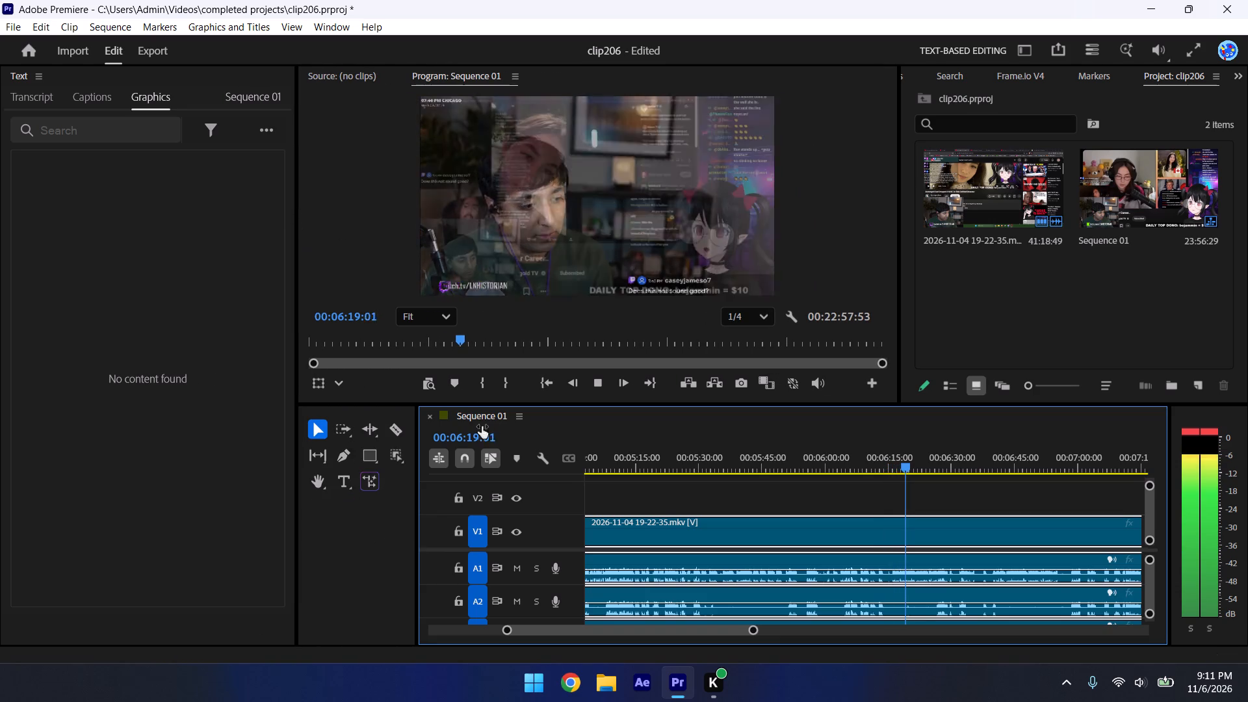
left_click_drag(415, 430, 281, 445)
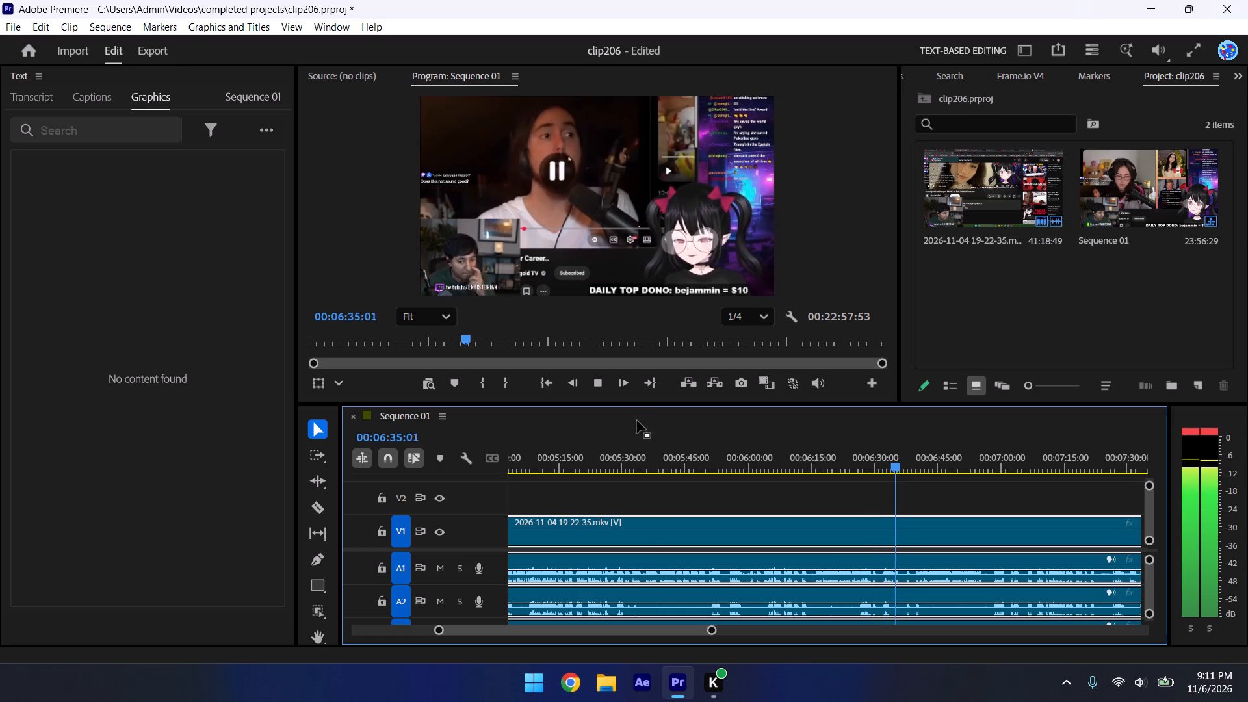
Continue watching the footage from about 00:06:35 to 00:07:15, examining the waveforms at different timeline scales.
left_click_drag(710, 627, 677, 645)
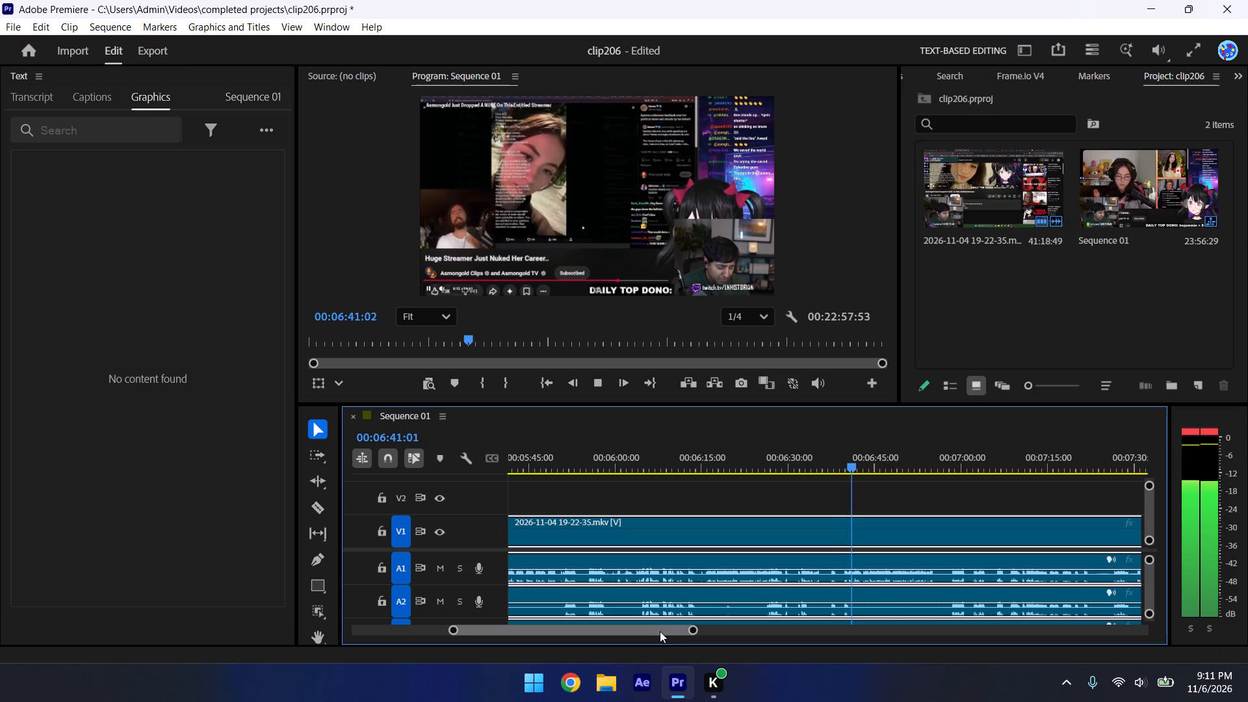
left_click_drag(695, 632, 809, 650)
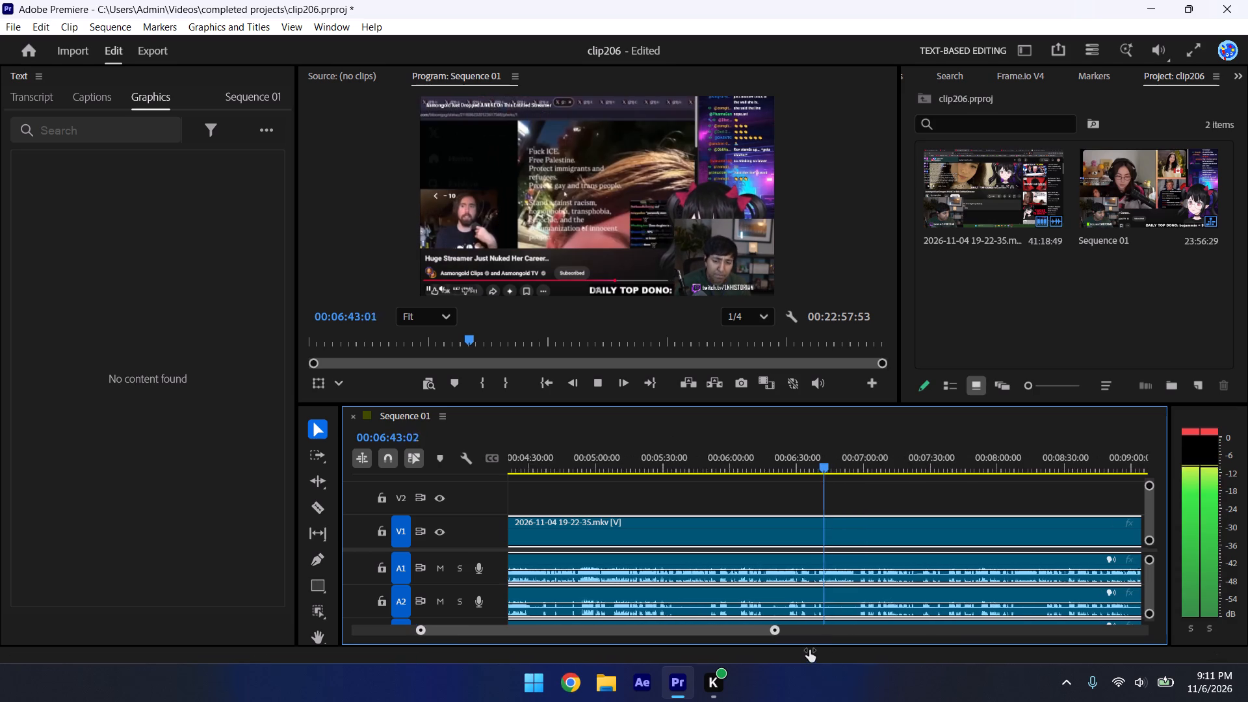
left_click_drag(809, 650, 803, 651)
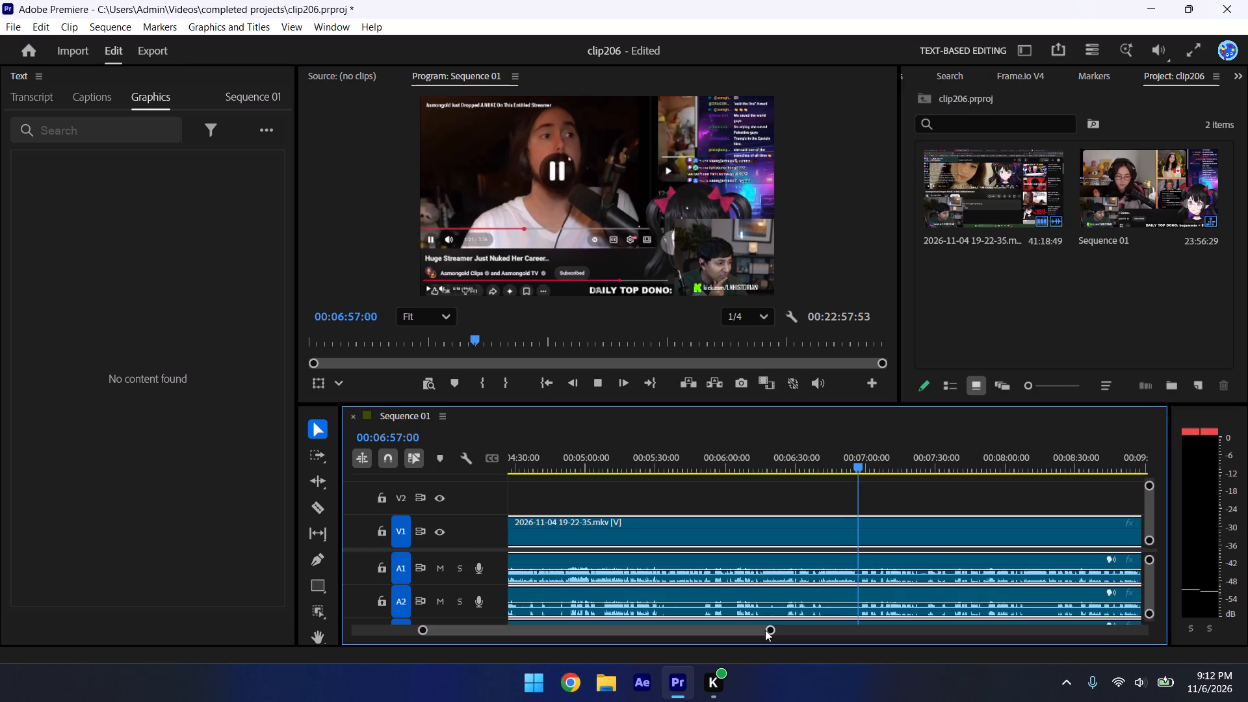
left_click_drag(767, 629, 641, 639)
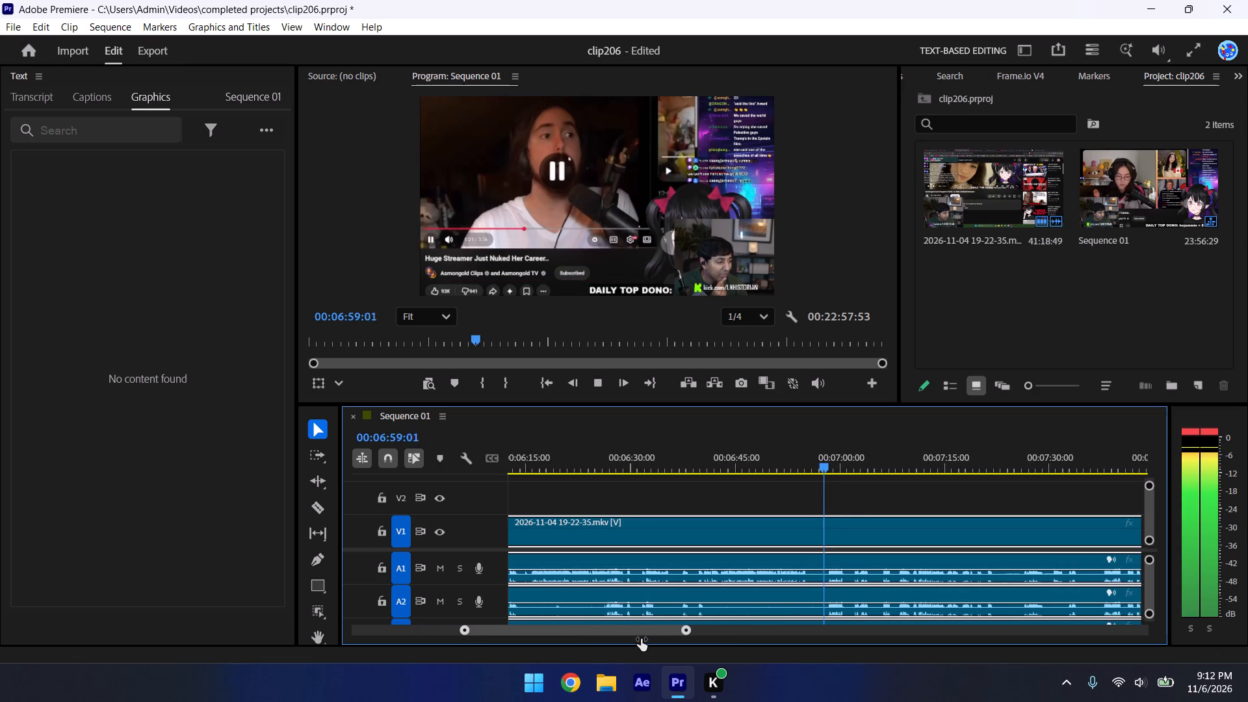
left_click_drag(641, 639, 647, 641)
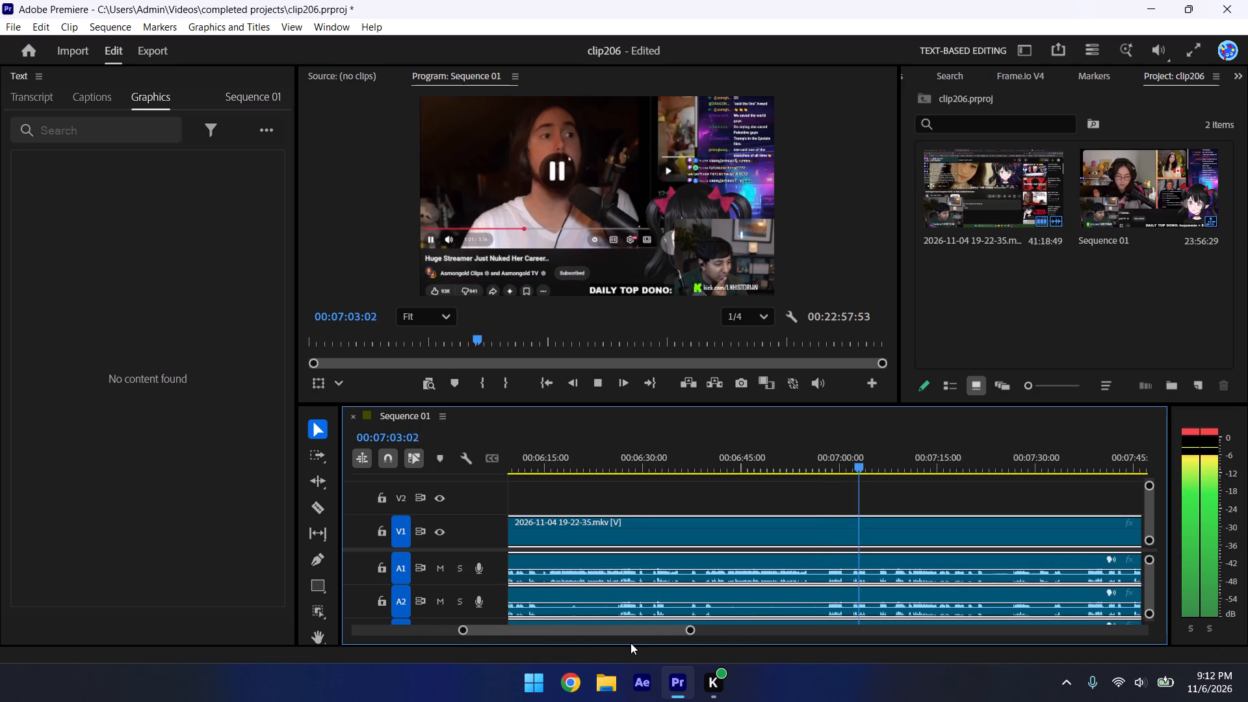
left_click_drag(692, 634, 674, 643)
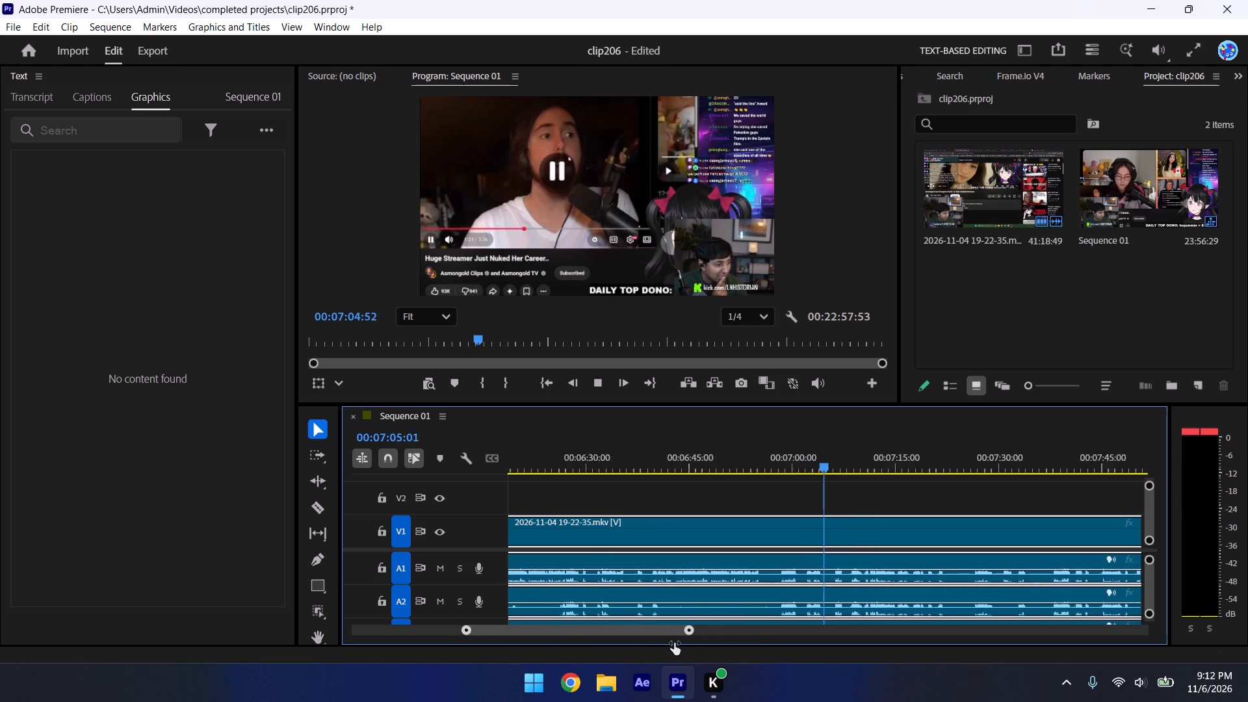
left_click_drag(674, 643, 669, 647)
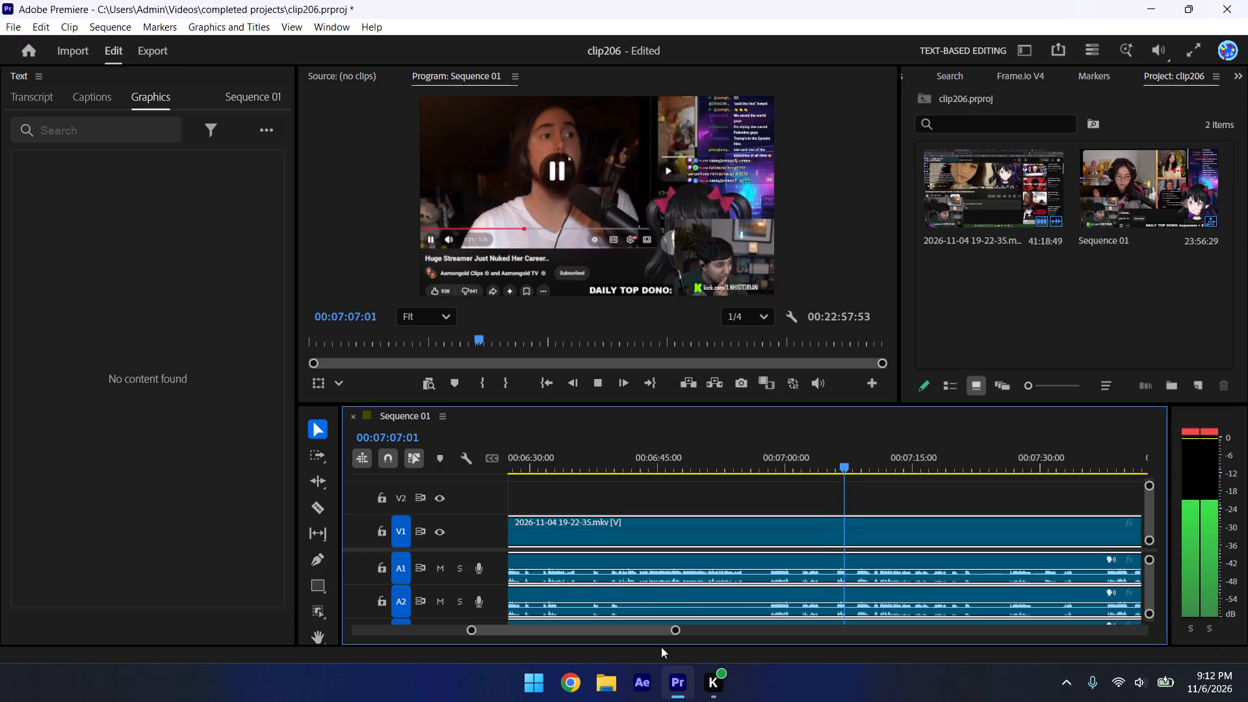
left_click_drag(673, 627, 604, 633)
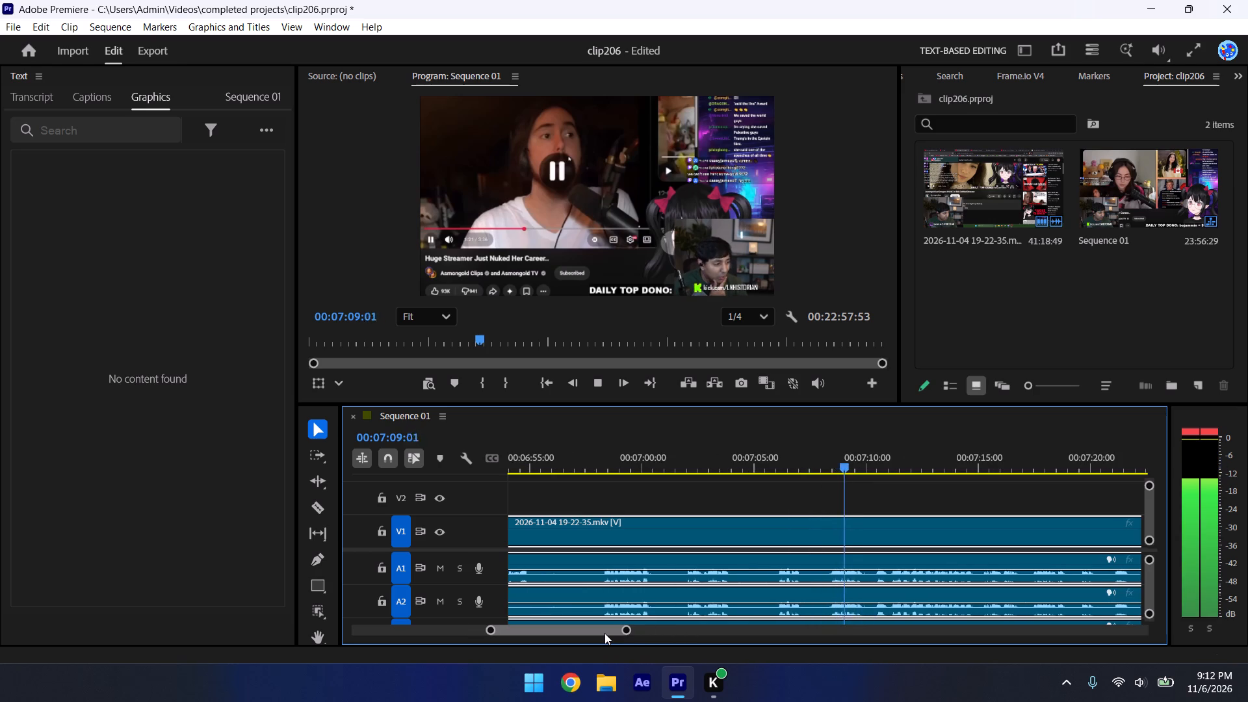
left_click_drag(625, 631, 675, 647)
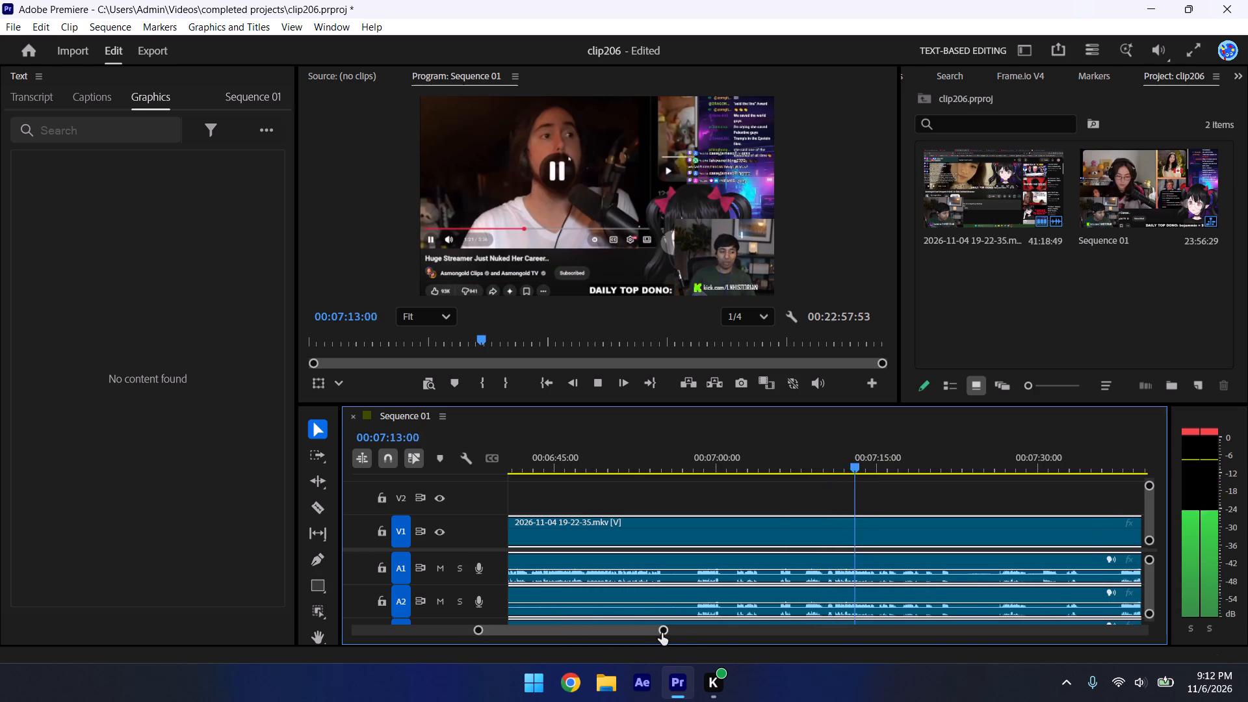
left_click_drag(662, 633, 740, 660)
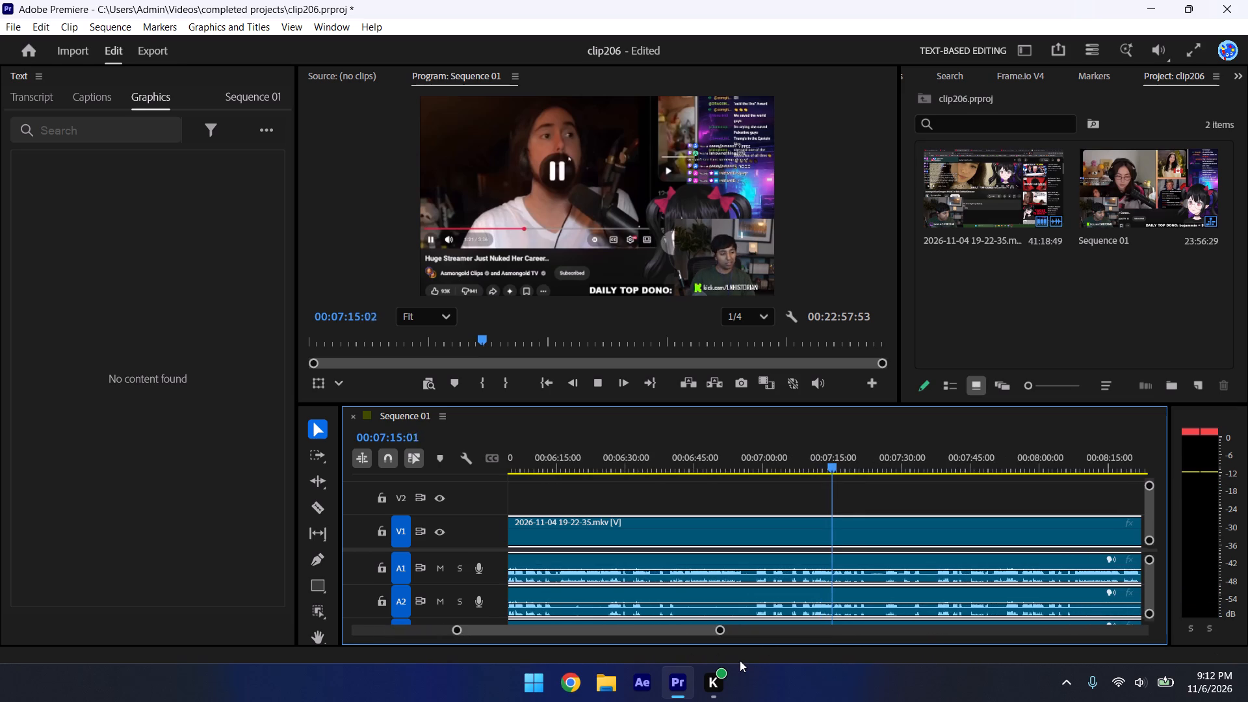
Review the footage from about 00:07:15 to 00:07:47 together with the surrounding stretch of the clip's waveforms.
left_click_drag(714, 626, 807, 627)
left_click_drag(707, 630, 842, 651)
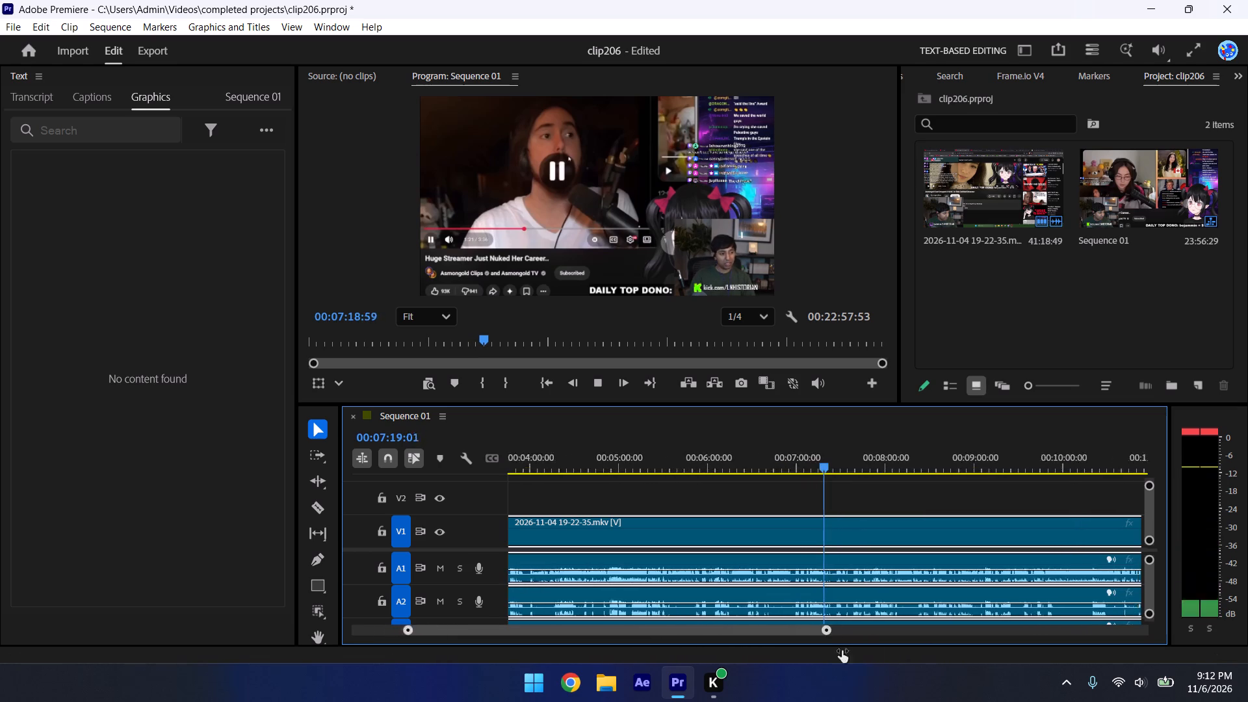
left_click_drag(842, 651, 729, 662)
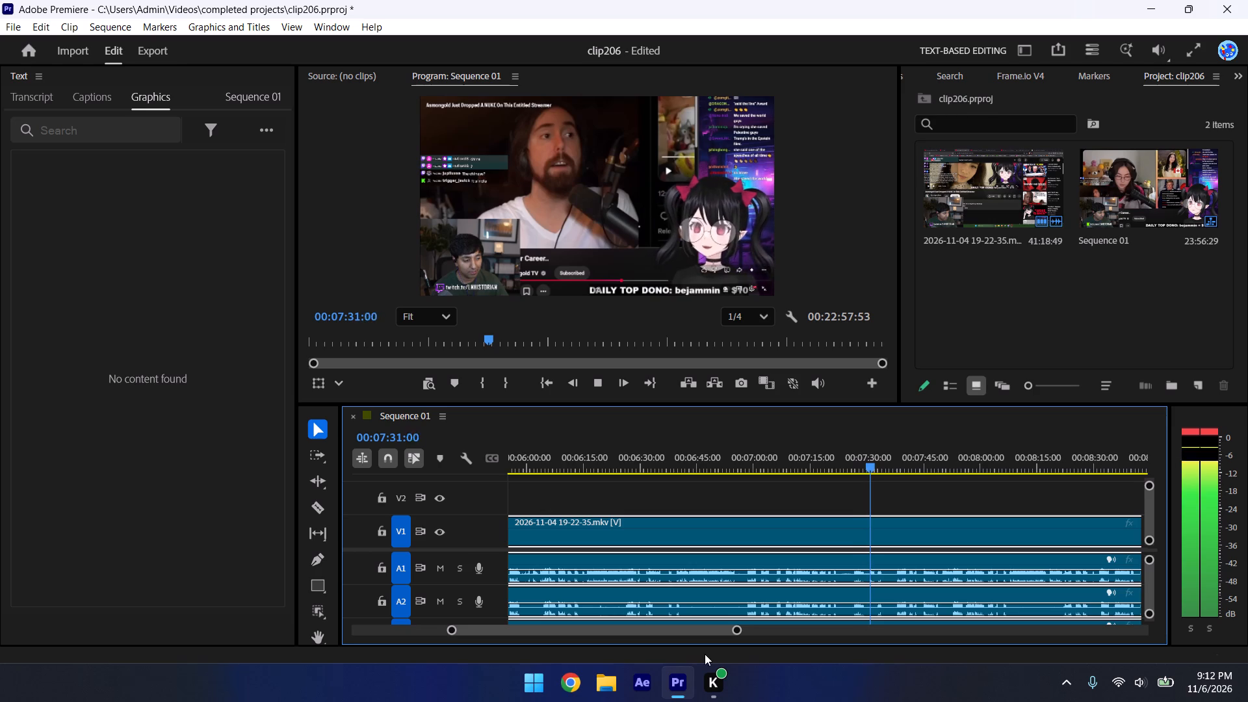
left_click_drag(736, 626, 789, 634)
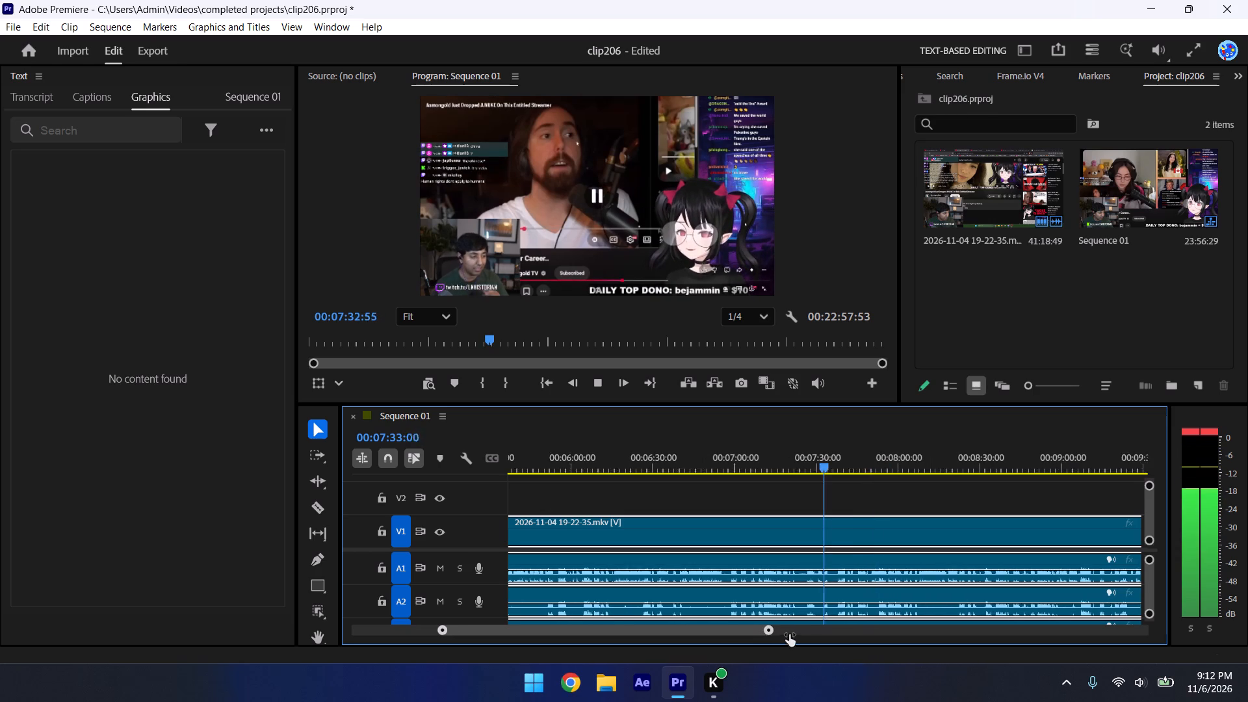
left_click_drag(789, 634, 787, 636)
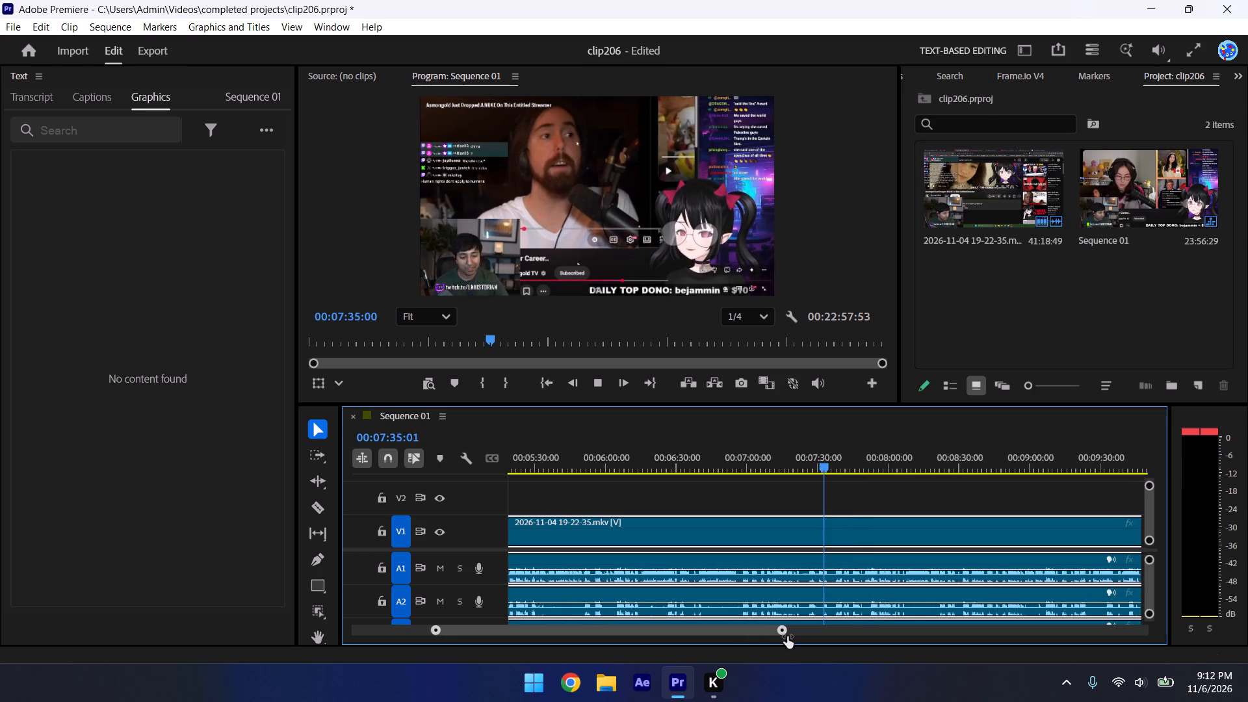
left_click_drag(787, 636, 749, 642)
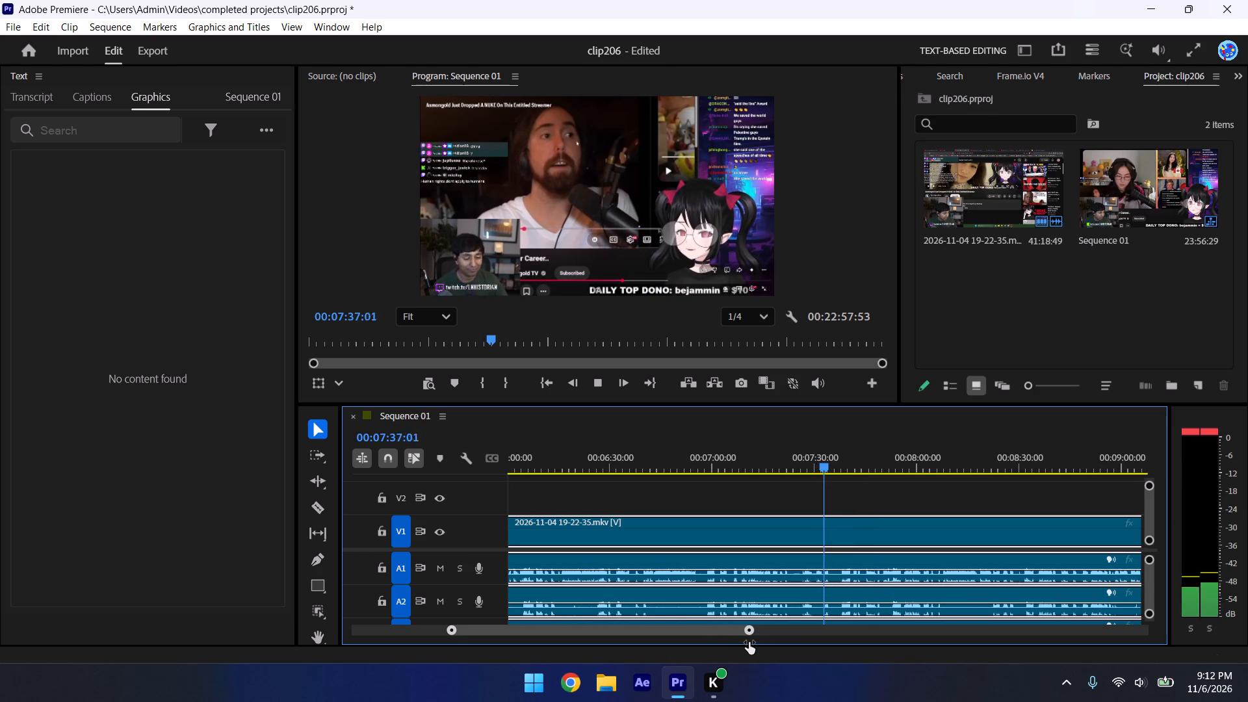
left_click_drag(749, 642, 729, 653)
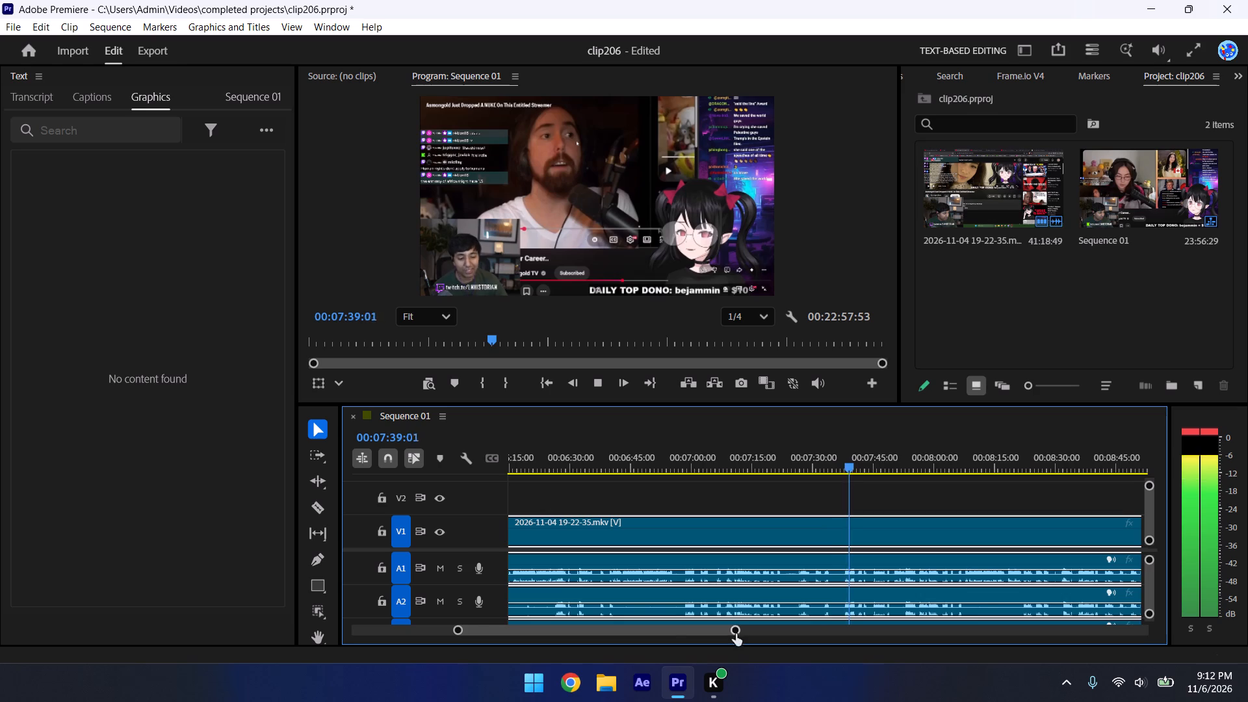
left_click_drag(734, 630, 1100, 679)
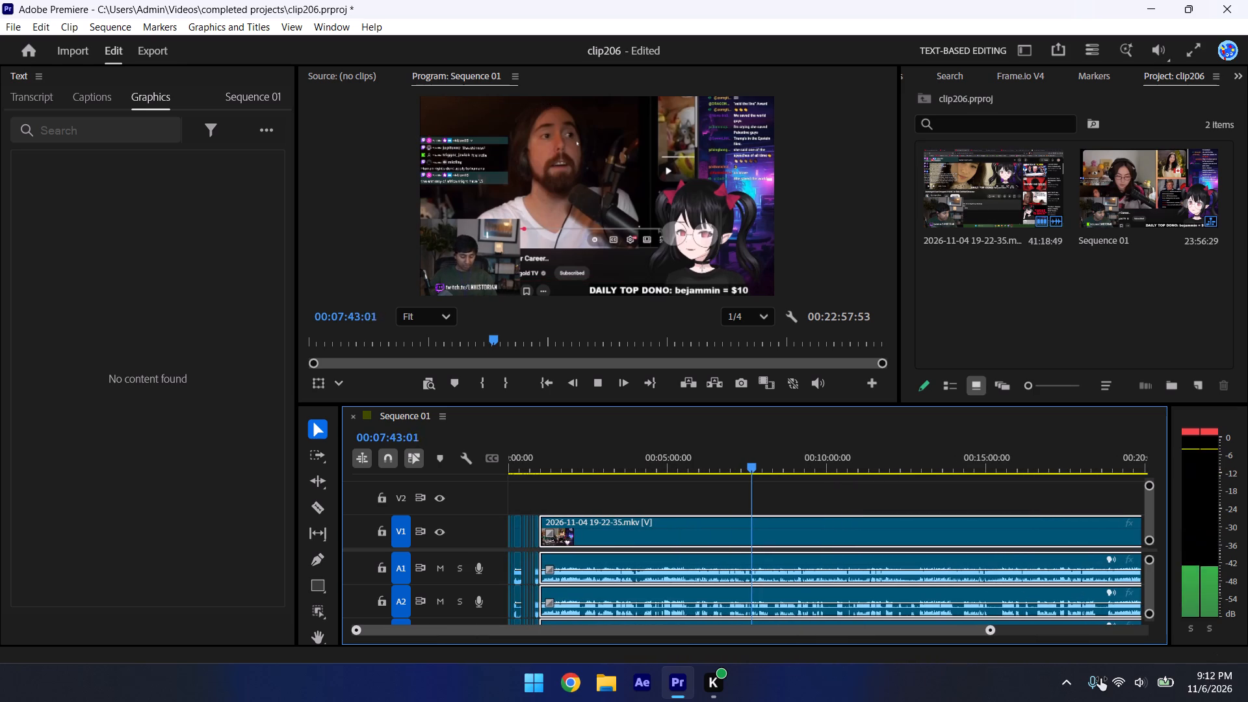
left_click_drag(1100, 679, 1093, 678)
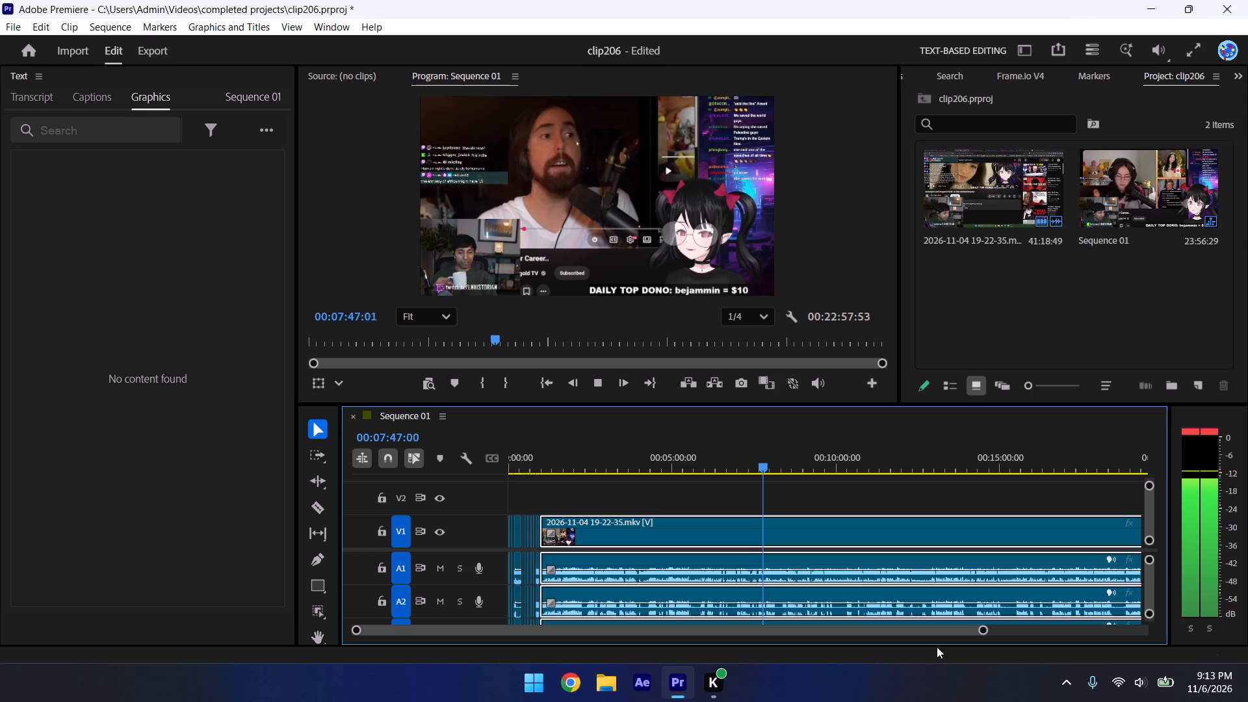
Add a marker on the selected last clip and its audio at about 00:07:48.
key("m")
Close Premiere and save the changes to clip206.prproj.
left_click(1246, 0)
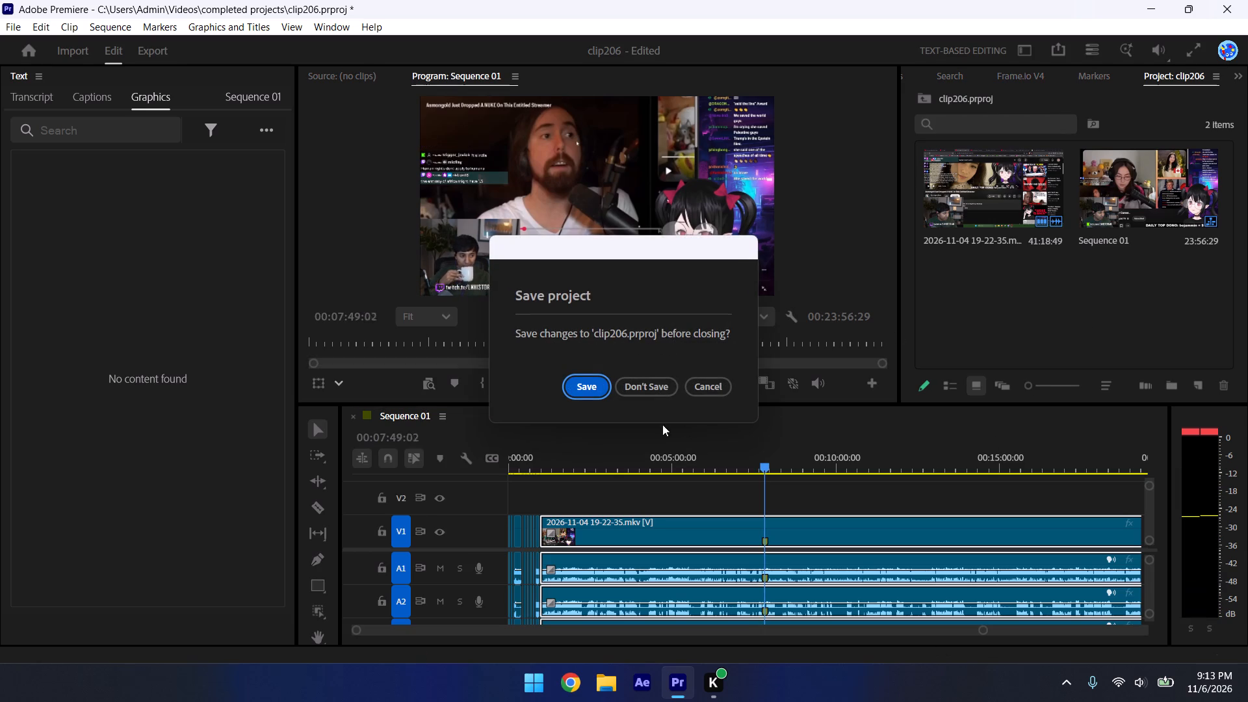
left_click(570, 383)
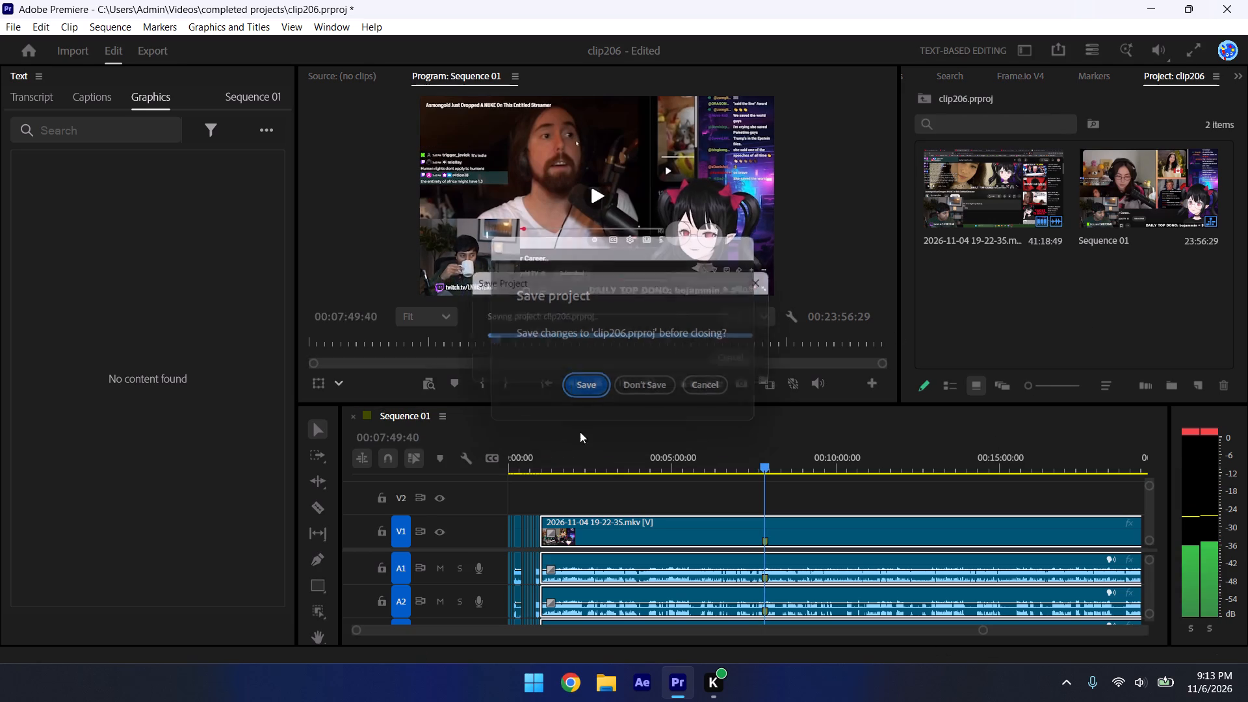